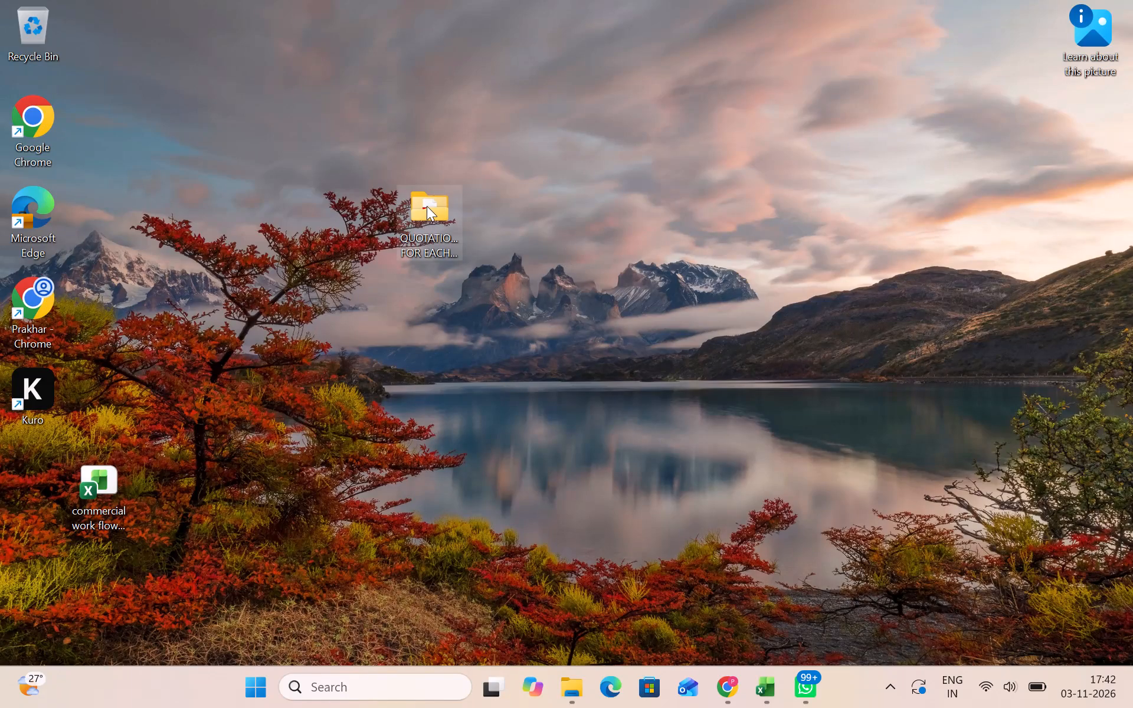
Move the QUOTATIONS FOR EACH VENDORS folder on the desktop to the spot beside the Recycle Bin.
drag(427, 206, 114, 41)
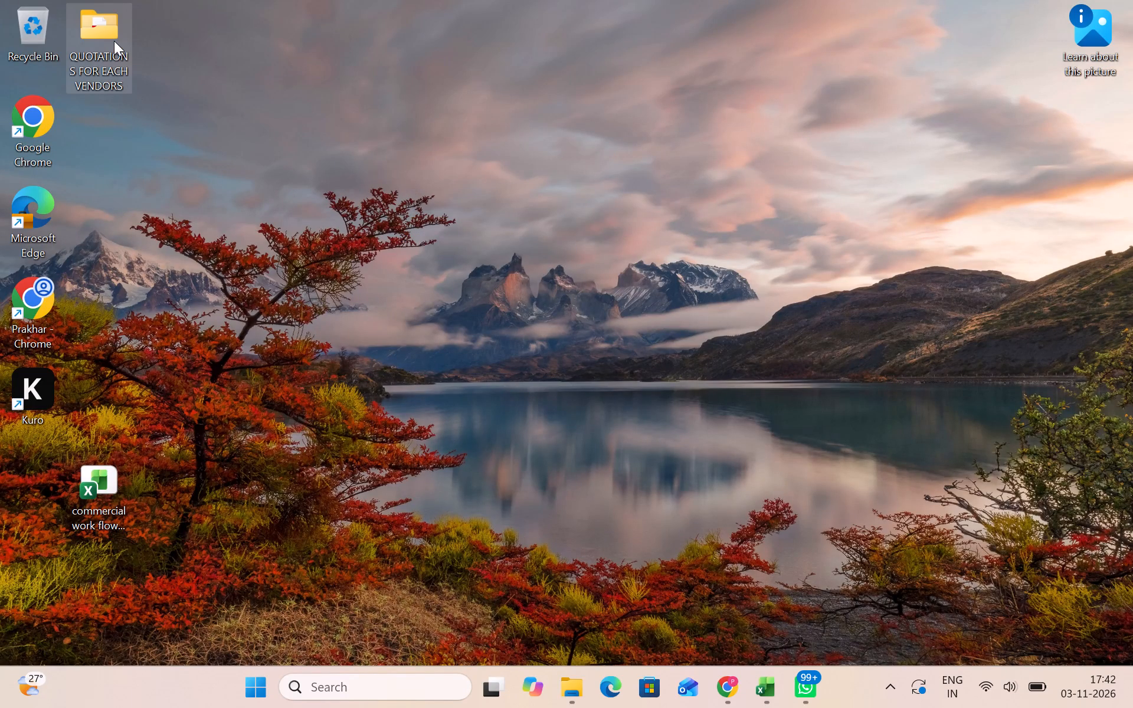
Bring up the available options for an empty area of the desktop.
right_click(142, 146)
right_click(299, 113)
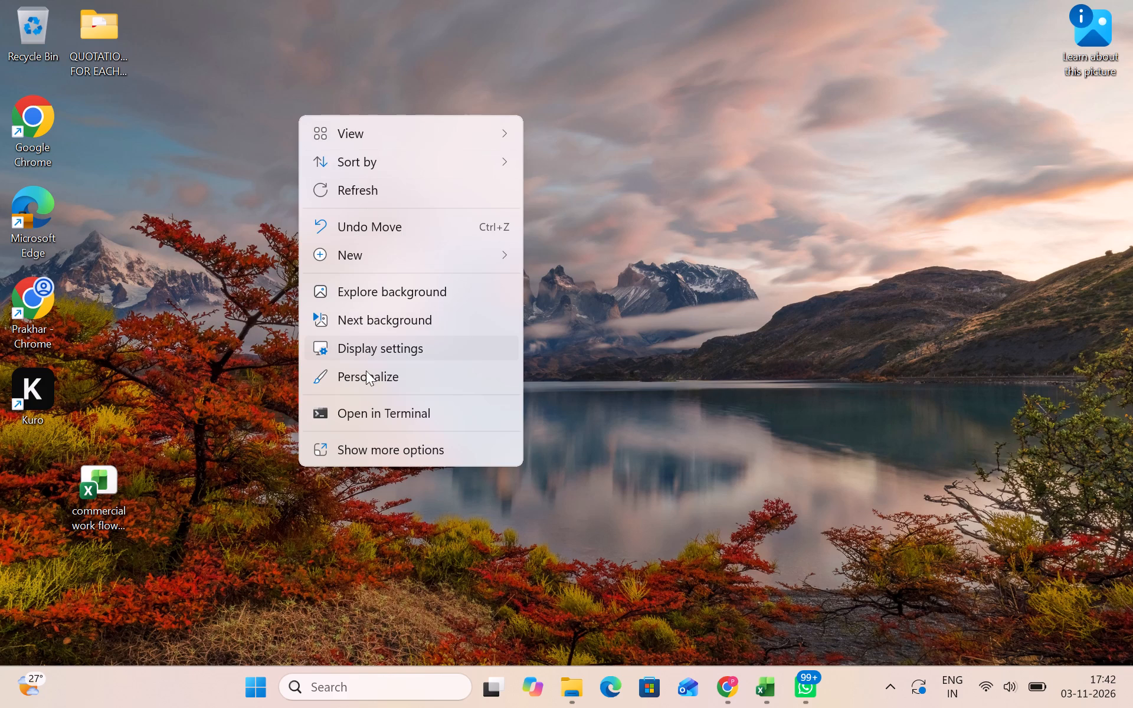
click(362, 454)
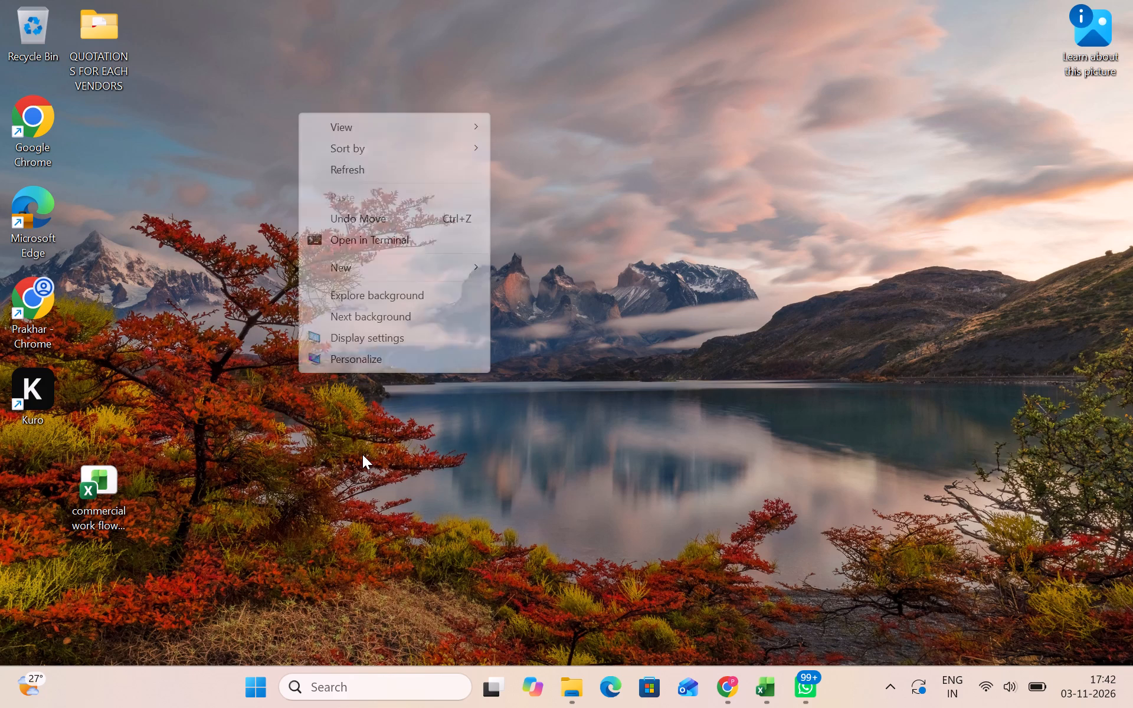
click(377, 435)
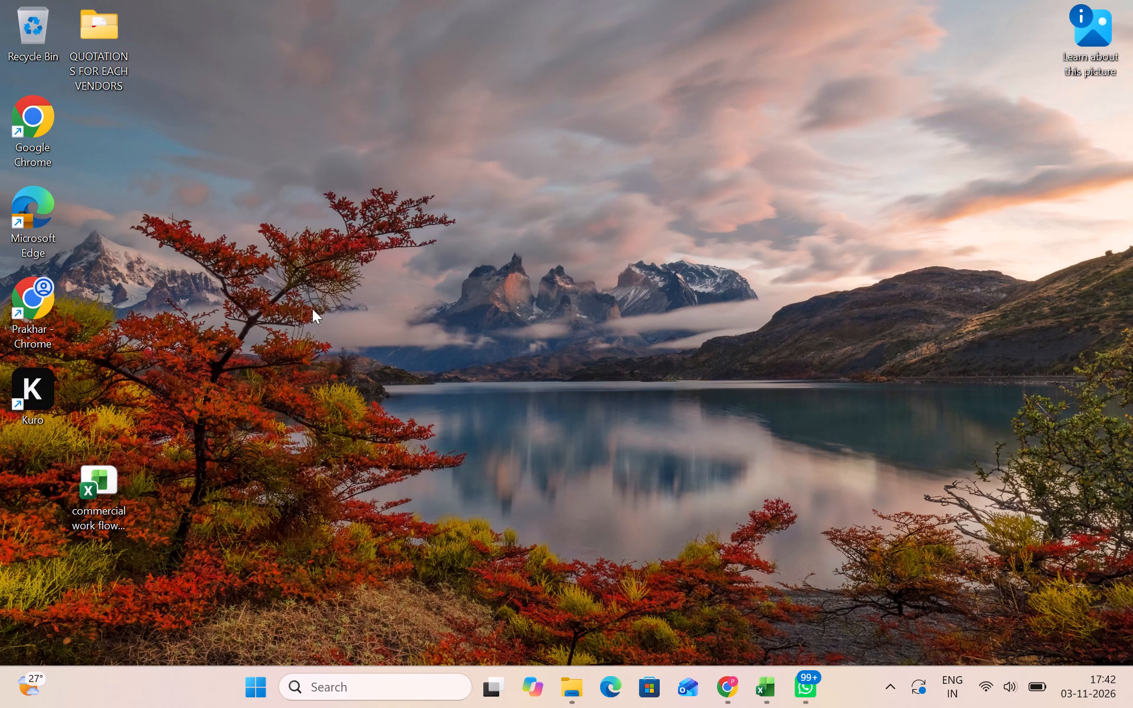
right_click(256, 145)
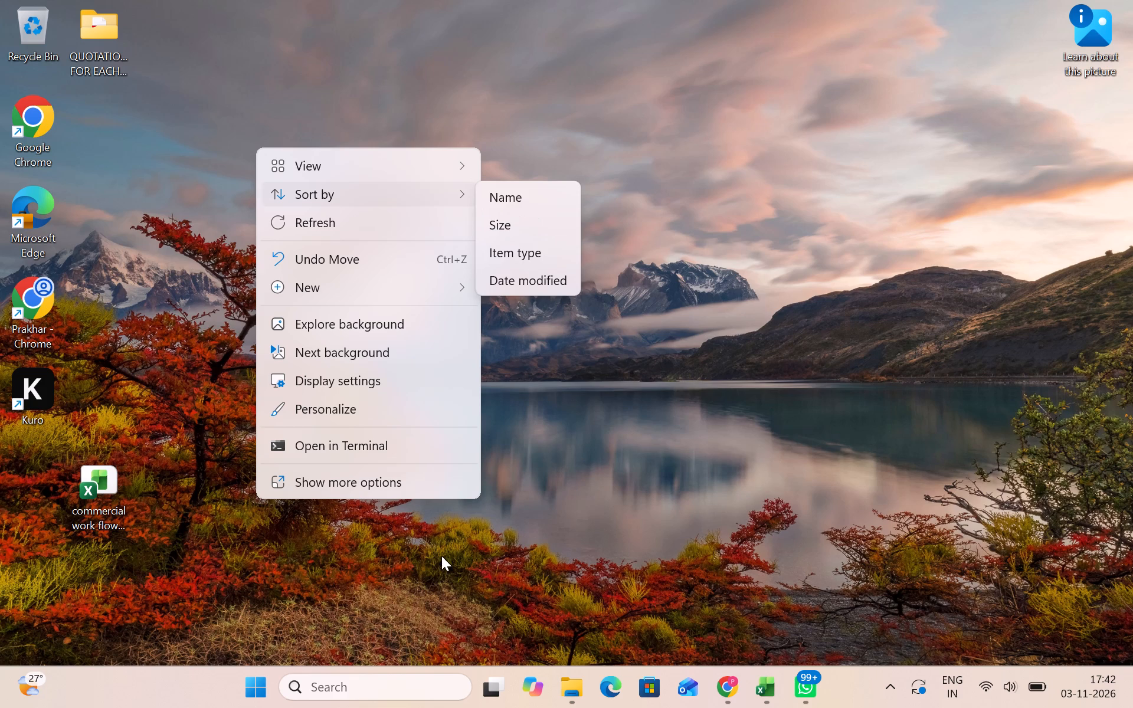
Switch to File Explorer and open the Desktop folder.
click(566, 688)
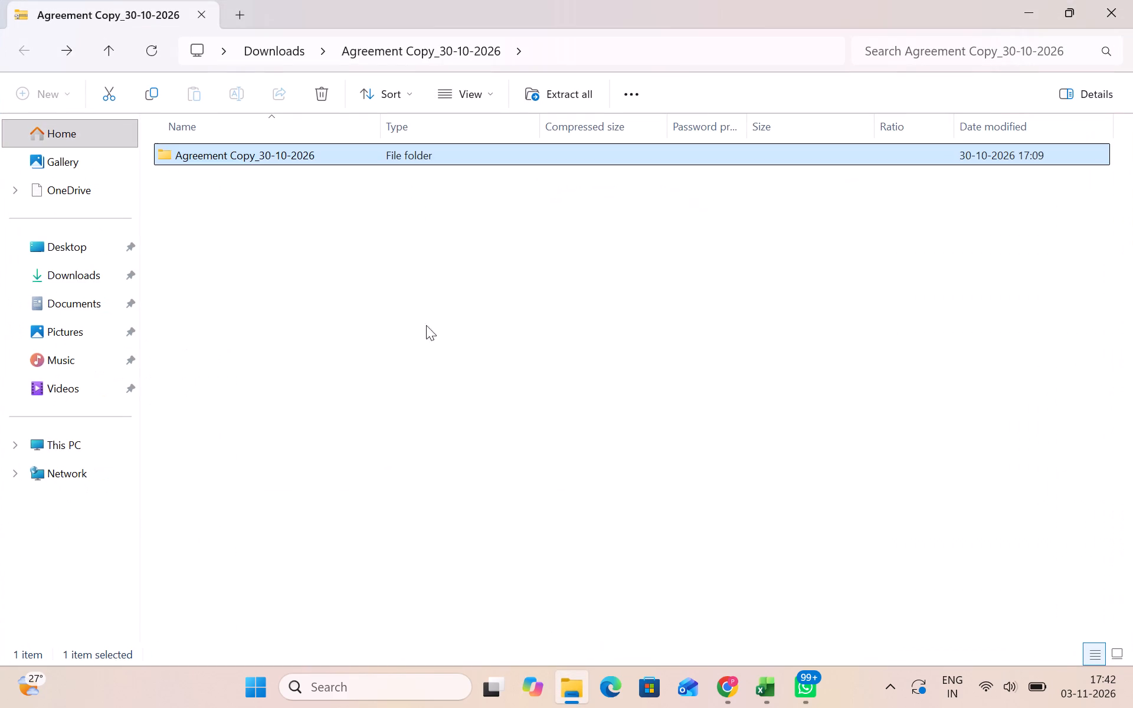
click(119, 135)
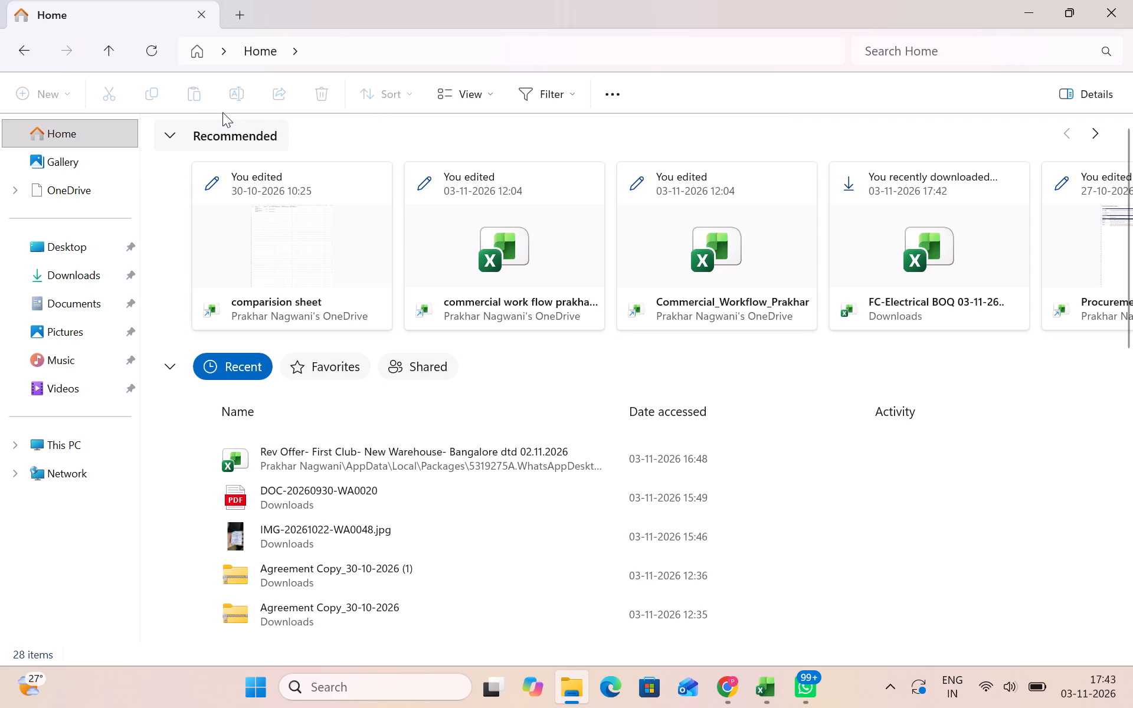
click(106, 154)
click(91, 180)
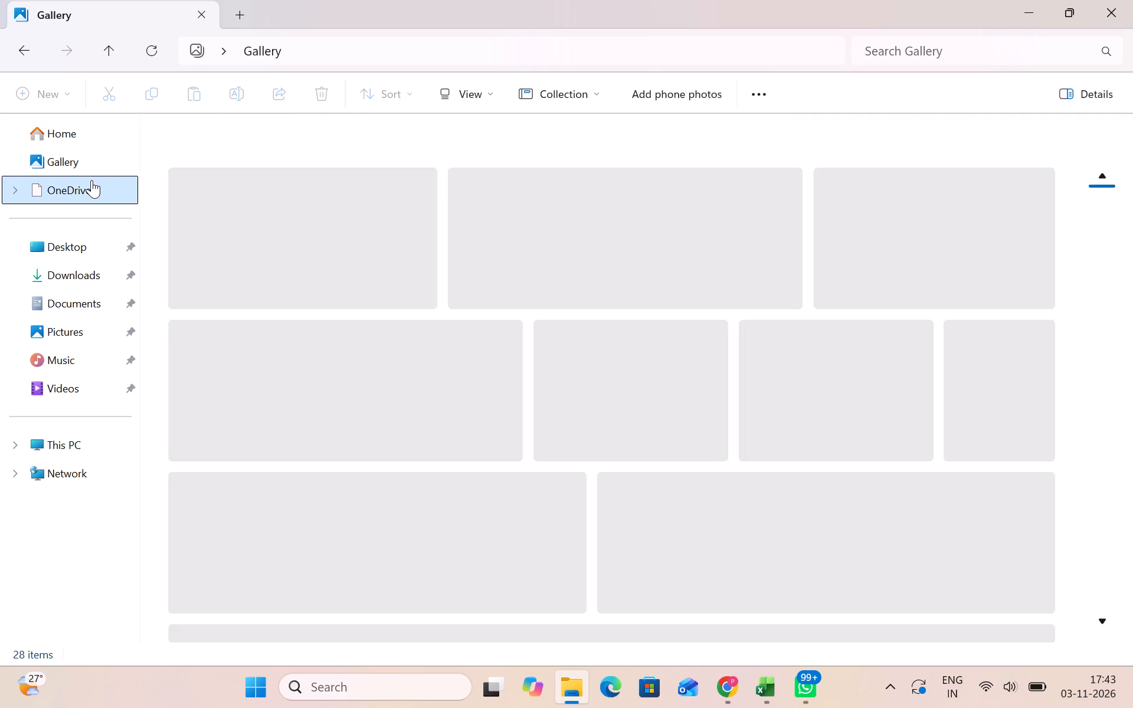
click(107, 128)
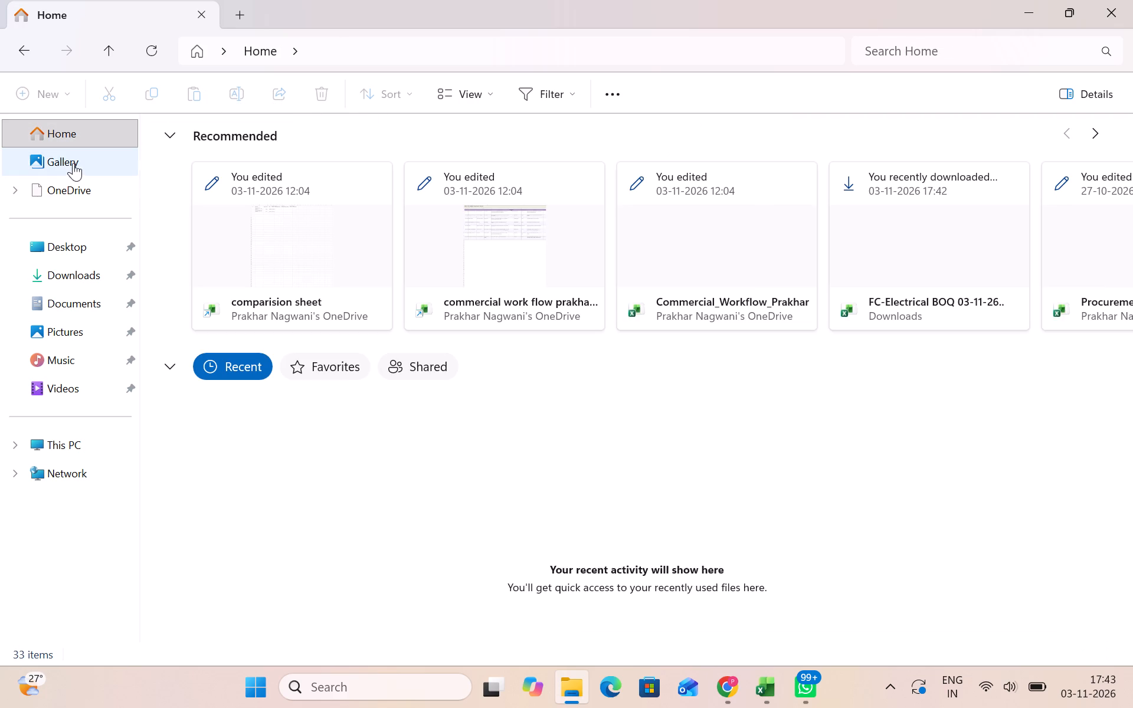
click(67, 243)
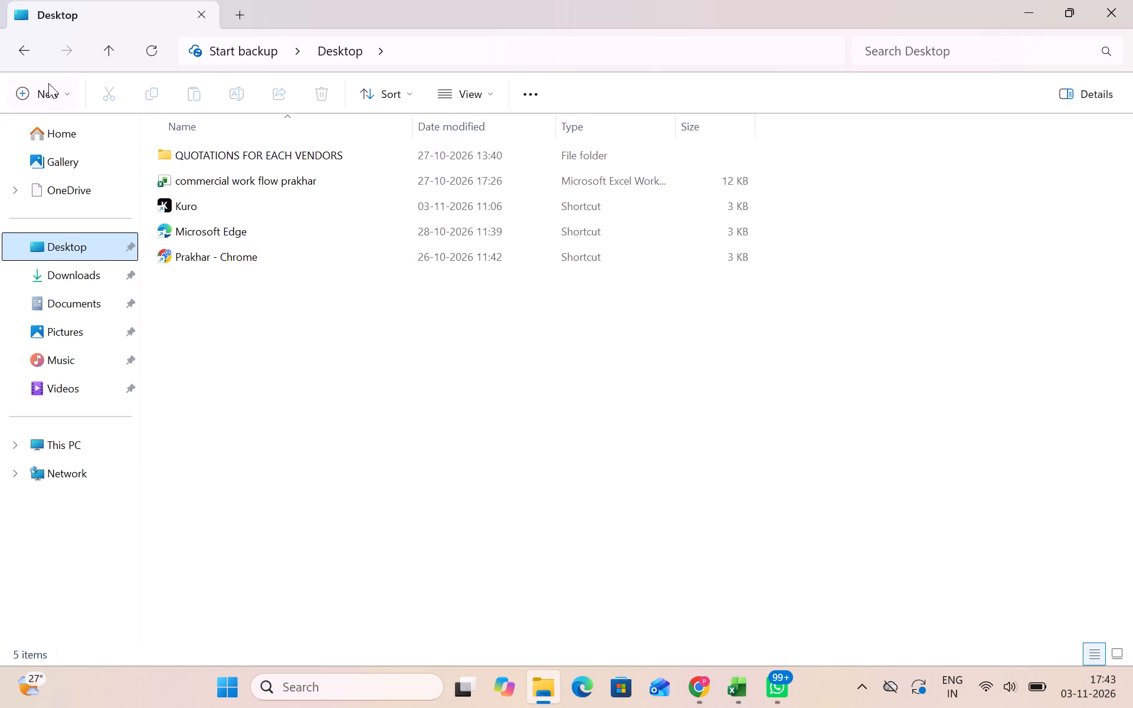
Create a new folder on the Desktop and replace its default name with FMCG followed by a space.
click(48, 83)
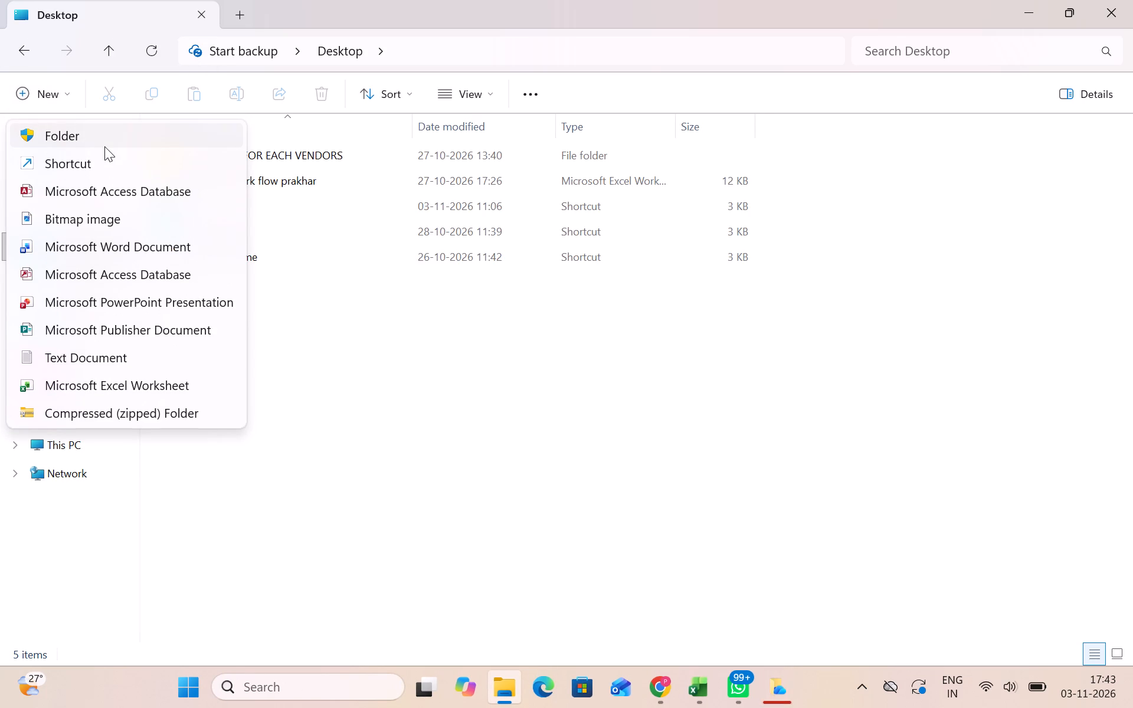
click(104, 146)
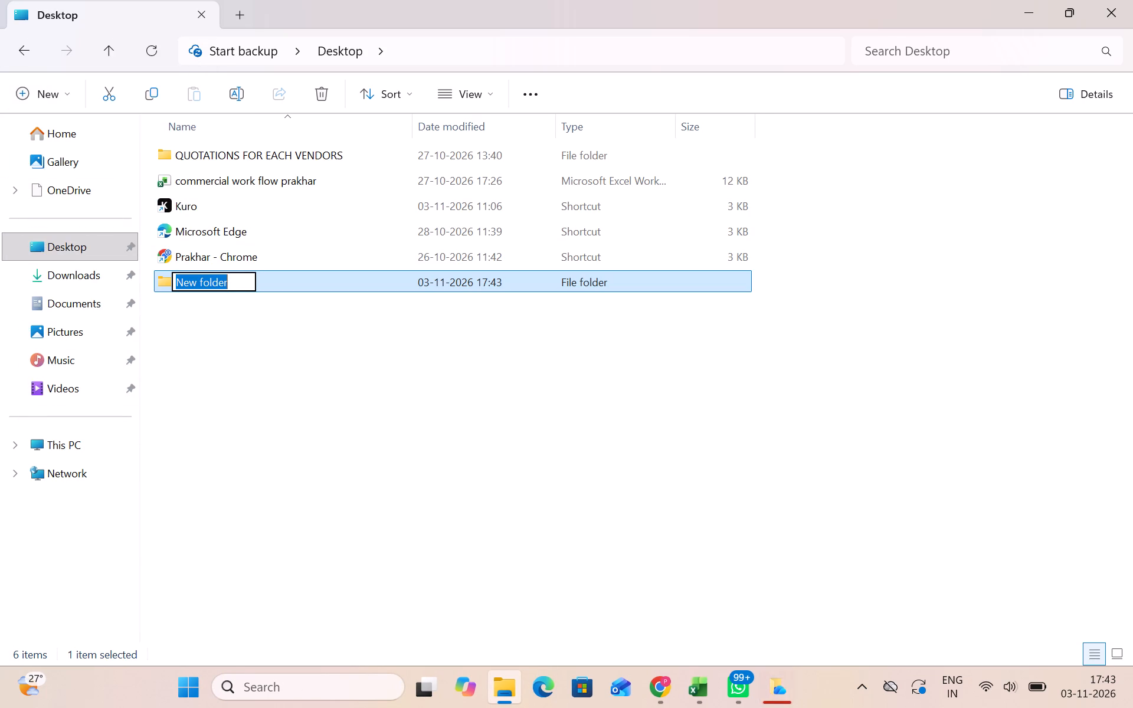
click(227, 287)
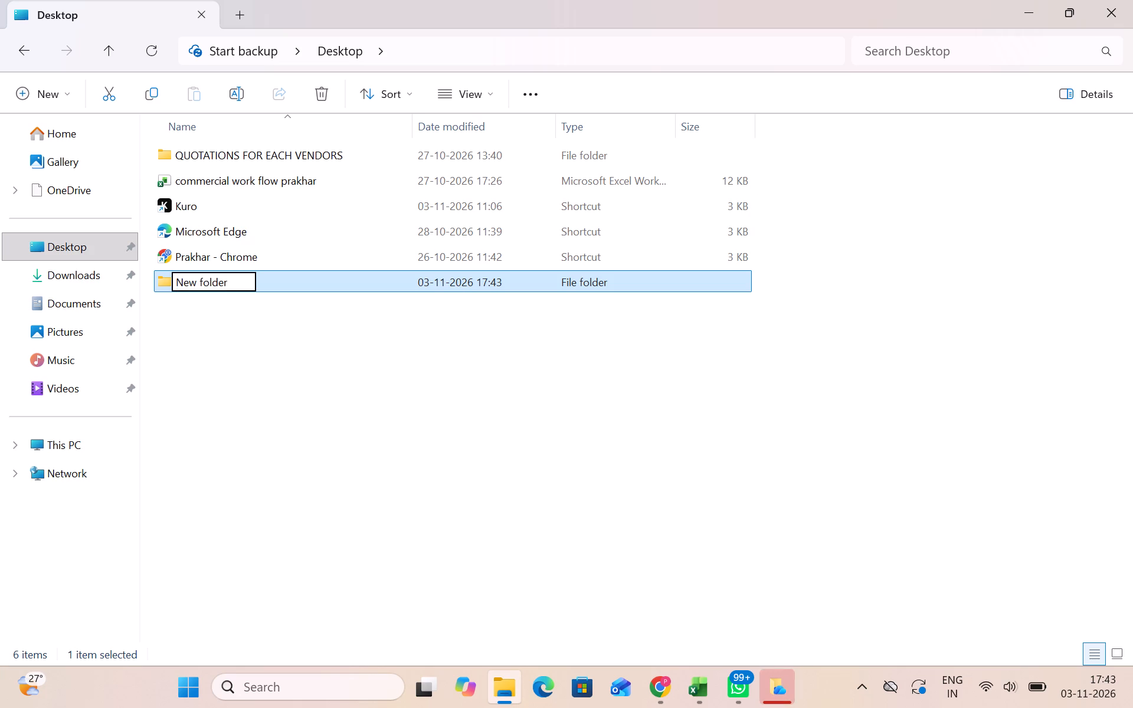
key(BackSpace)
key(BackSpace)
key(BackSpace)
key(BackSpace)
key(BackSpace)
key(BackSpace)
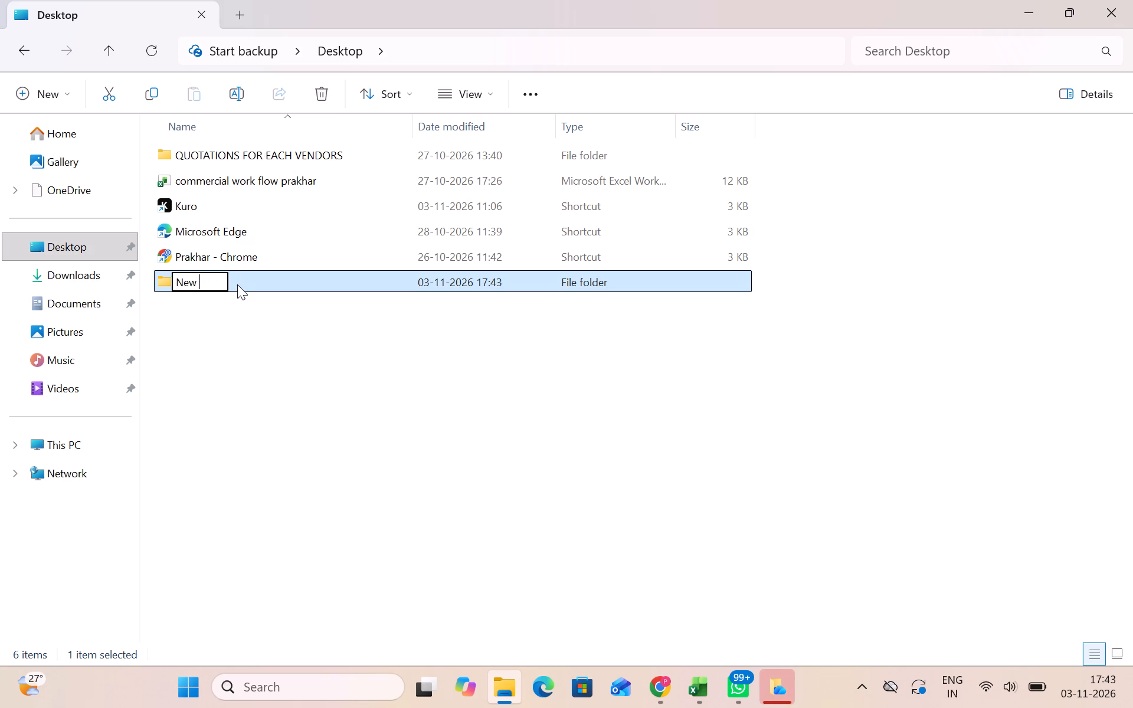
key(BackSpace)
key(BackSpace)
key(BackSpace)
key(BackSpace)
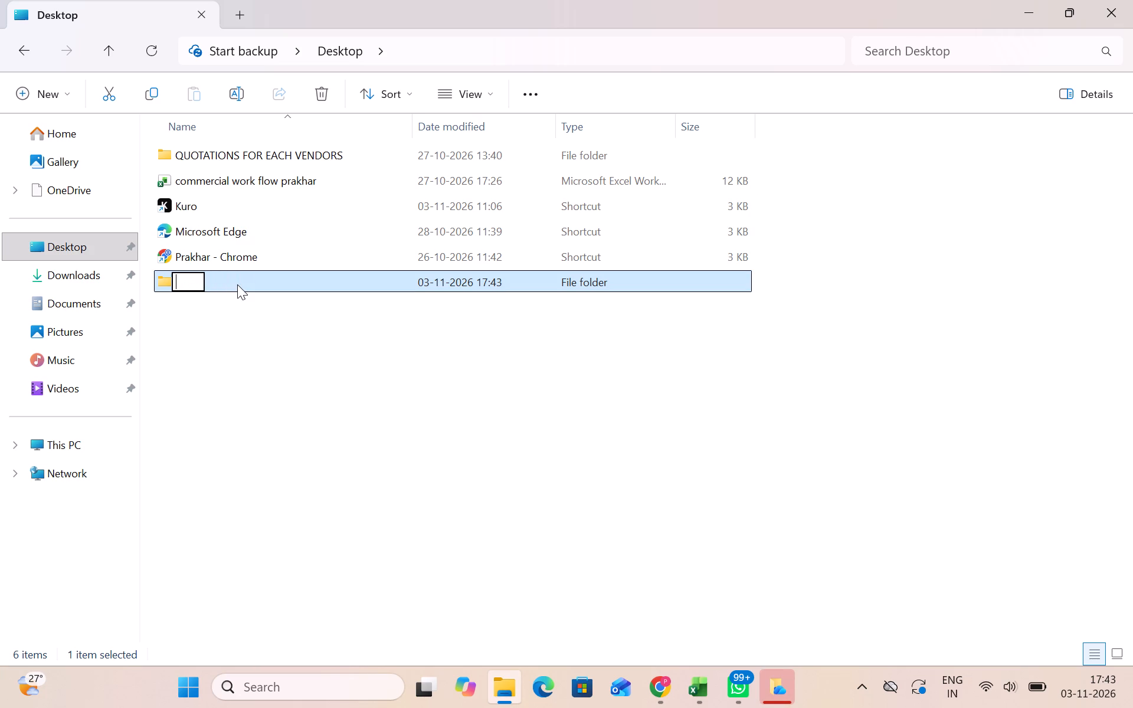
key(f)
text(MCG)
key(space)
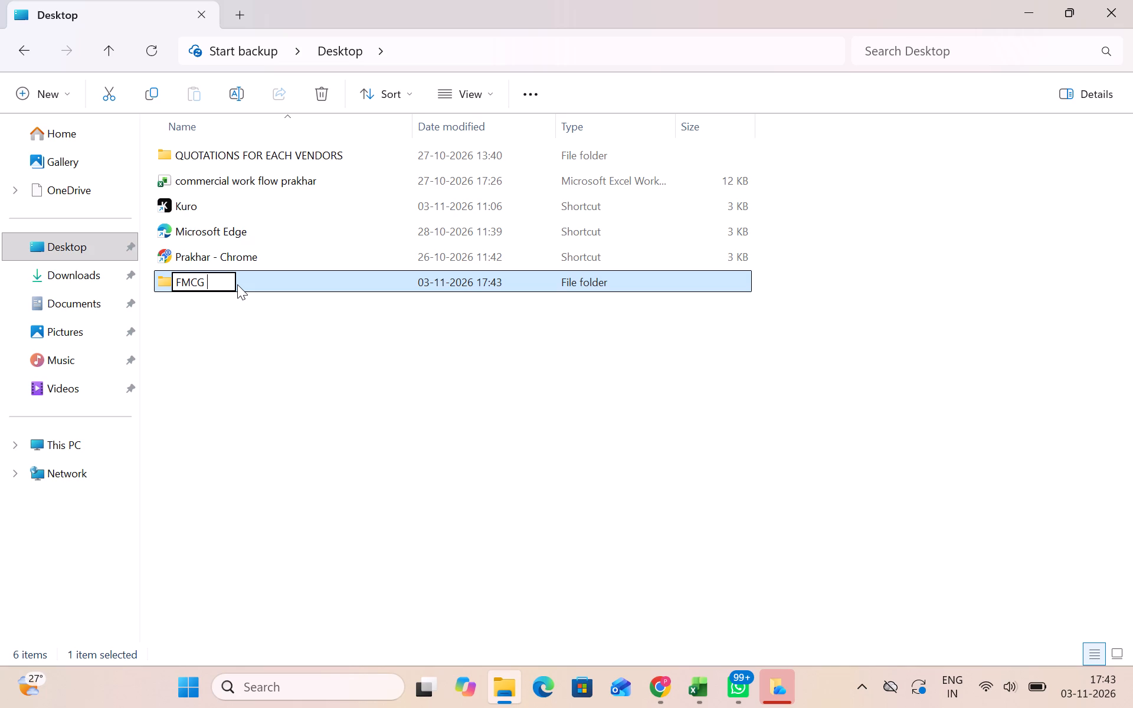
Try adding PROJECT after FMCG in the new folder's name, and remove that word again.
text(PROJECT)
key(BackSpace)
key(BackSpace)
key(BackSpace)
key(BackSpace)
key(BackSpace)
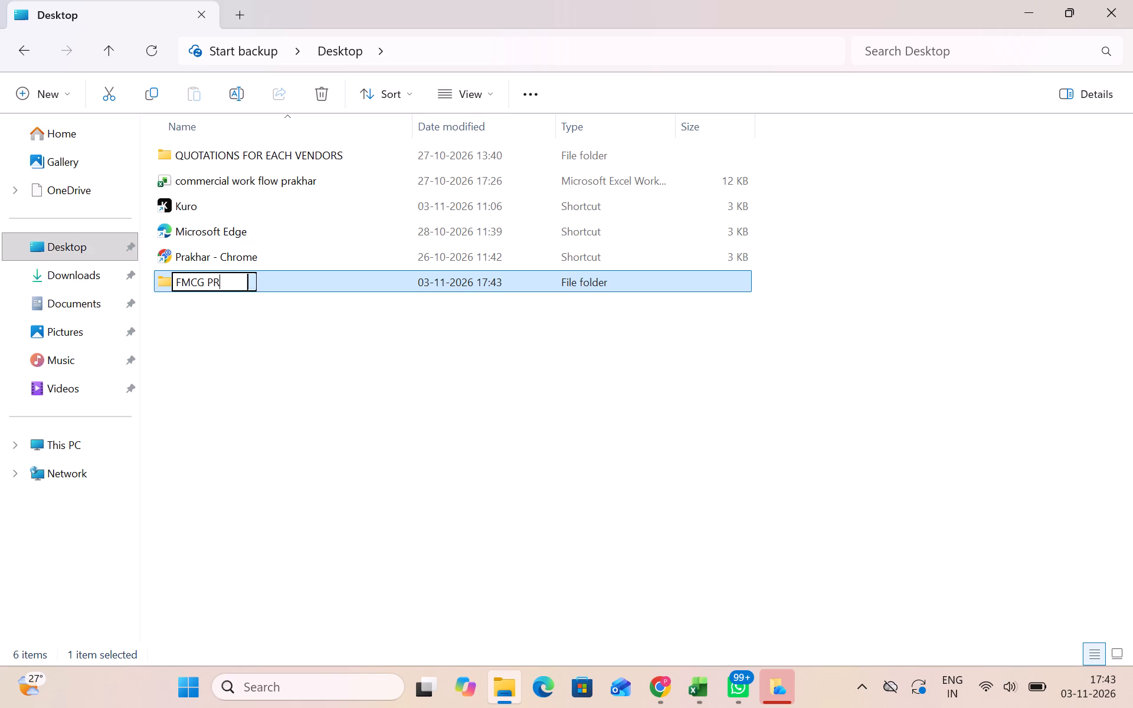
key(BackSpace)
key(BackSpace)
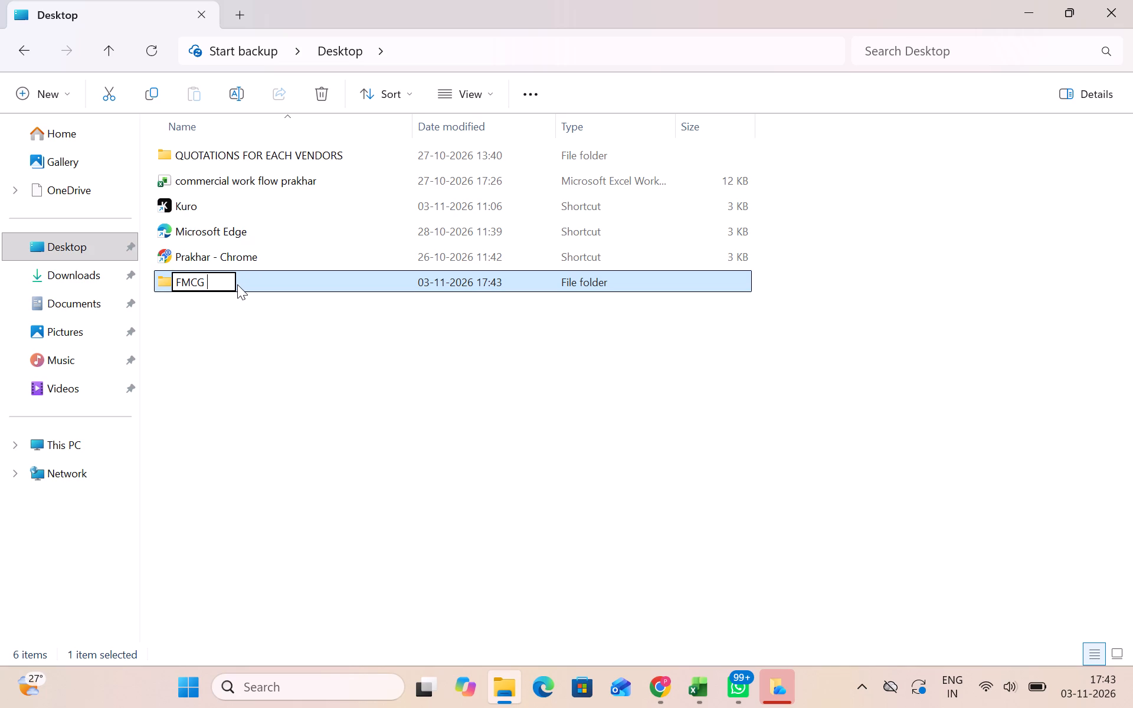
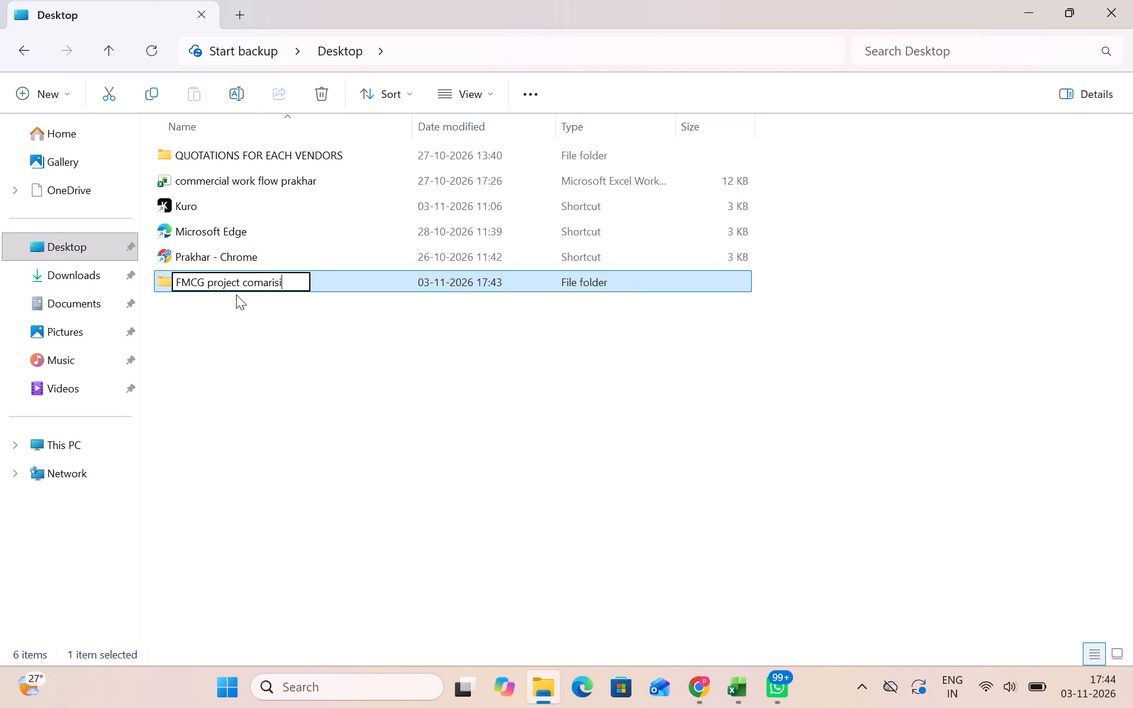
Finish naming the new Desktop folder as FMCG project comarision statement.
text(statement)
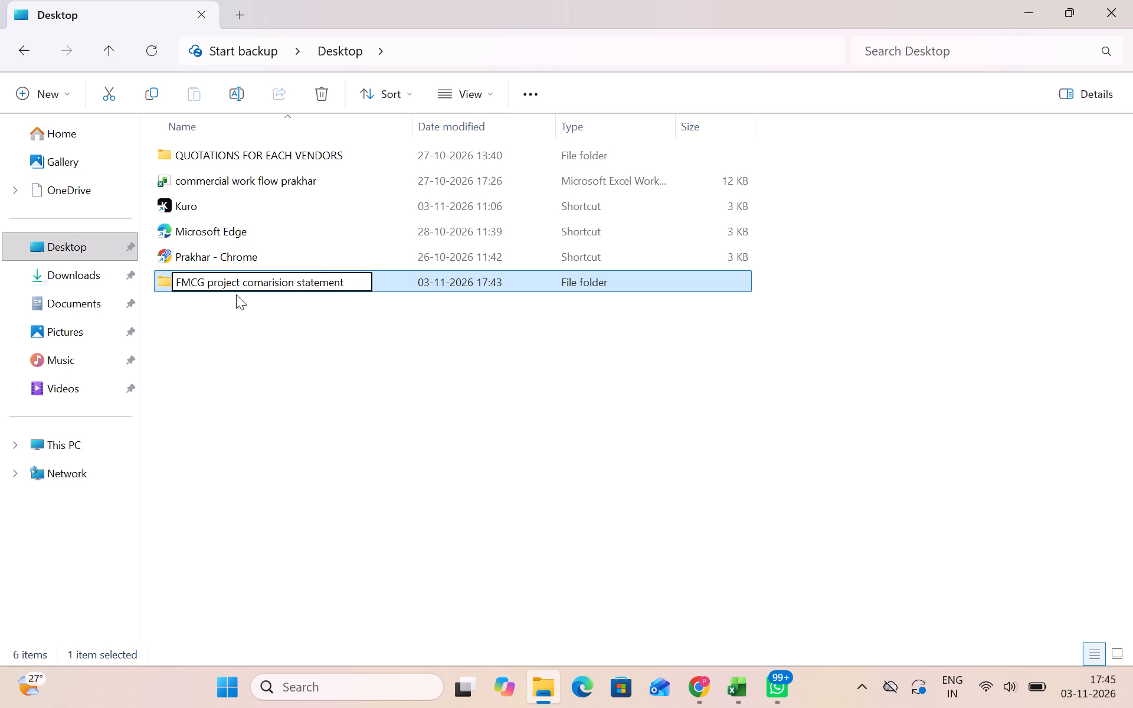
key(Return)
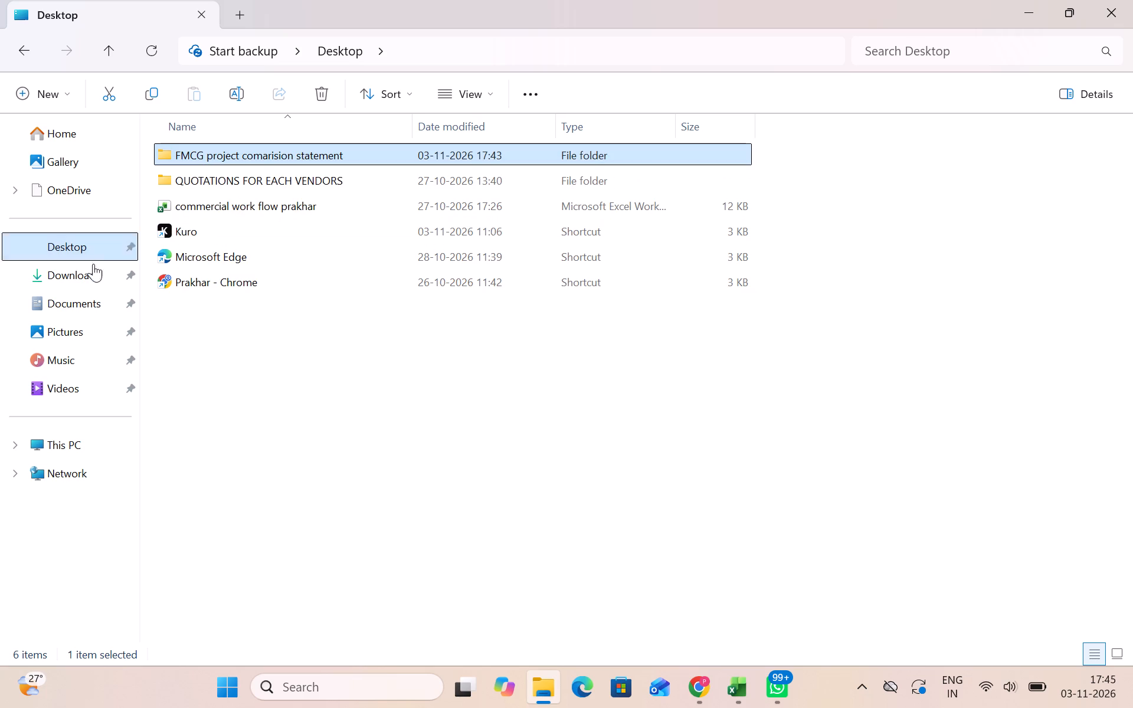
Move the FC-Electrical BOQ 03-11-26 workbook from Downloads into the FMCG project comarision statement folder on the Desktop.
click(82, 284)
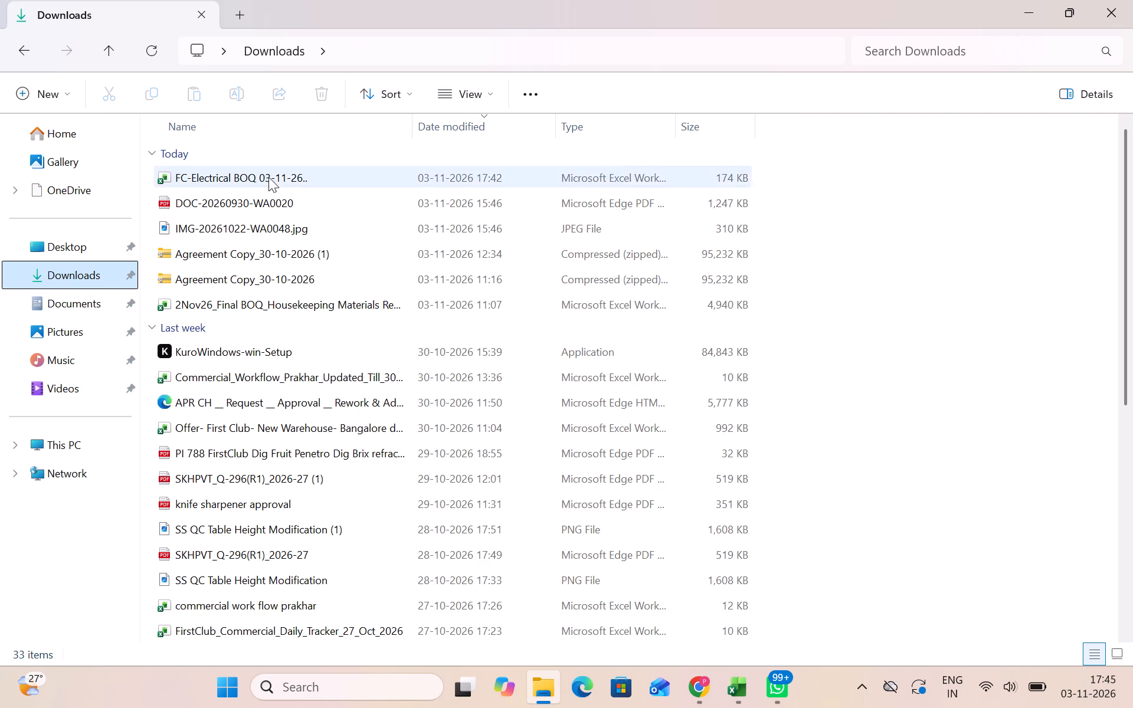
right_click(275, 181)
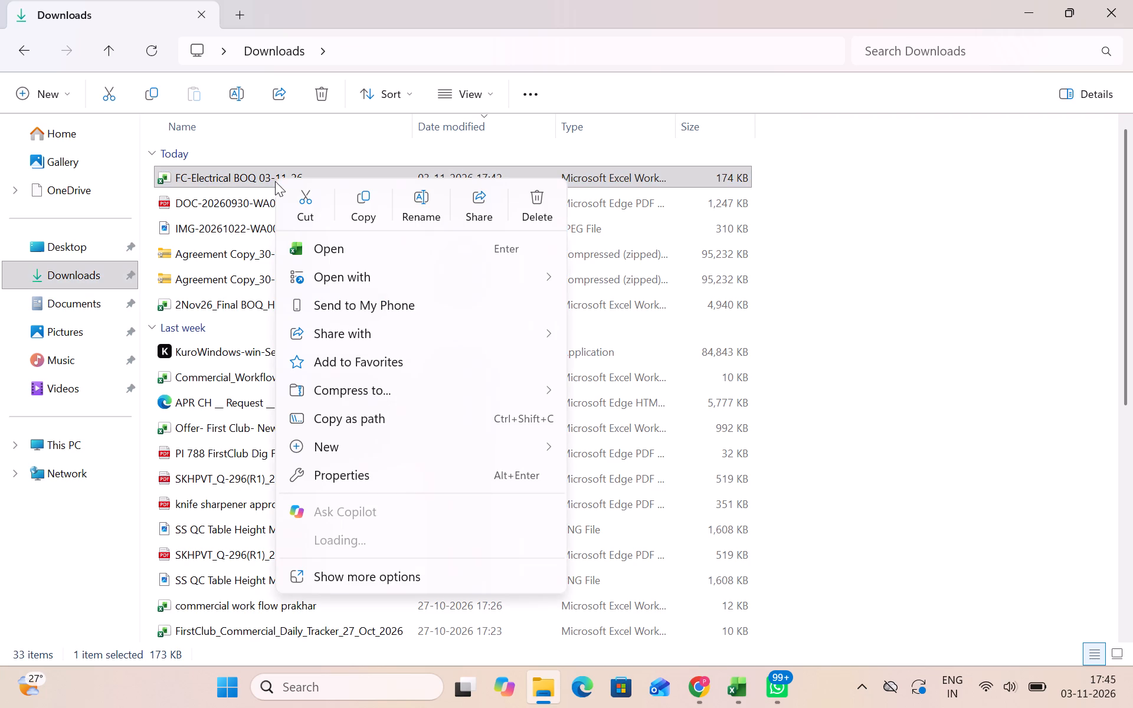
click(303, 202)
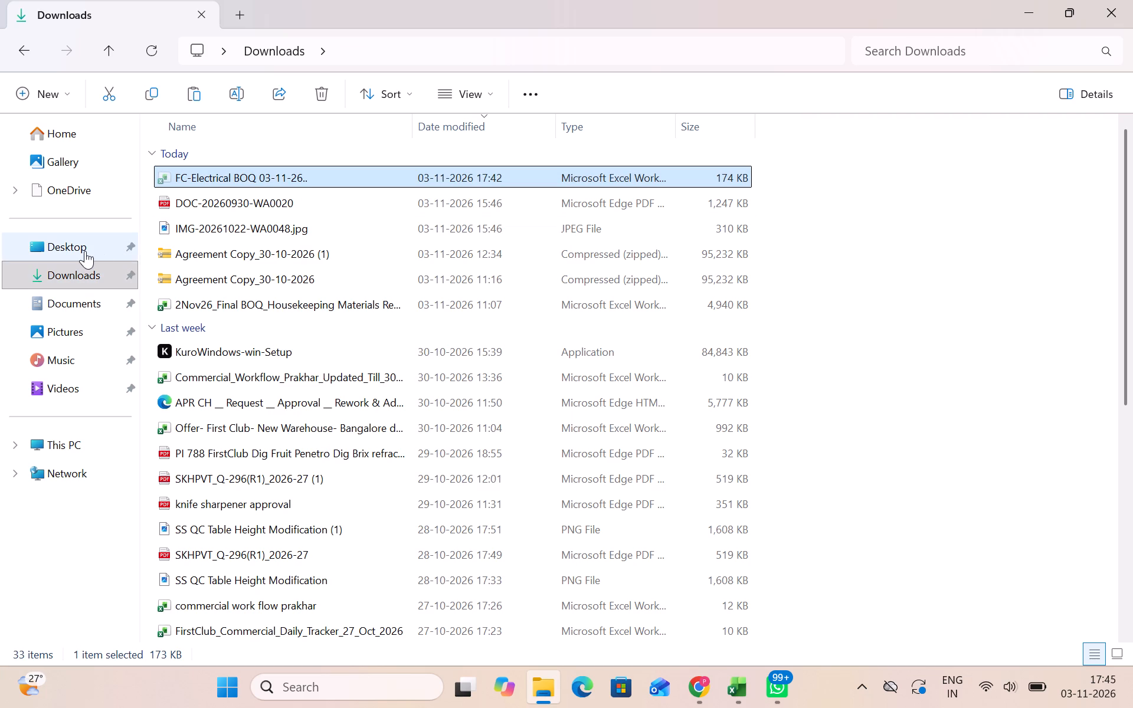
click(85, 251)
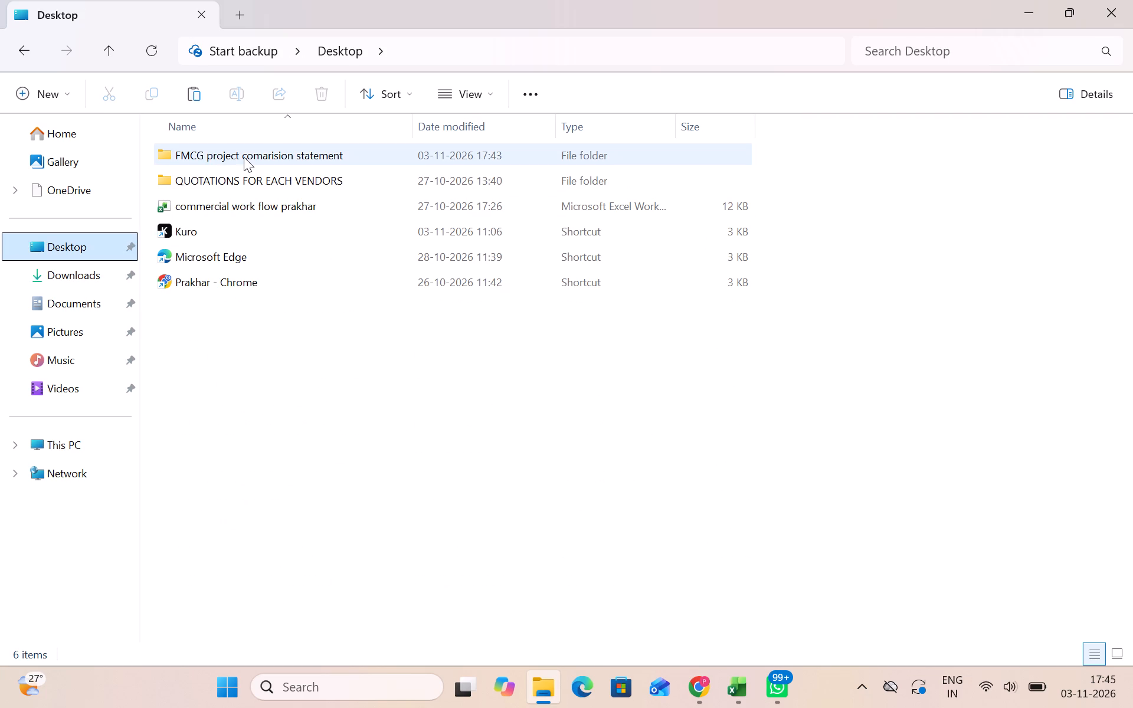
click(244, 157)
double_click(244, 157)
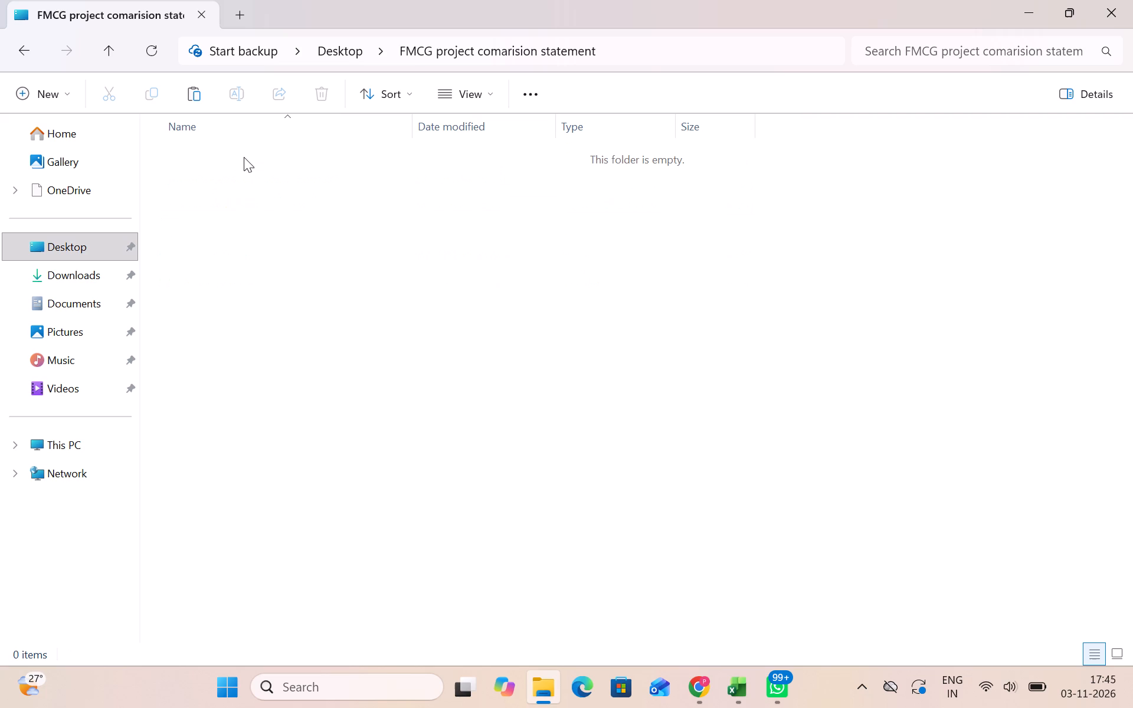
key(ctrl+v)
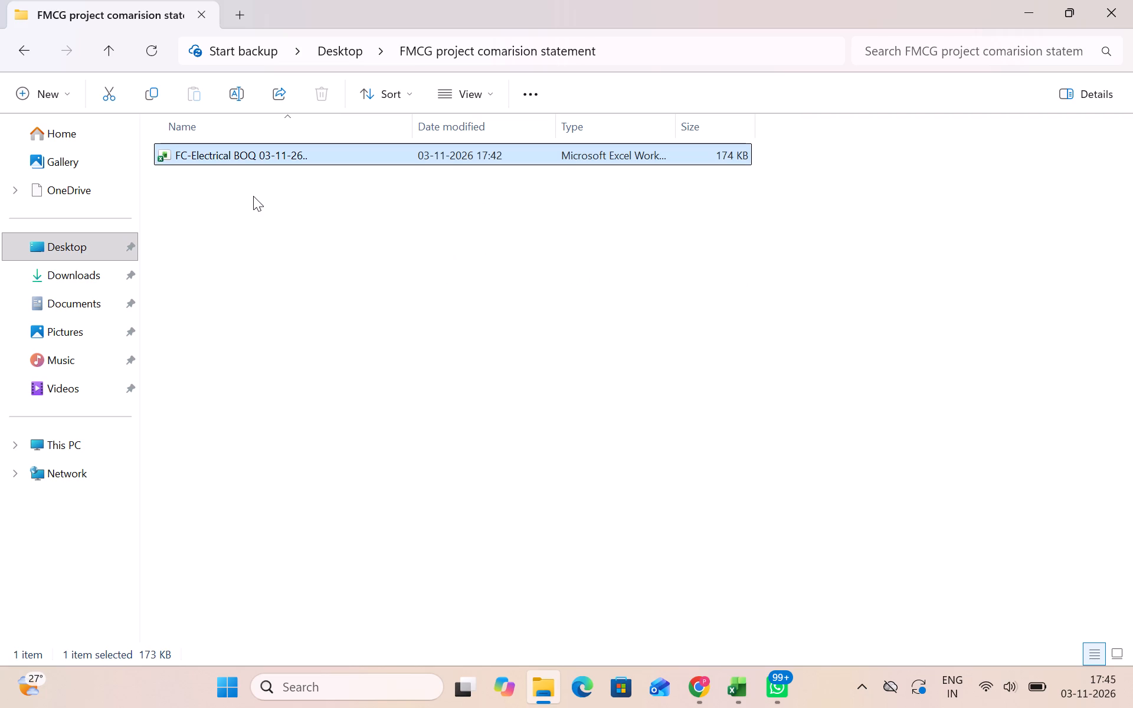
Open the moved FC-Electrical BOQ workbook to view it, and close it and the GtS Facility Proposal workbook behind it.
key(Return)
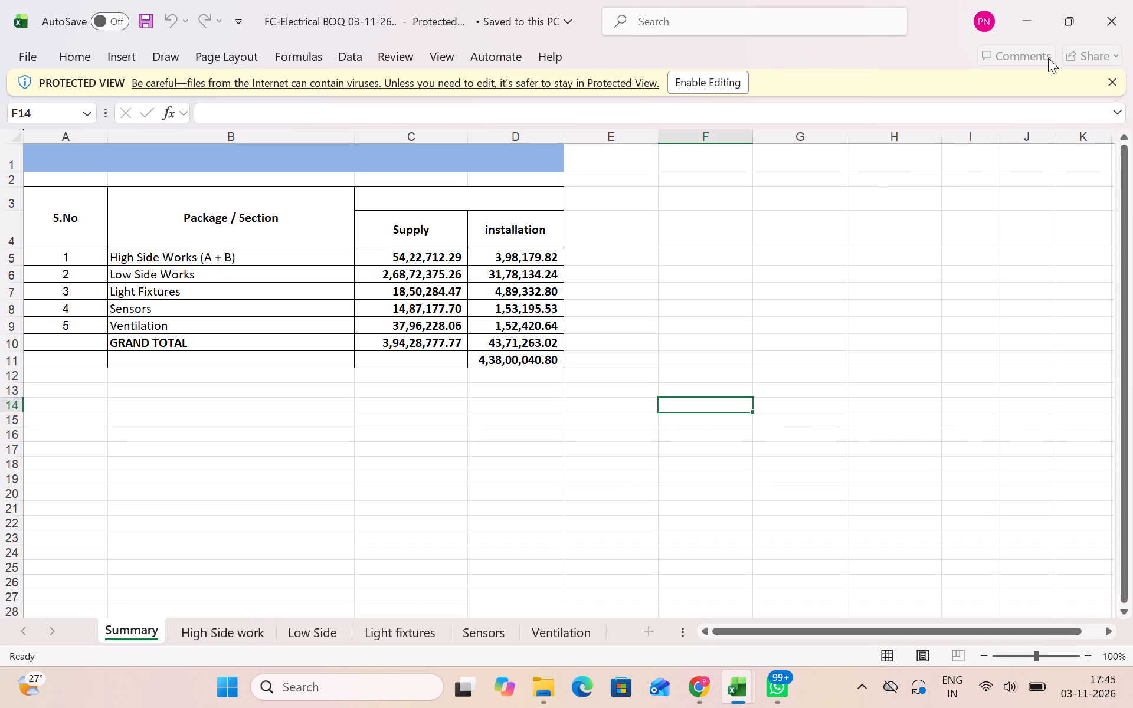
click(1118, 21)
click(1118, 21)
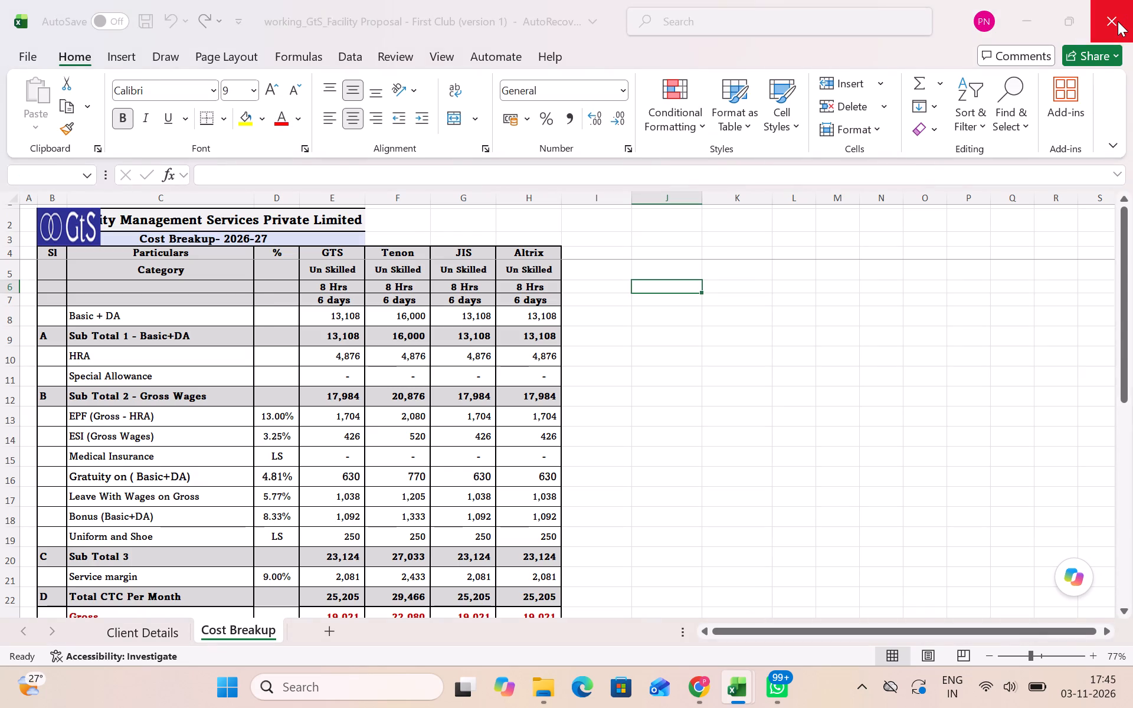
click(628, 463)
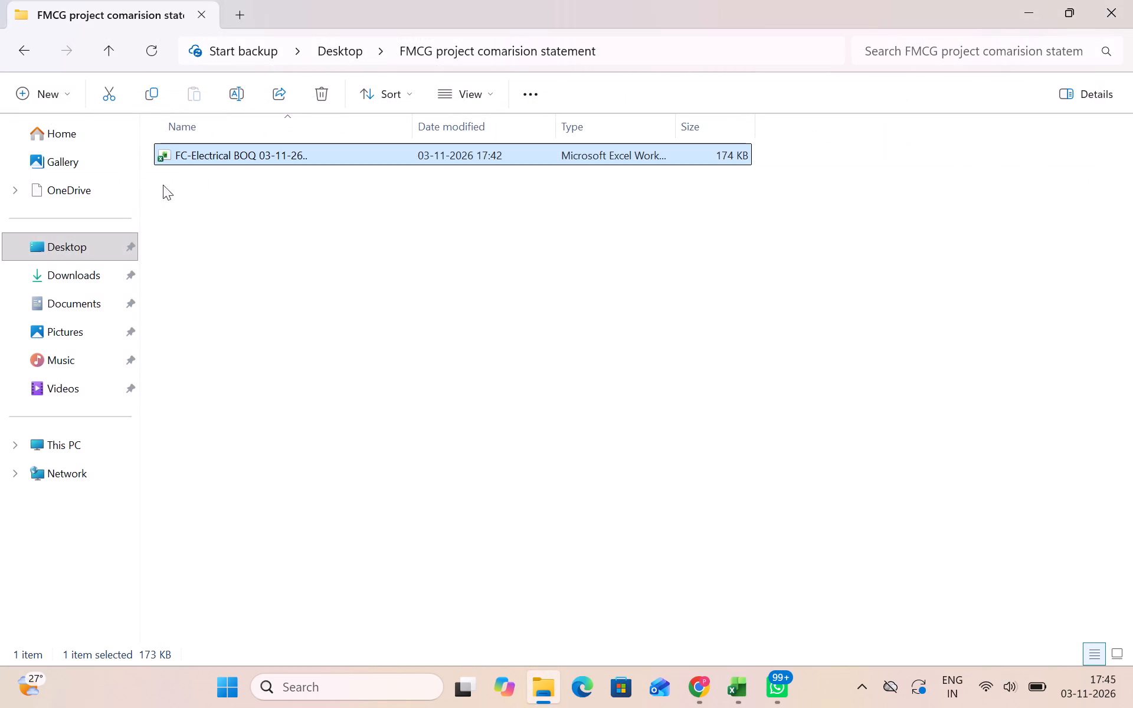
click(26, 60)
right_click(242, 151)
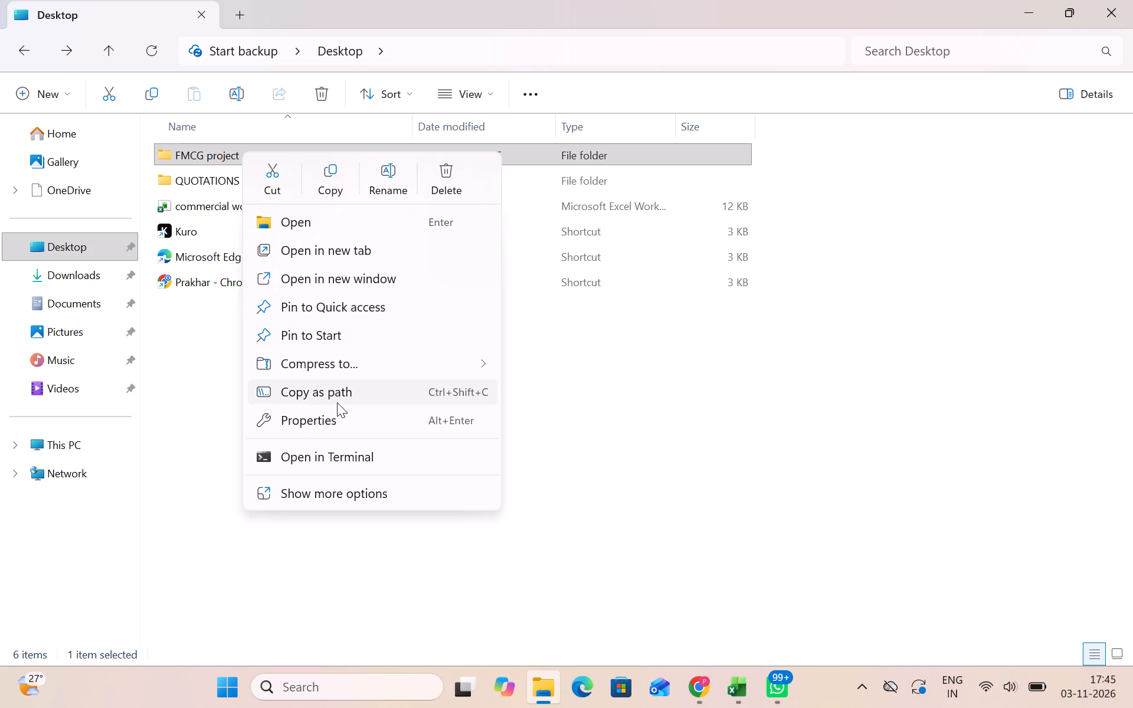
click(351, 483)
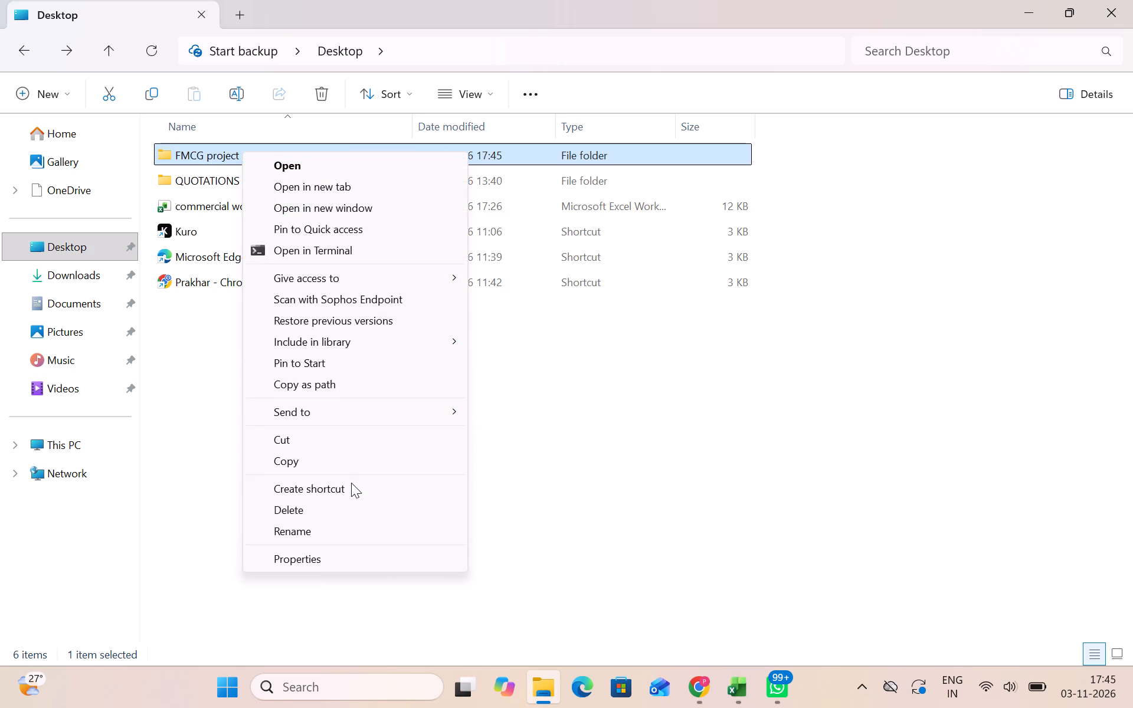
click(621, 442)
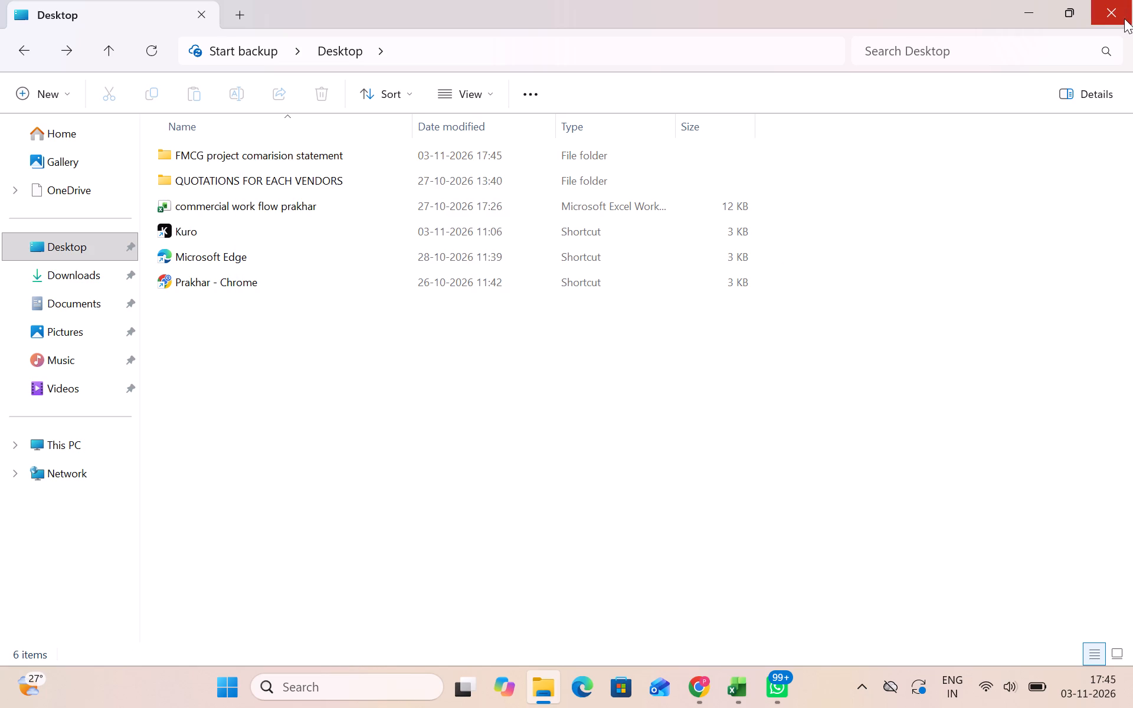
Close File Explorer and place the FMCG project comarision statement folder beside the QUOTATIONS FOR EACH VENDORS folder on the desktop.
click(1124, 18)
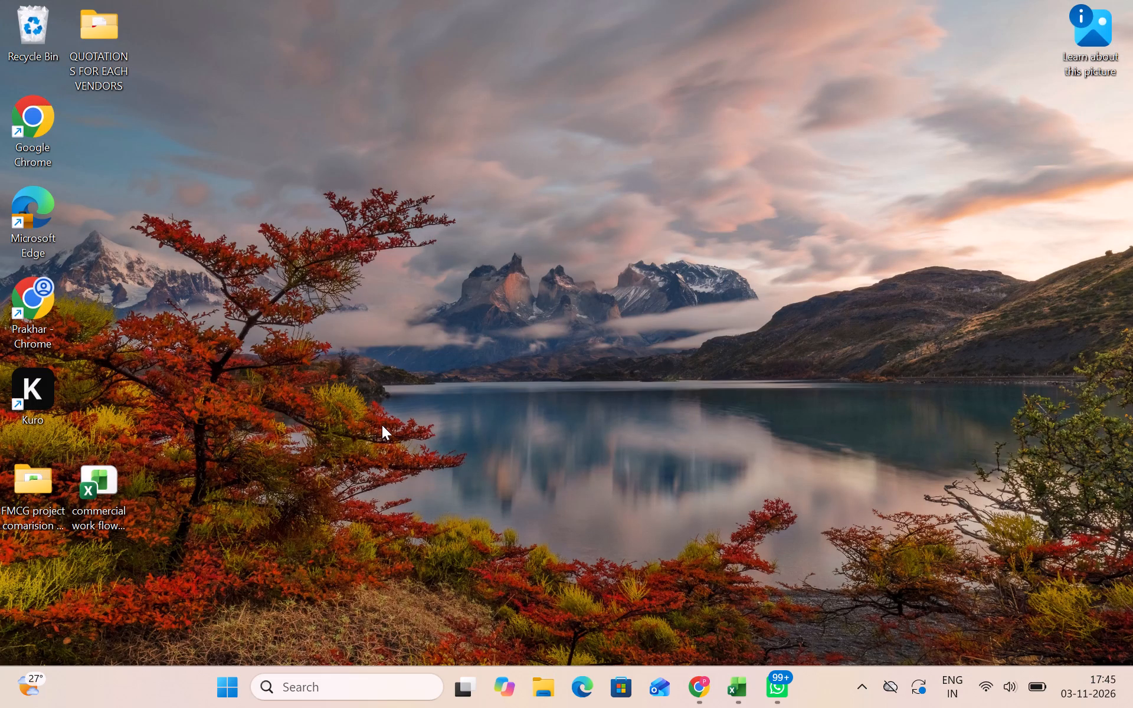
drag(34, 477, 115, 70)
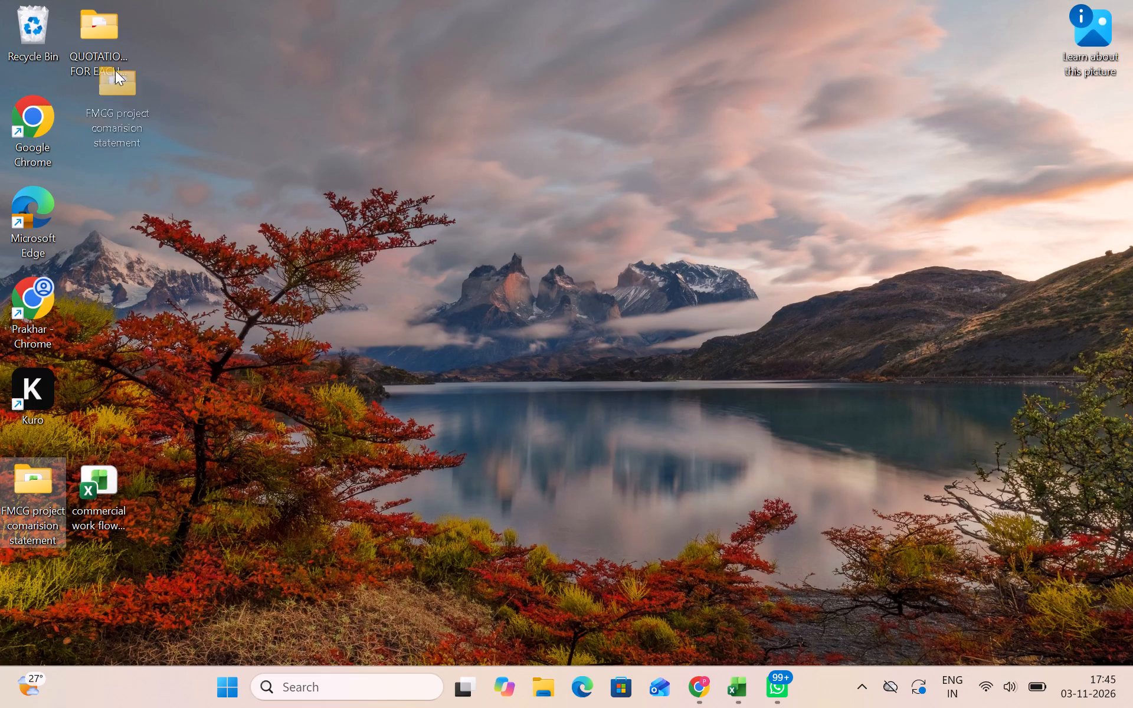
drag(115, 70, 181, 17)
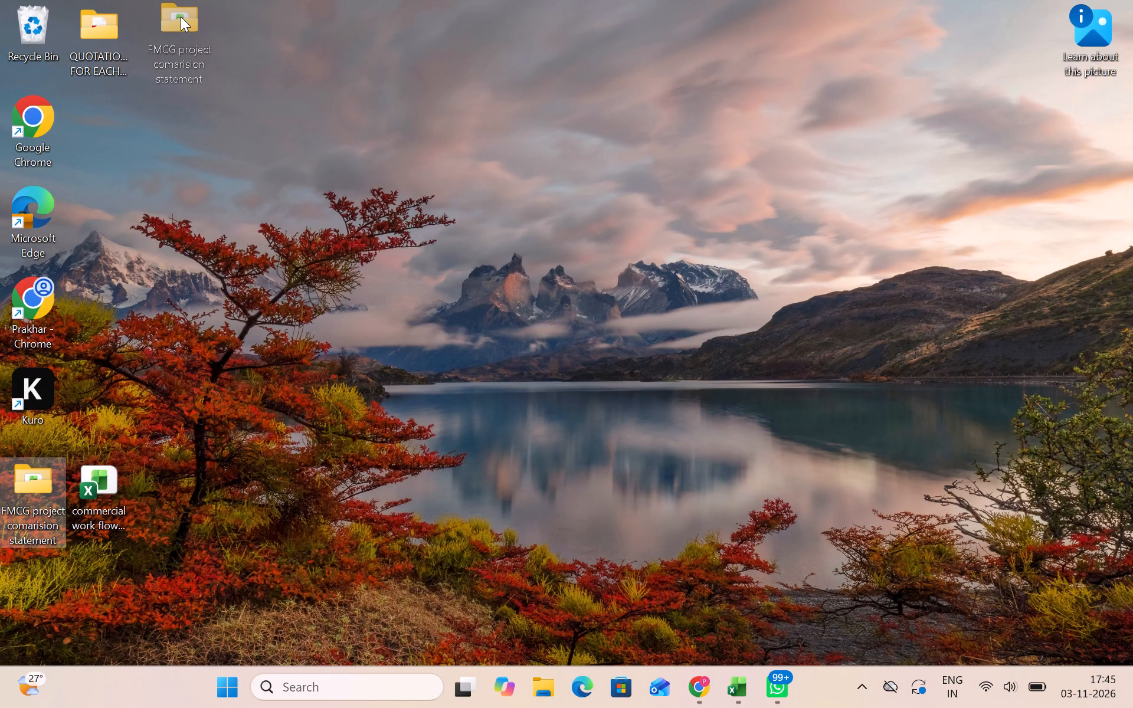
drag(181, 17, 185, 31)
click(386, 202)
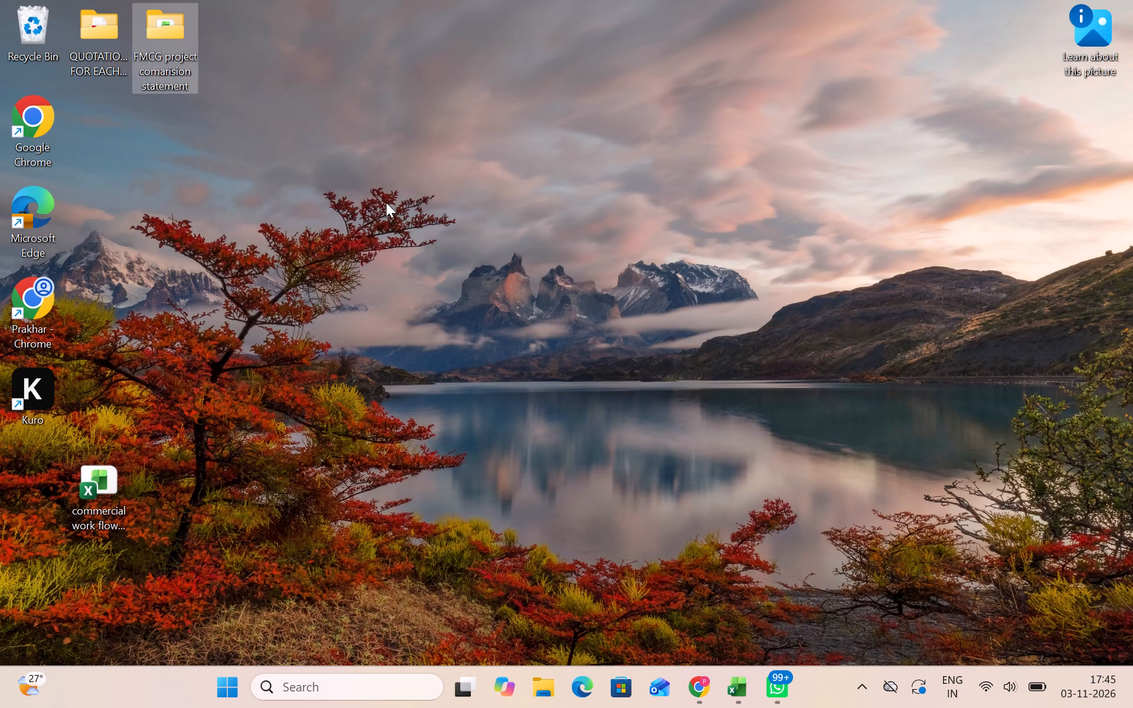
Open the FMCG project comarision statement folder to check its contents, and close its window.
double_click(168, 24)
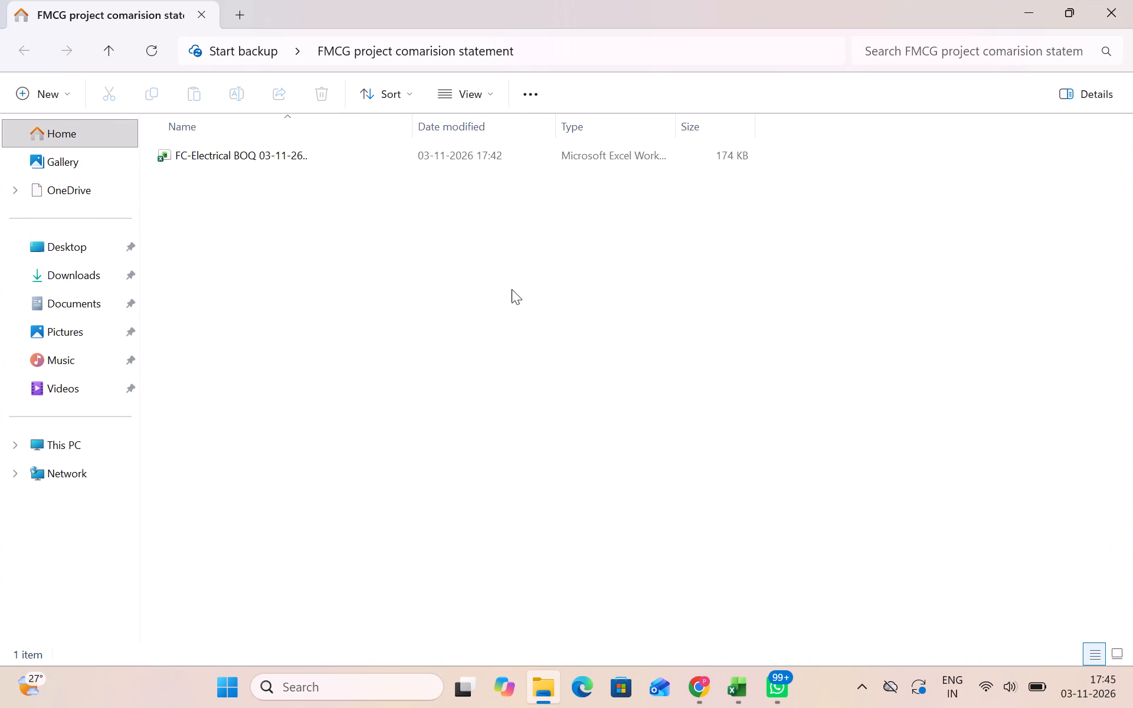
click(1113, 10)
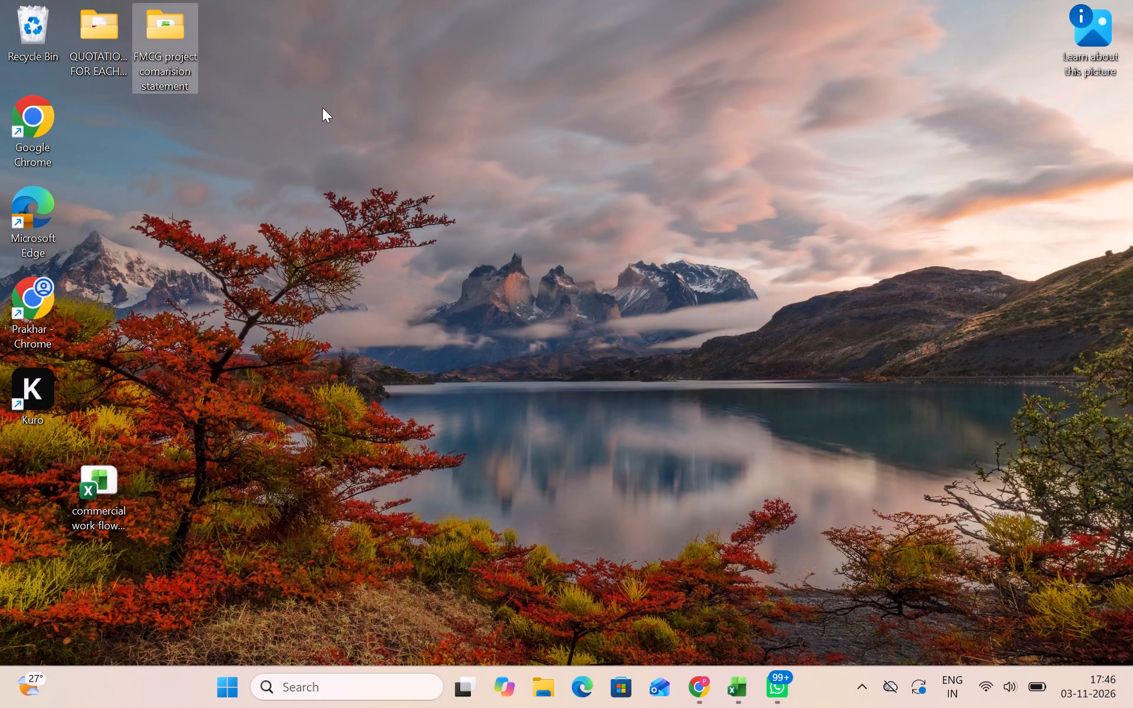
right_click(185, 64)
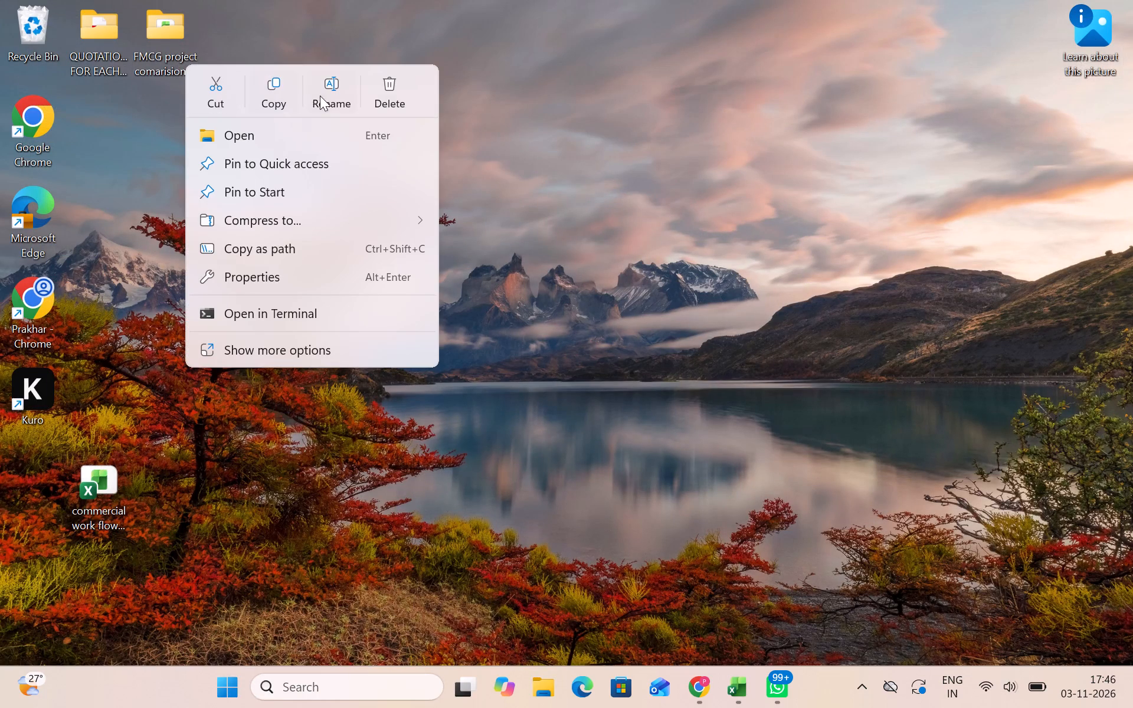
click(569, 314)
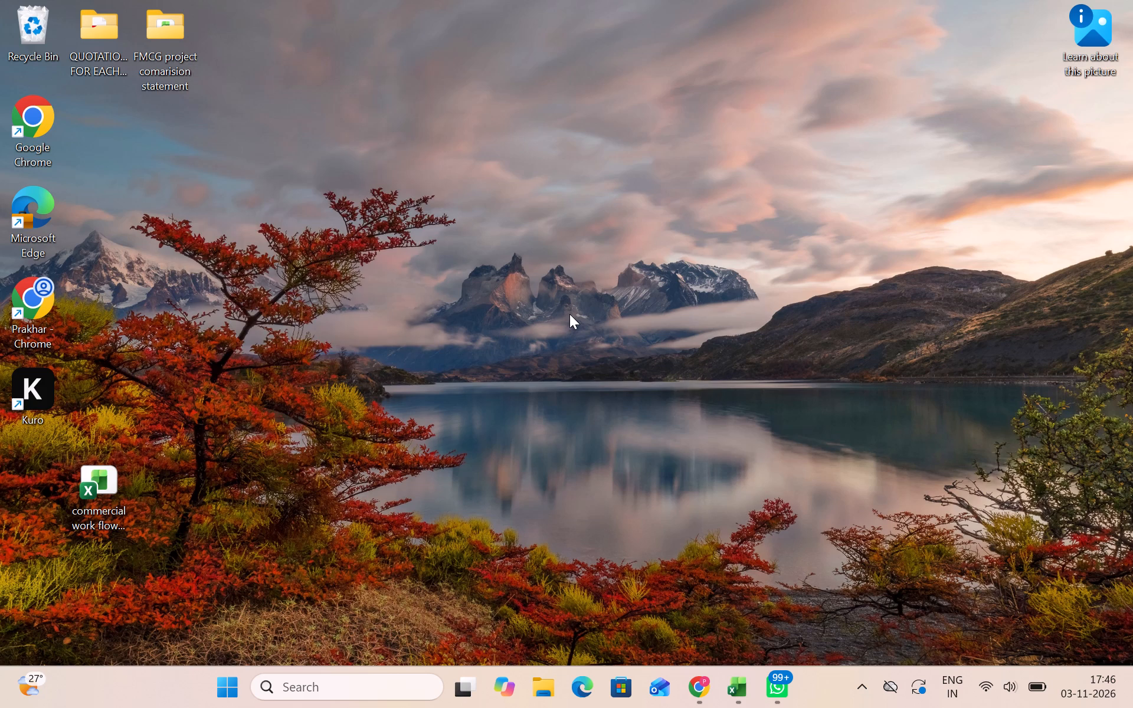
Switch to Chrome and return to the open Gmail message with the FC-Electrical BOQ attachment.
click(689, 688)
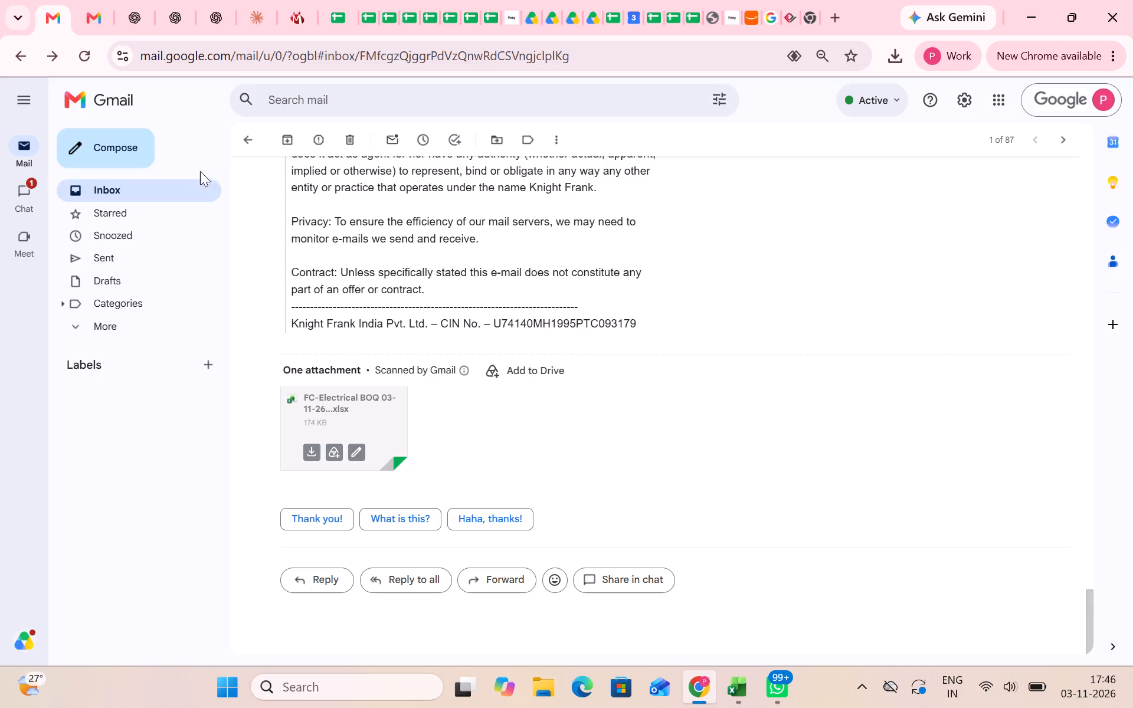
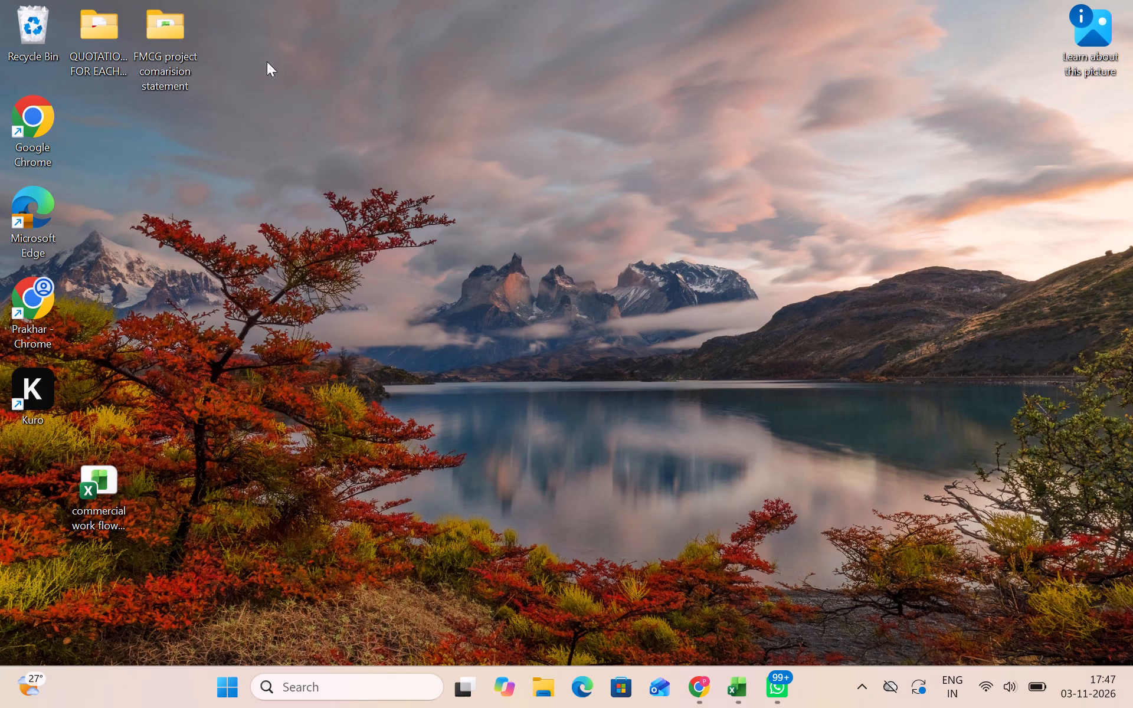
Rename the FMCG project comarision statement folder on the desktop as FMCG WH.
right_click(176, 45)
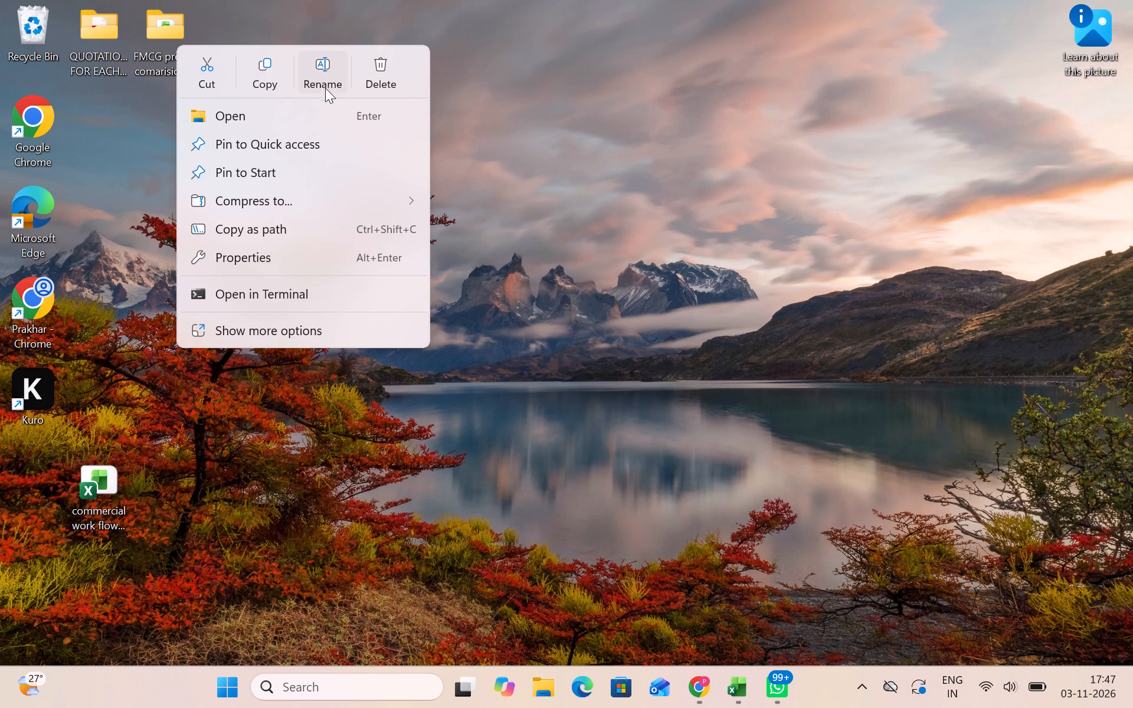
click(327, 86)
key(BackSpace)
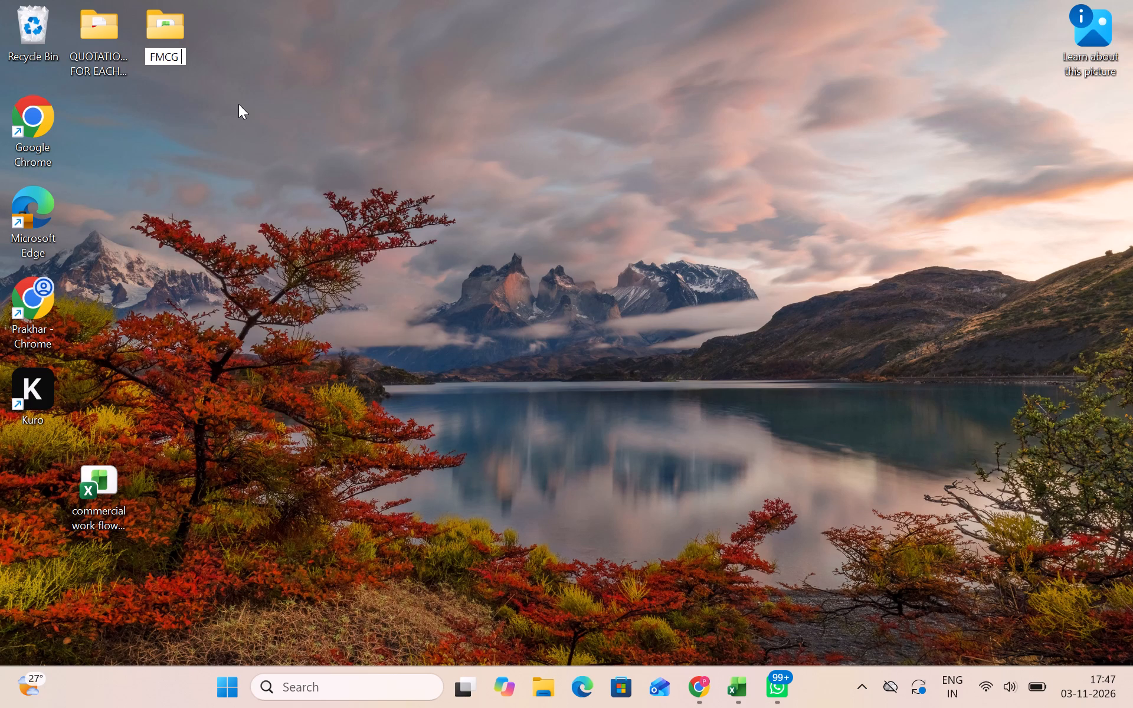
key(w)
key(BackSpace)
text(WH)
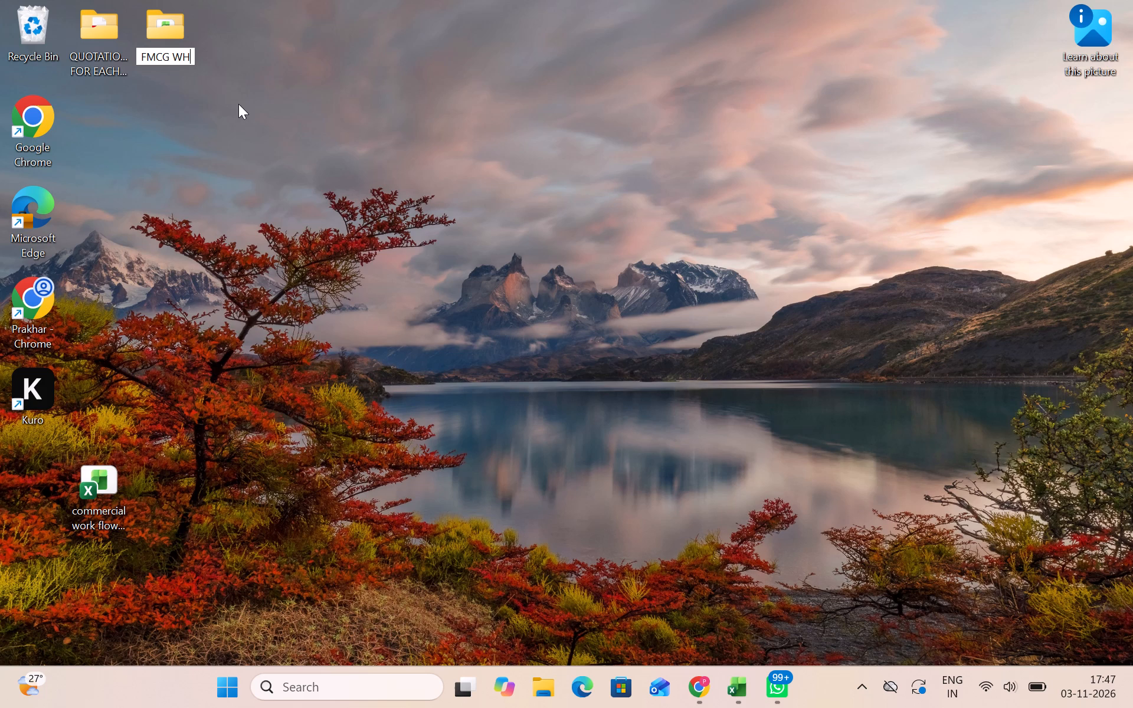
key(space)
key(Return)
Create a subfolder named NIGHT FRANK inside the FMCG WH folder.
double_click(177, 27)
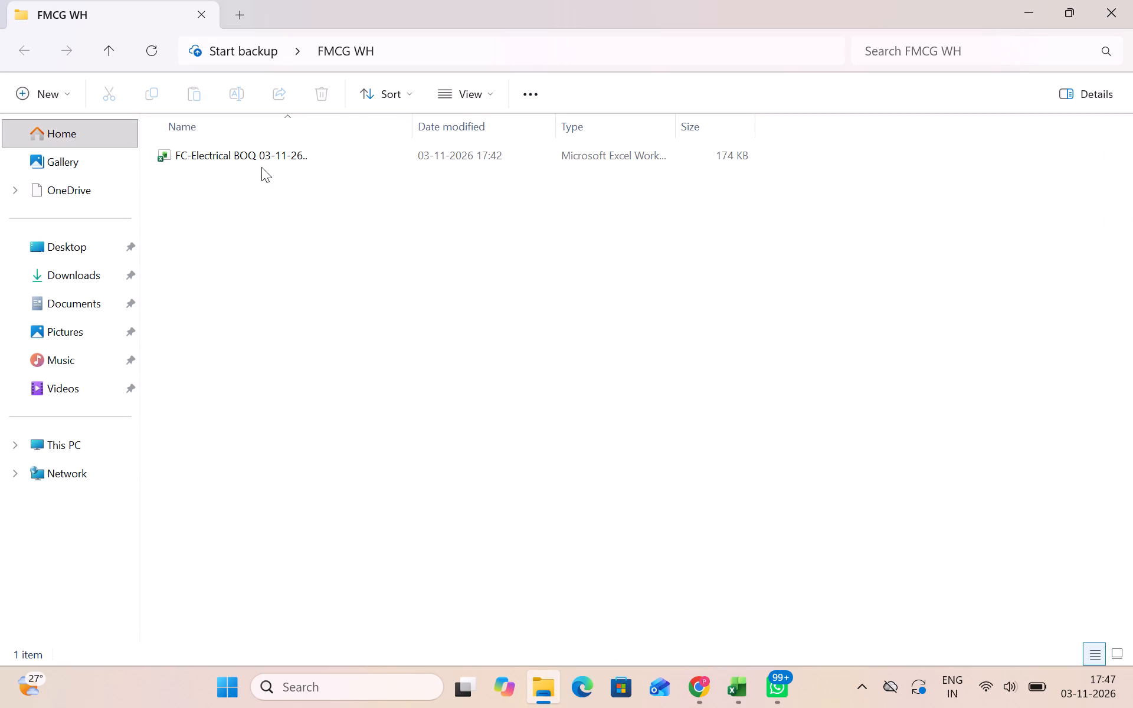
click(55, 81)
click(96, 139)
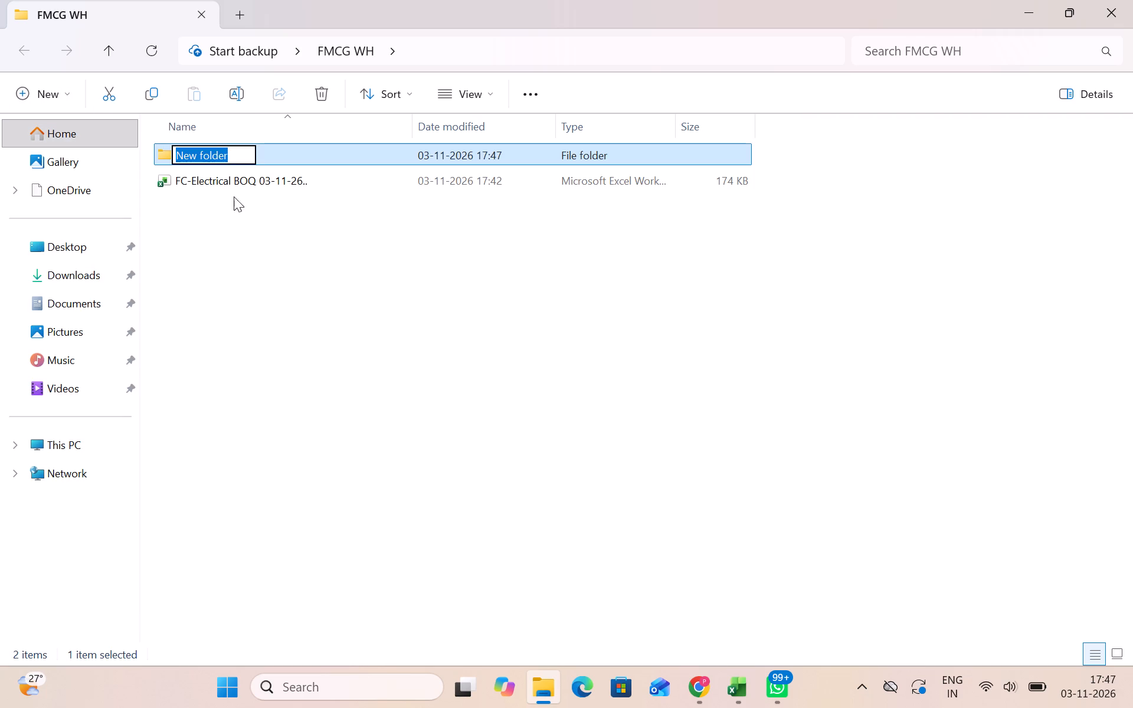
triple_click(239, 153)
key(BackSpace)
key(backslash)
key(BackSpace)
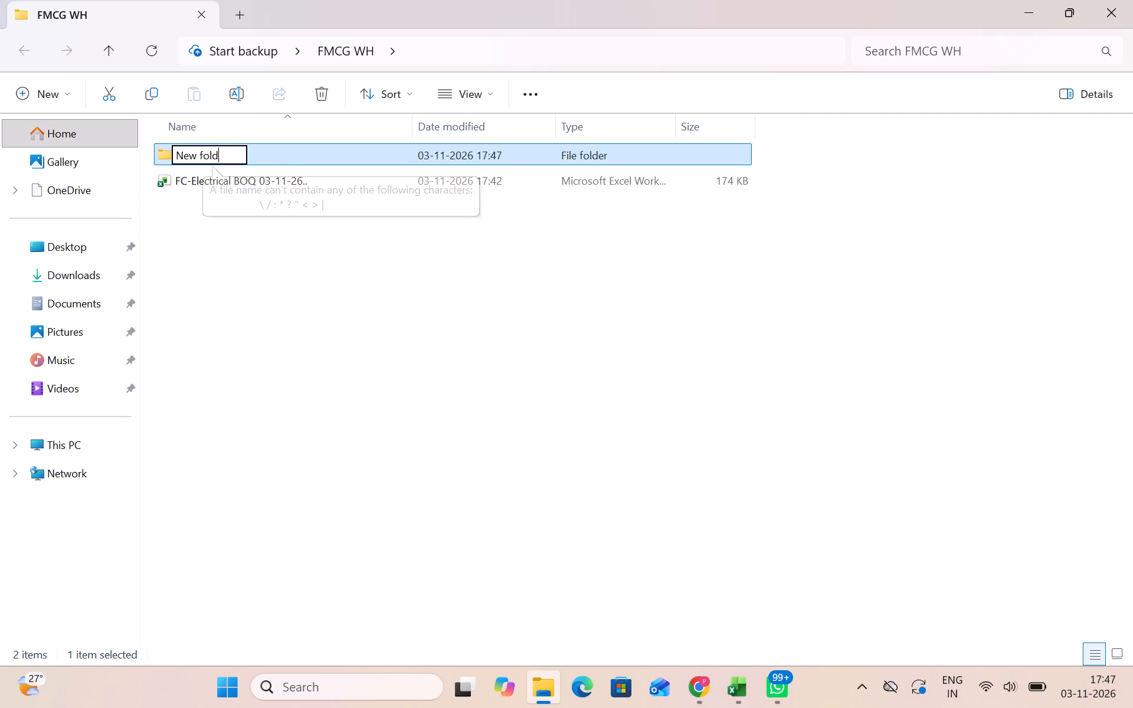
key(BackSpace)
key(BackSpace)
key(BackSpace)
key(BackSpace)
key(BackSpace)
key(BackSpace)
key(BackSpace)
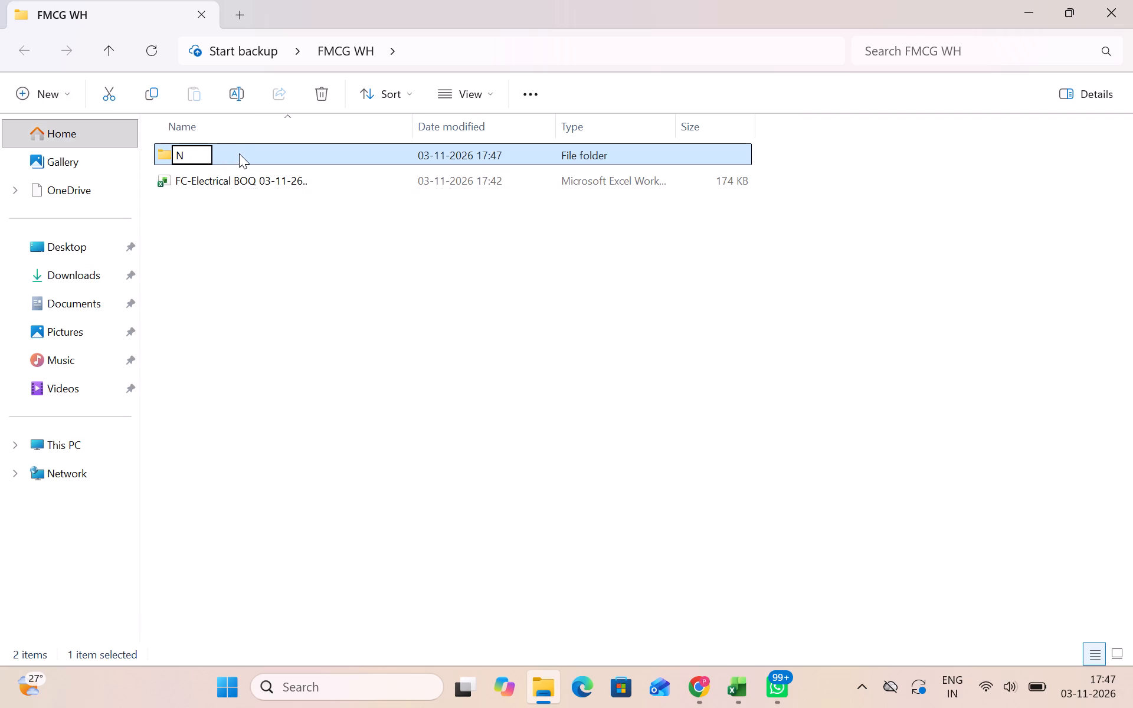
text(IGHT)
key(space)
text(FRANK)
key(Return)
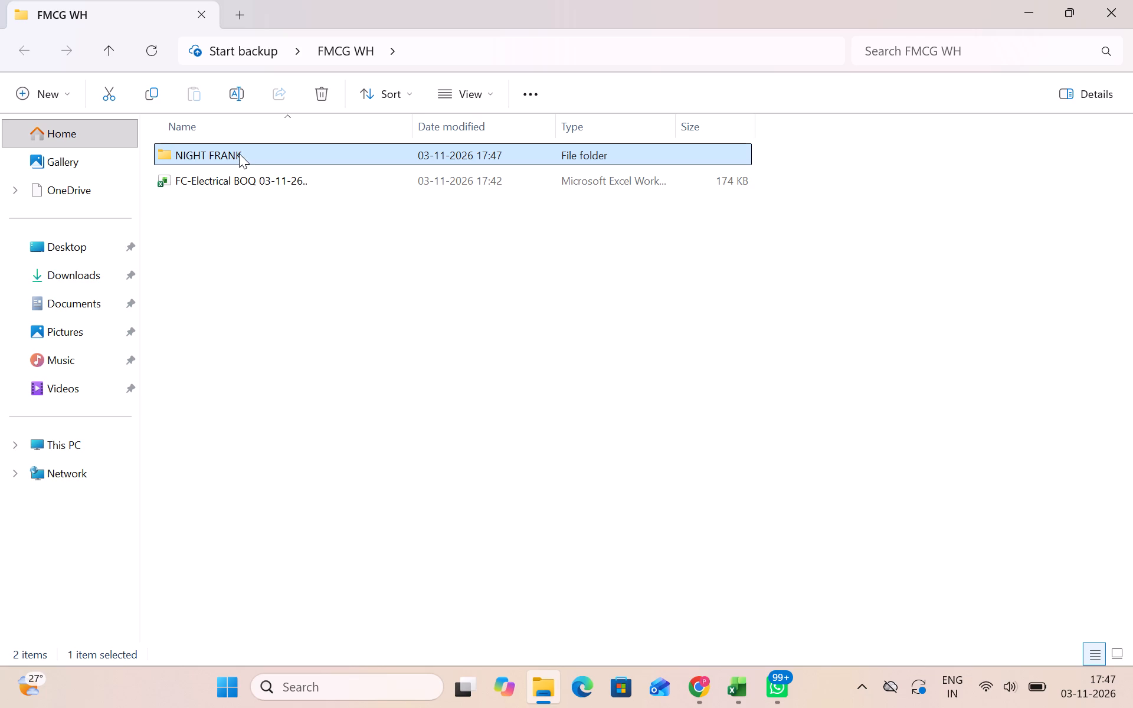
Move the FC-Electrical BOQ 03-11-26 workbook into the NIGHT FRANK subfolder, go back to FMCG WH and minimise its window.
right_click(279, 175)
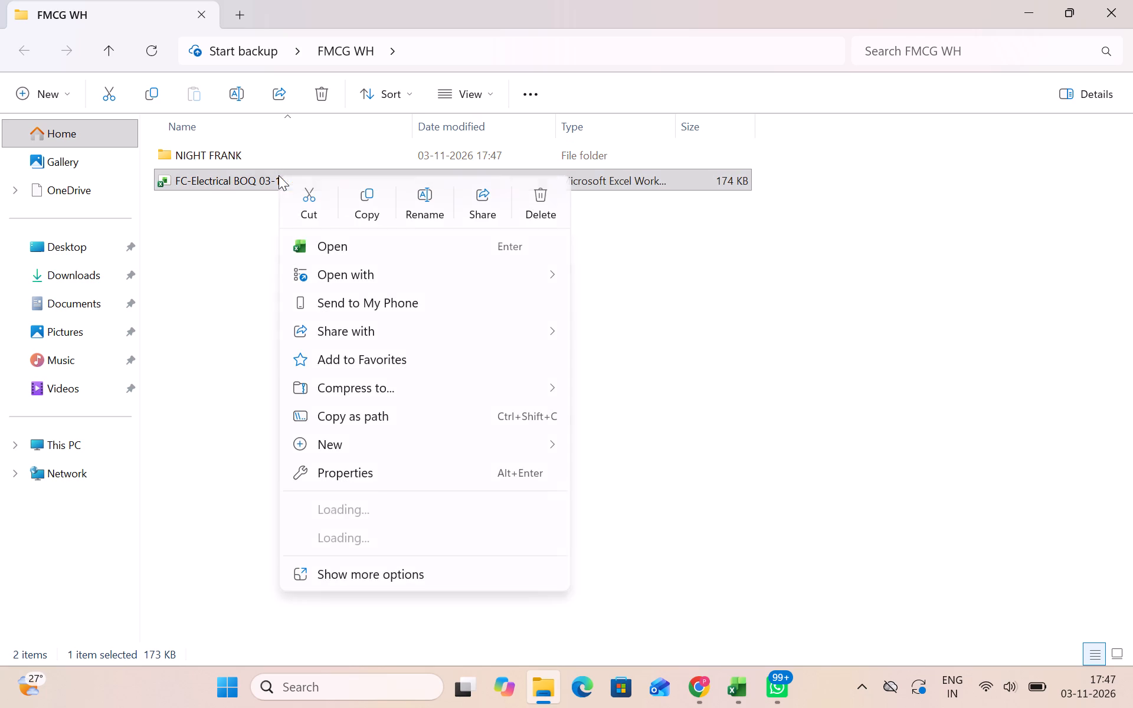
click(315, 205)
double_click(261, 149)
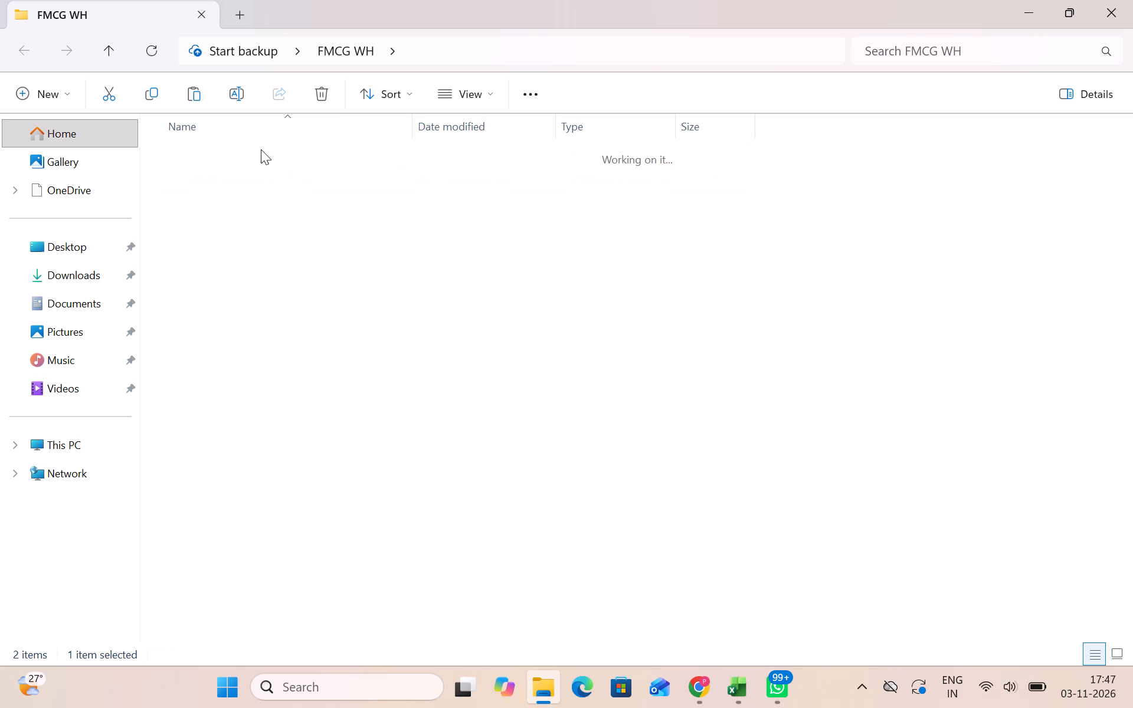
key(ctrl+v)
key(Return)
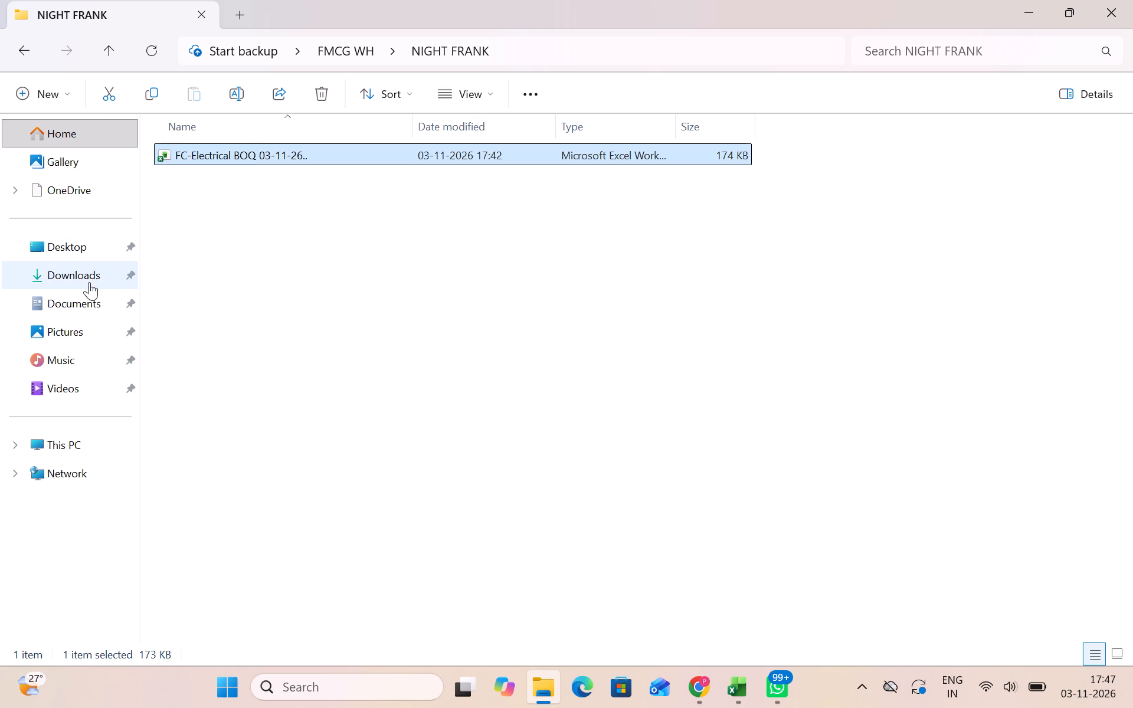
click(279, 310)
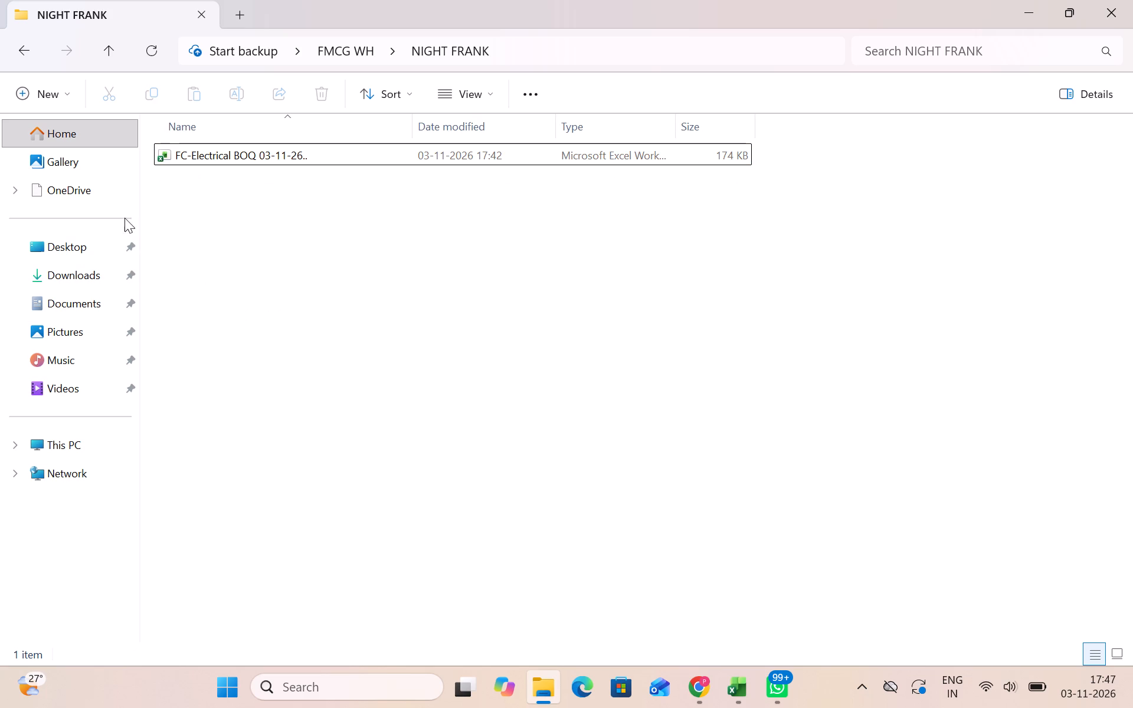
click(25, 55)
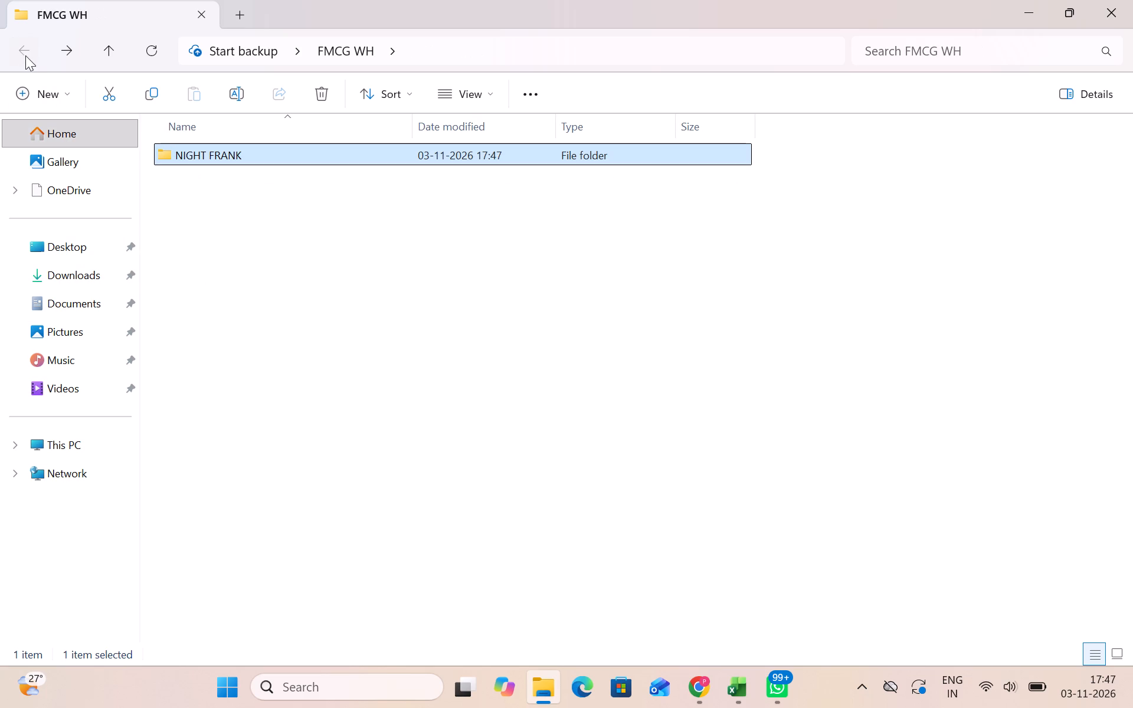
click(297, 280)
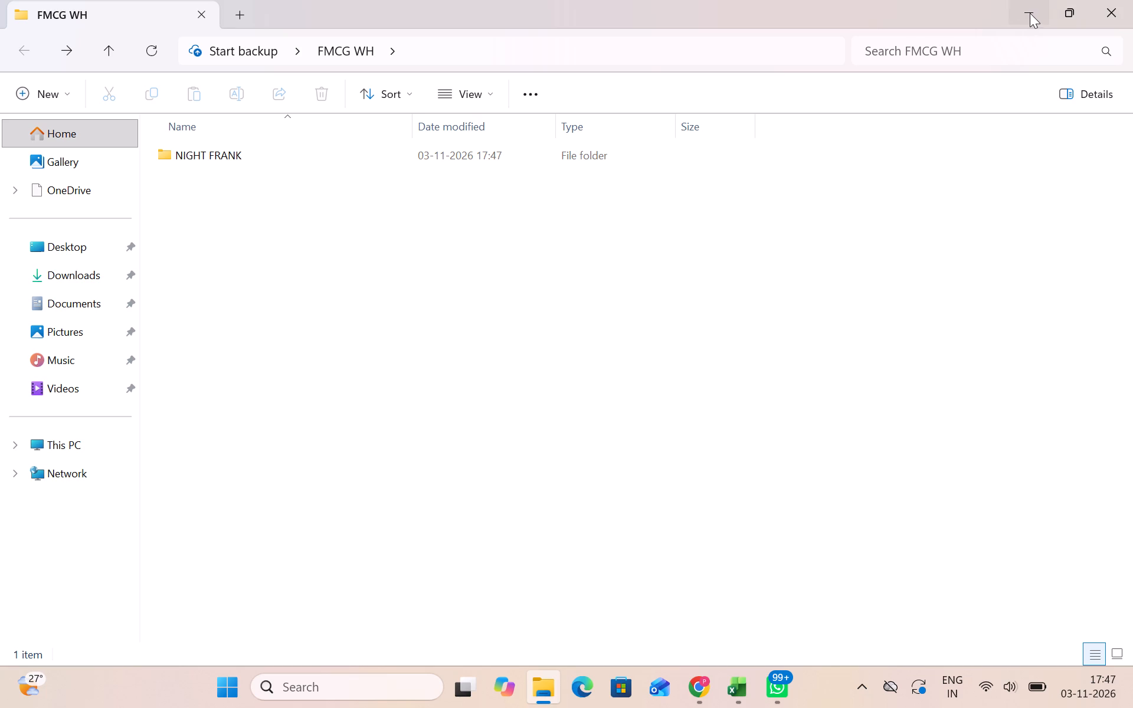
click(1027, 14)
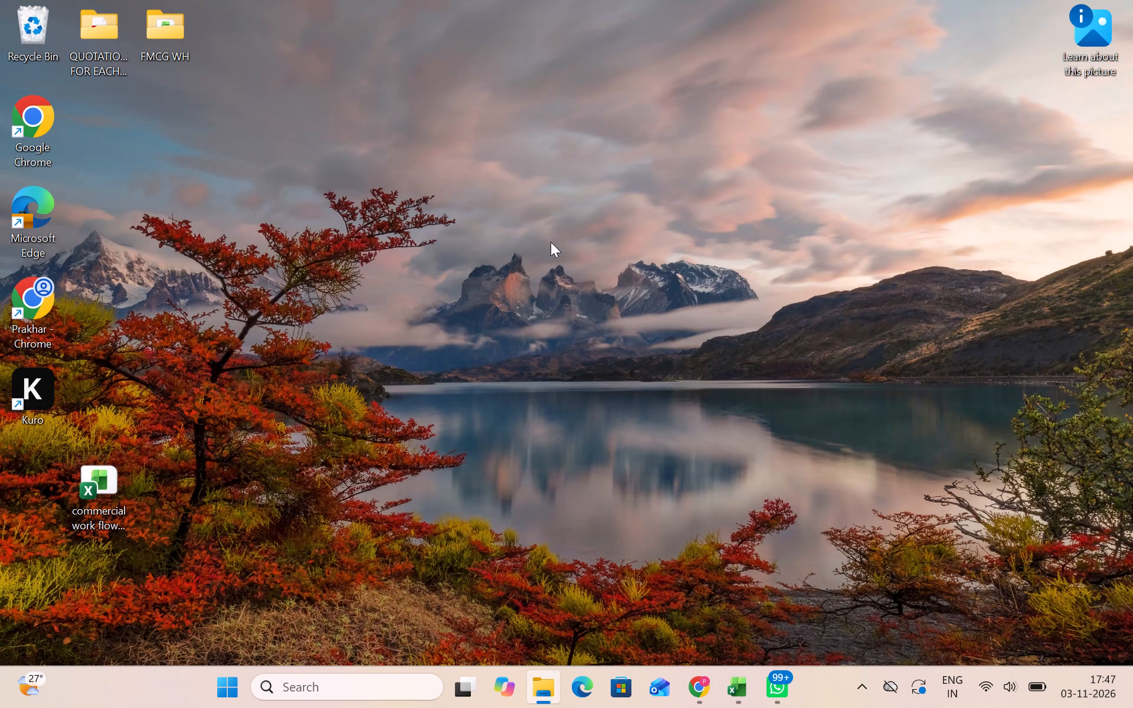
Open the FC-Electrical BOQ 03-11-26 workbook from the NIGHT FRANK subfolder of FMCG WH and enable editing.
double_click(175, 29)
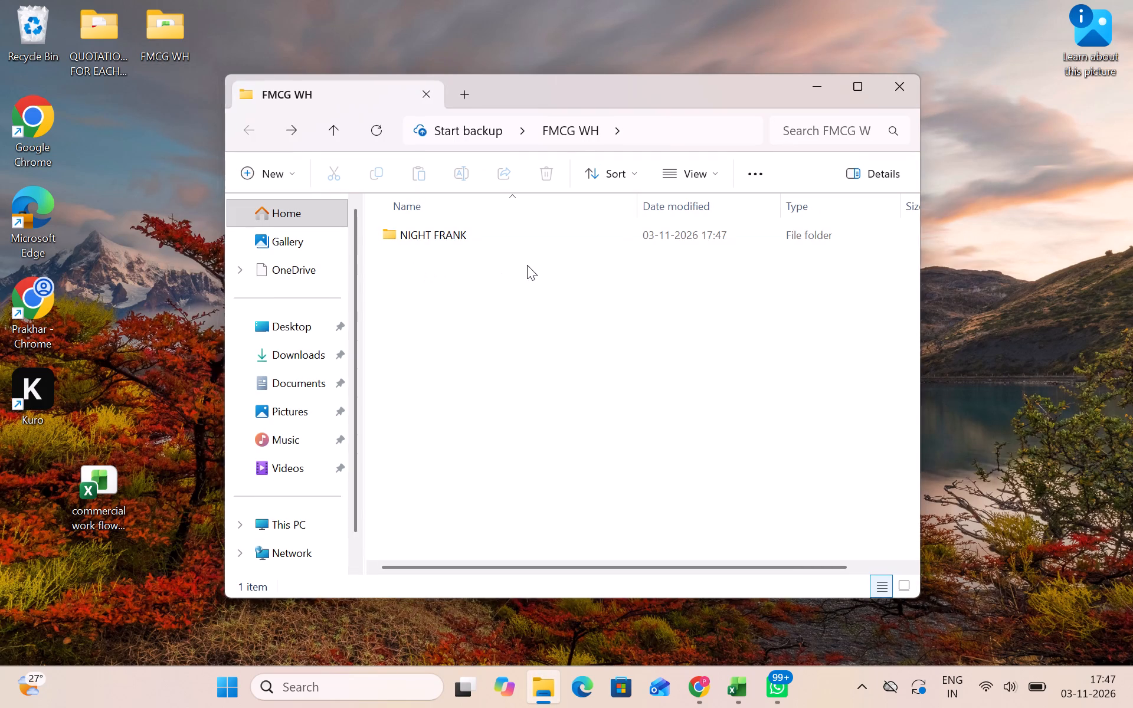
click(853, 103)
click(859, 94)
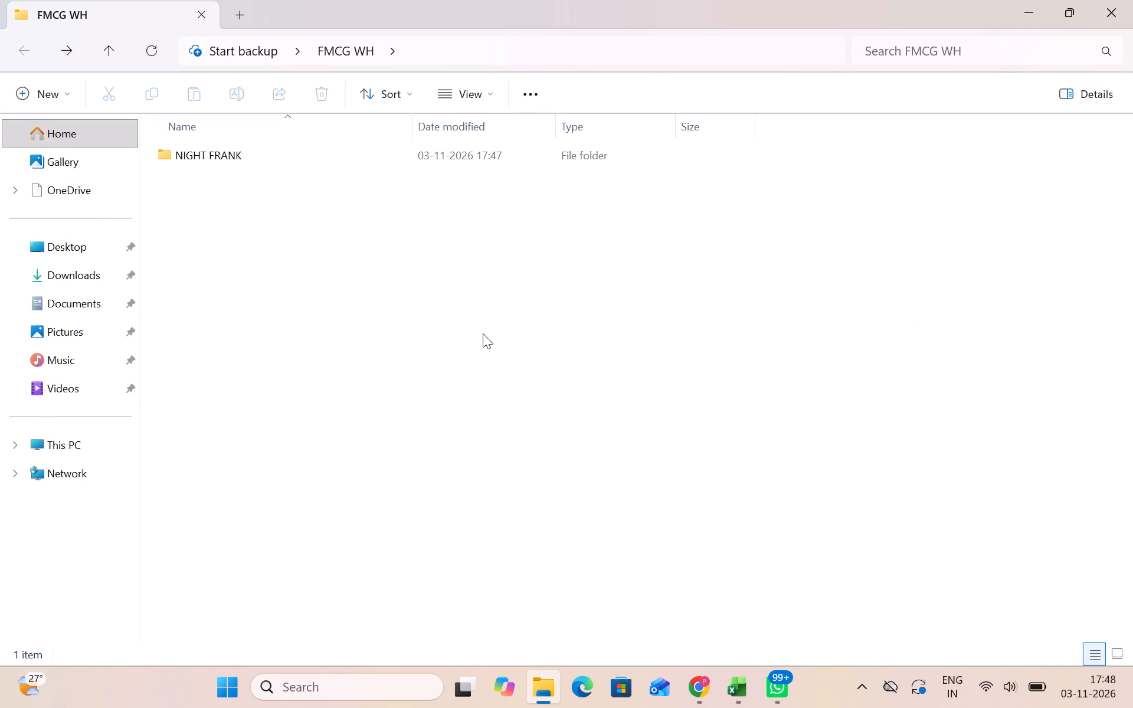
click(278, 155)
double_click(289, 155)
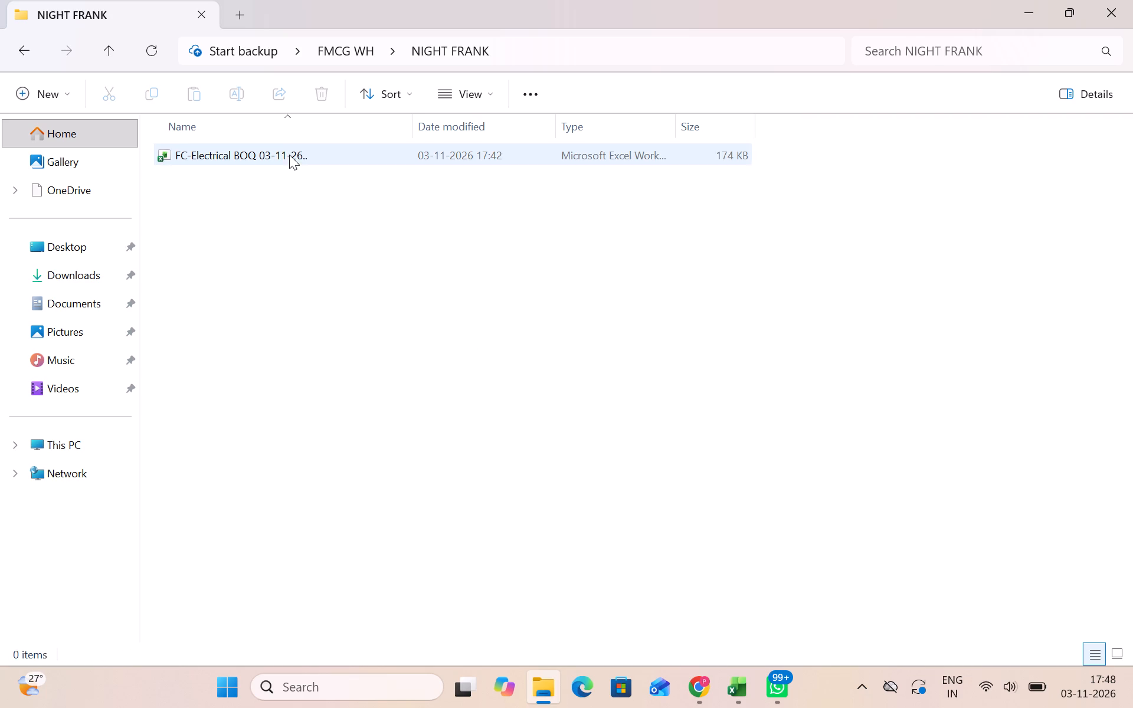
double_click(306, 150)
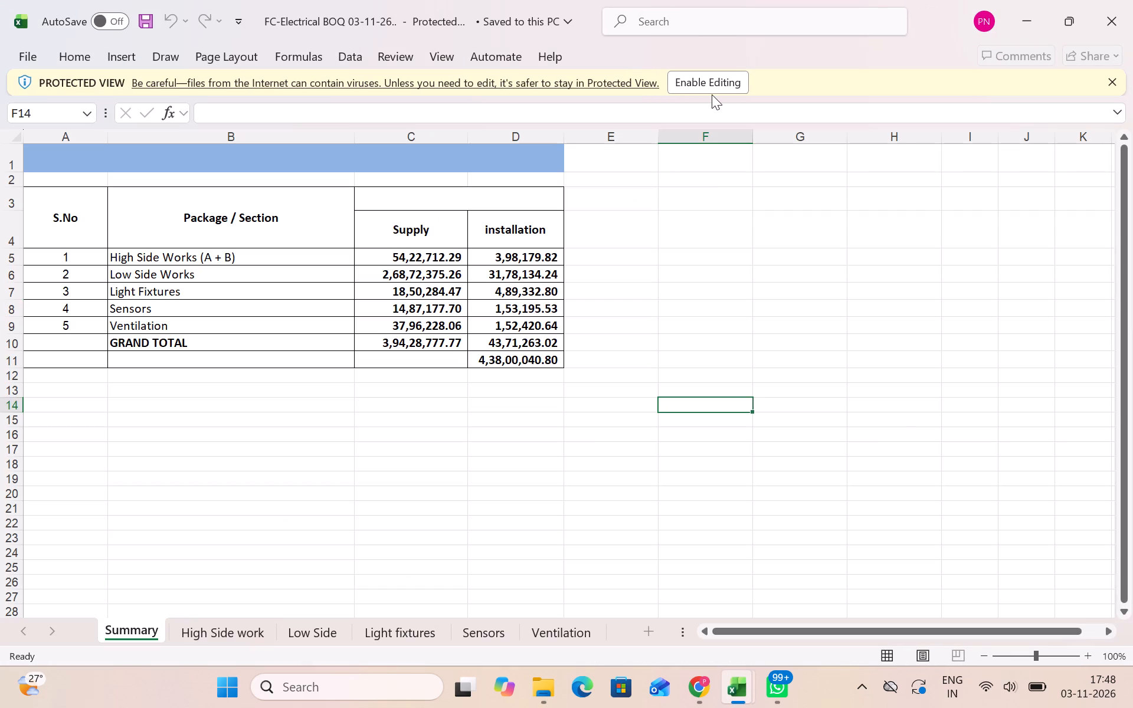
click(719, 85)
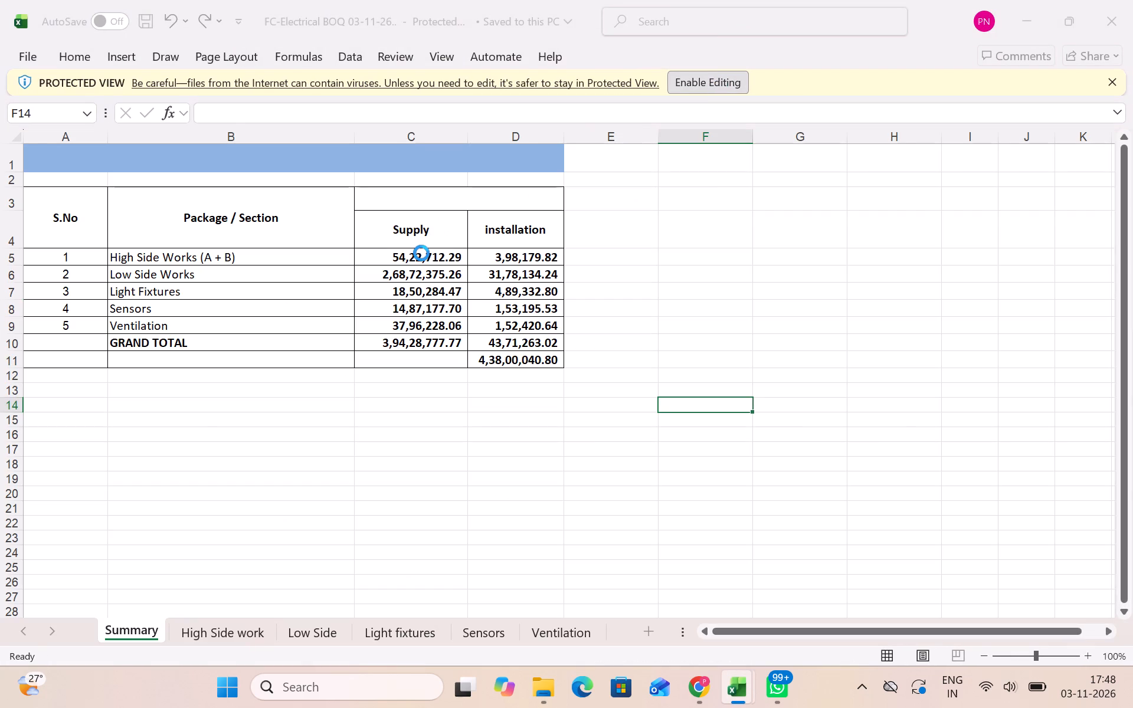
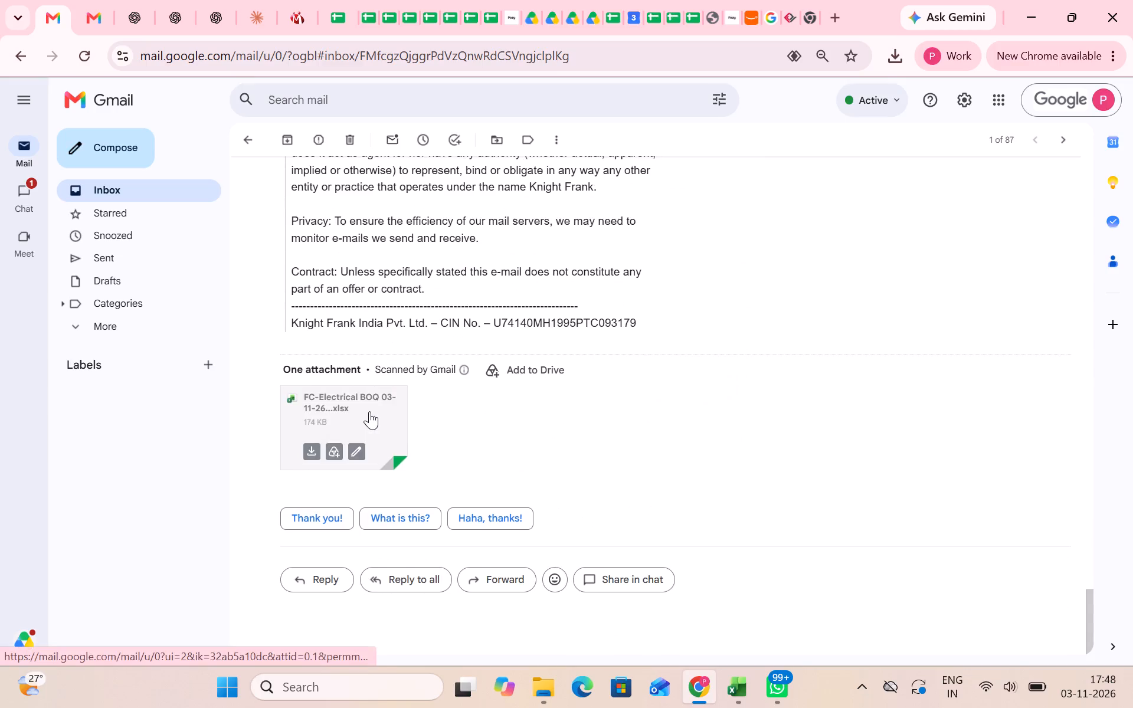
Leave the KF FMCG Electrical Revised BOQ costing email and return to the inbox list.
scroll(590, 392, up, 20)
scroll(590, 392, up, 8)
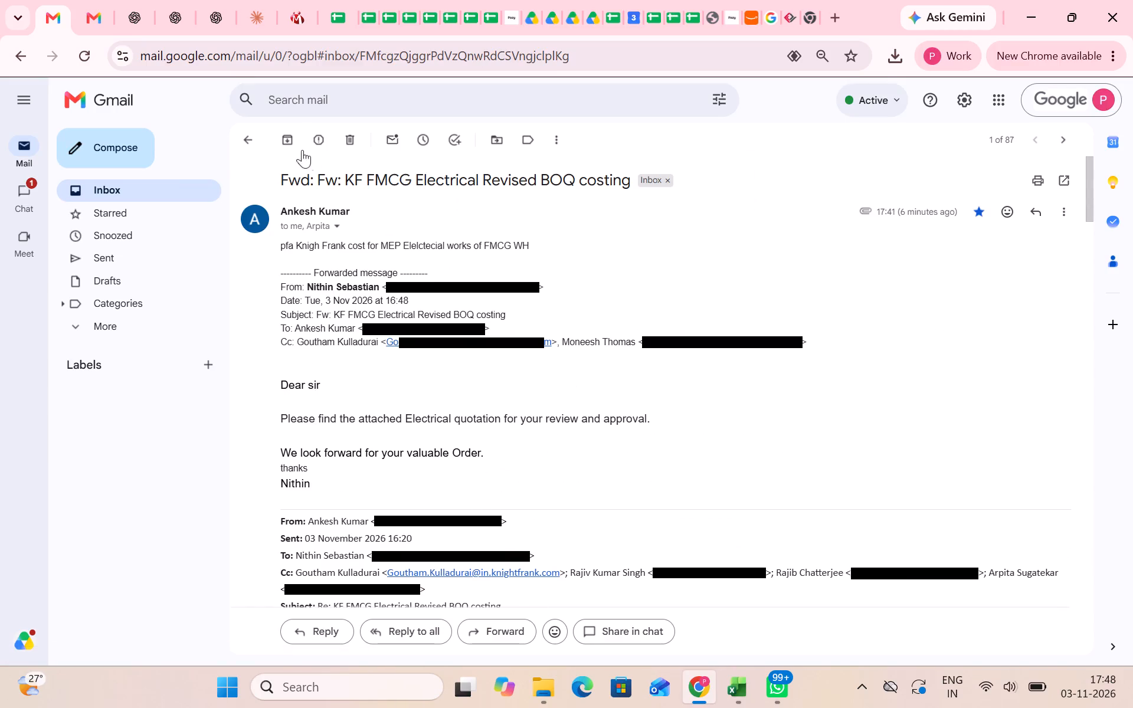
click(257, 143)
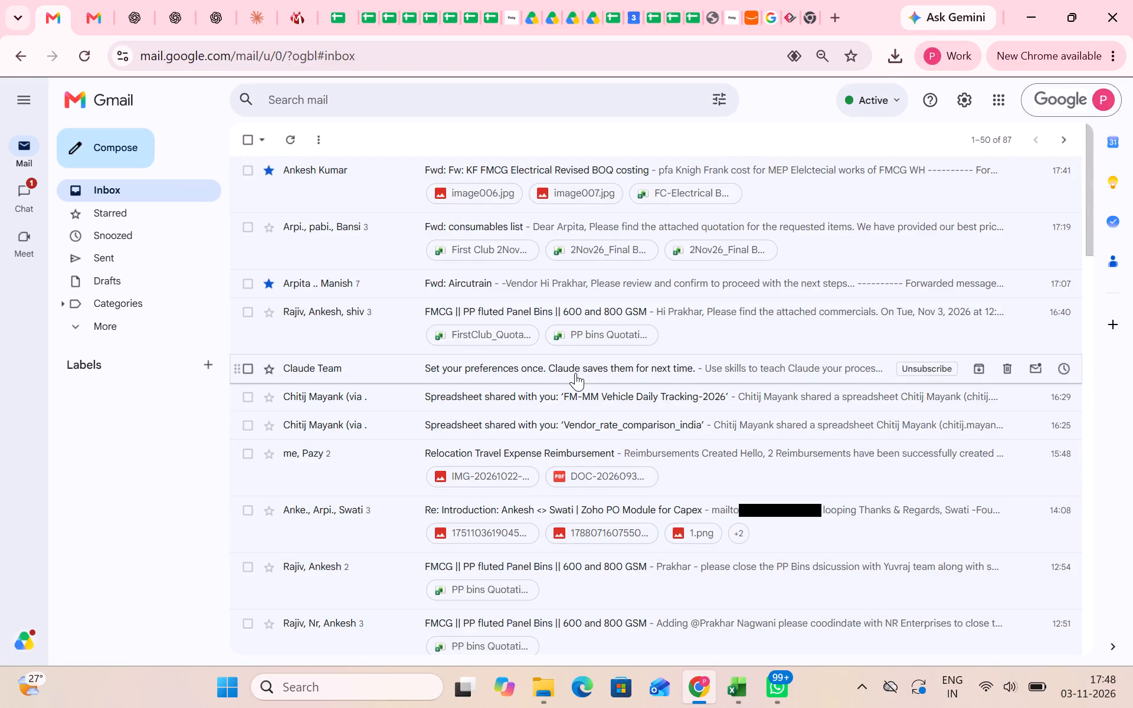
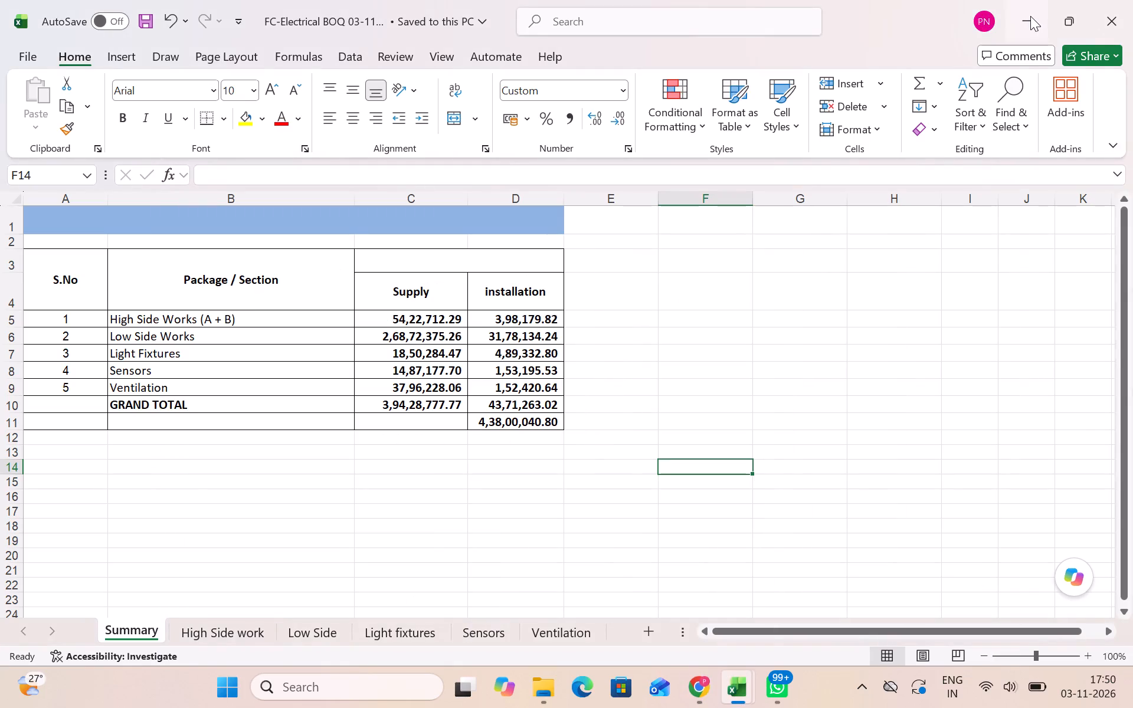
Minimise the workbook and create a second subfolder named DS engeneering Veelu inside the FMCG WH folder.
click(1036, 19)
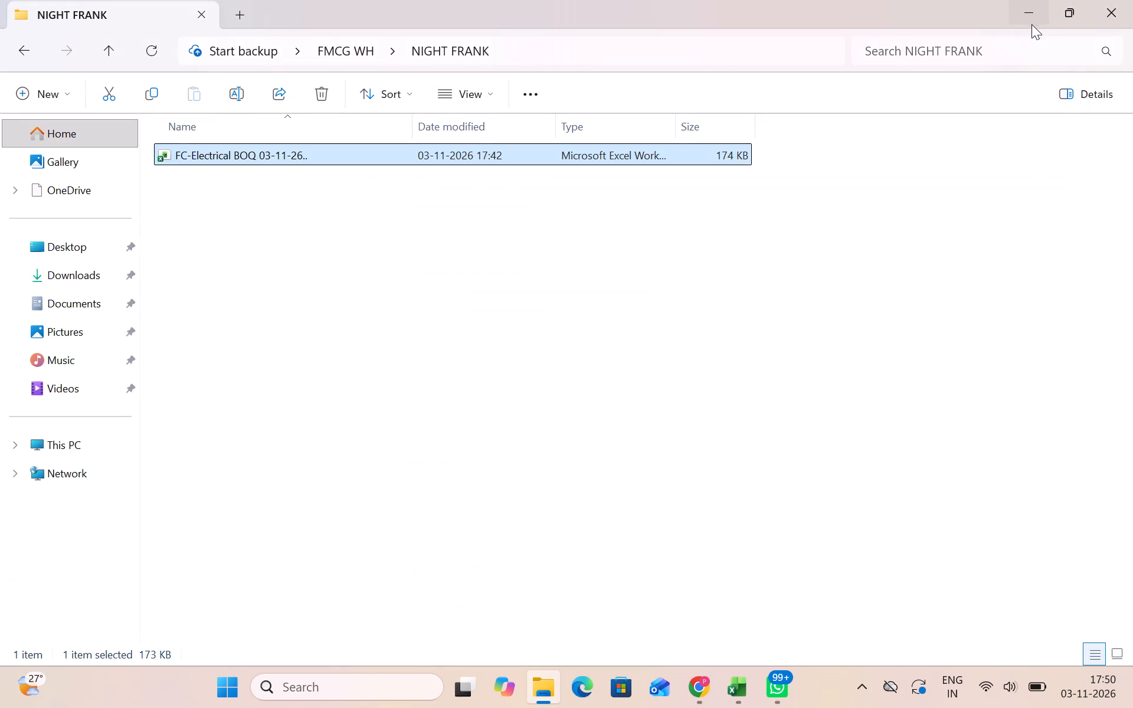
click(22, 50)
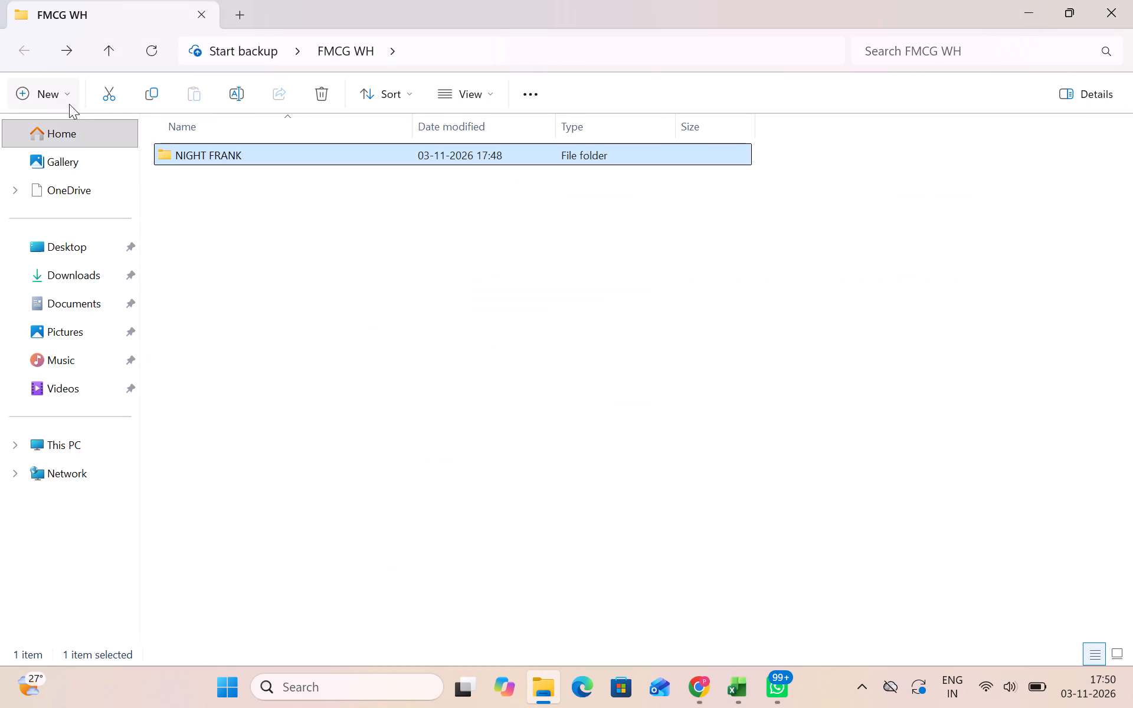
click(59, 94)
click(95, 135)
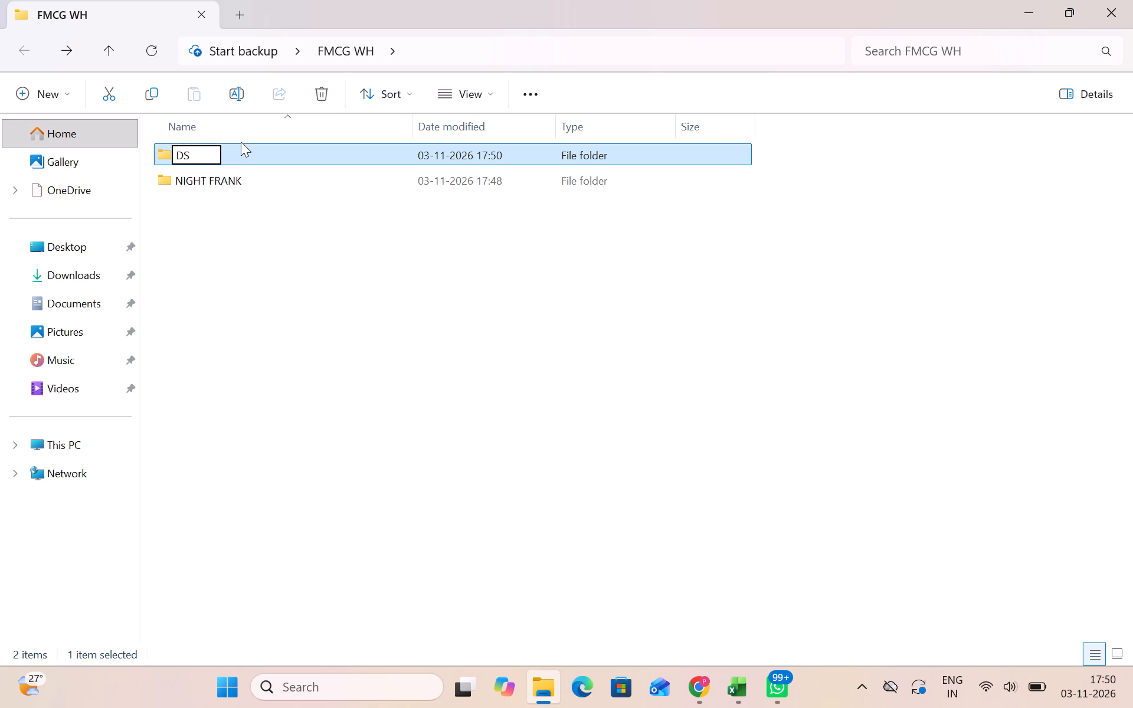
text(el)
key(BackSpace)
key(n)
text(jeen)
key(BackSpace)
key(BackSpace)
key(BackSpace)
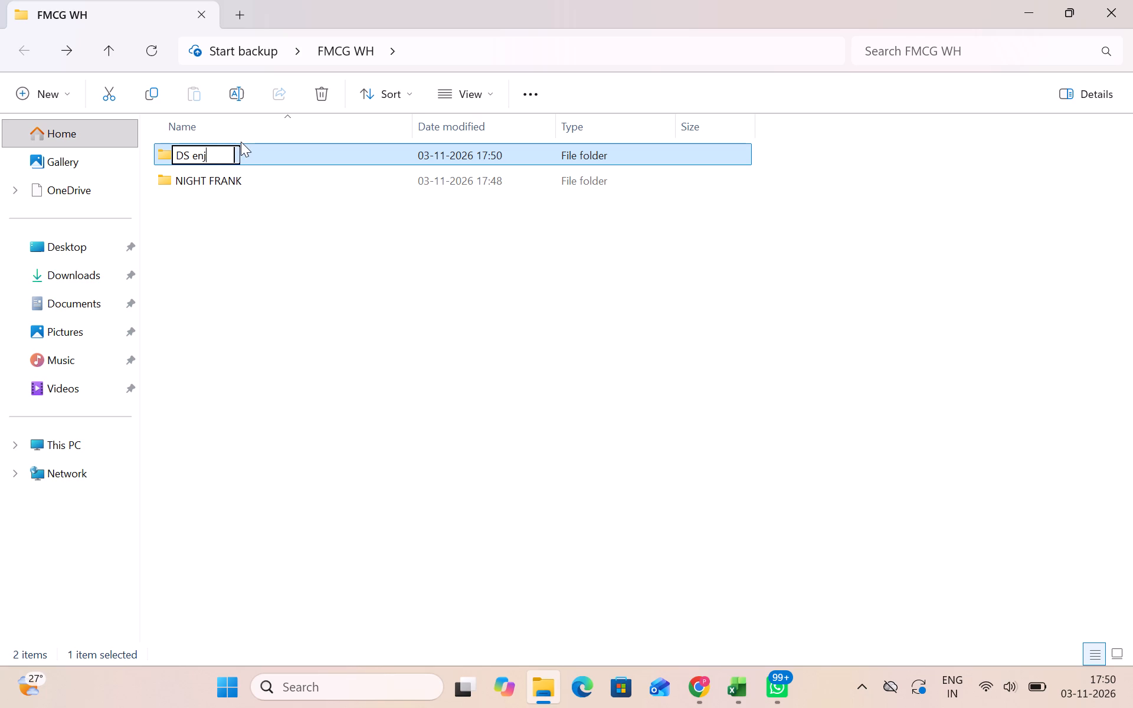
key(BackSpace)
key(g)
text(eneering)
key(space)
text(eelu)
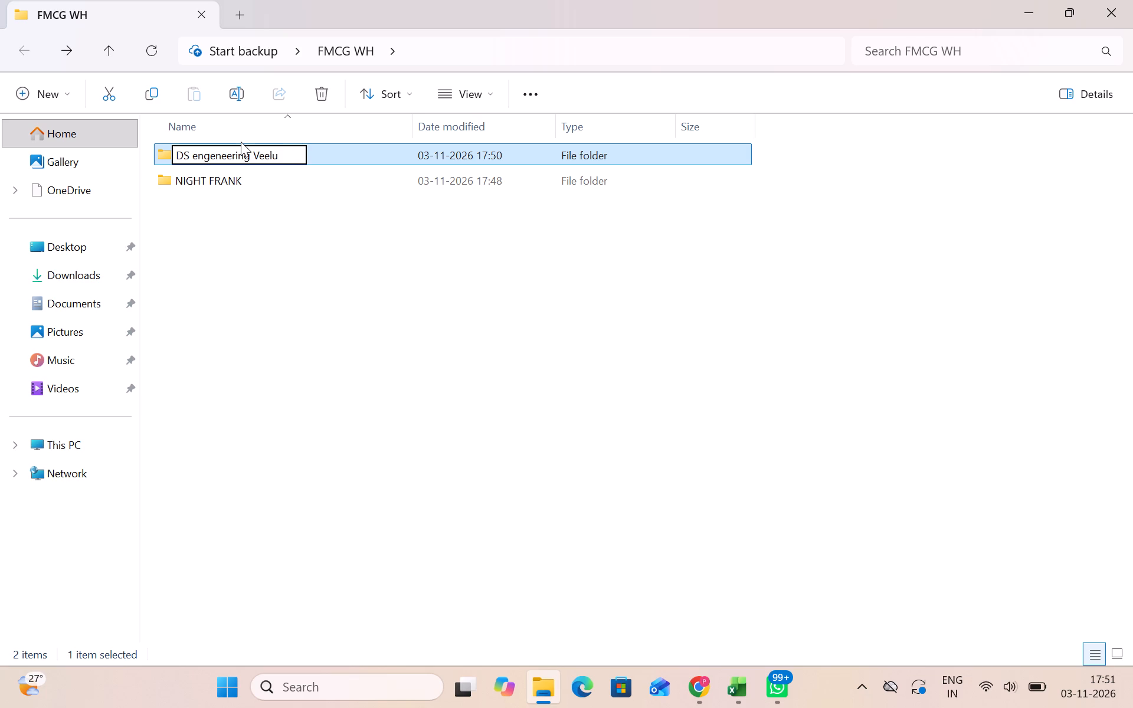
key(Return)
Move the DS 3-11-2026 FC_Ventillation_Updated_BOQ_1616 workbook from Downloads into the DS engeneering Veelu subfolder of FMCG WH on the desktop.
double_click(253, 154)
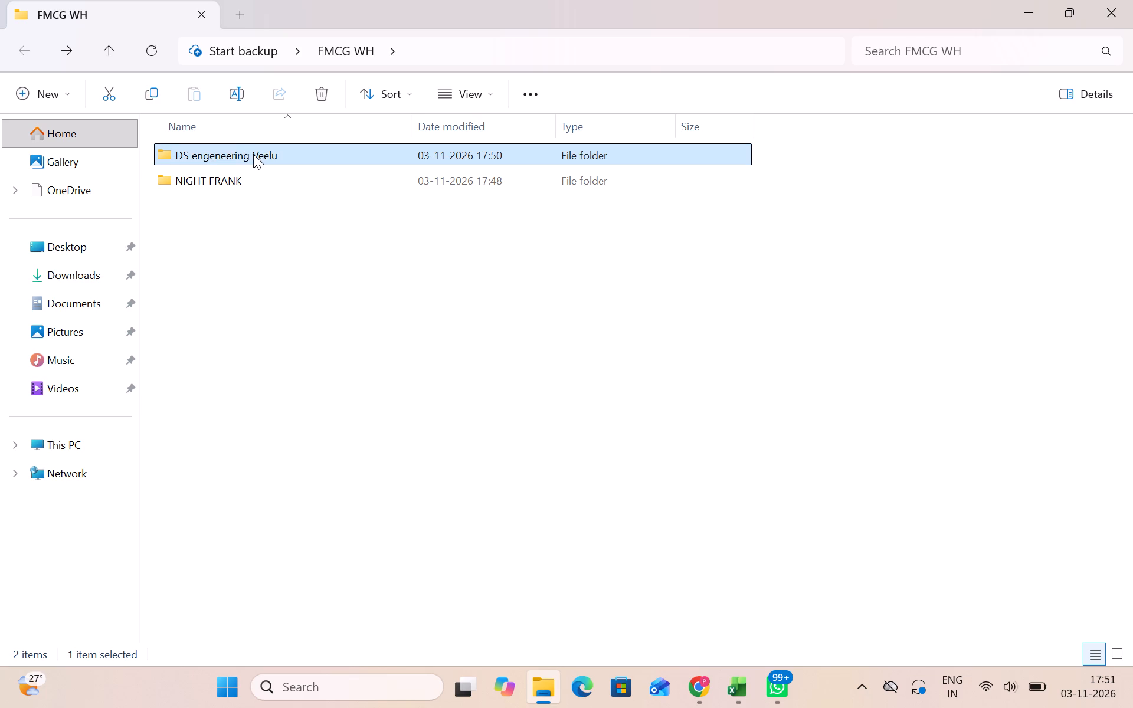
click(75, 274)
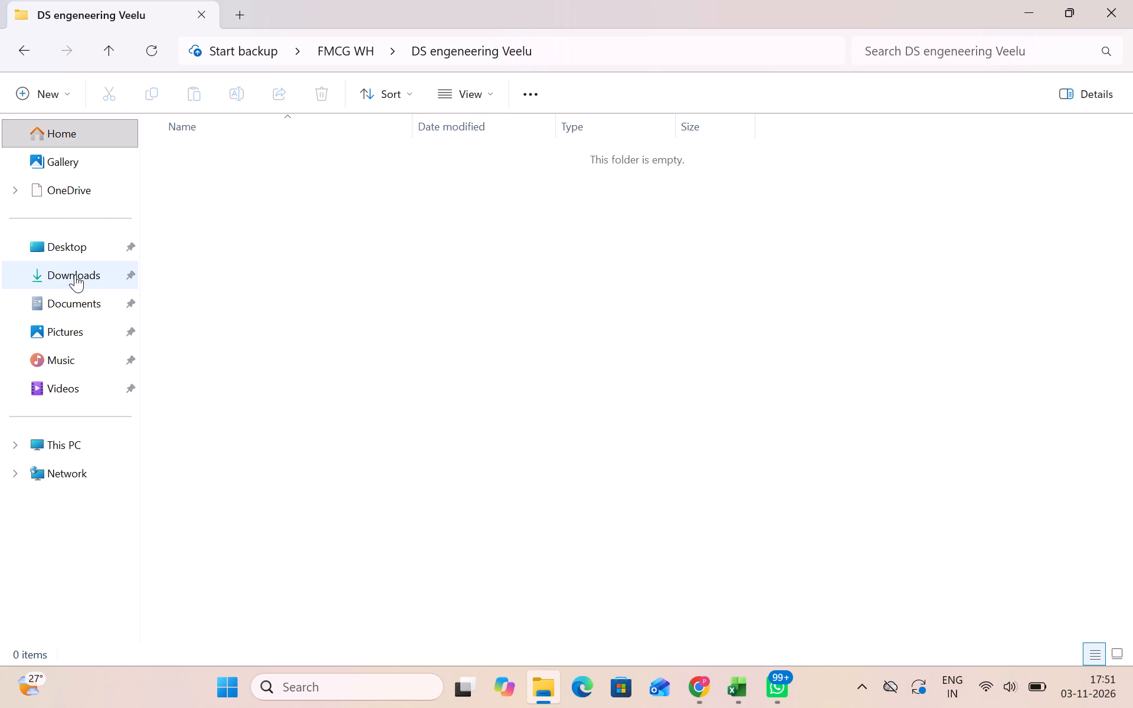
right_click(279, 182)
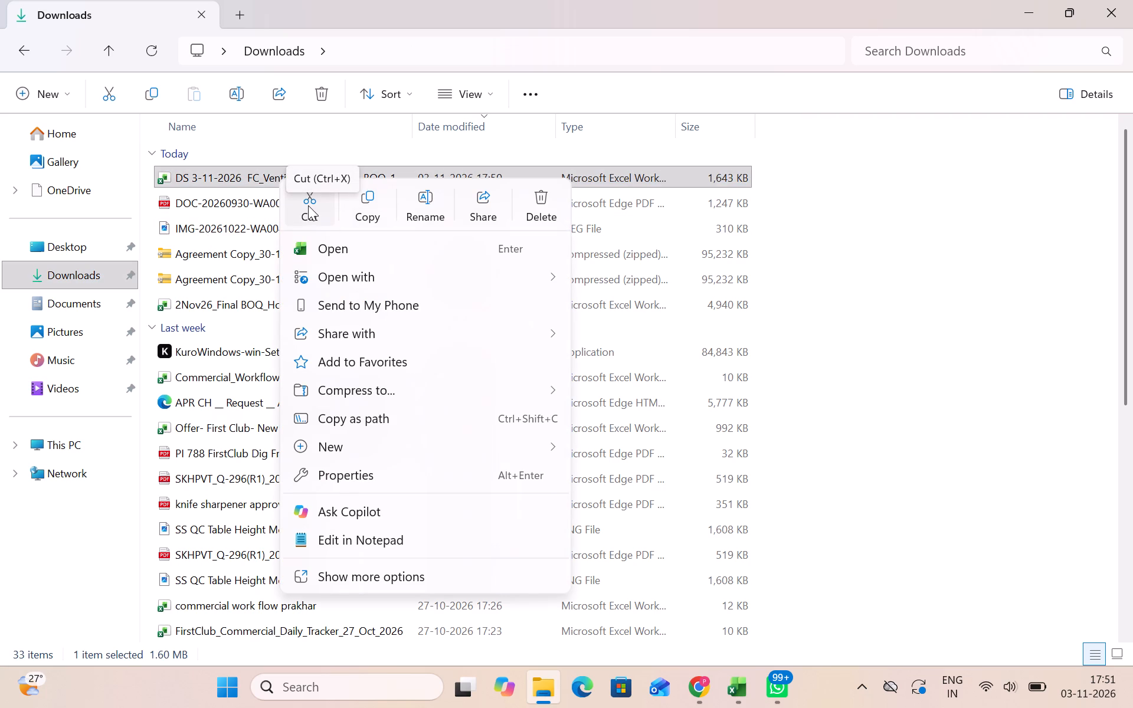
click(308, 205)
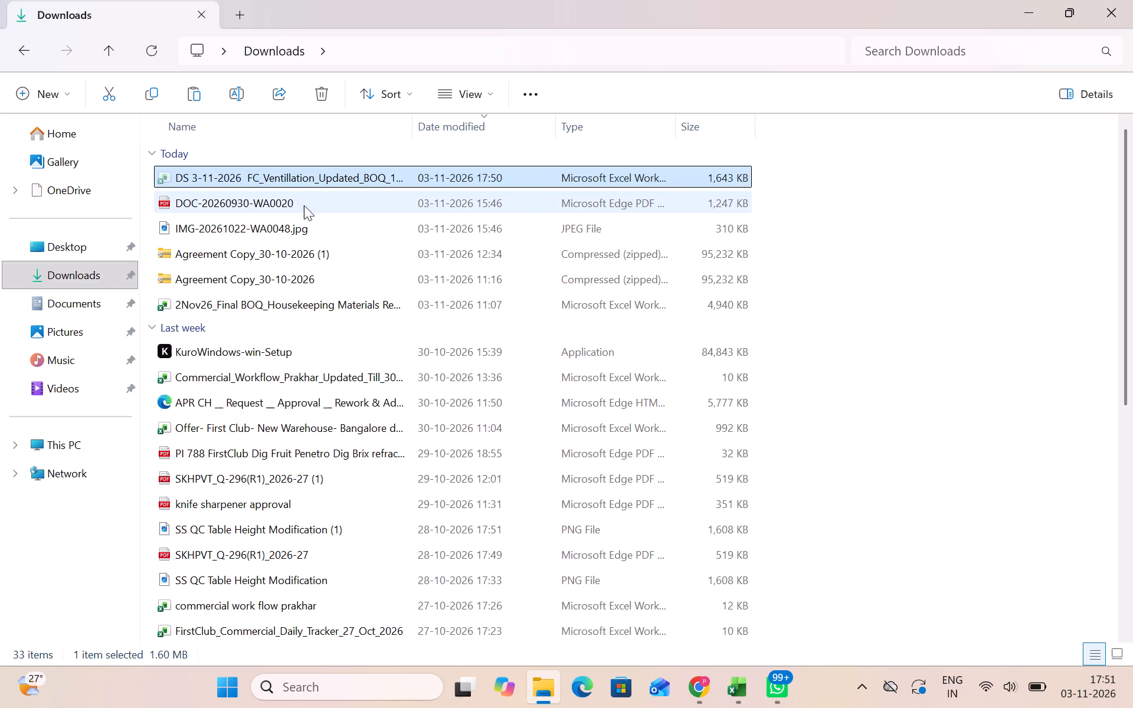
click(78, 247)
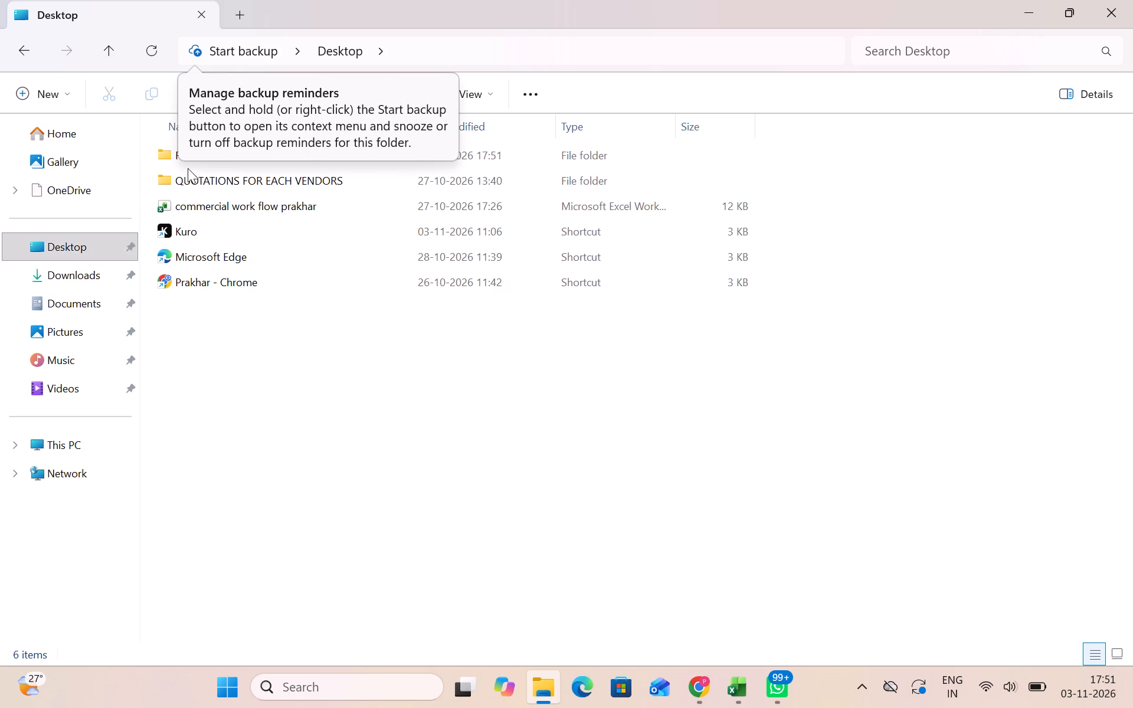
click(161, 160)
double_click(205, 150)
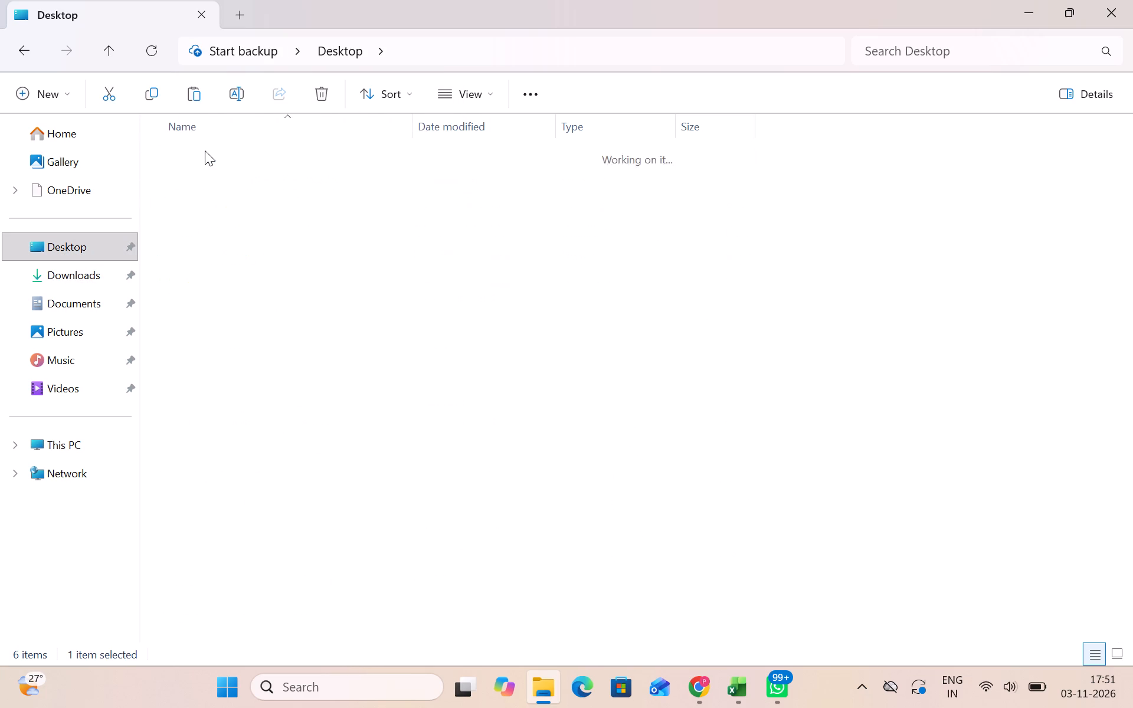
double_click(229, 151)
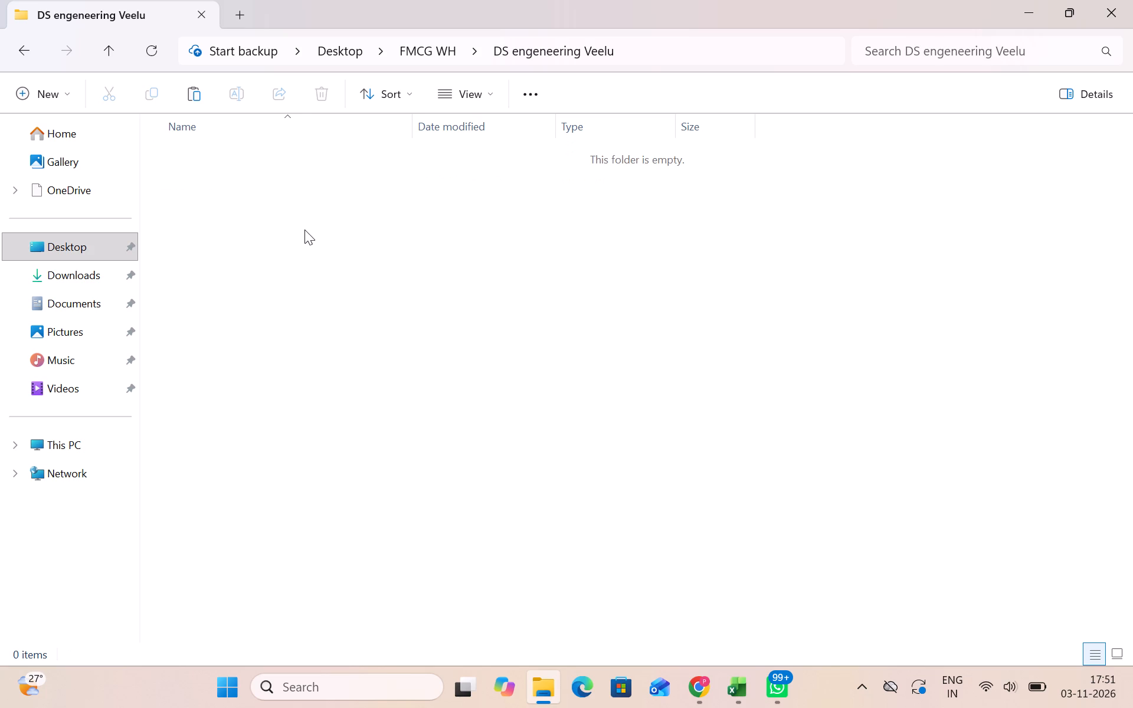
key(ctrl+v)
Open the moved DS workbook, autofit columns H and I on the Summary sheet to read the totals, and close it.
key(Return)
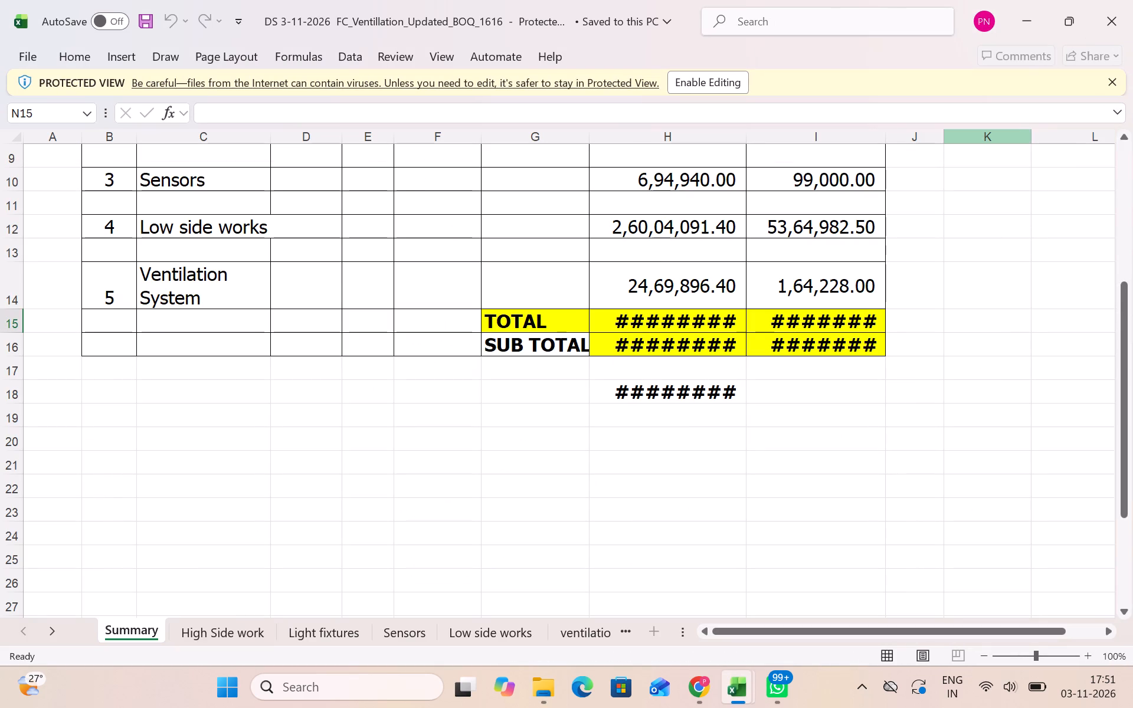
scroll(886, 259, left, 1)
click(683, 329)
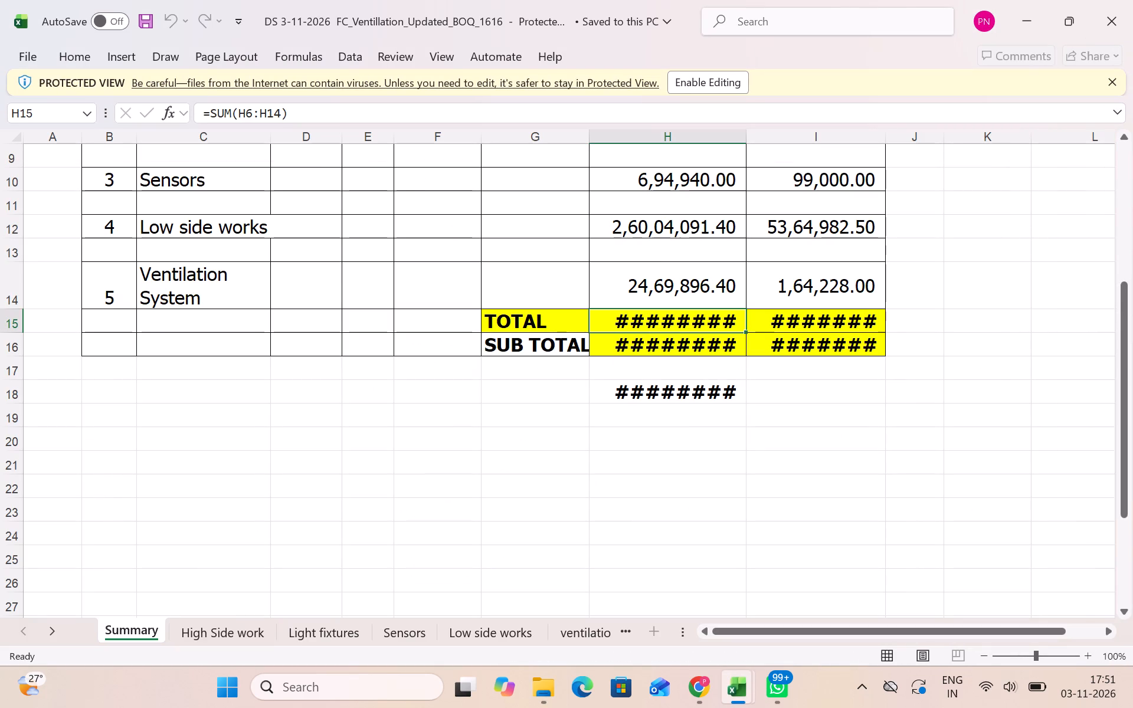
scroll(683, 329, down, 1)
double_click(746, 132)
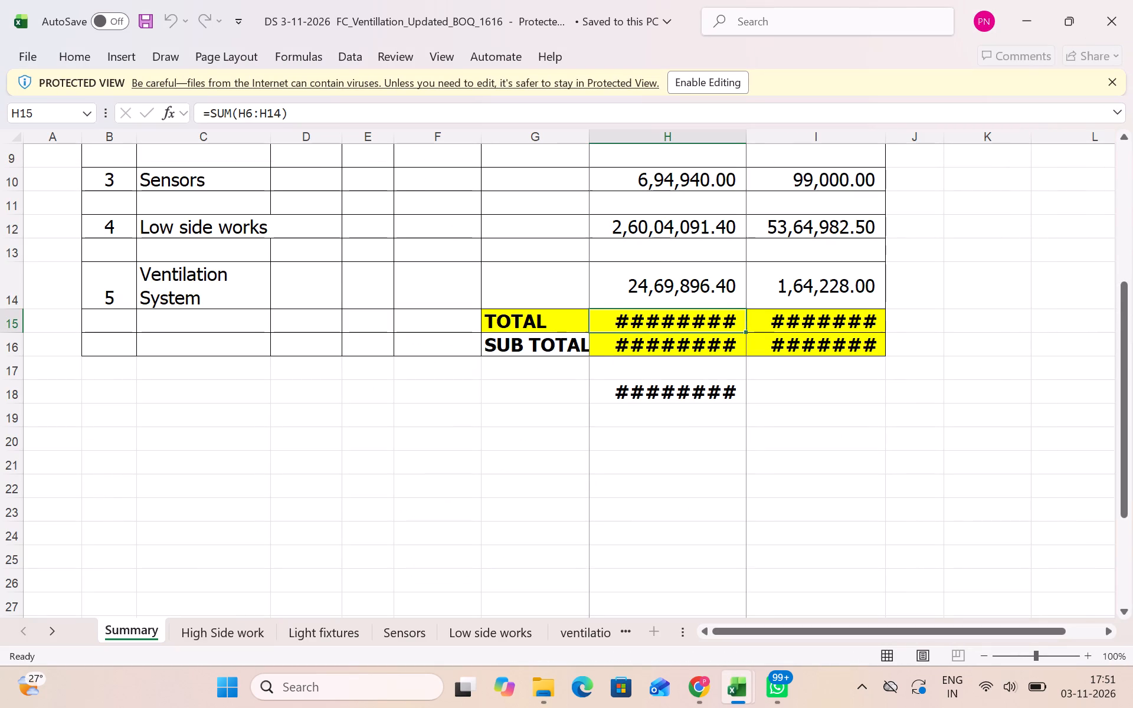
scroll(746, 132, down, 1)
scroll(743, 116, right, 1)
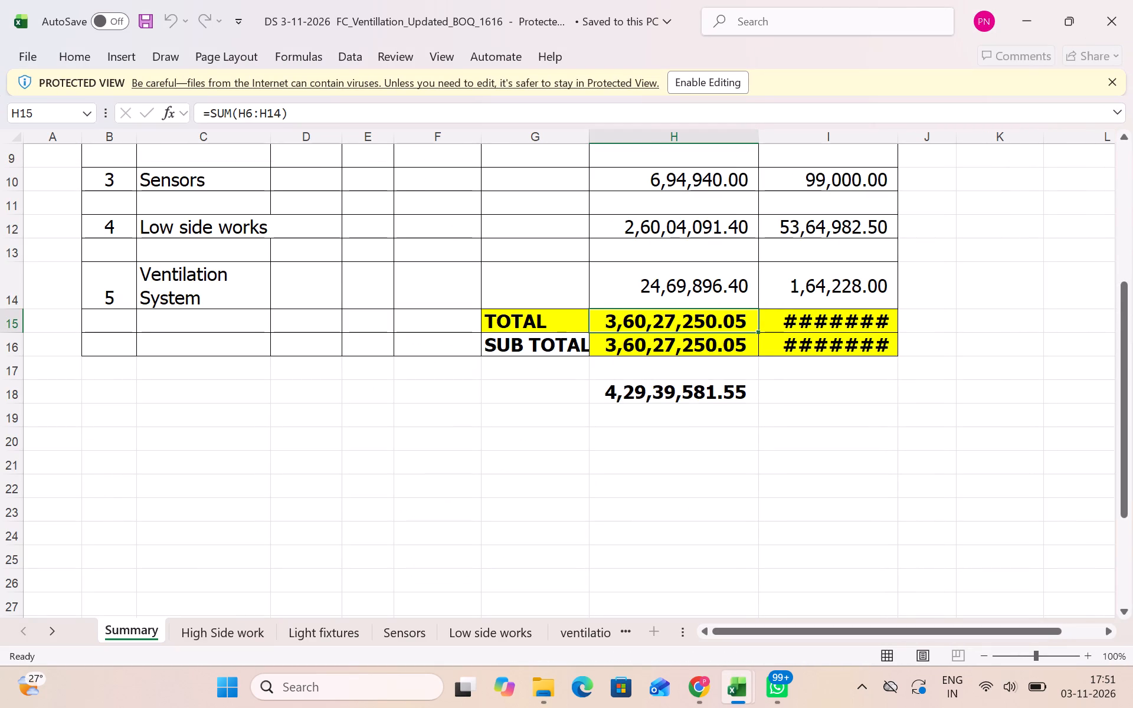
scroll(898, 137, right, 1)
double_click(898, 137)
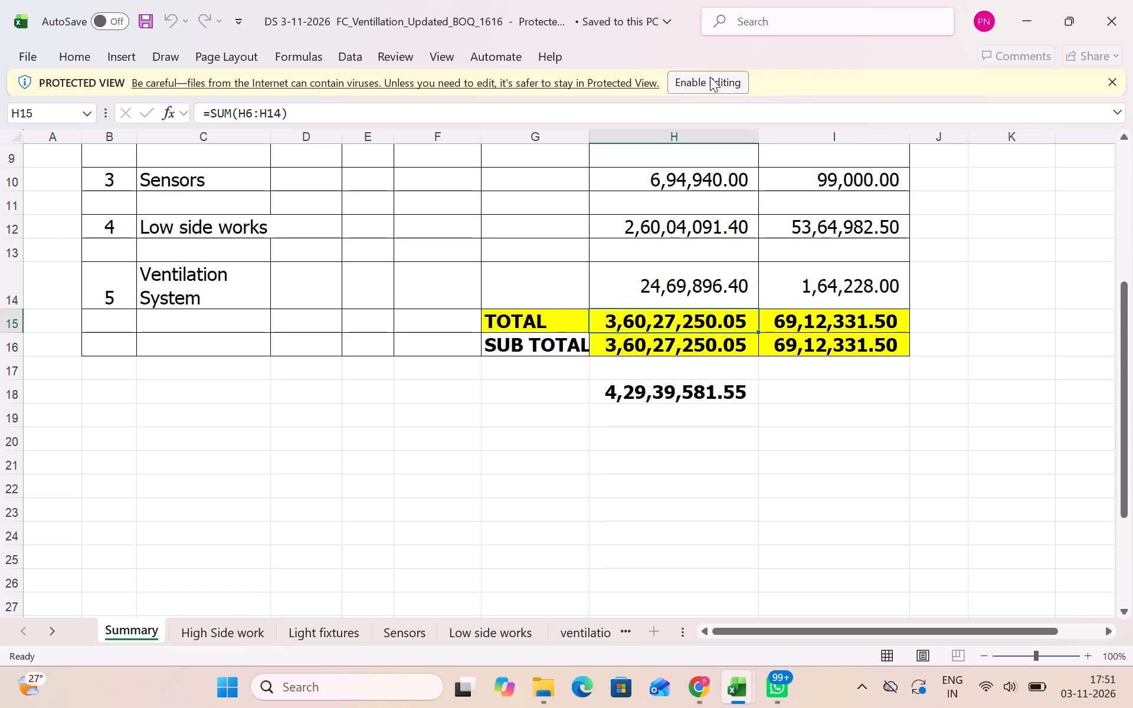
click(1114, 11)
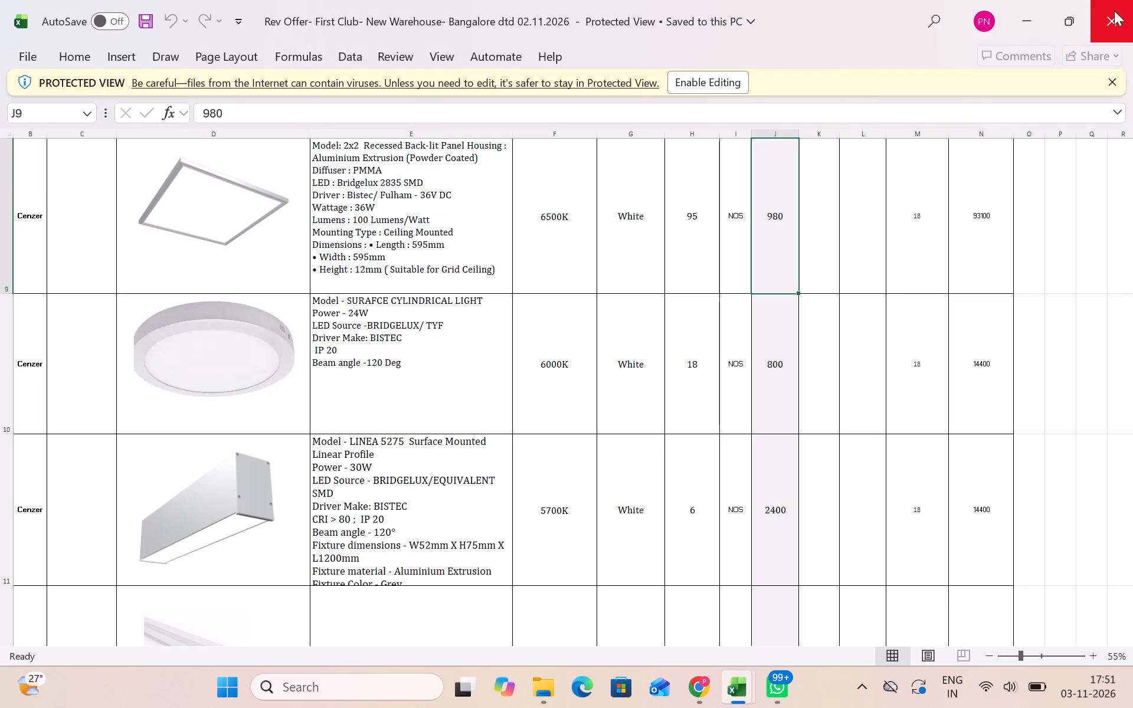
Close the Rev Offer- First Club- New Warehouse- Bangalore dtd 02.11.2026 workbook and the DS engeneering Veelu folder window.
click(1114, 11)
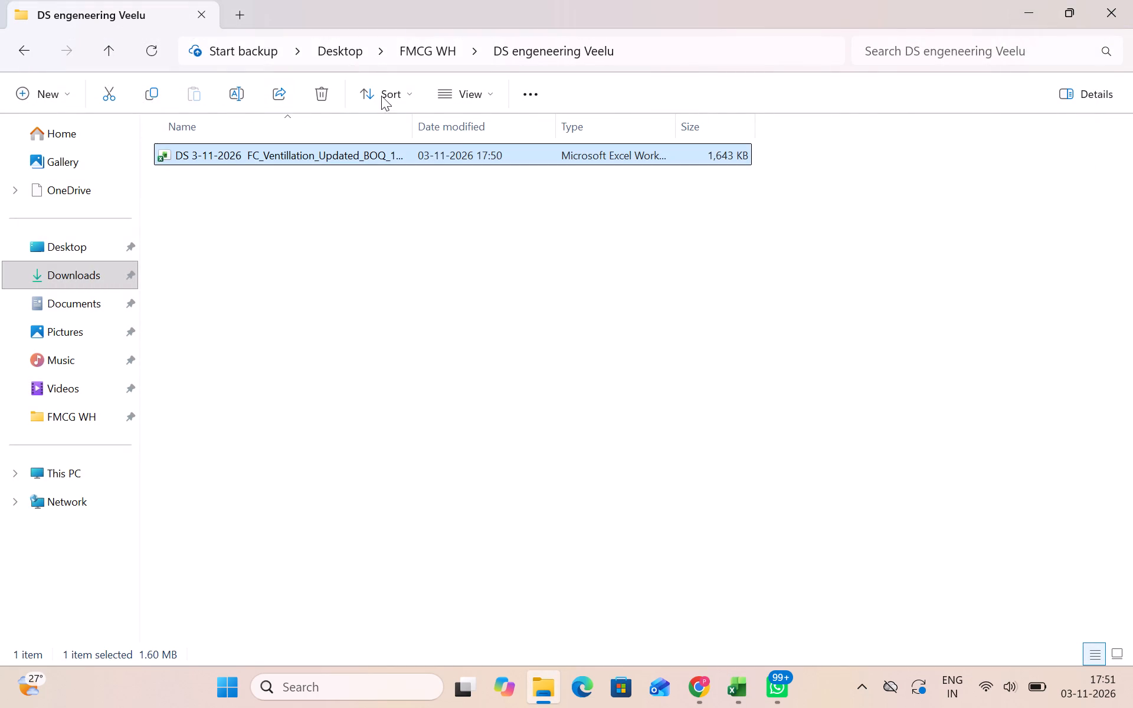
click(1114, 9)
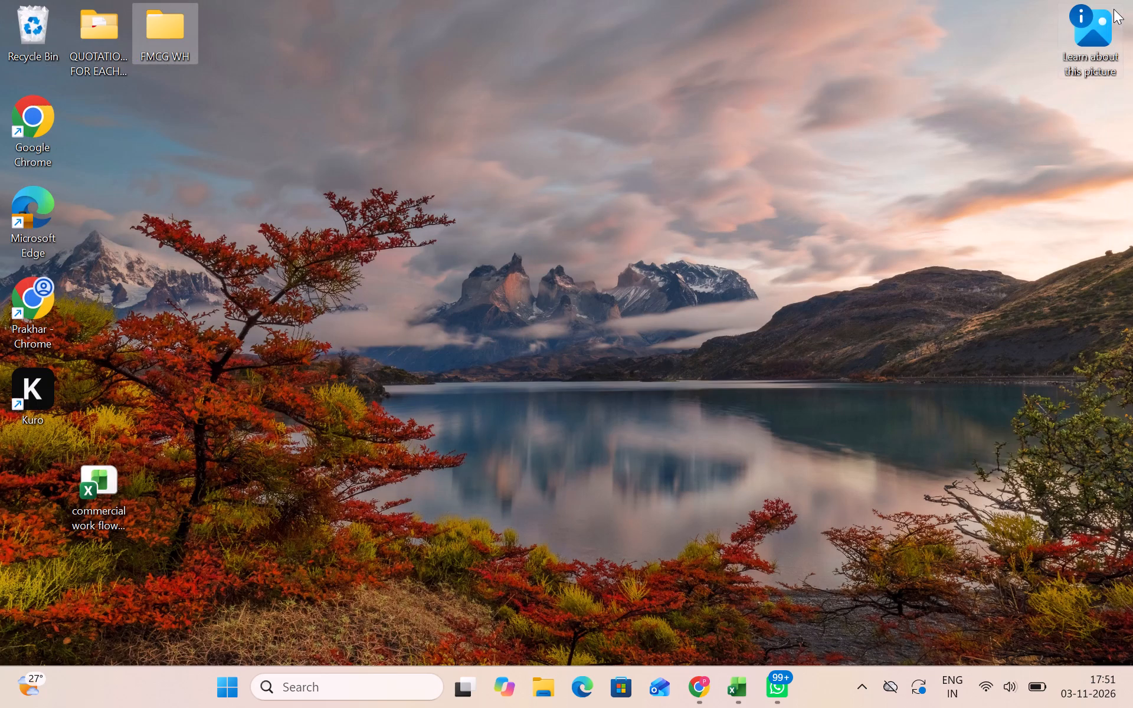
Open the FMCG WH folder on the desktop to check its vendor subfolders.
double_click(172, 35)
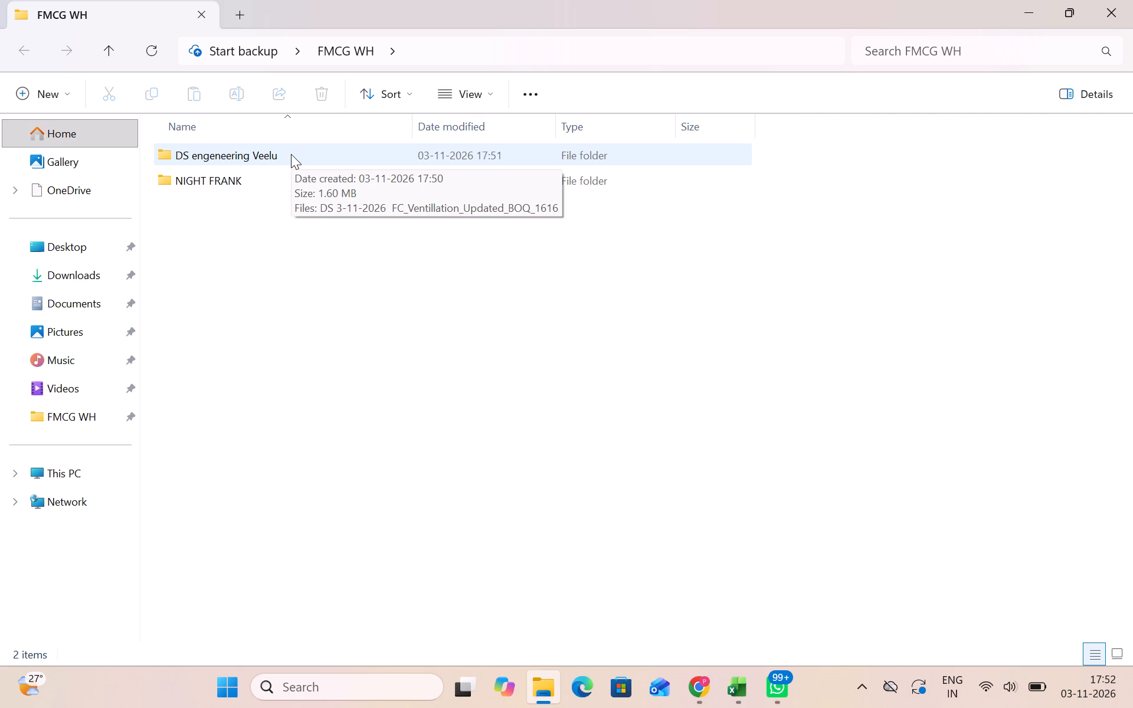
Switch to Gmail in Chrome and review the start of the FC - Revised Electrical BOQ – Quotation Submission email thread.
click(708, 696)
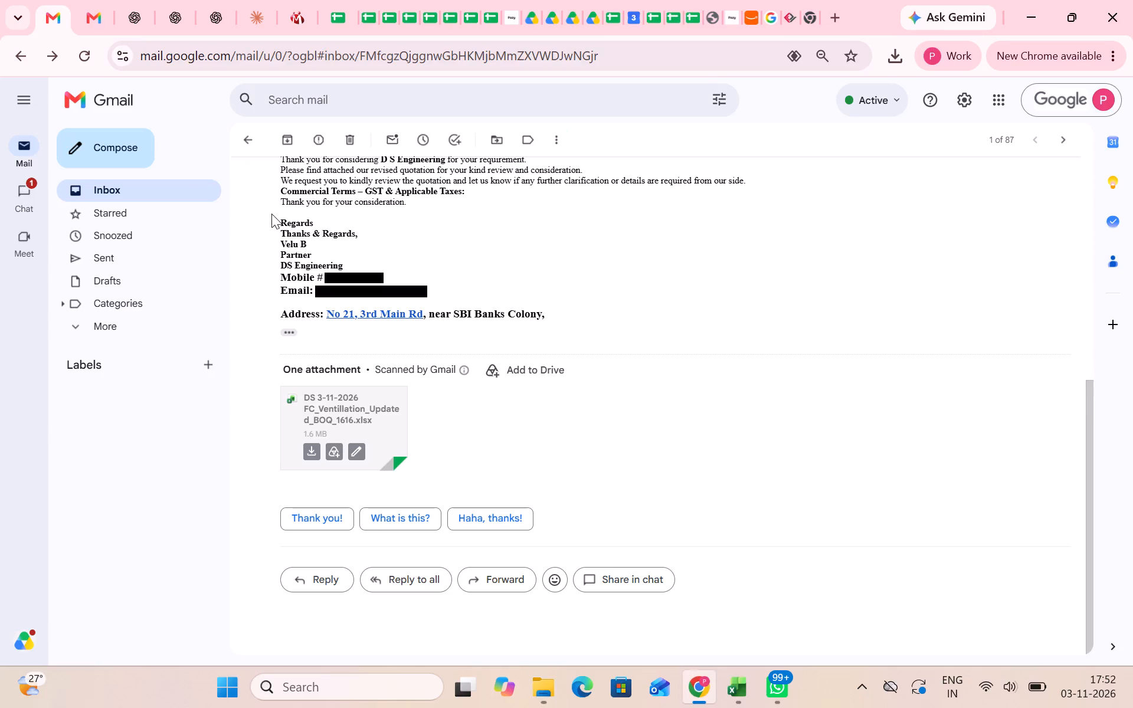
scroll(335, 251, up, 20)
scroll(335, 251, up, 7)
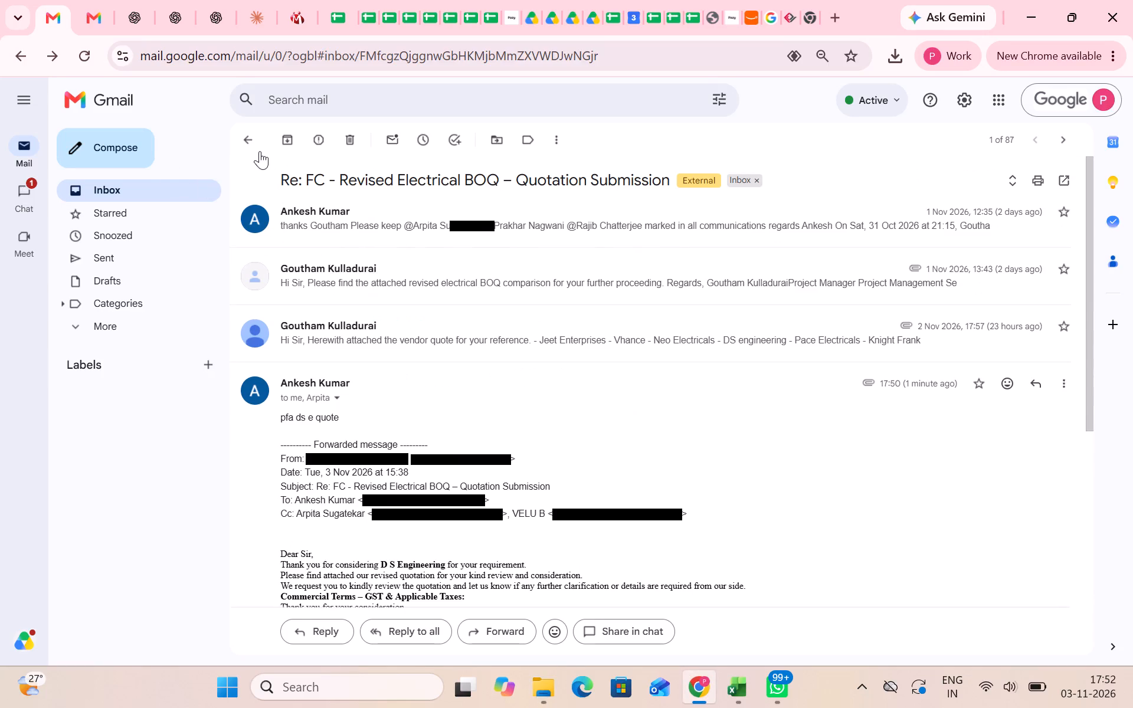
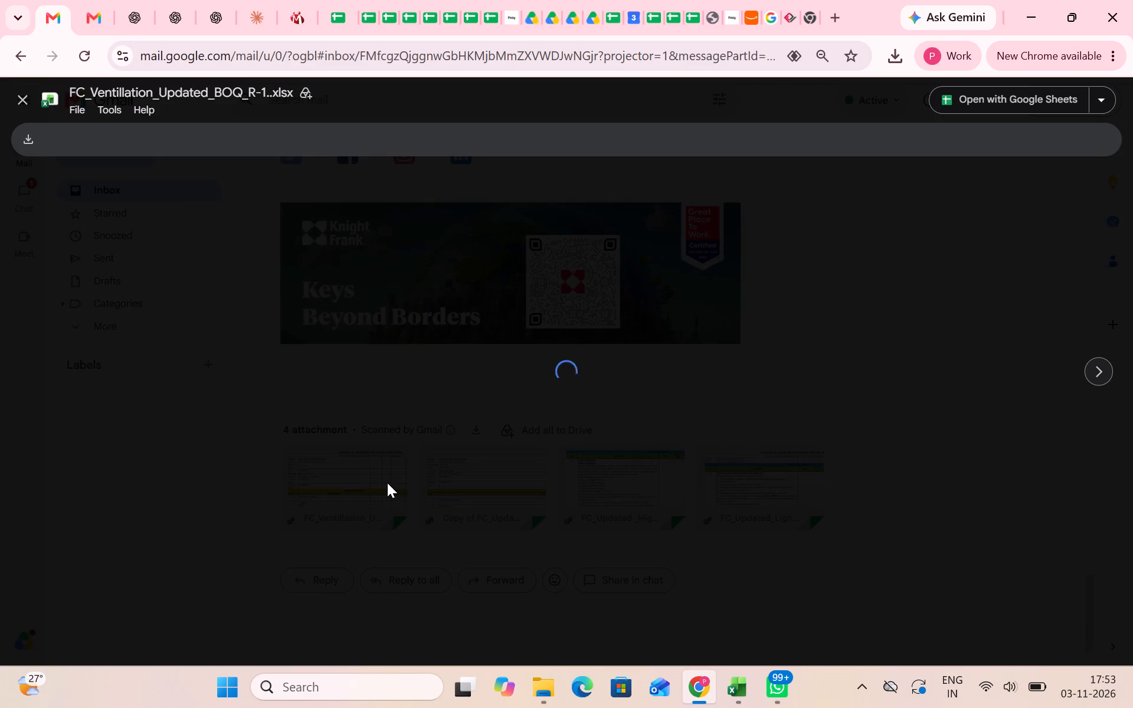
scroll(387, 483, down, 3)
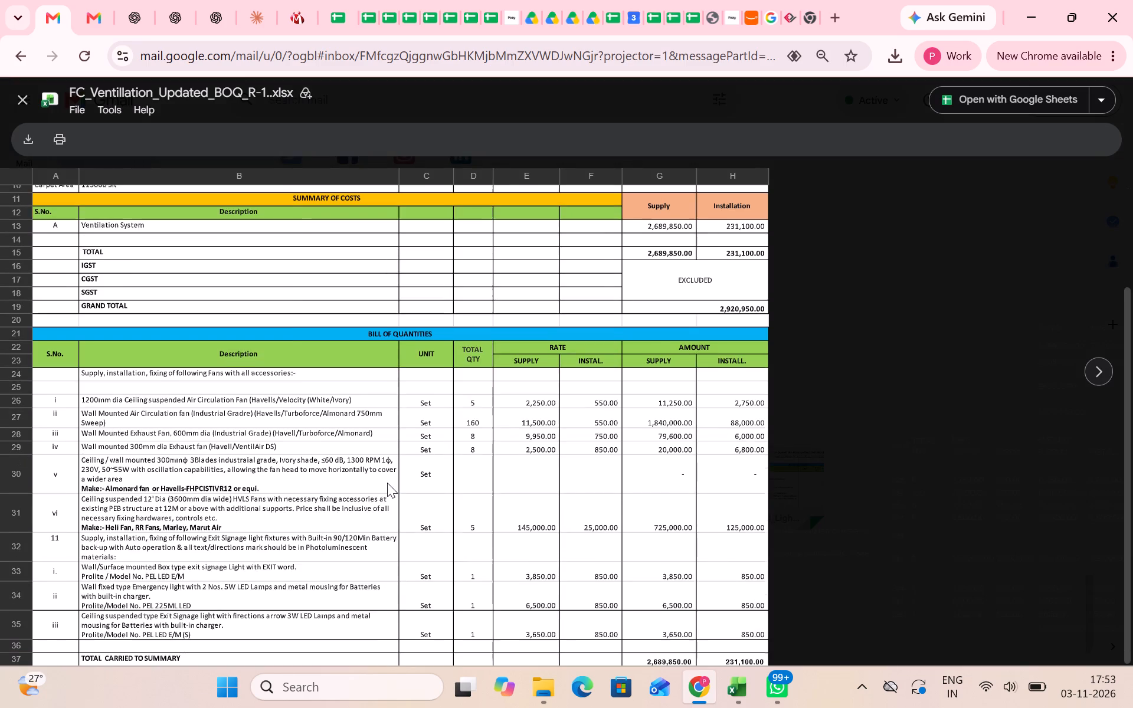
scroll(387, 483, up, 5)
click(19, 104)
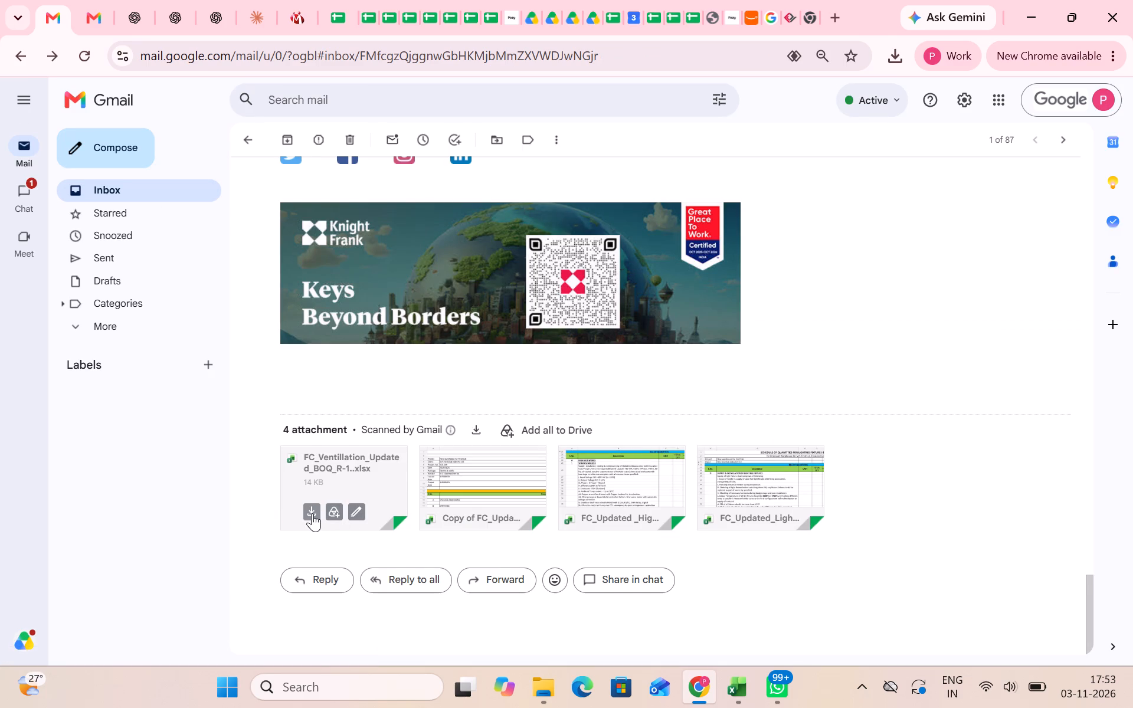
Download all four Jeet BOQ attachments individually: Ventillation, Low Side Electrical, High Side Electrical and Light Fixtures Sensors.
click(312, 513)
click(451, 510)
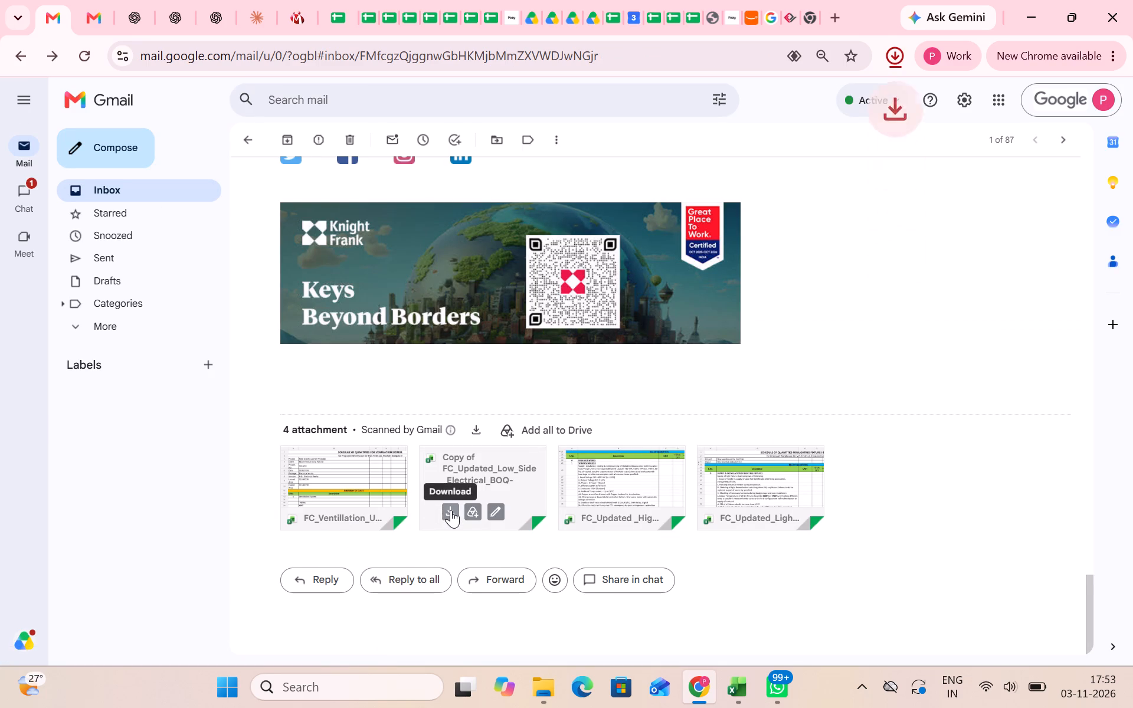
click(588, 506)
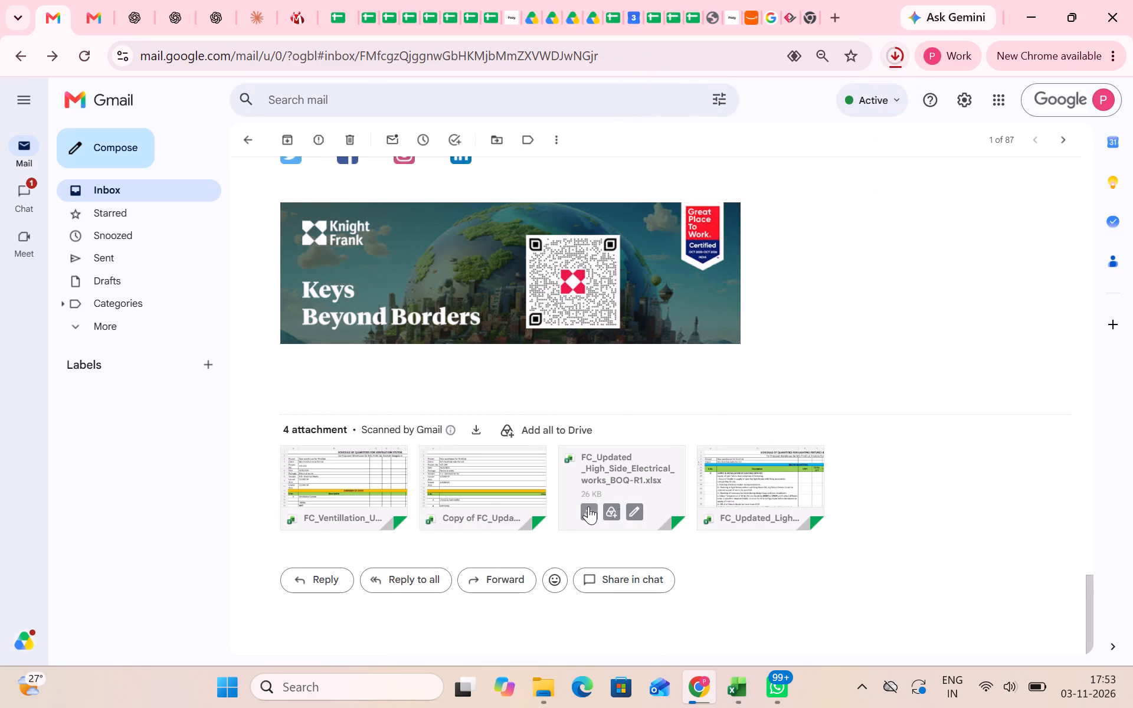
click(731, 513)
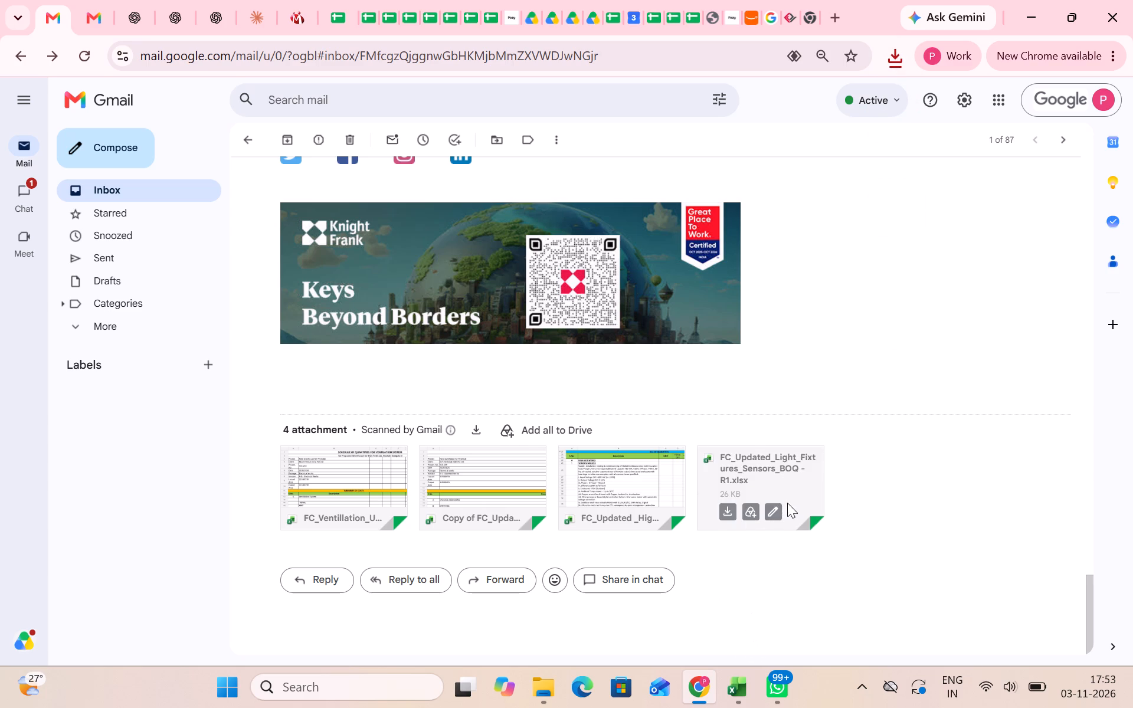
Minimise the browser and create a new subfolder in the FMCG WH folder, entering Jeet as its name.
click(1026, 27)
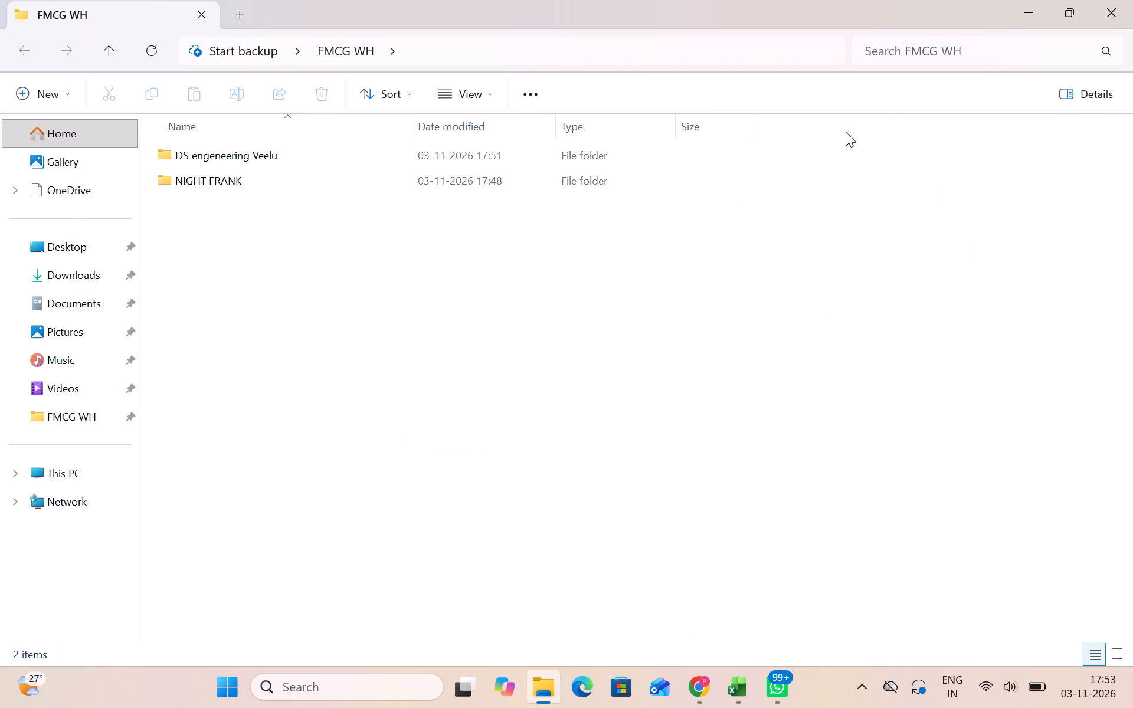
click(54, 86)
click(100, 137)
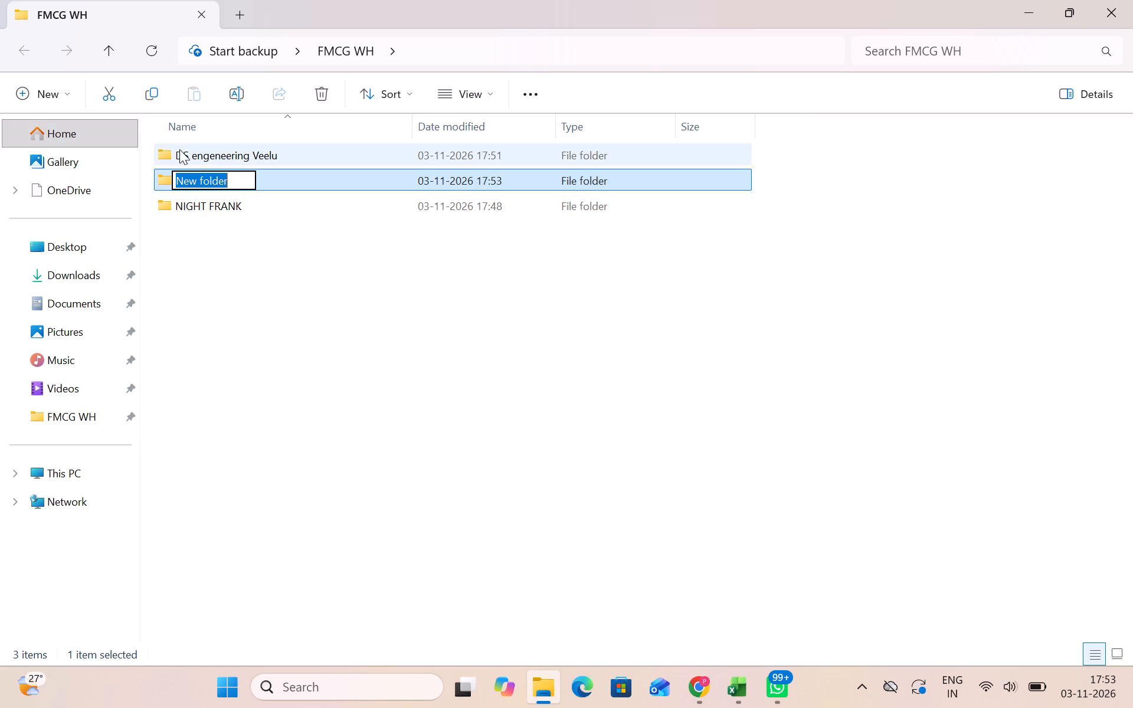
triple_click(229, 180)
key(BackSpace)
key(BackSpace)
key(BackSpace)
key(BackSpace)
key(BackSpace)
key(BackSpace)
key(BackSpace)
key(BackSpace)
key(BackSpace)
key(BackSpace)
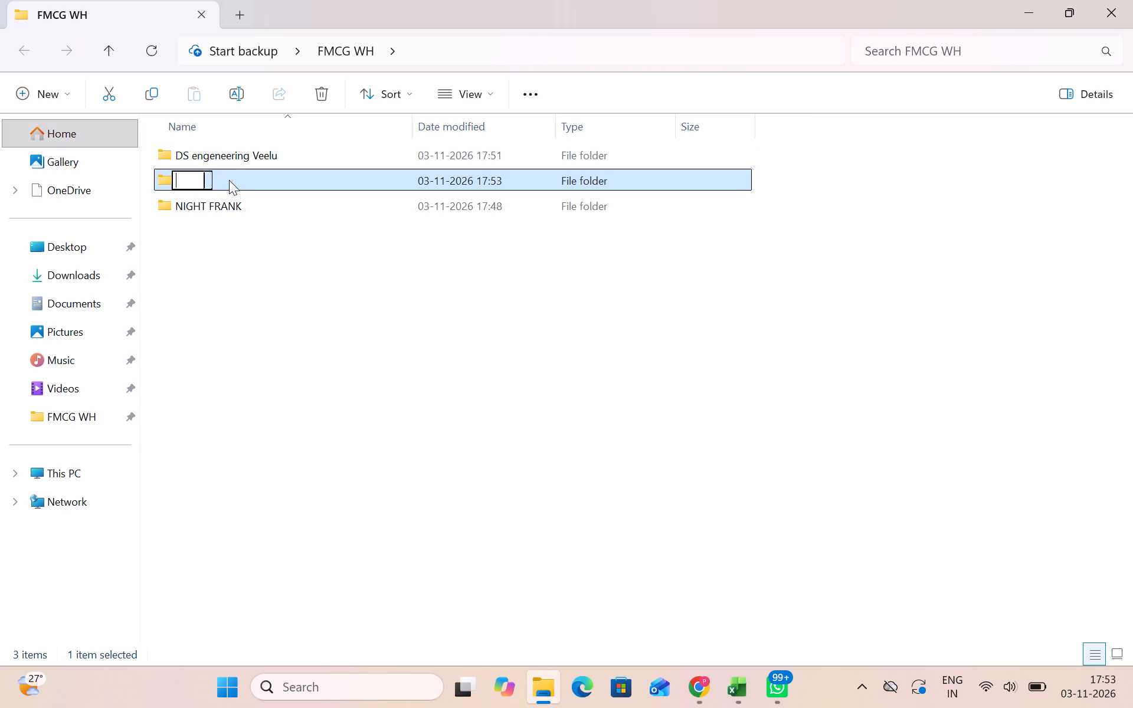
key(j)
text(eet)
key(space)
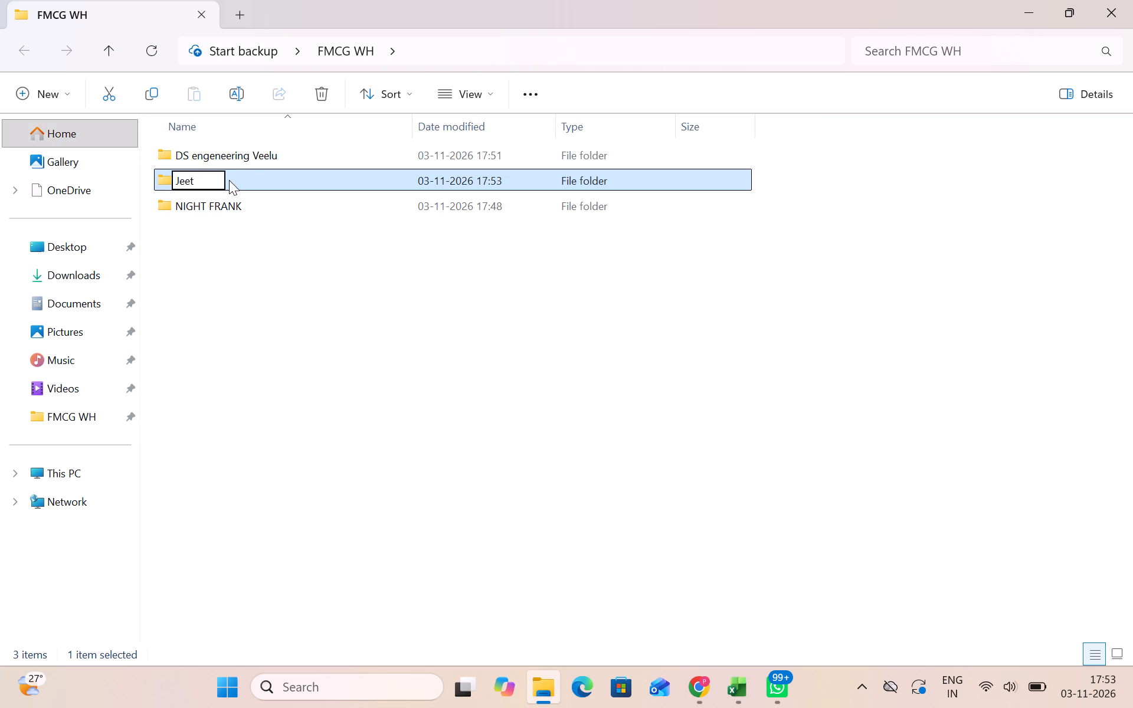
Name the new subfolder inside the FMCG WH folder Jeet Enterprises.
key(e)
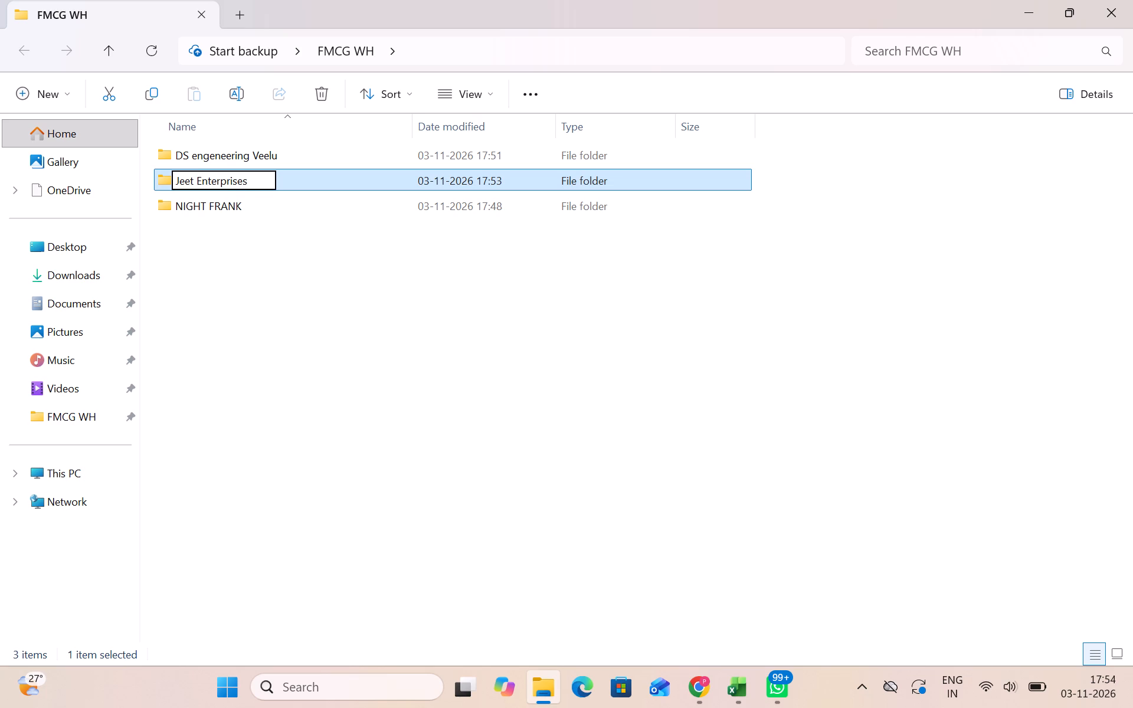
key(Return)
Cut the four FC BOQ workbooks (Light Fixtures Sensors, High Side Electrical, Low Side Electrical and Ventillation R-1) from Downloads for moving.
click(107, 273)
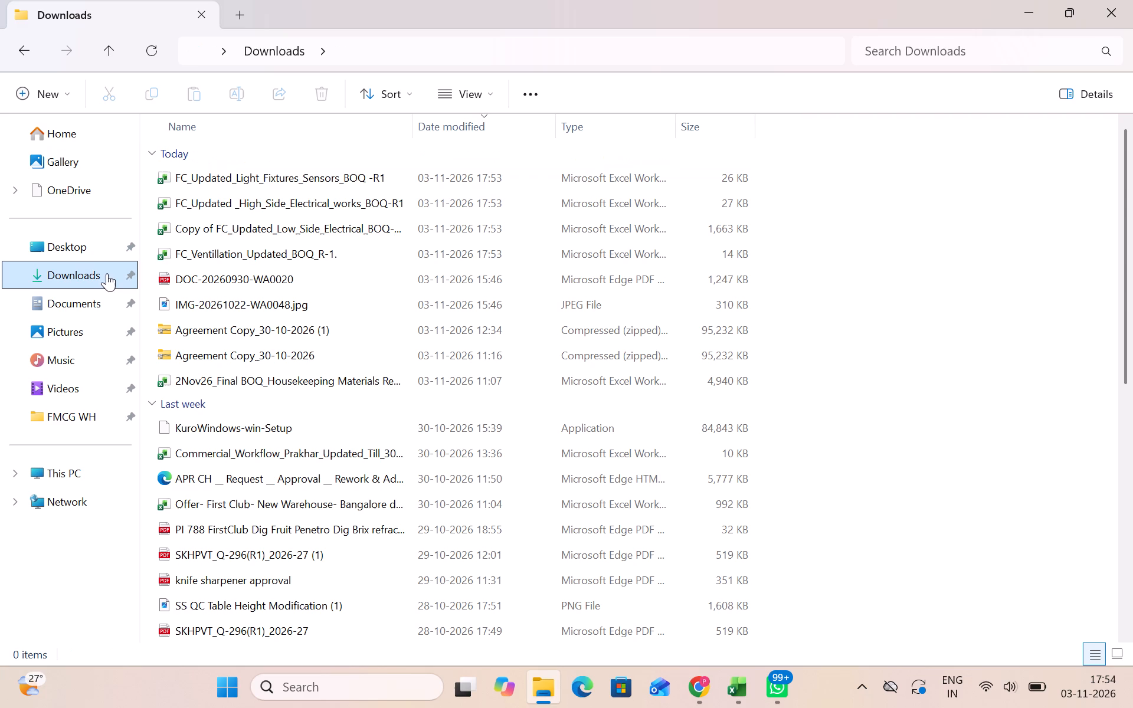
shift+click(230, 175)
shift+click(215, 204)
shift+click(204, 230)
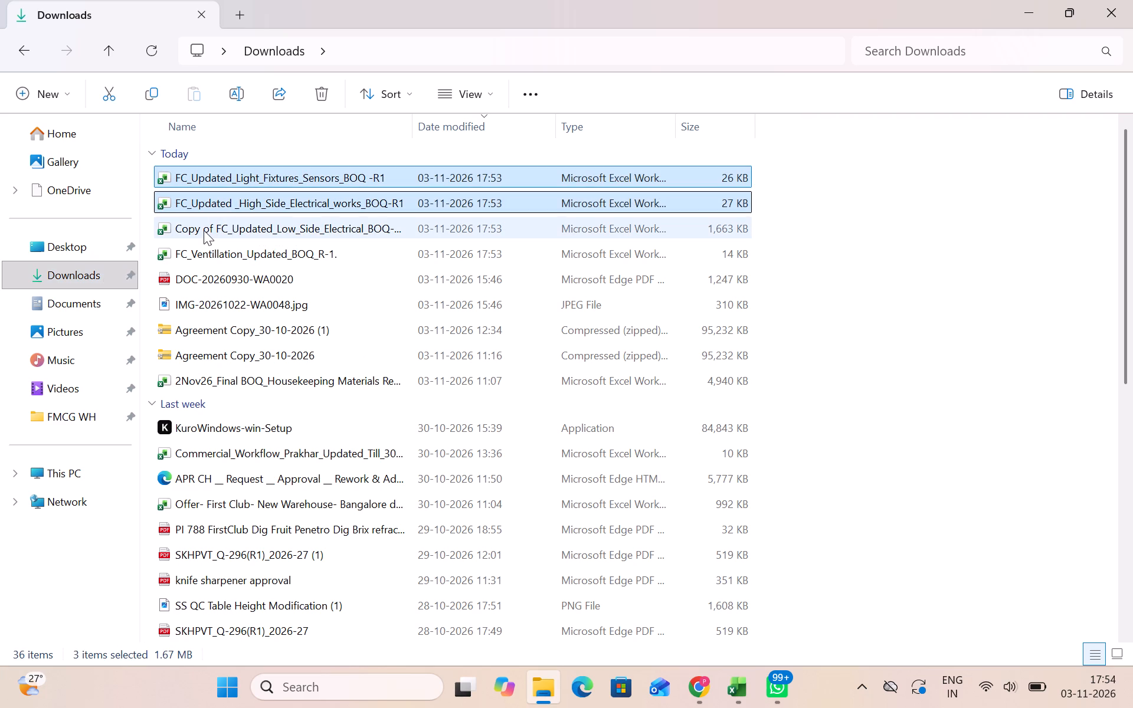
shift+click(194, 256)
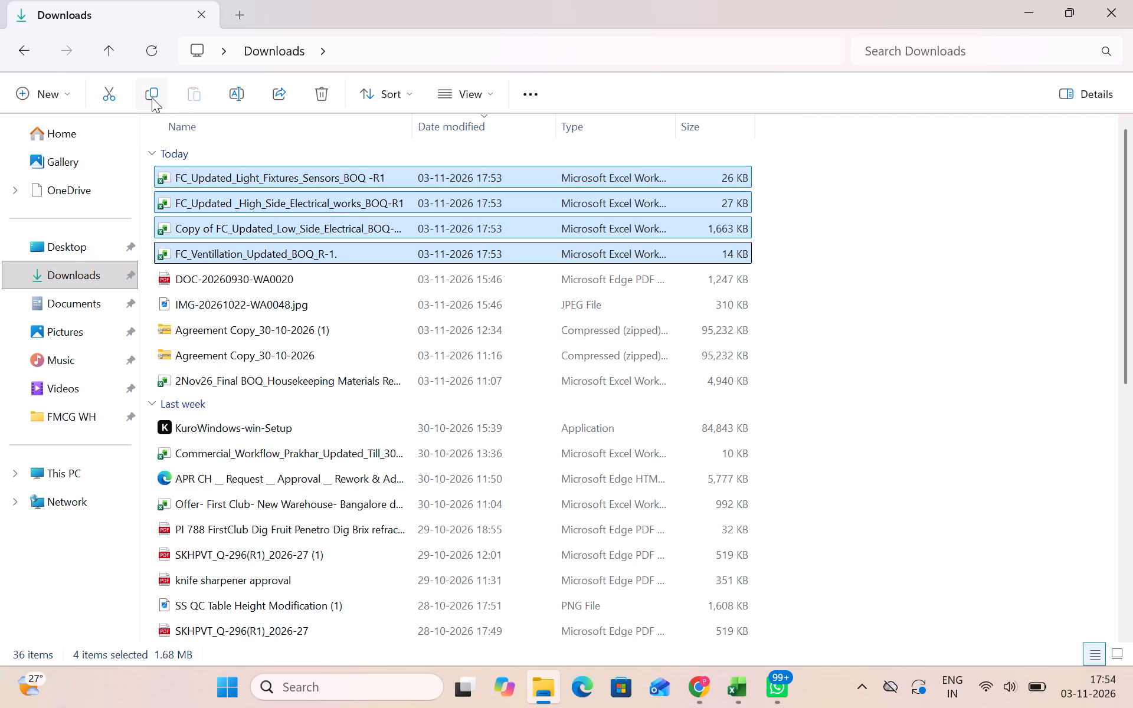
click(120, 97)
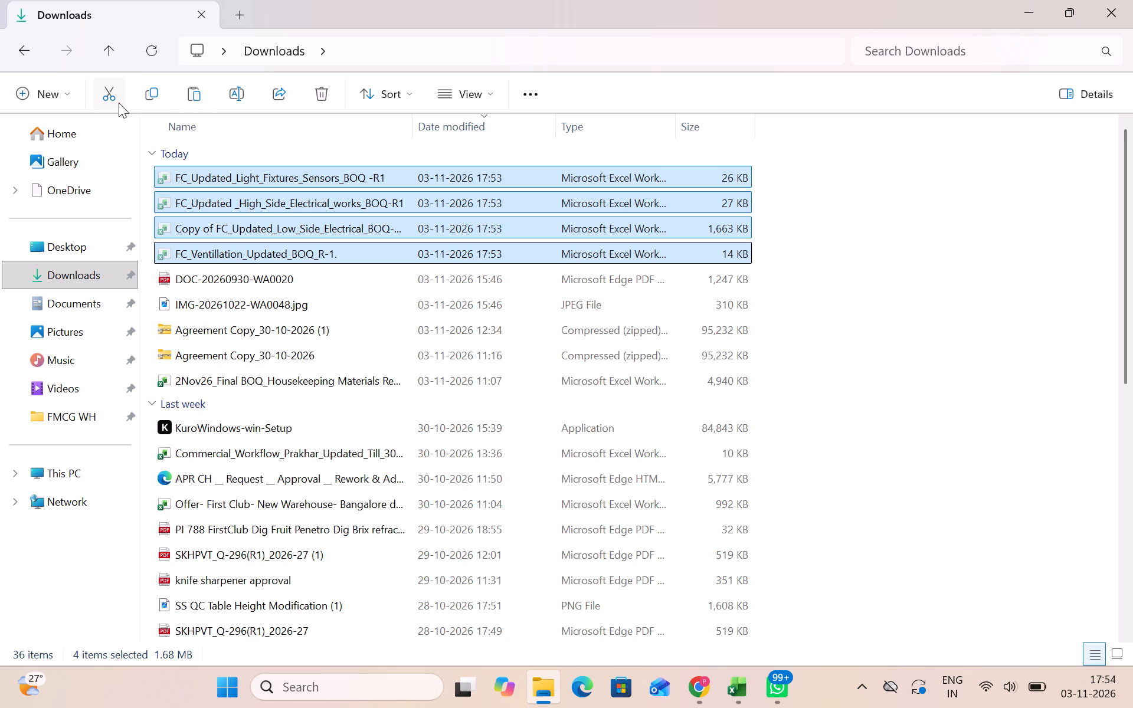
Paste the four cut FC BOQ workbooks into the Jeet Enterprises subfolder of the desktop's FMCG WH folder.
click(107, 246)
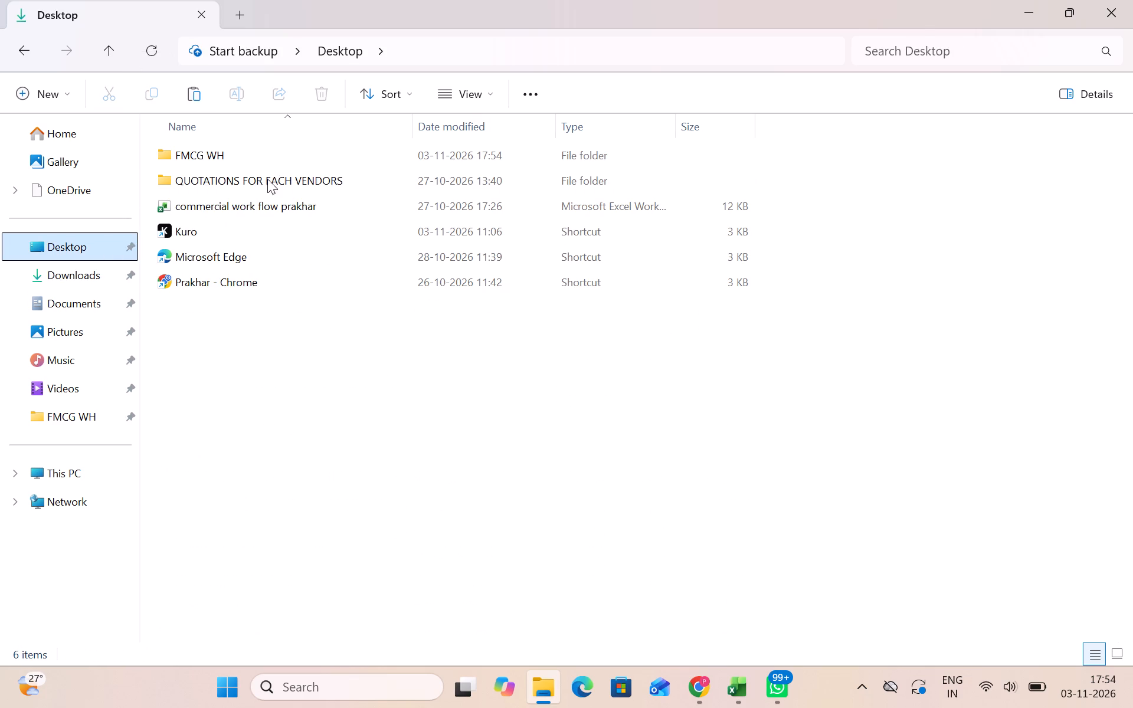
double_click(275, 155)
double_click(275, 186)
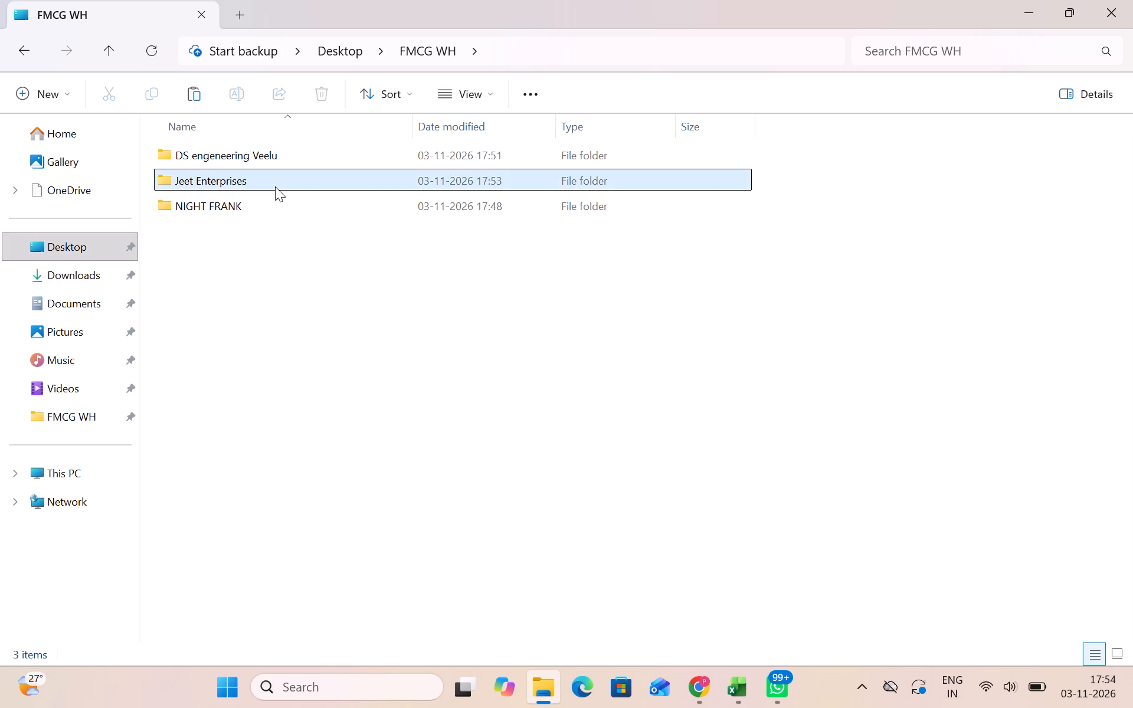
key(ctrl+v)
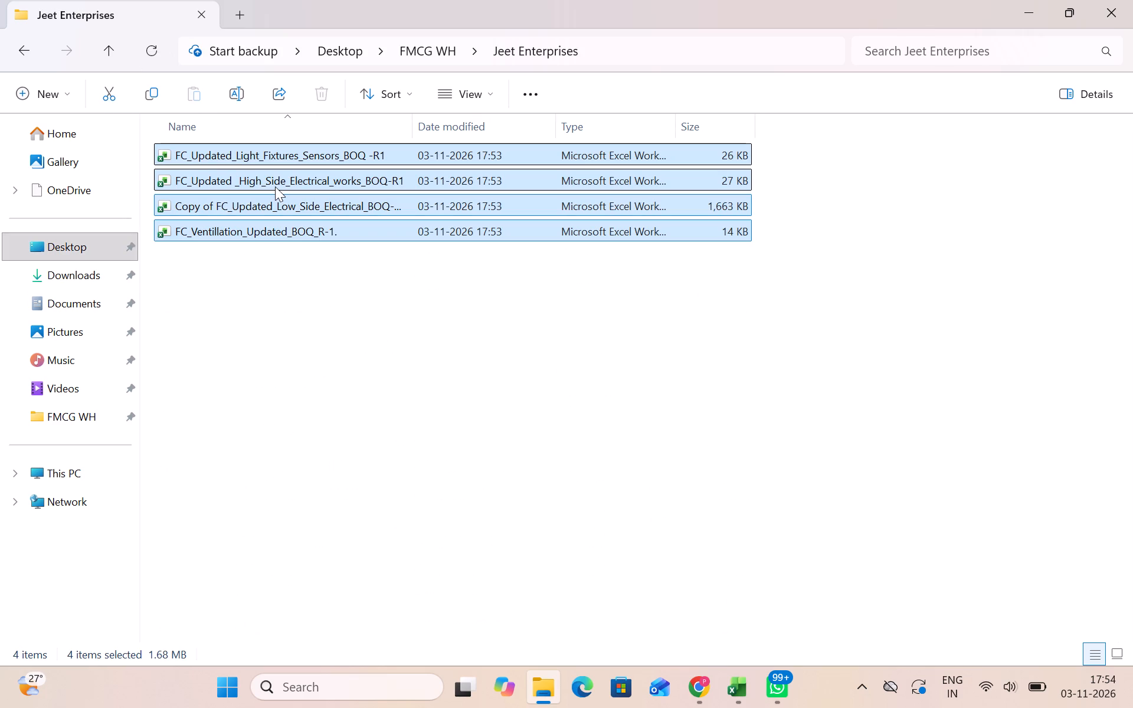
click(415, 336)
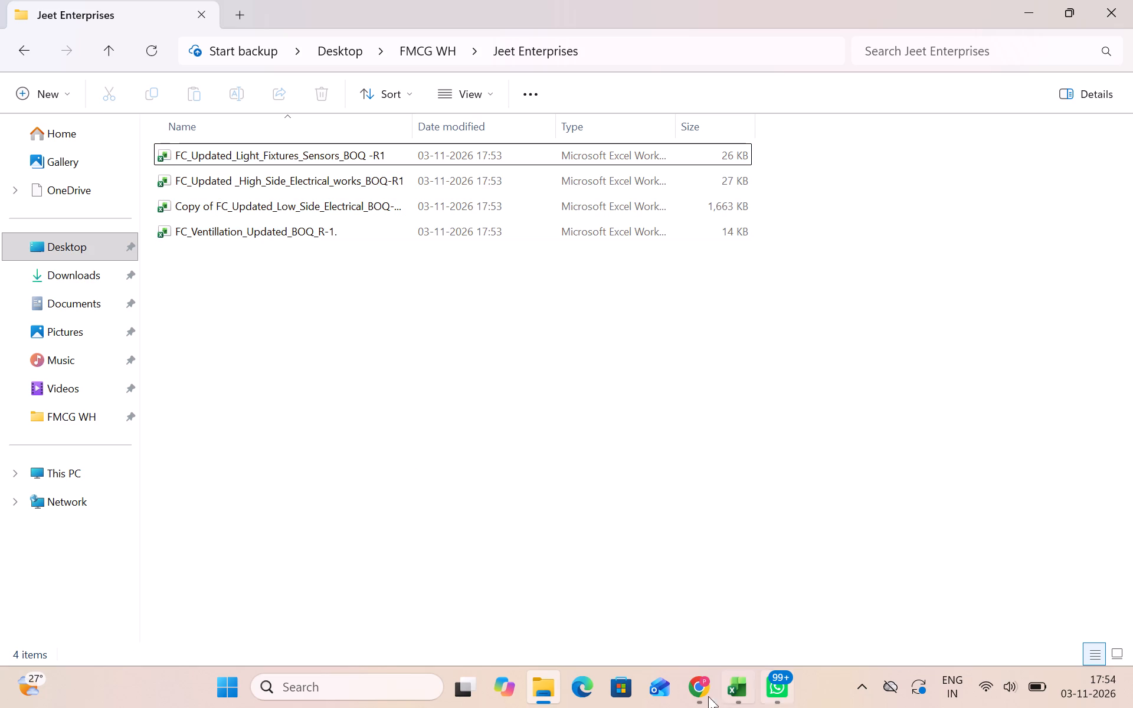
Switch to Gmail in Chrome and return from the open Jeet quotation email to the inbox list.
click(682, 697)
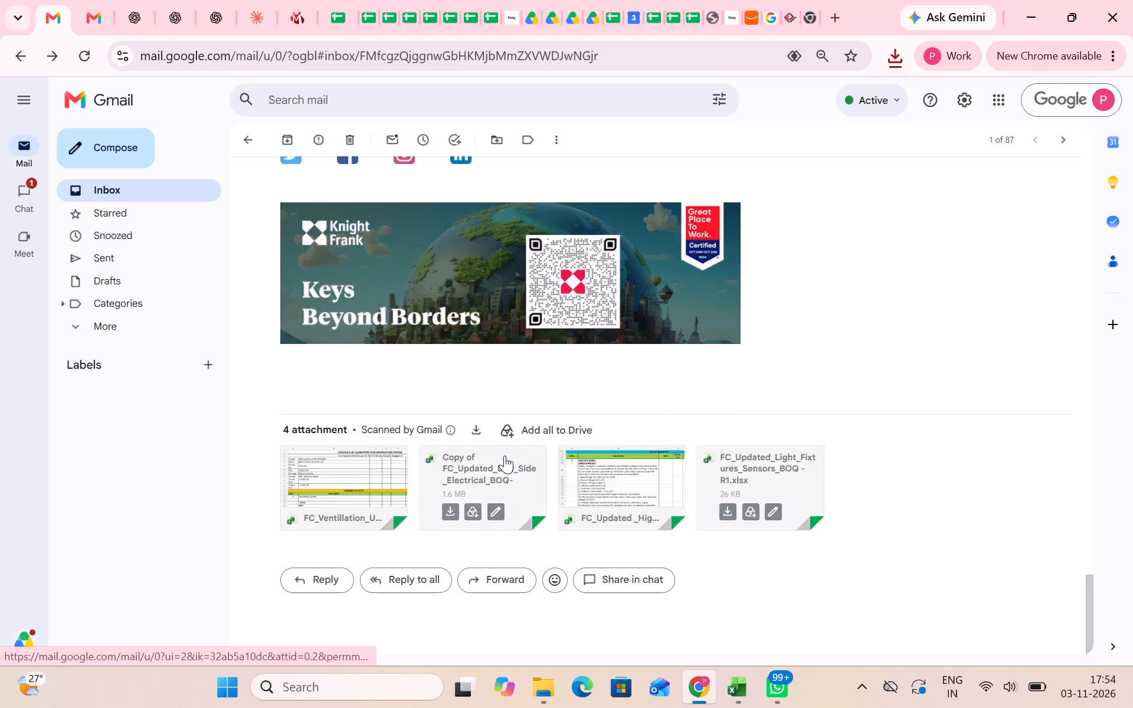
scroll(505, 455, up, 8)
click(242, 142)
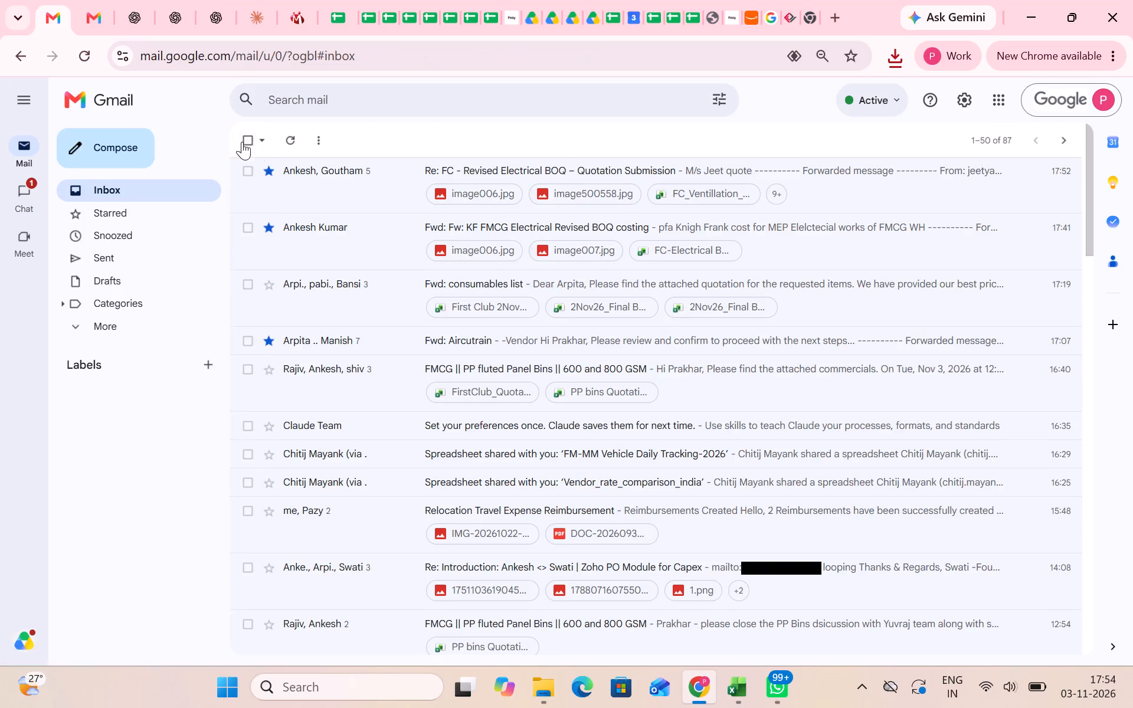
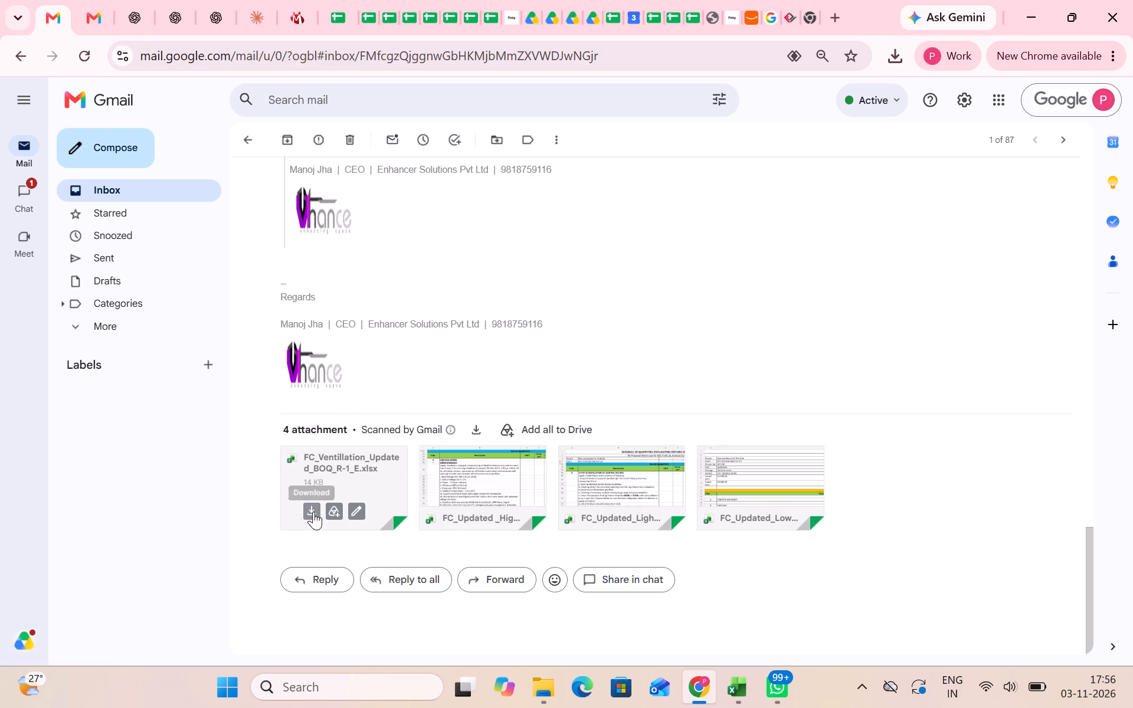
Download the email's four attached FC BOQ workbooks: Ventillation, High Side Electrical, Light Fixtures Sensors and Low Side Electrical.
click(313, 512)
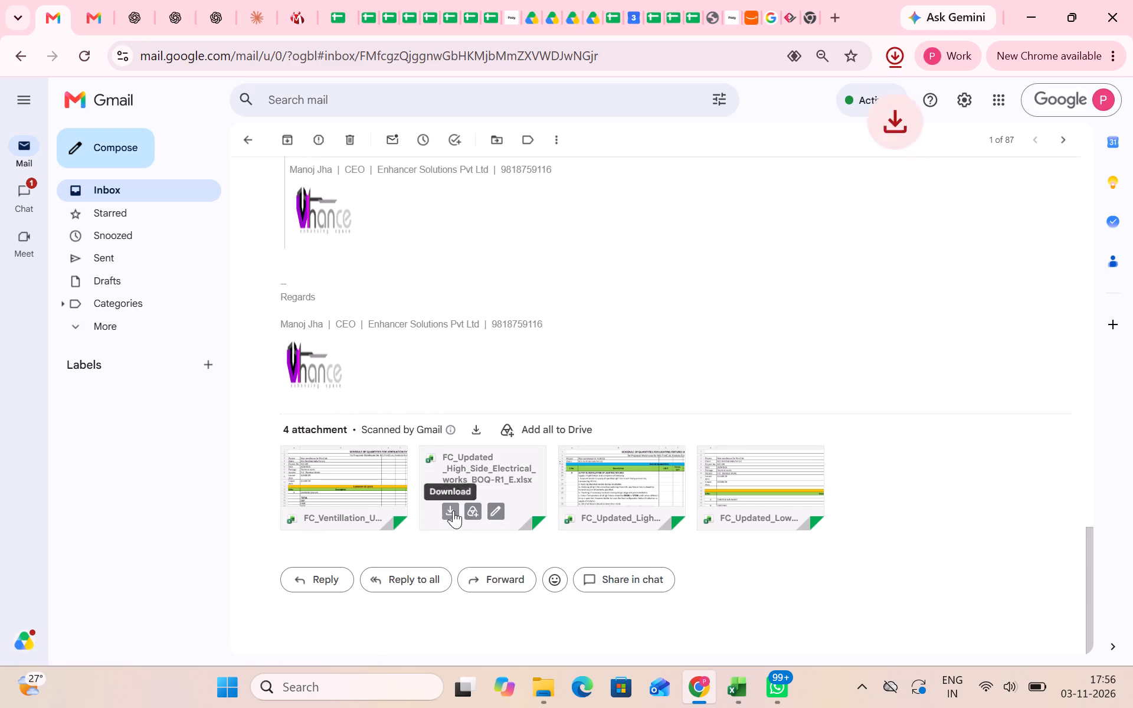
click(453, 510)
click(591, 513)
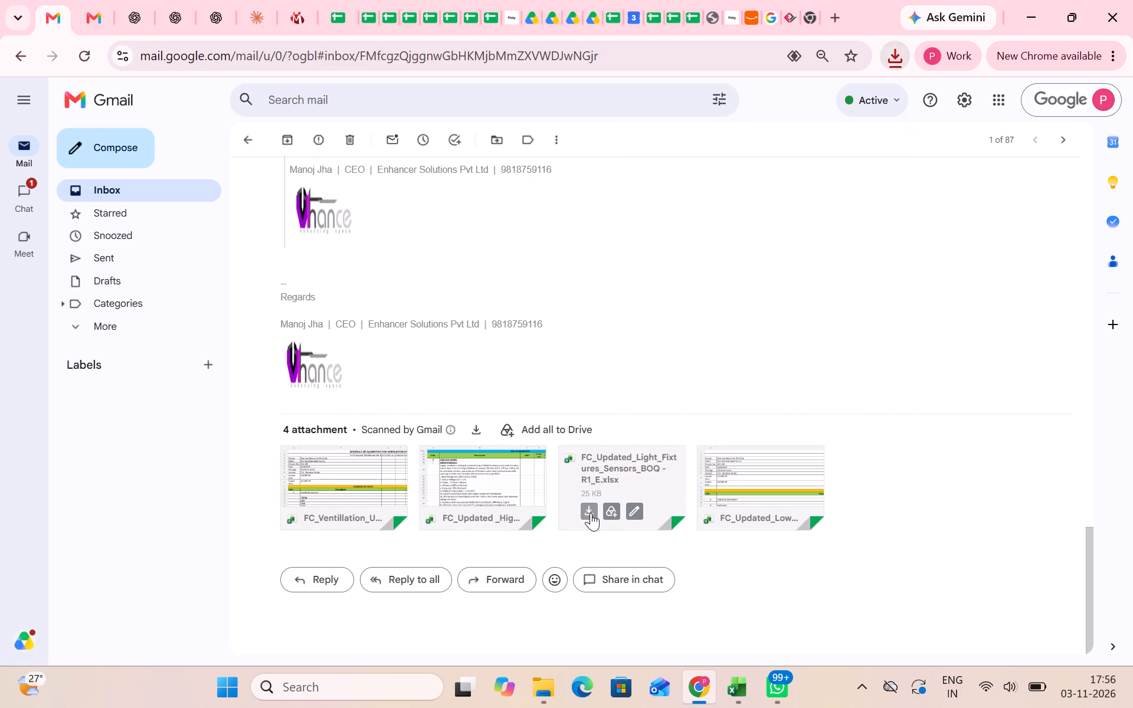
click(728, 515)
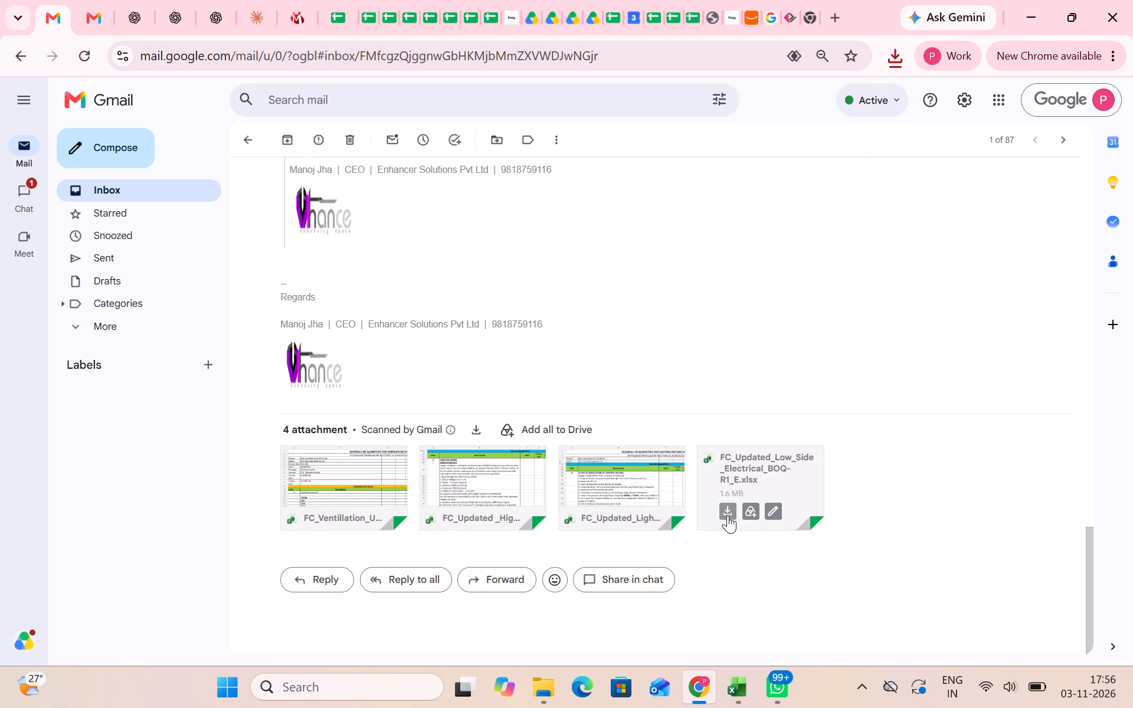
Switch to File Explorer and create a new subfolder inside the desktop's FMCG WH folder.
click(545, 678)
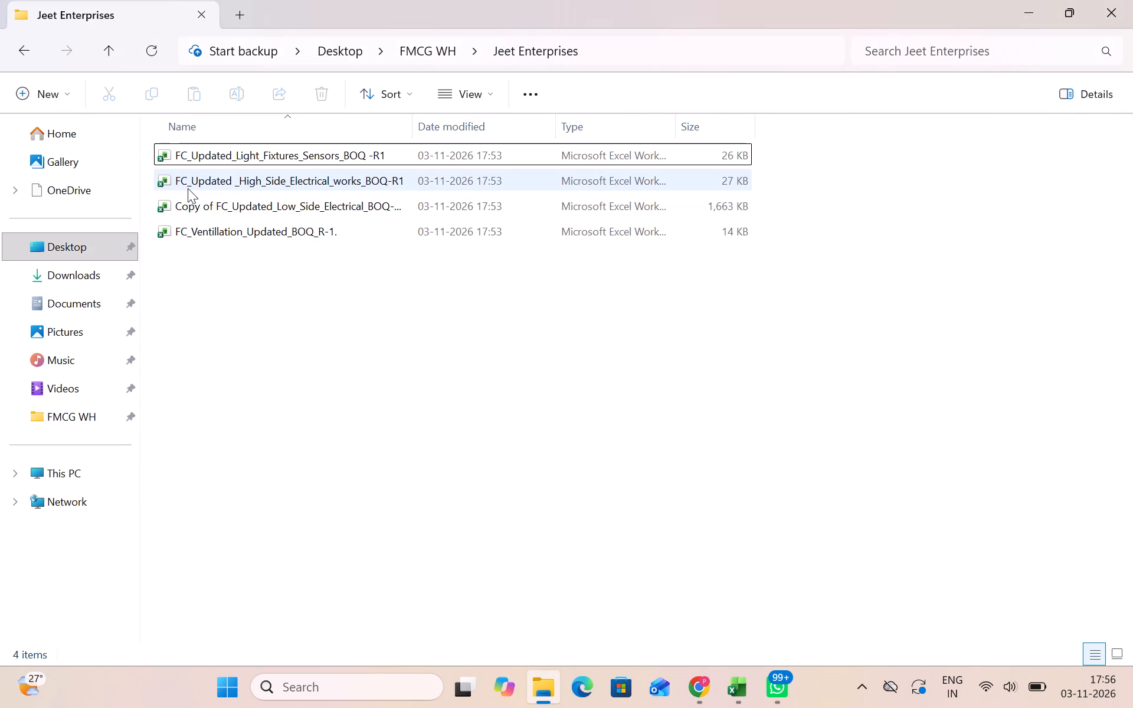
click(15, 46)
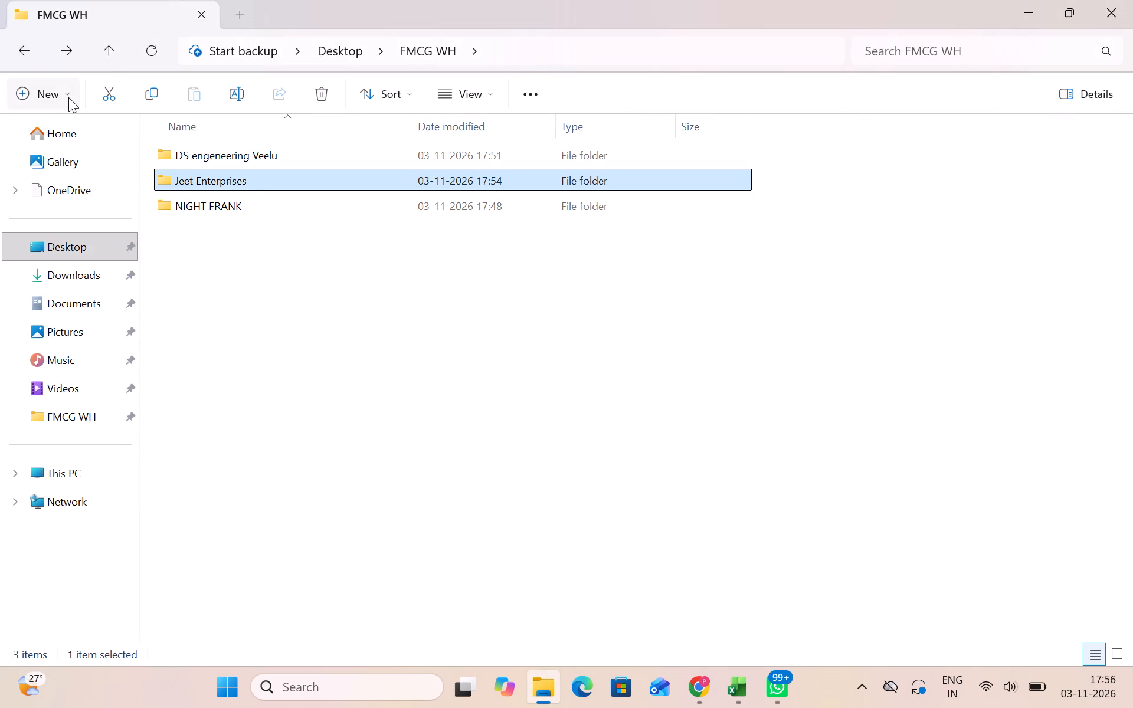
click(68, 97)
click(108, 134)
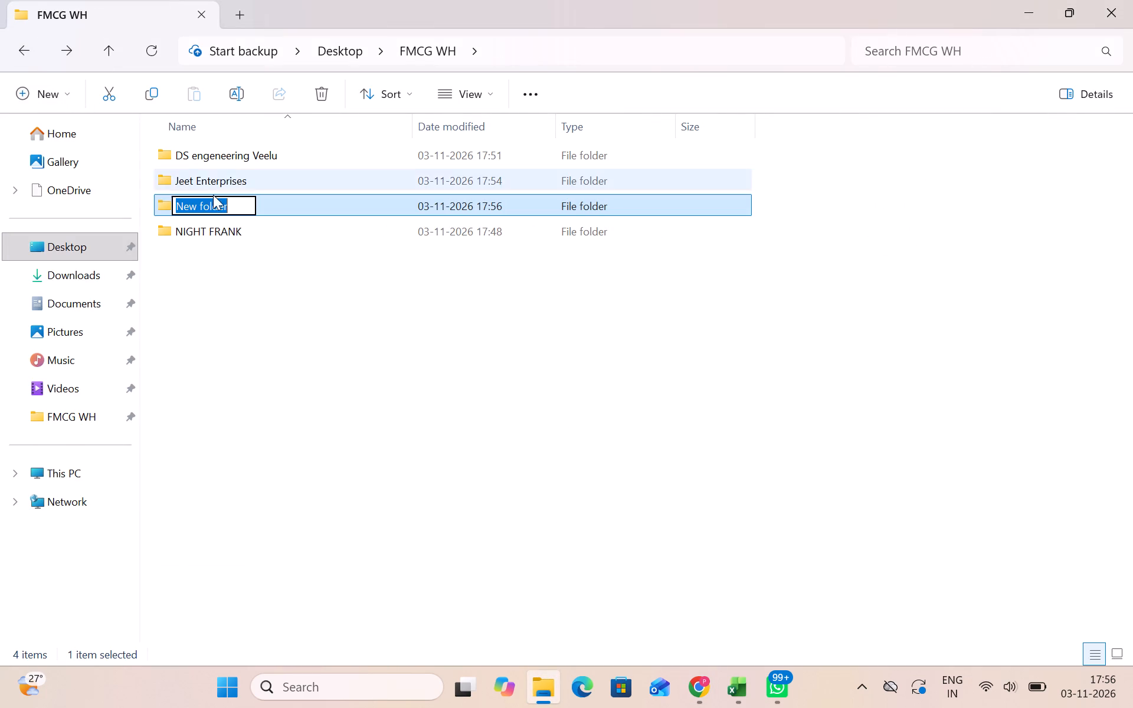
key(BackSpace)
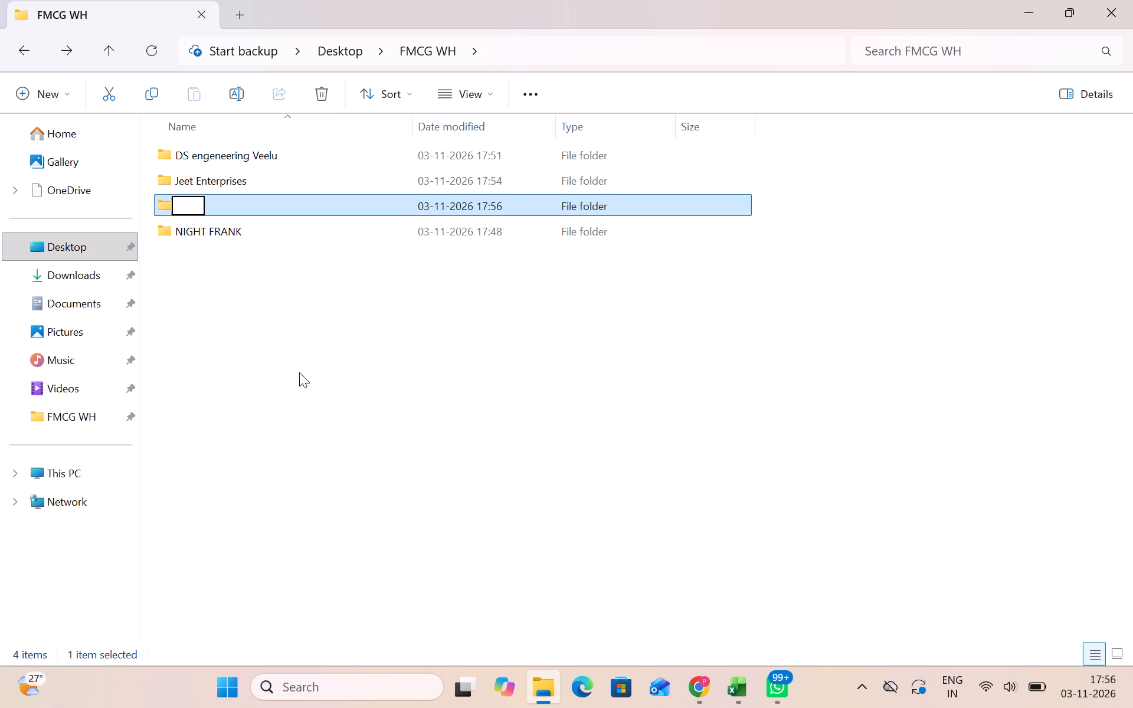
click(692, 685)
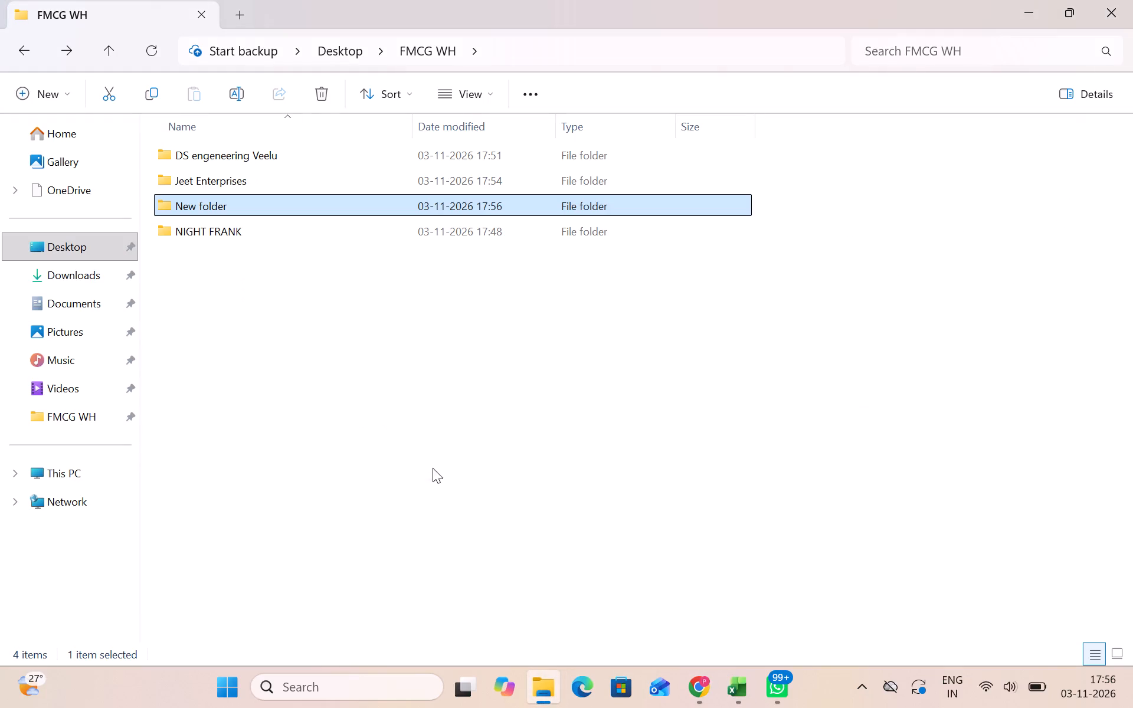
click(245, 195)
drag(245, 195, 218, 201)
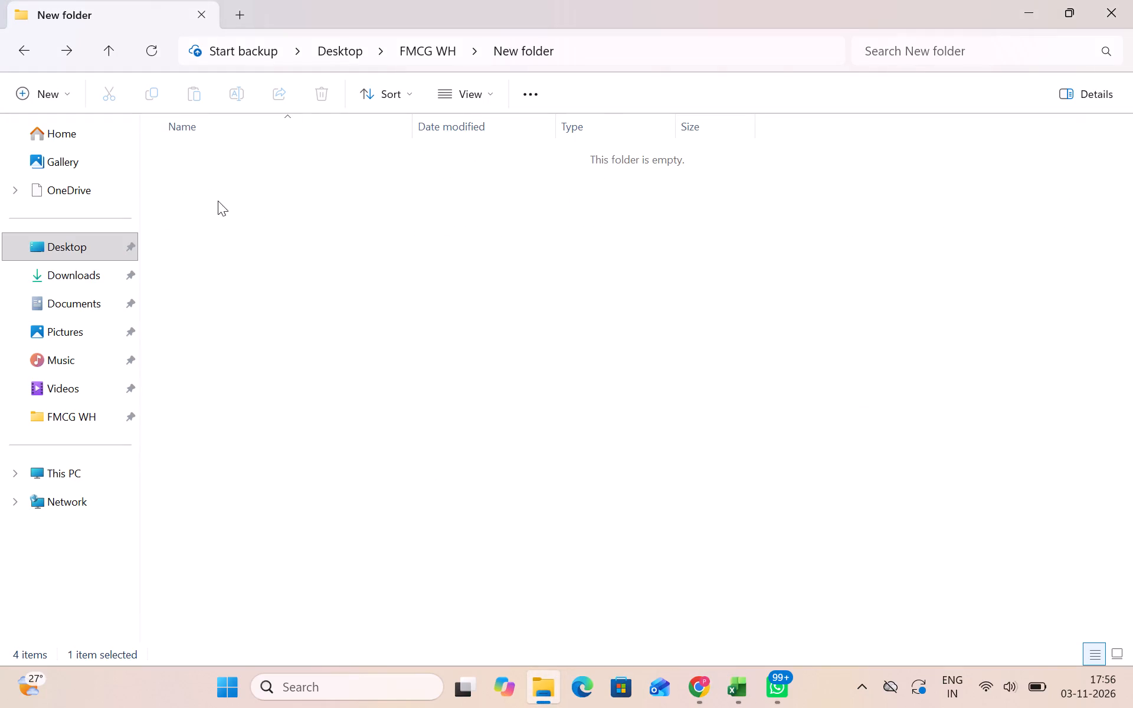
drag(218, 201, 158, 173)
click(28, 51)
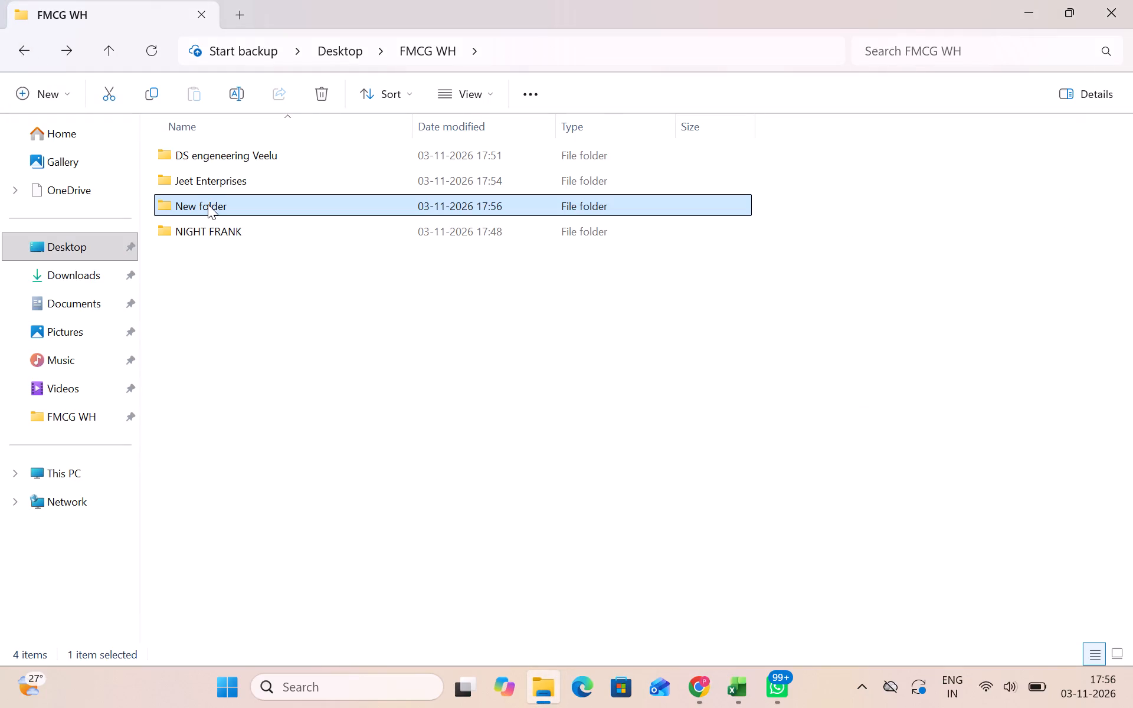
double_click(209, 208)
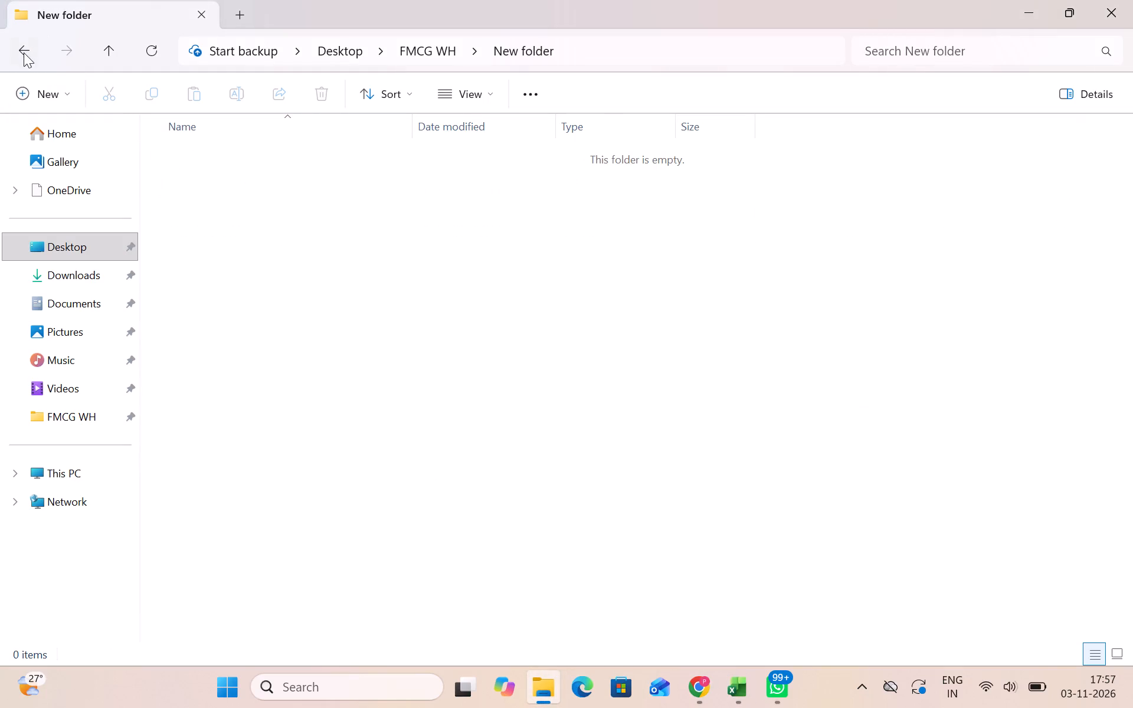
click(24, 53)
Rename the new subfolder in the FMCG WH folder with the copied vendor name, Vhance.
right_click(215, 199)
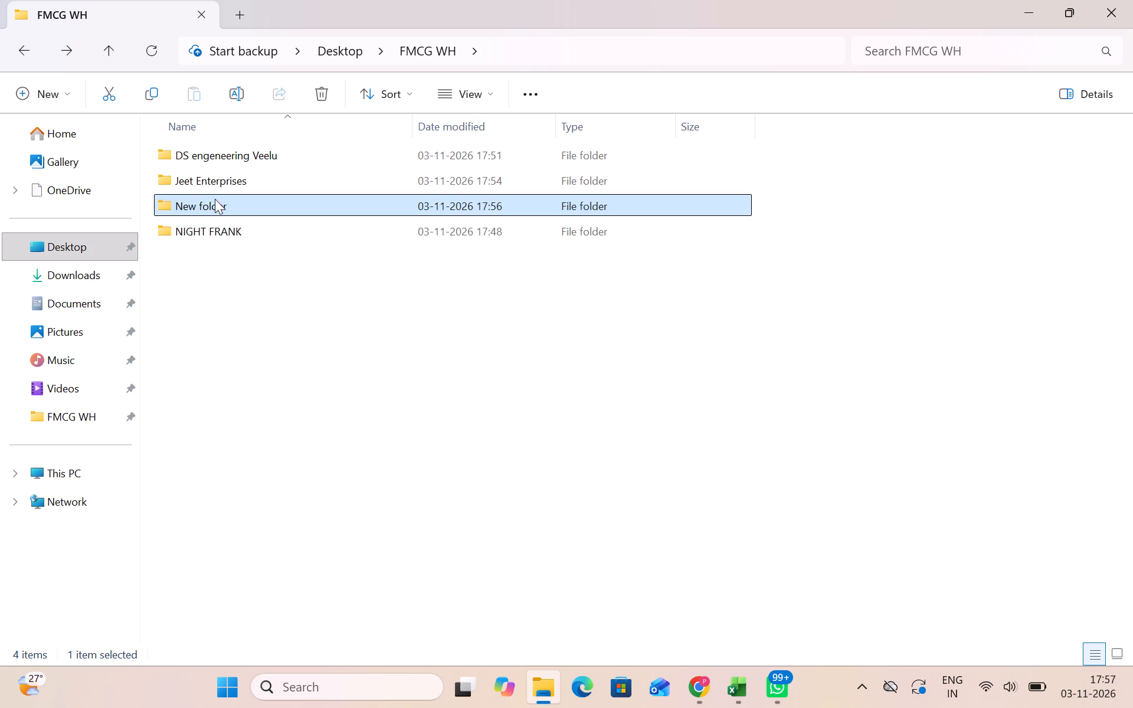
click(363, 245)
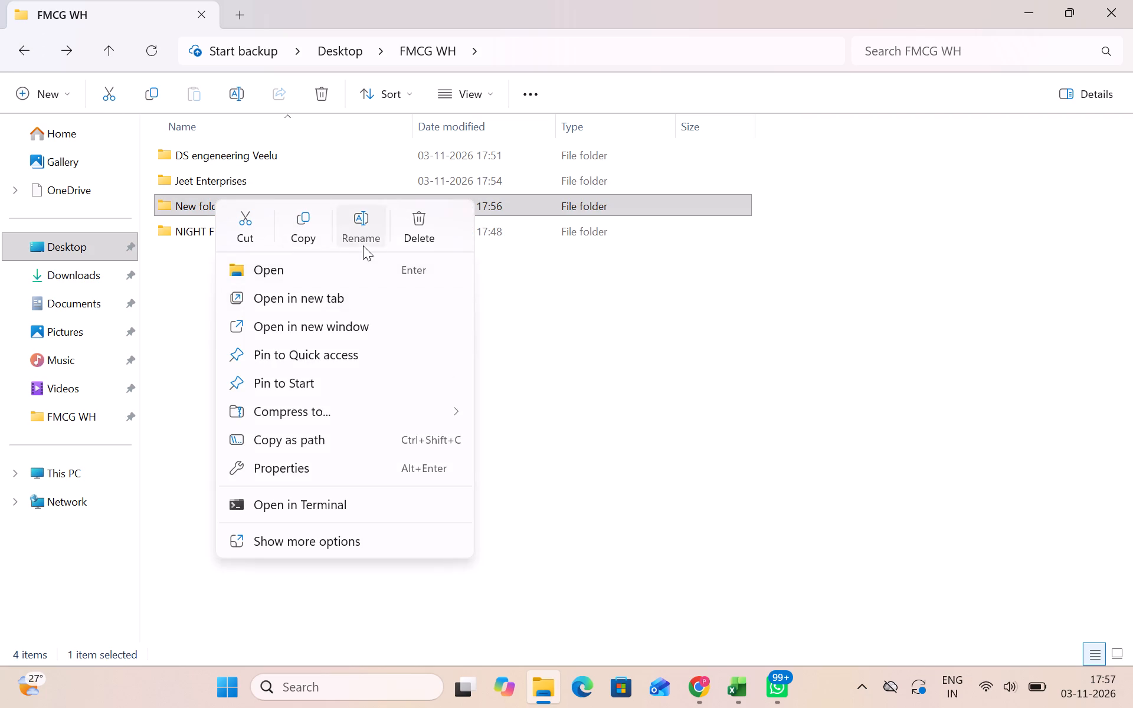
key(BackSpace)
key(ctrl+v)
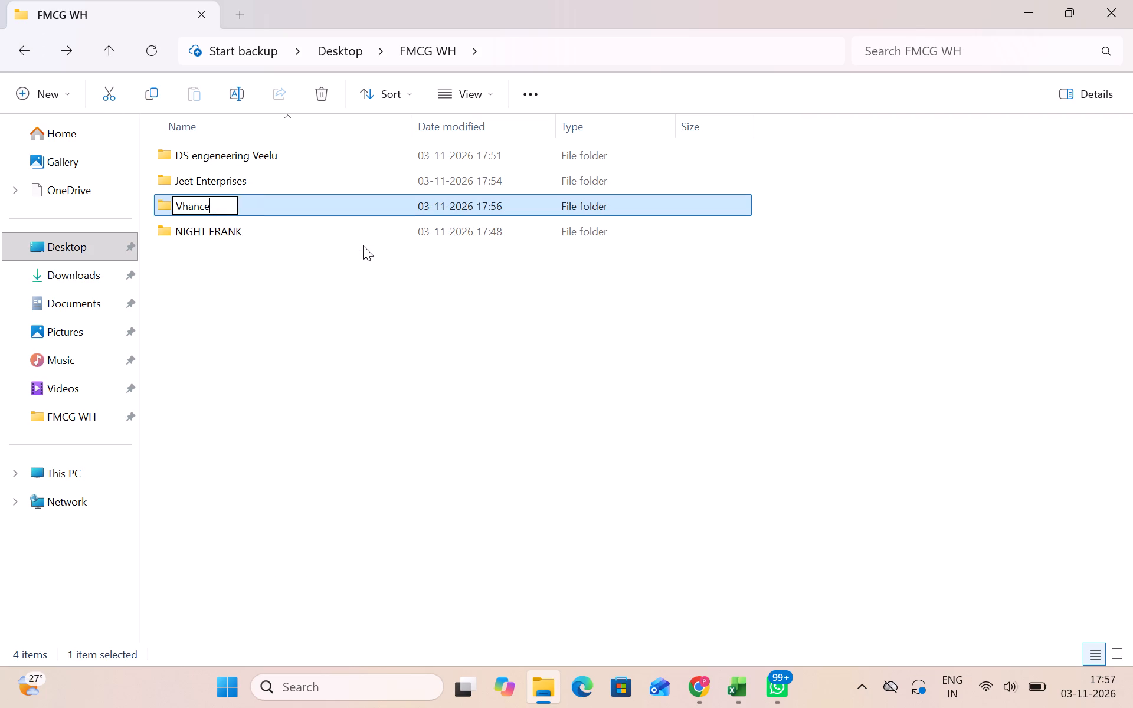
key(Return)
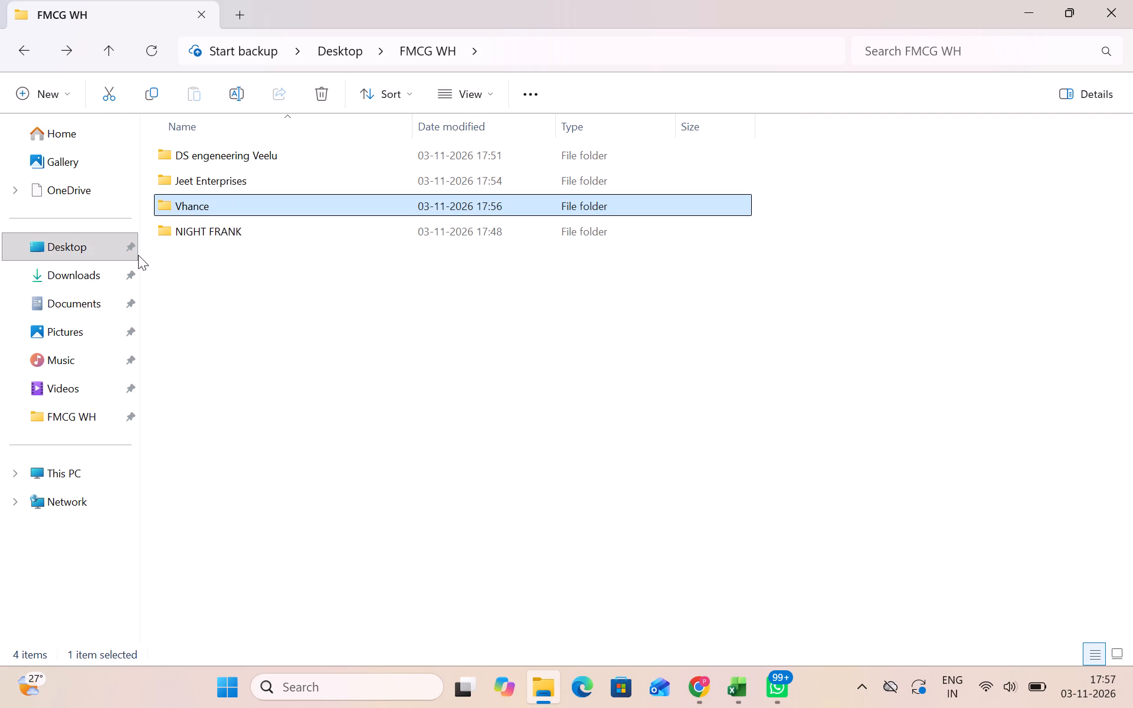
In the Downloads folder, select the FC_Updated_Low_Side_Electrical_BOQ-R1_E workbook.
click(69, 286)
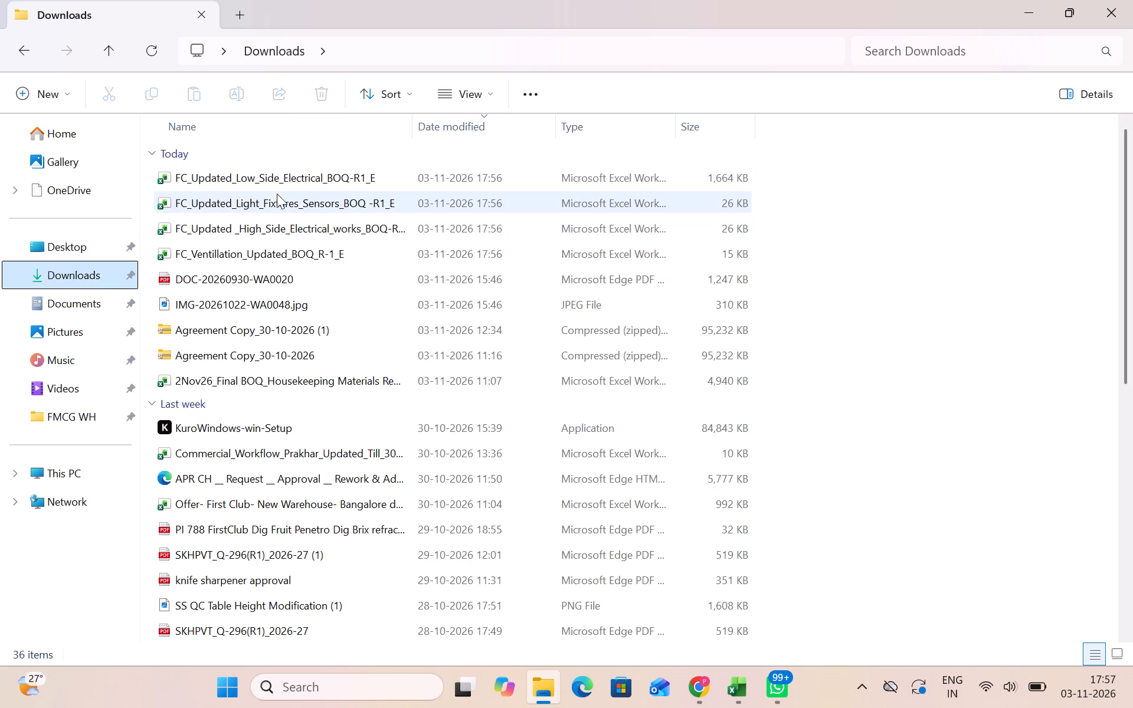
shift+click(266, 182)
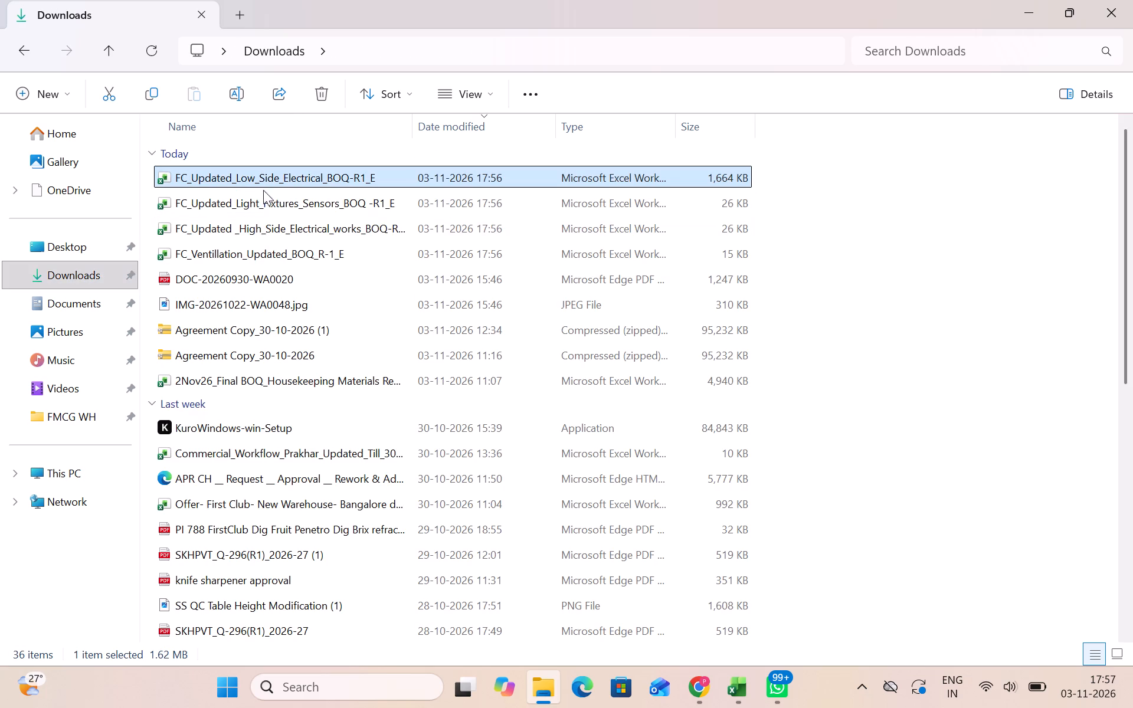
Move the four FC BOQ workbooks (Low Side Electrical, Light Fixtures Sensors, High Side Electrical and Ventillation) from Downloads into the Vhance folder in FMCG WH.
shift+click(257, 199)
shift+click(247, 228)
shift+click(237, 250)
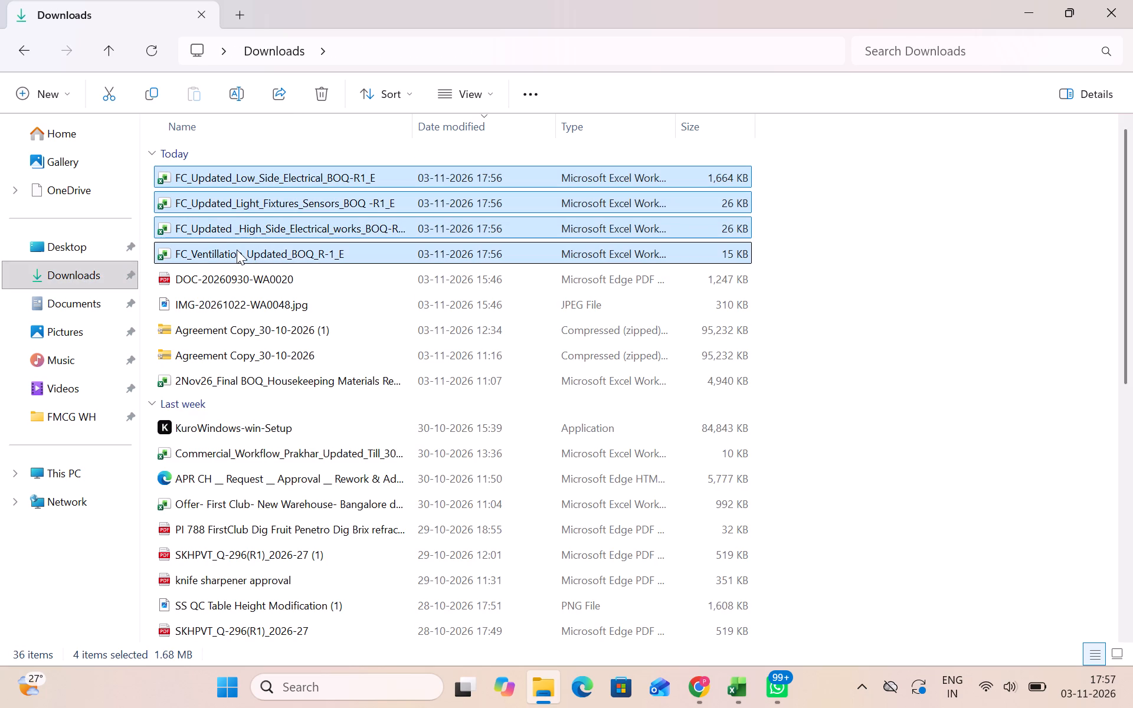
click(118, 83)
click(73, 245)
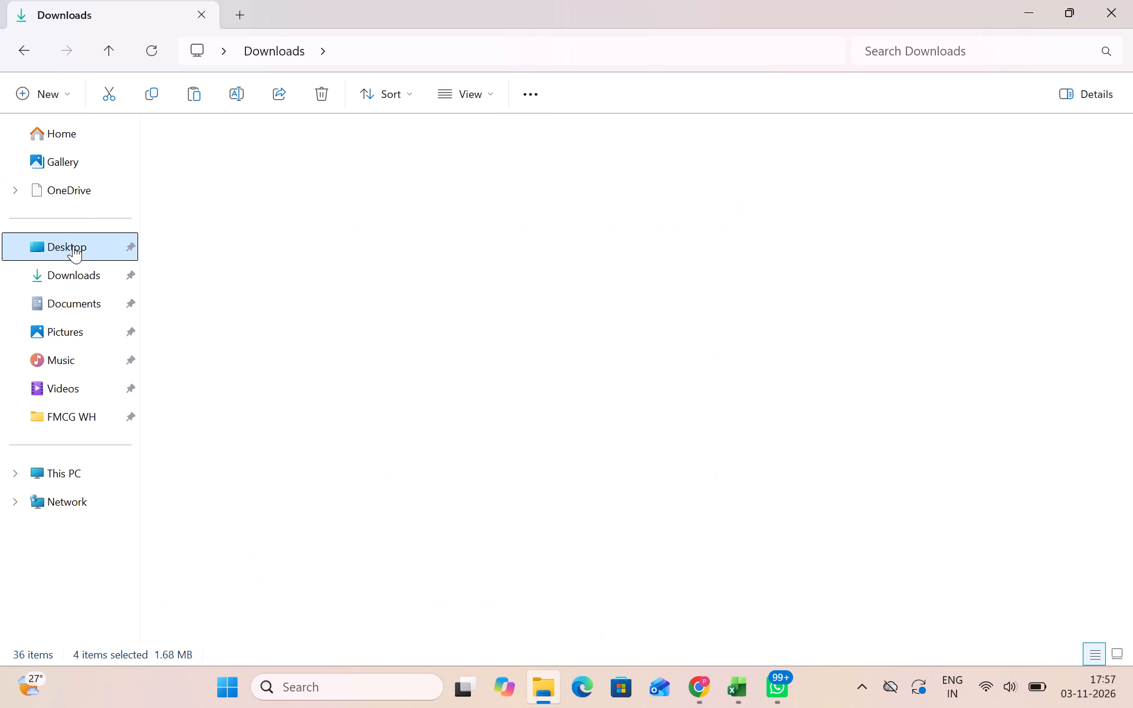
double_click(191, 163)
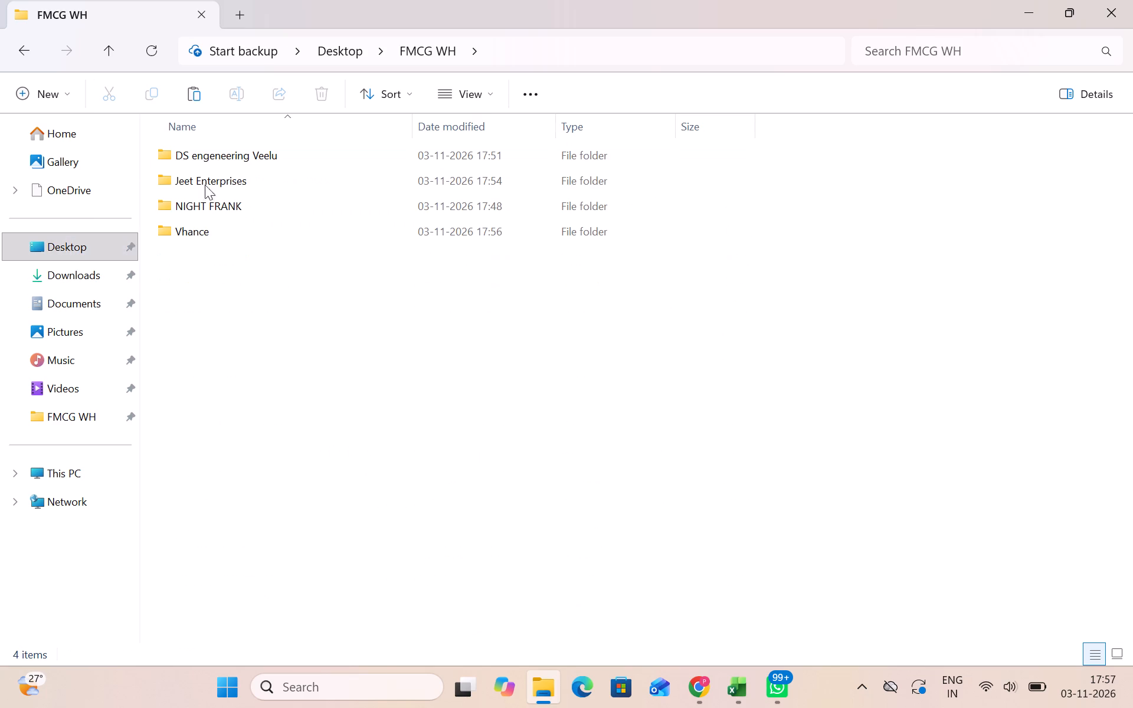
double_click(213, 240)
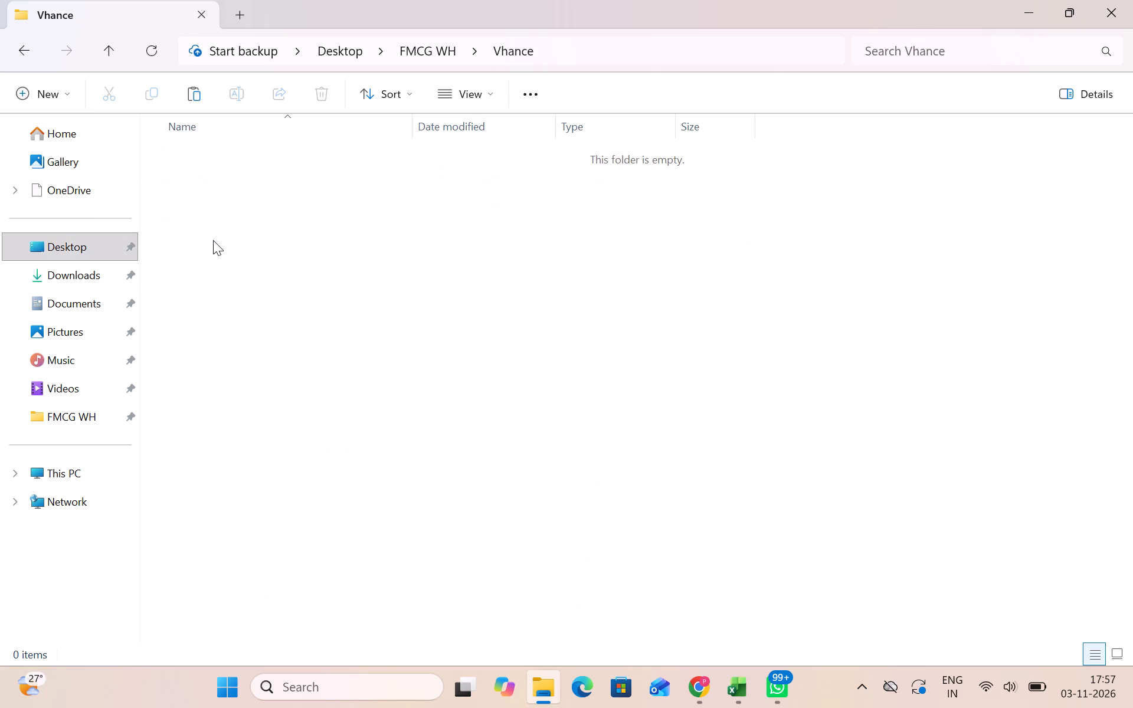
key(ctrl+v)
key(Return)
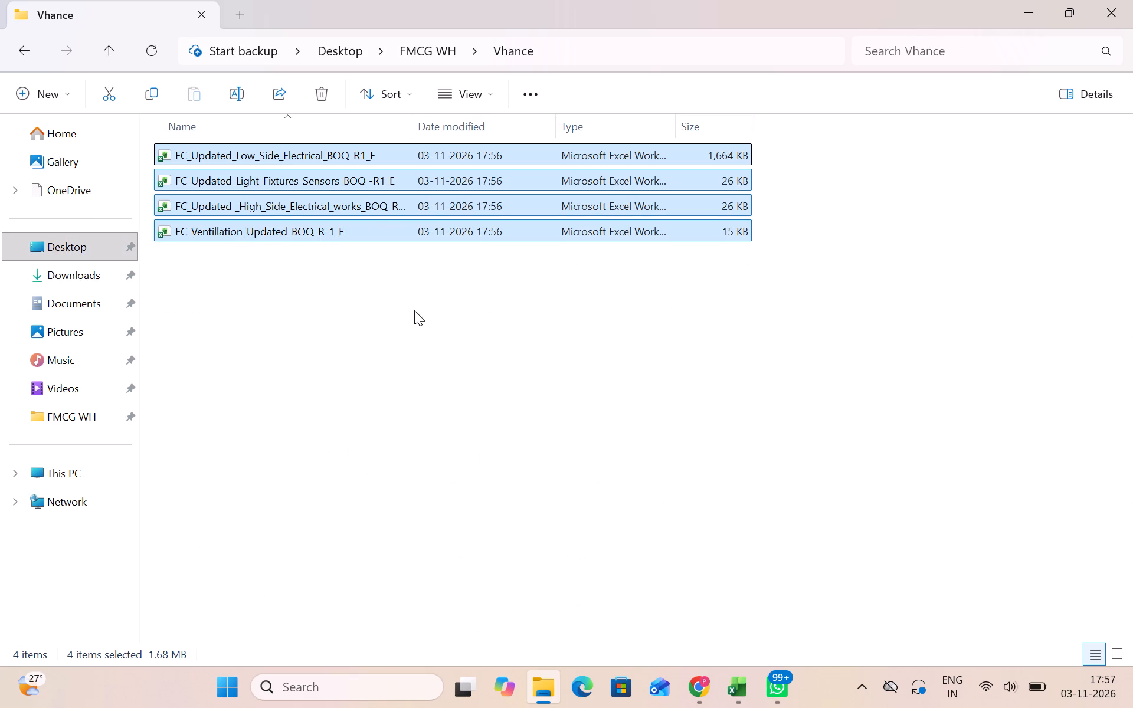
click(384, 311)
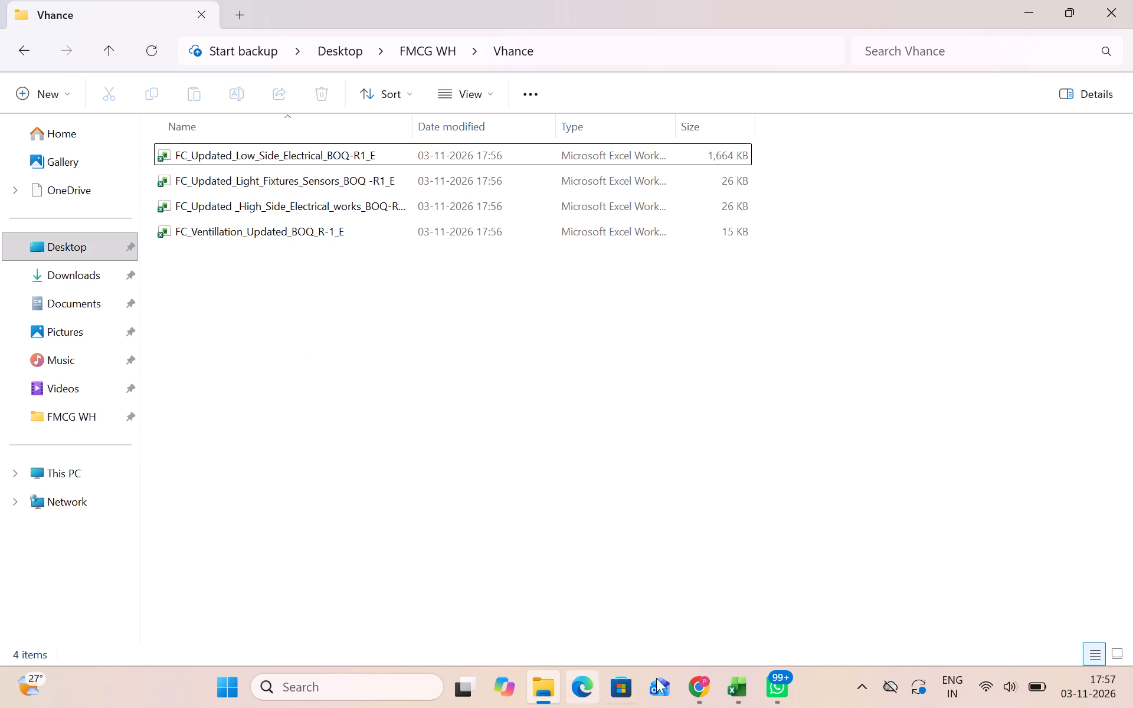
Switch to Chrome and return to the Gmail thread with the forwarded Vhance quotation.
click(699, 700)
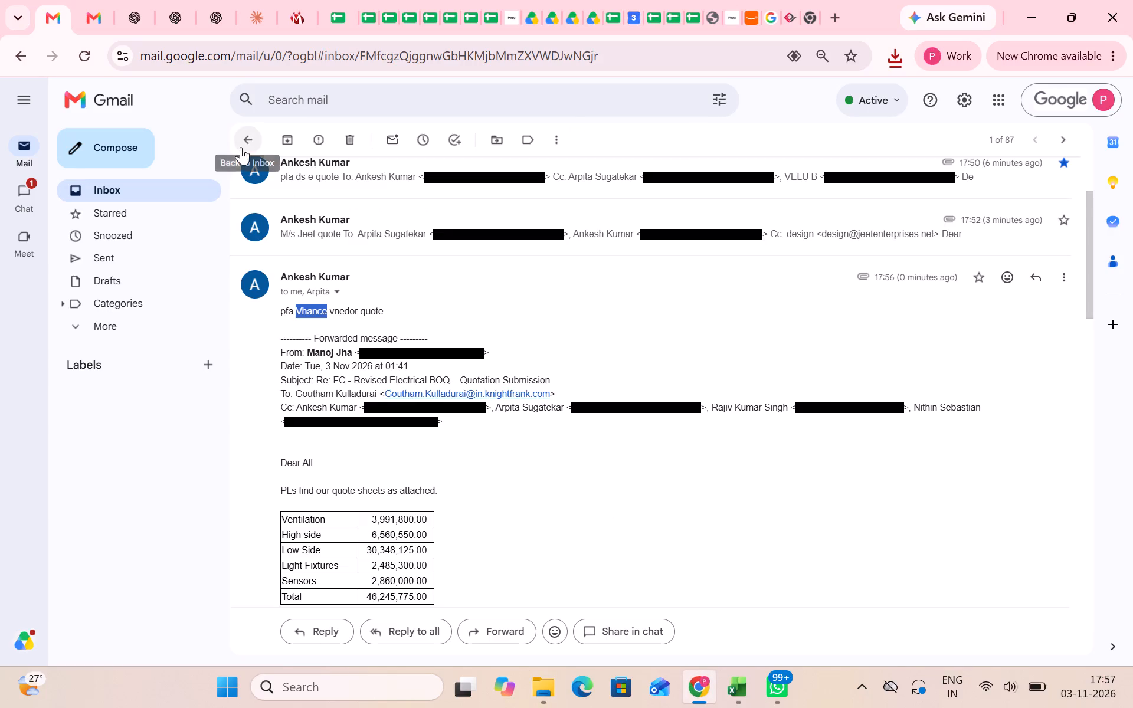
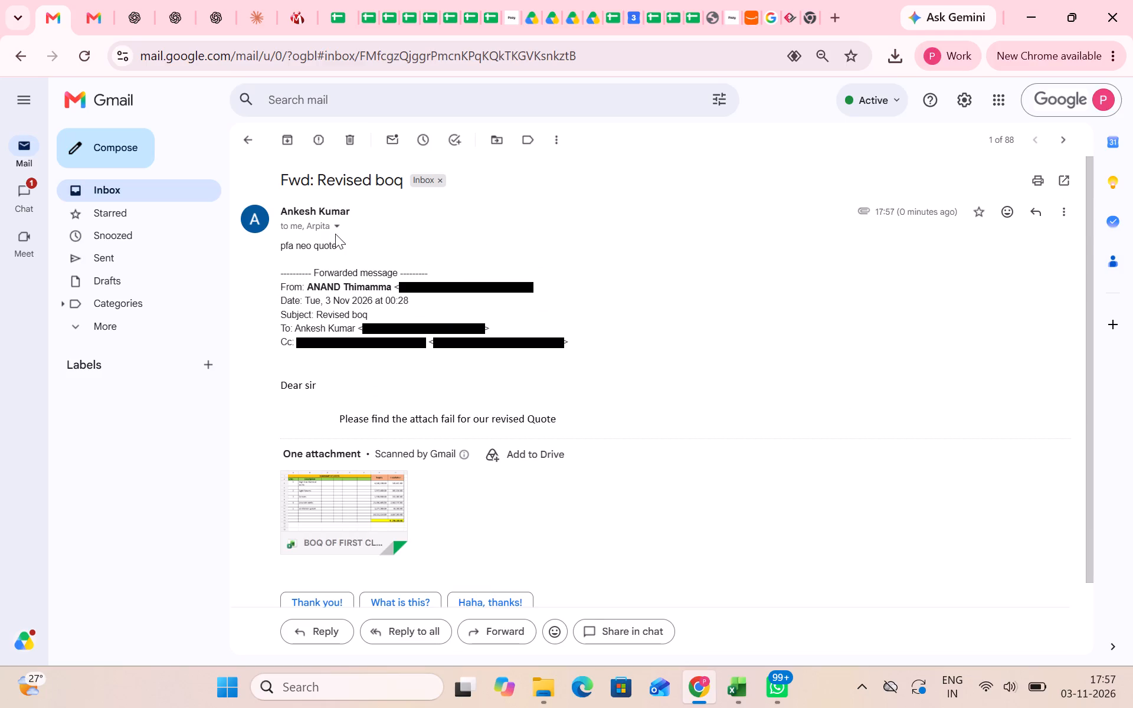
Show the sender and recipient details of the forwarded "Revised boq" email.
click(336, 226)
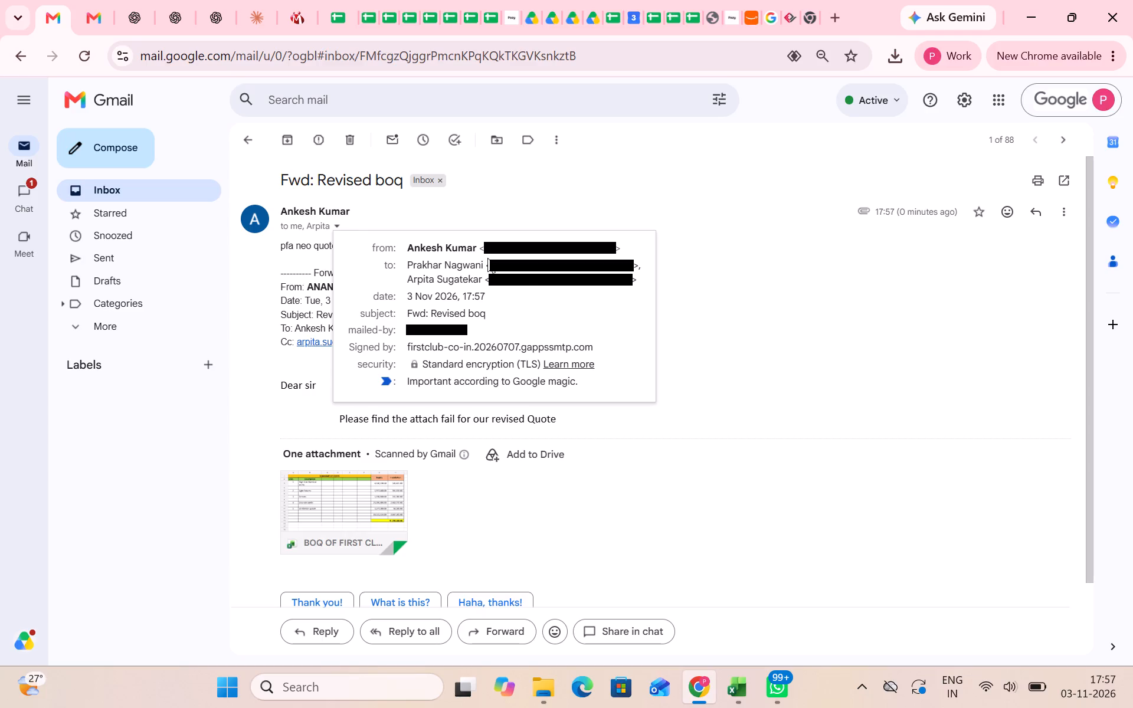
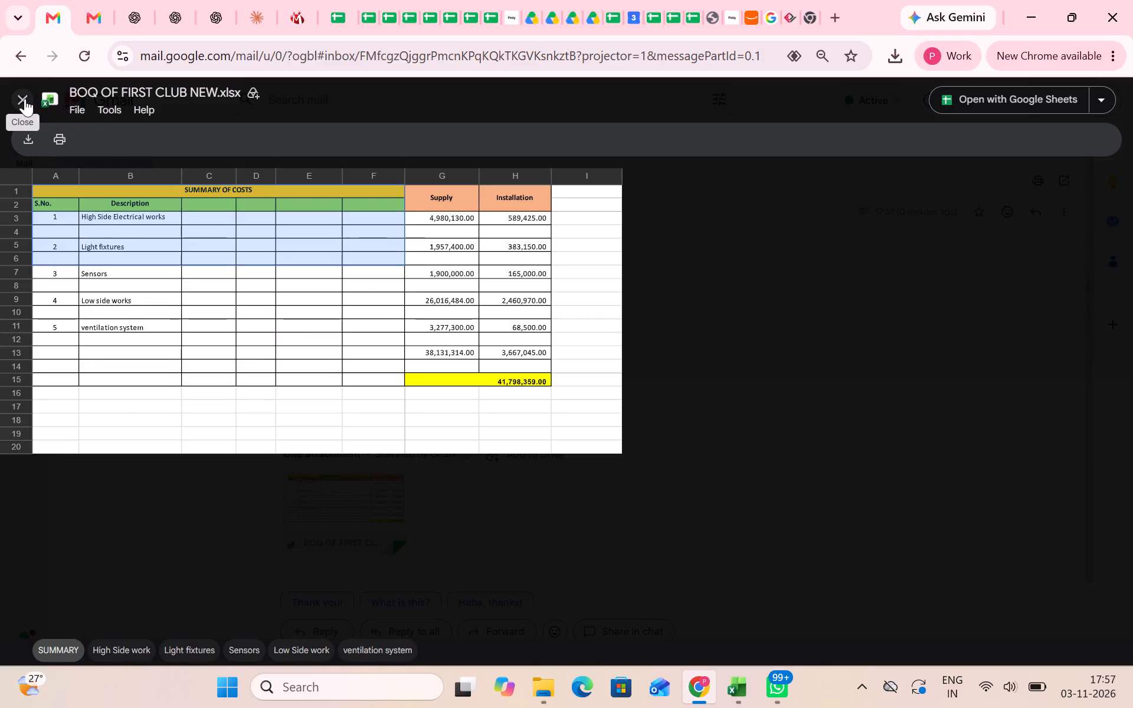
Close the BOQ OF FIRST CLUB NEW preview and copy the original sender's first name from the forwarded message header.
click(25, 99)
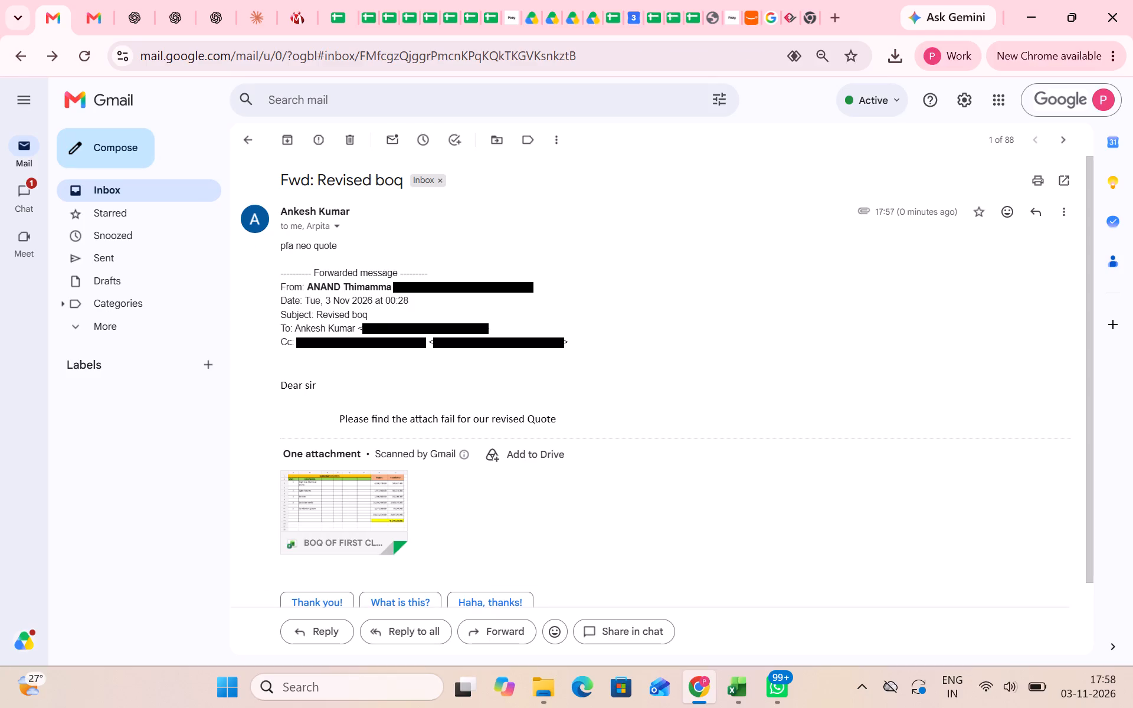
drag(305, 288, 340, 287)
key(ctrl+c)
key(ctrl+c)
key(ctrl+c)
key(ctrl+c)
Switch to File Explorer and create a new subfolder inside FMCG WH named Anand Neo.
click(539, 682)
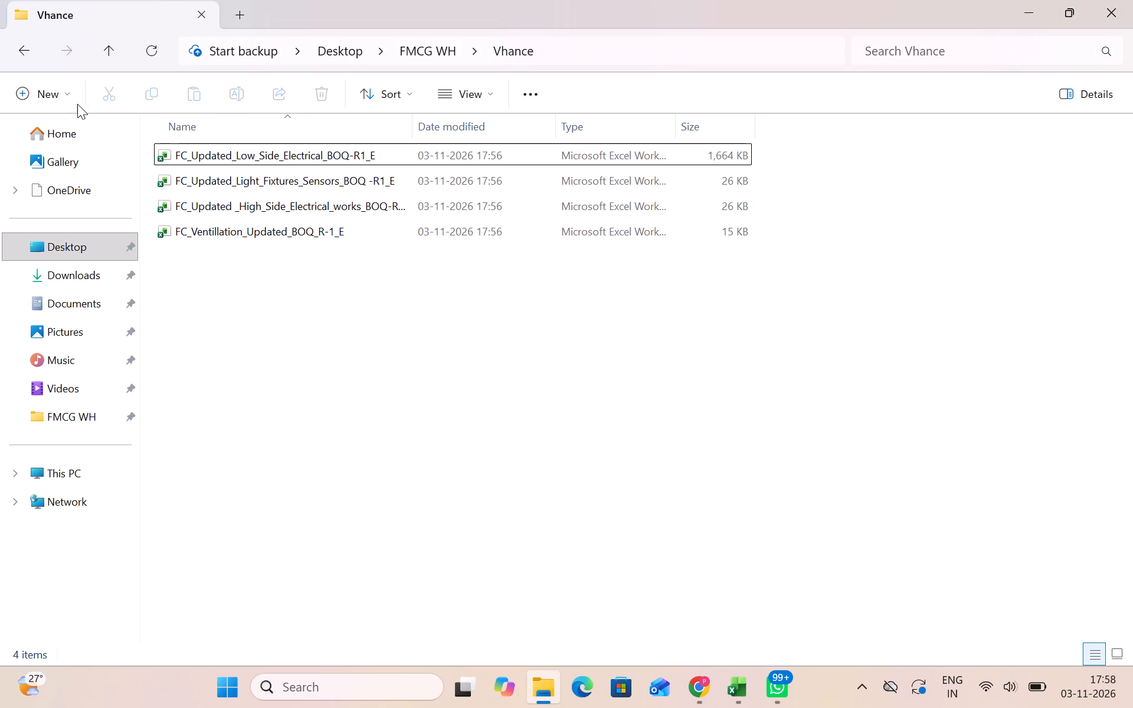
click(30, 50)
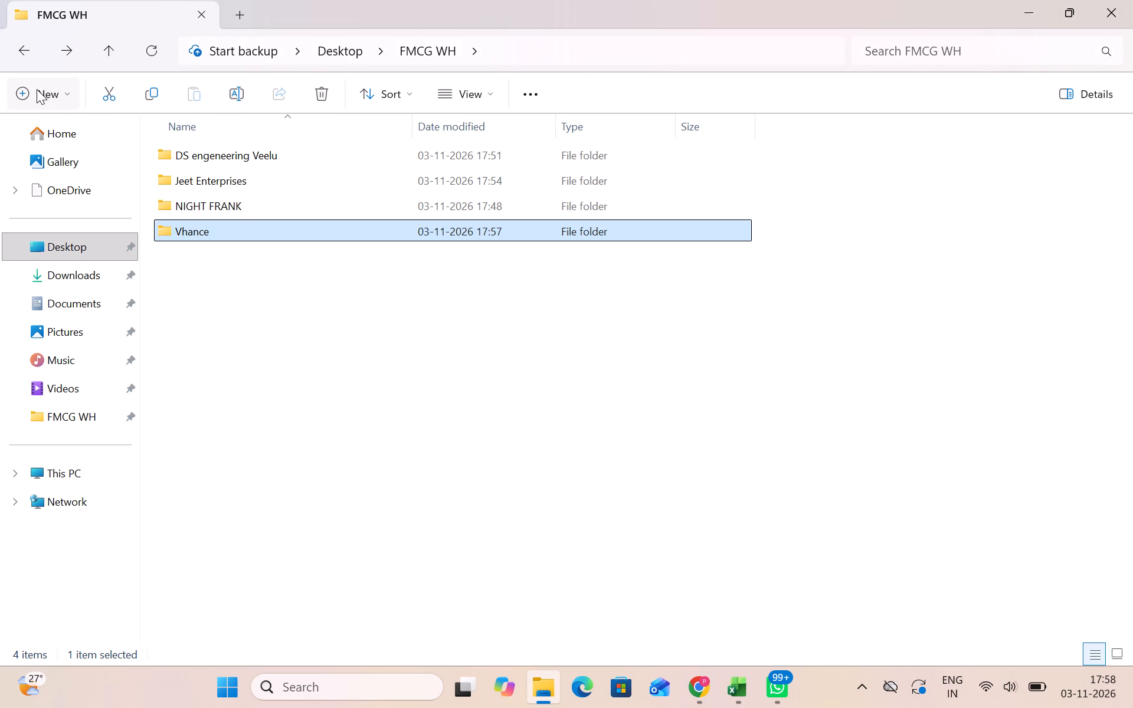
click(37, 89)
click(129, 131)
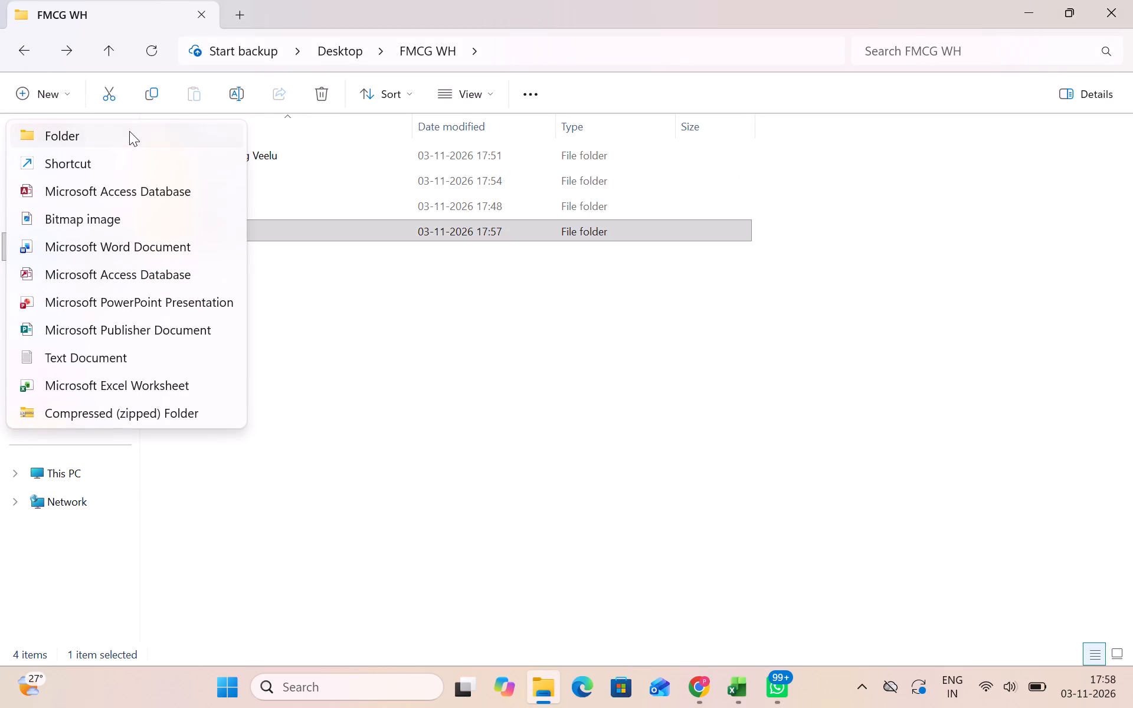
key(BackSpace)
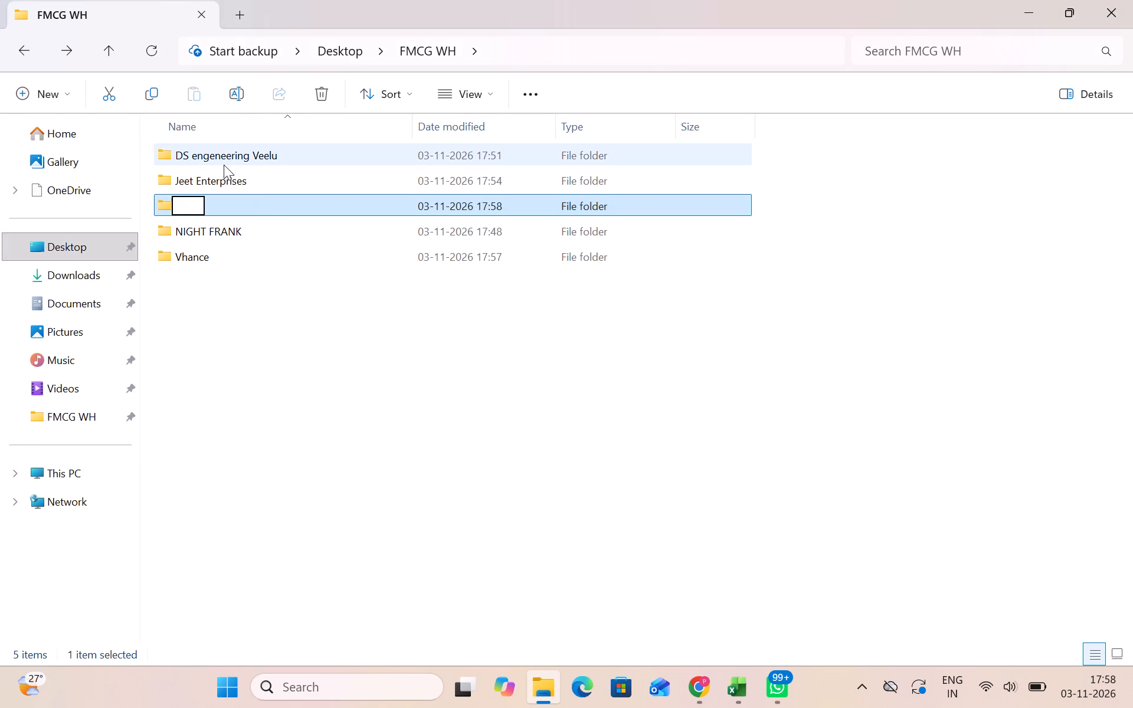
key(ctrl+c)
key(ctrl+v)
key(BackSpace)
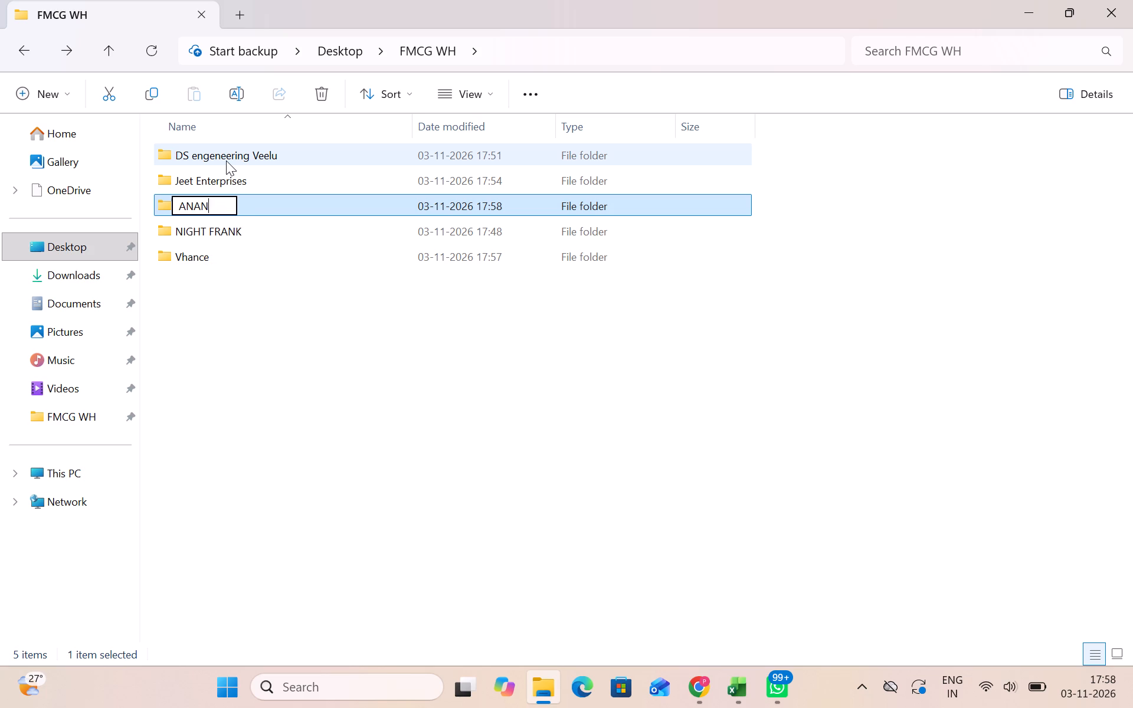
key(BackSpace)
key(BackSpace)
key(BackSpace)
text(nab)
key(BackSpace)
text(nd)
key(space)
Finish naming the new subfolder inside FMCG WH as Anand Neo.
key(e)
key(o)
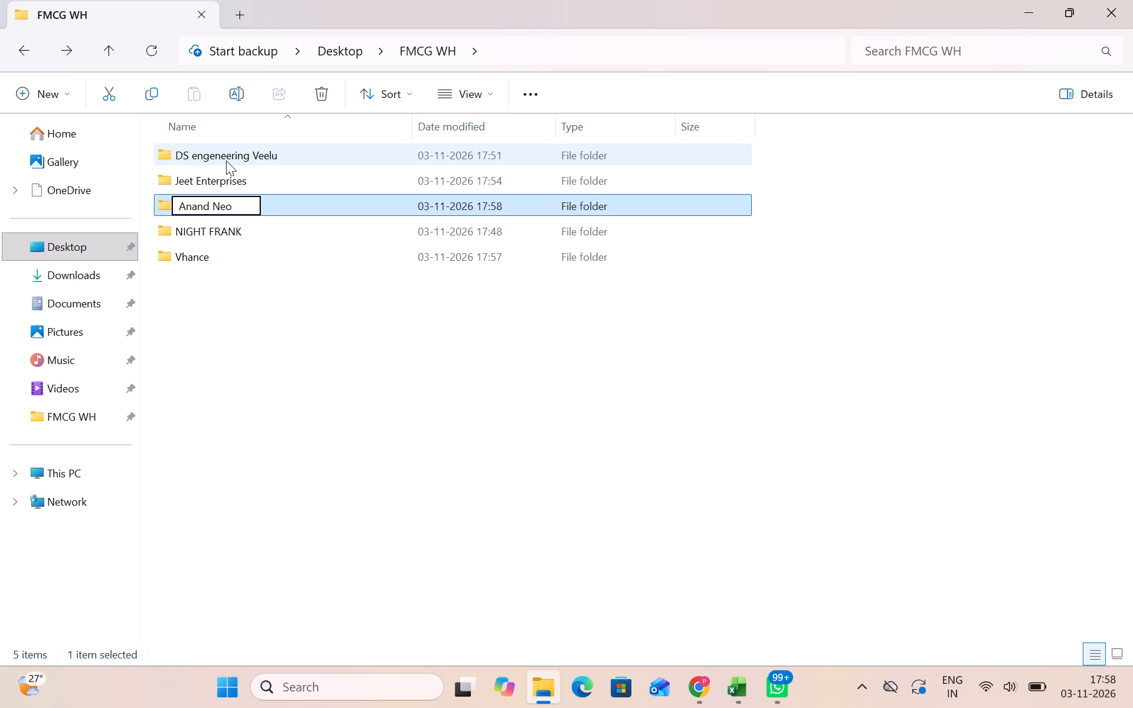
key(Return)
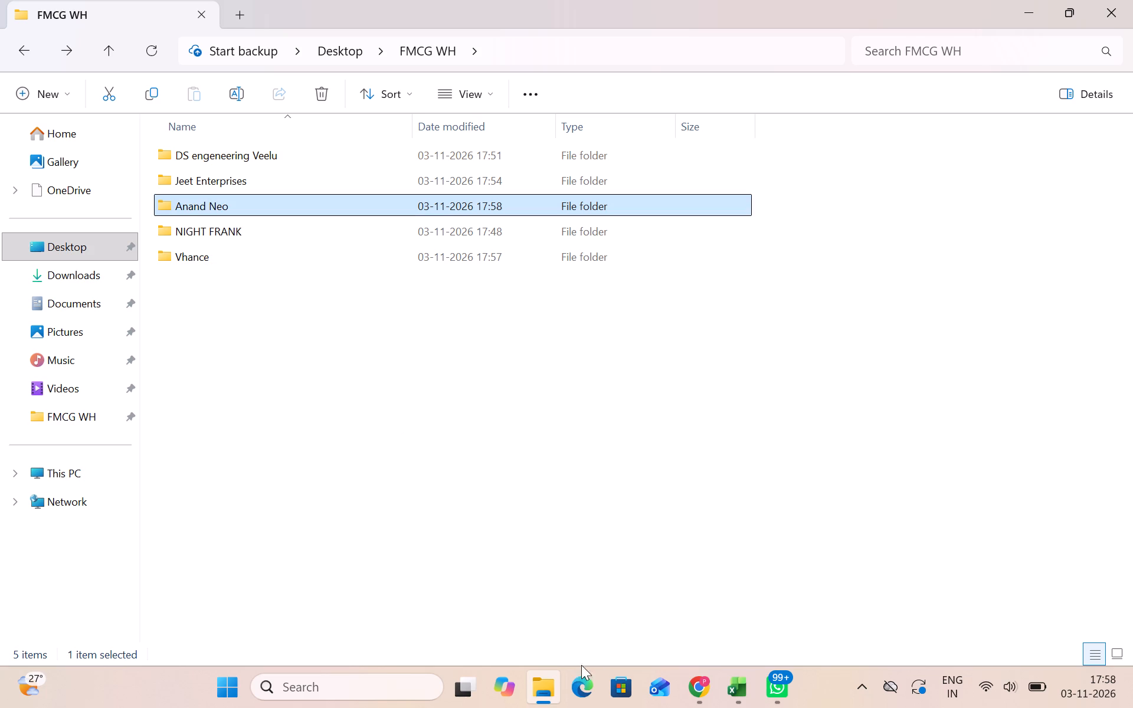
Switch to Chrome and download the BOQ OF FIRST CLUB NEW attachment from the forwarded Neo quote email.
click(687, 683)
scroll(413, 464, down, 1)
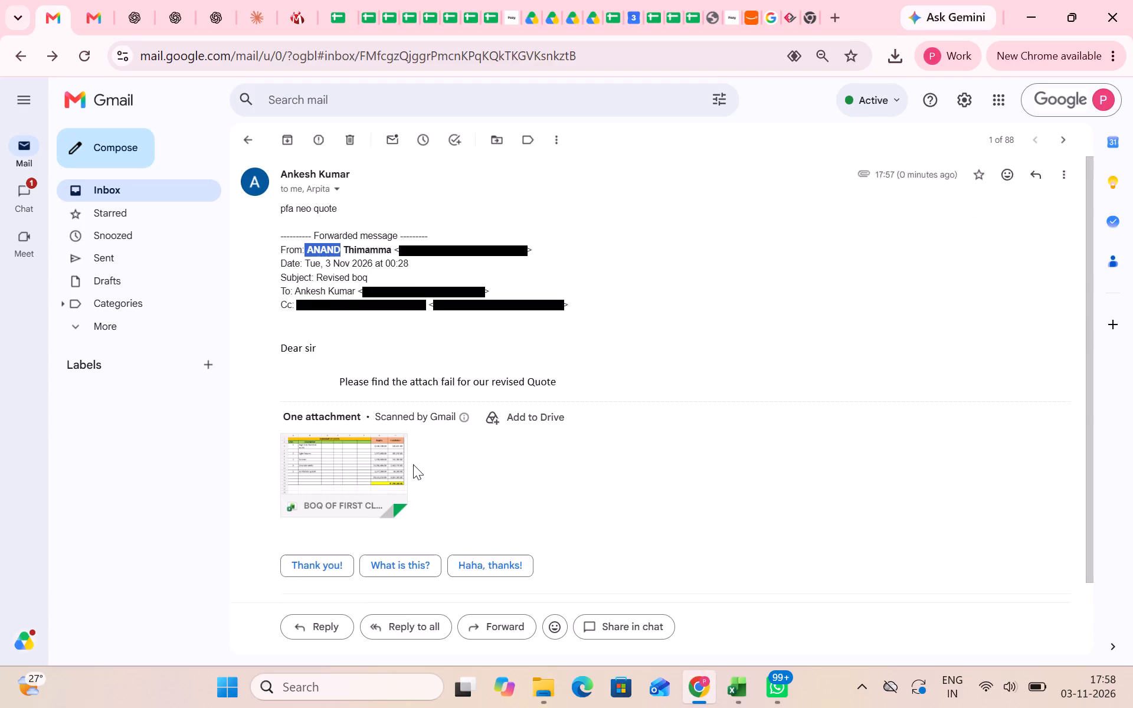
scroll(413, 464, down, 1)
click(310, 469)
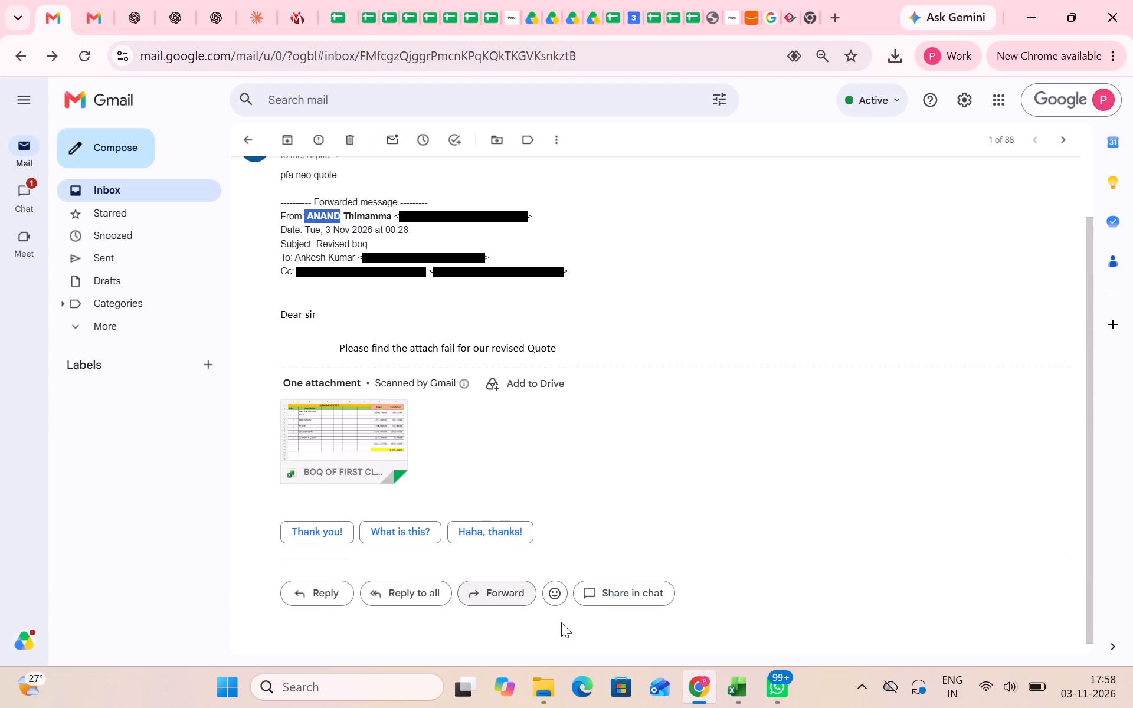
Switch to File Explorer, cut the BOQ OF FIRST CLUB NEW workbook from Downloads, and open the Anand Neo subfolder in FMCG WH for it.
click(526, 692)
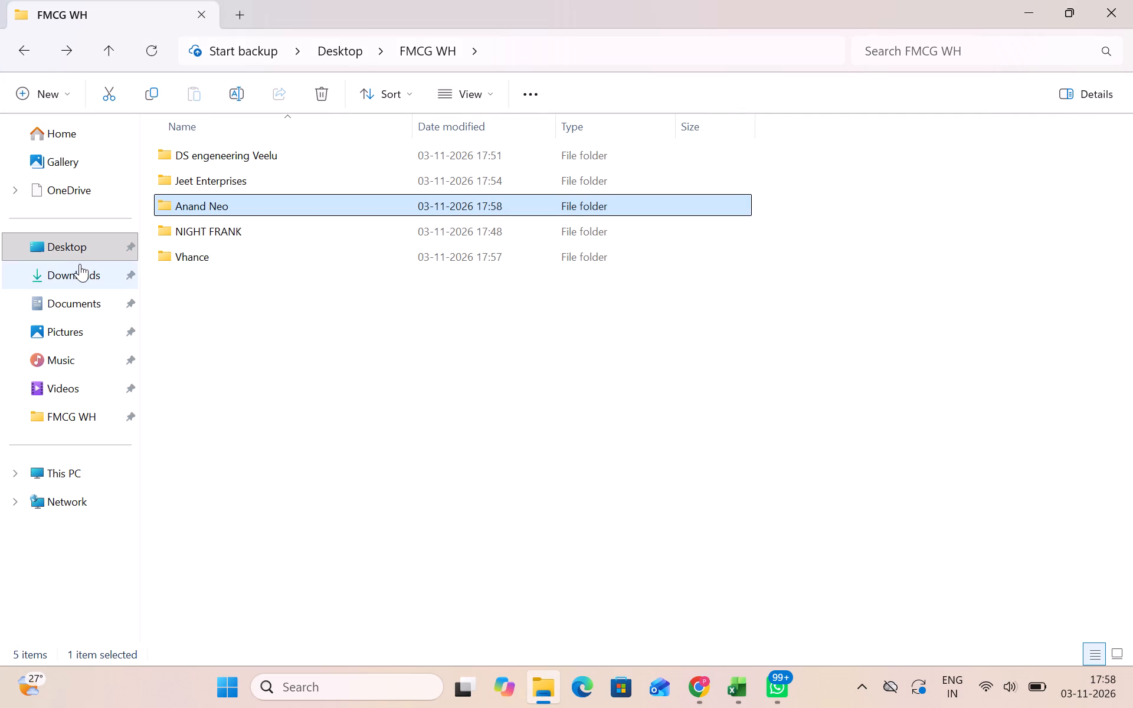
click(80, 264)
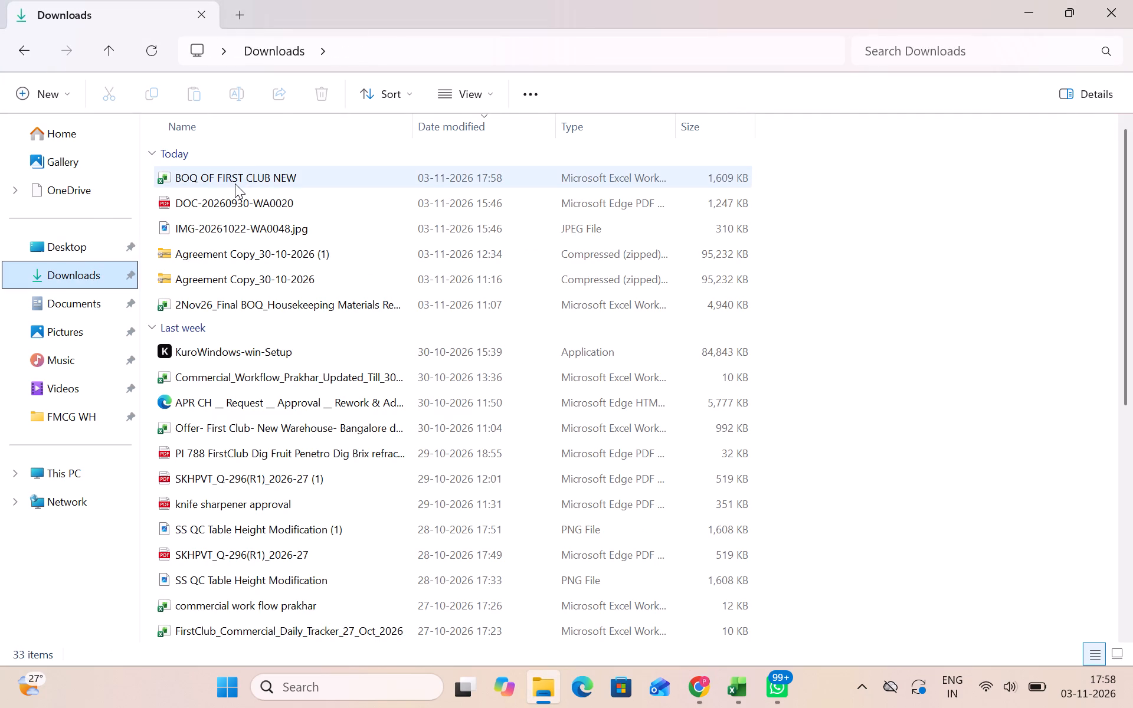
click(235, 183)
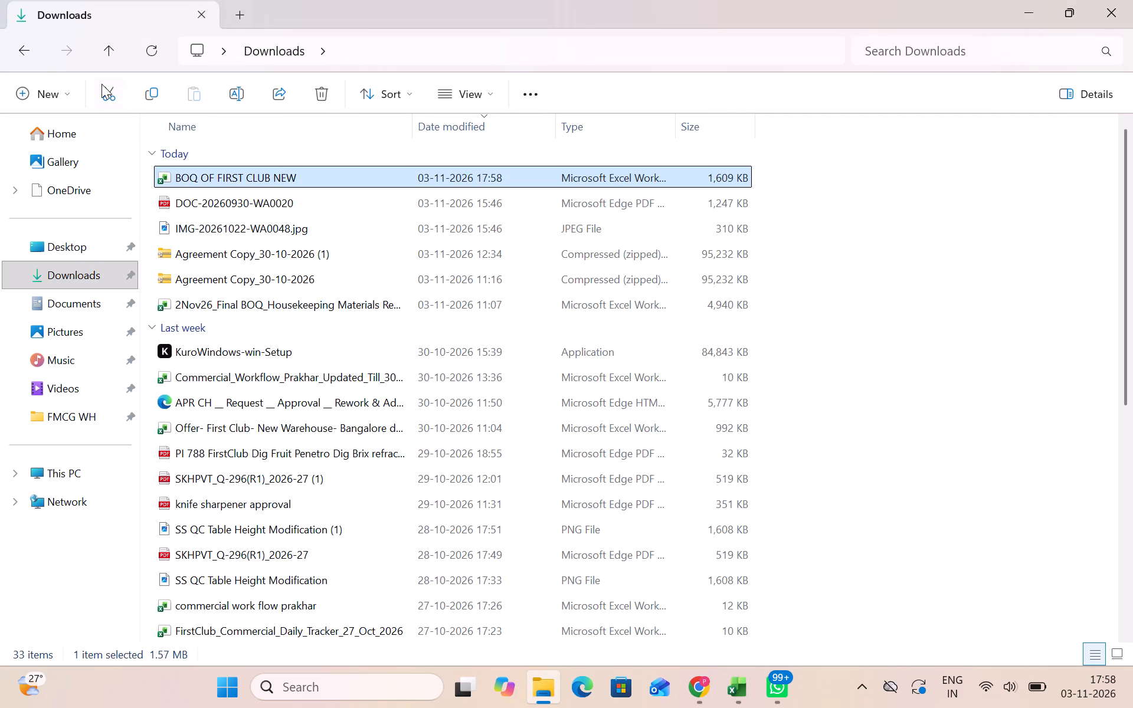
click(101, 84)
click(77, 245)
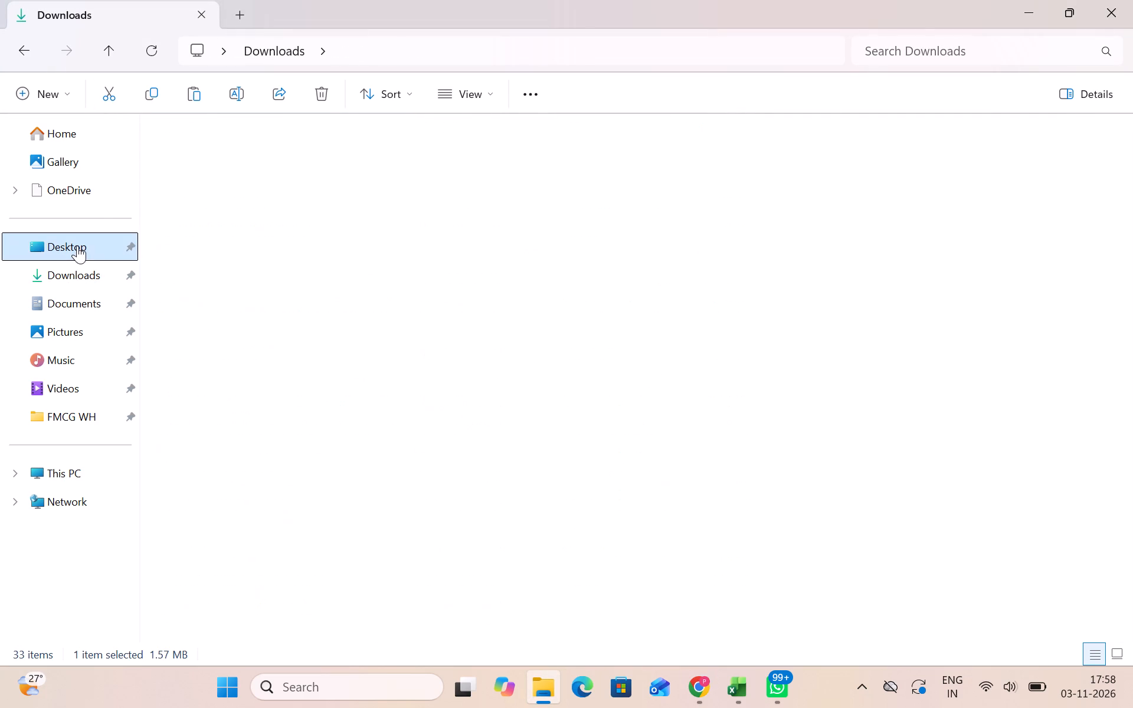
double_click(274, 157)
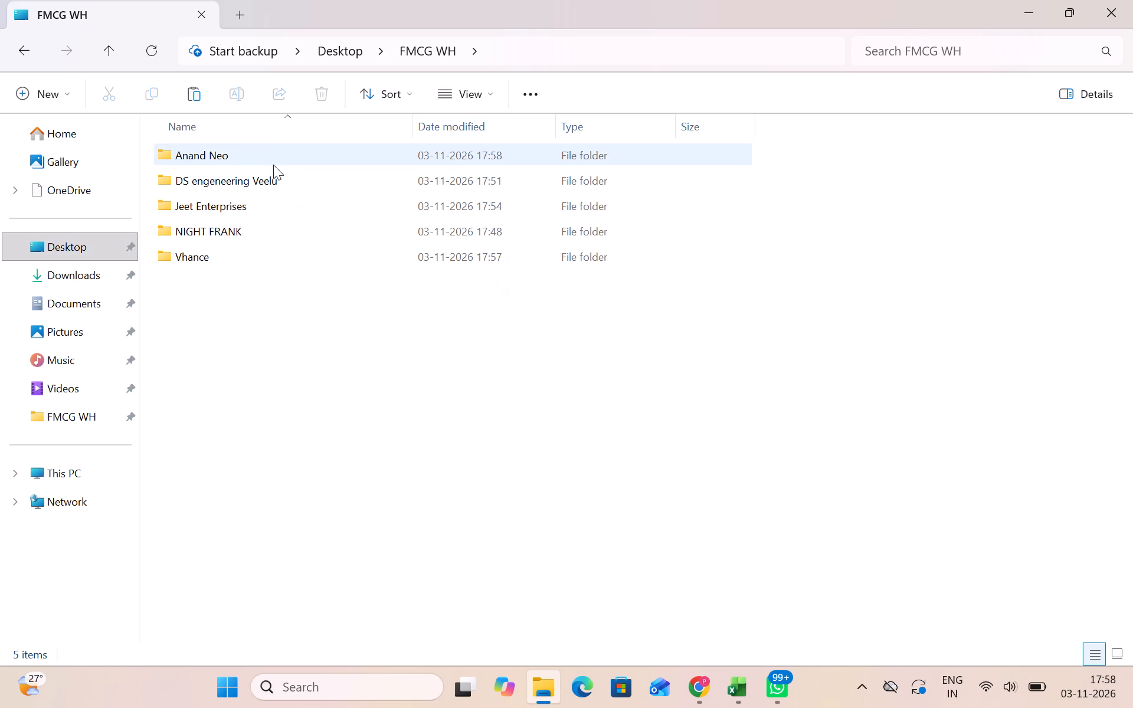
double_click(280, 150)
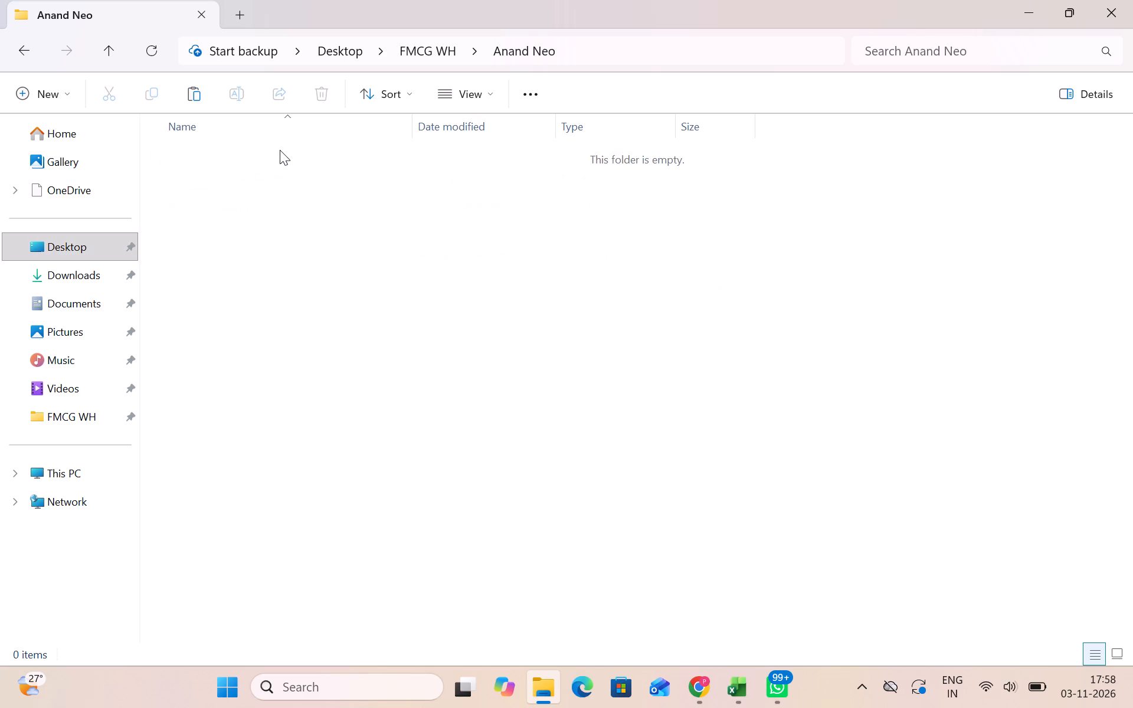
Paste the BOQ OF FIRST CLUB NEW workbook into the Anand Neo folder and return to FMCG WH.
key(ctrl+v)
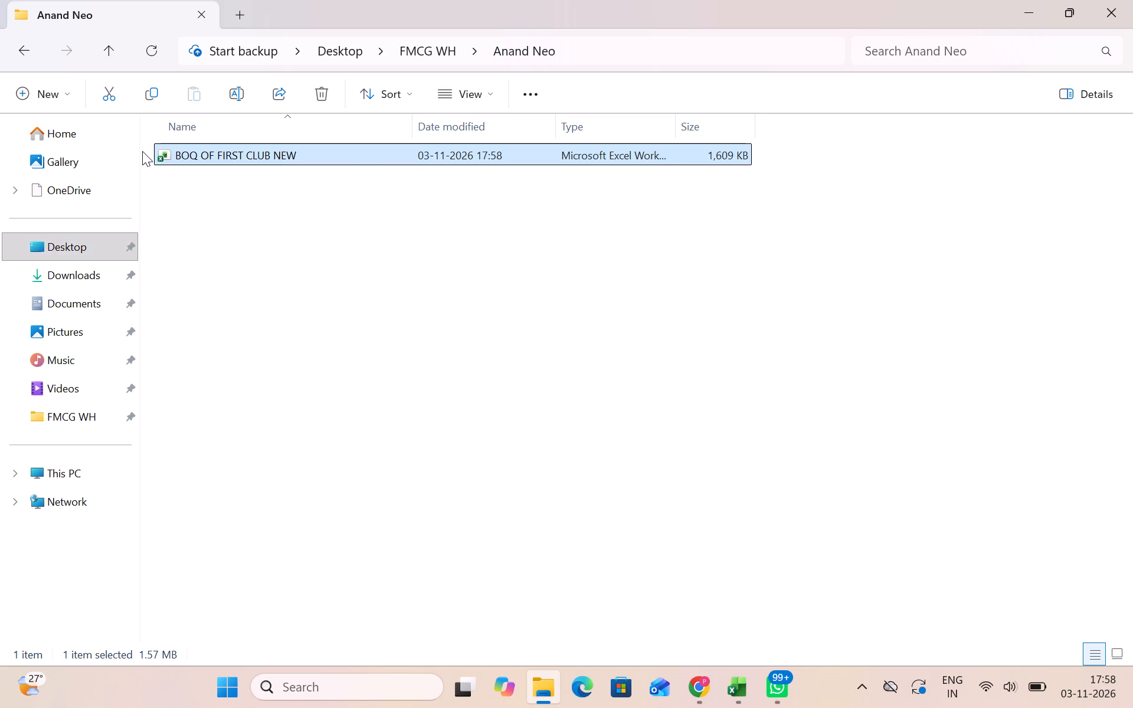
click(24, 48)
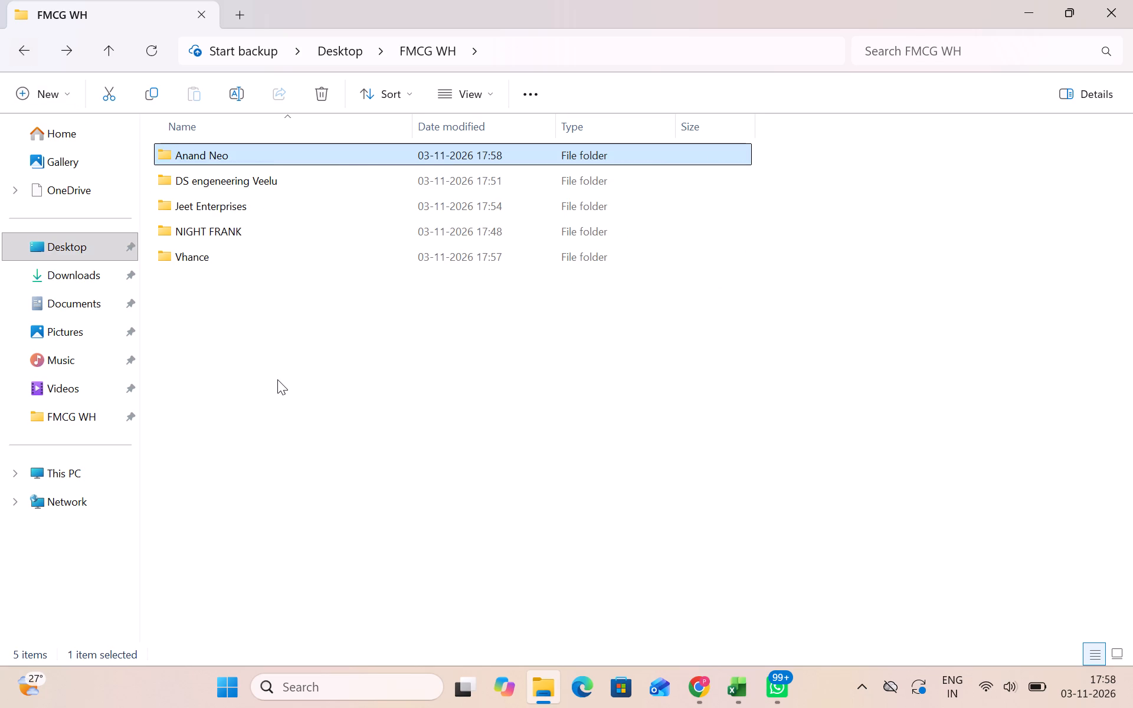
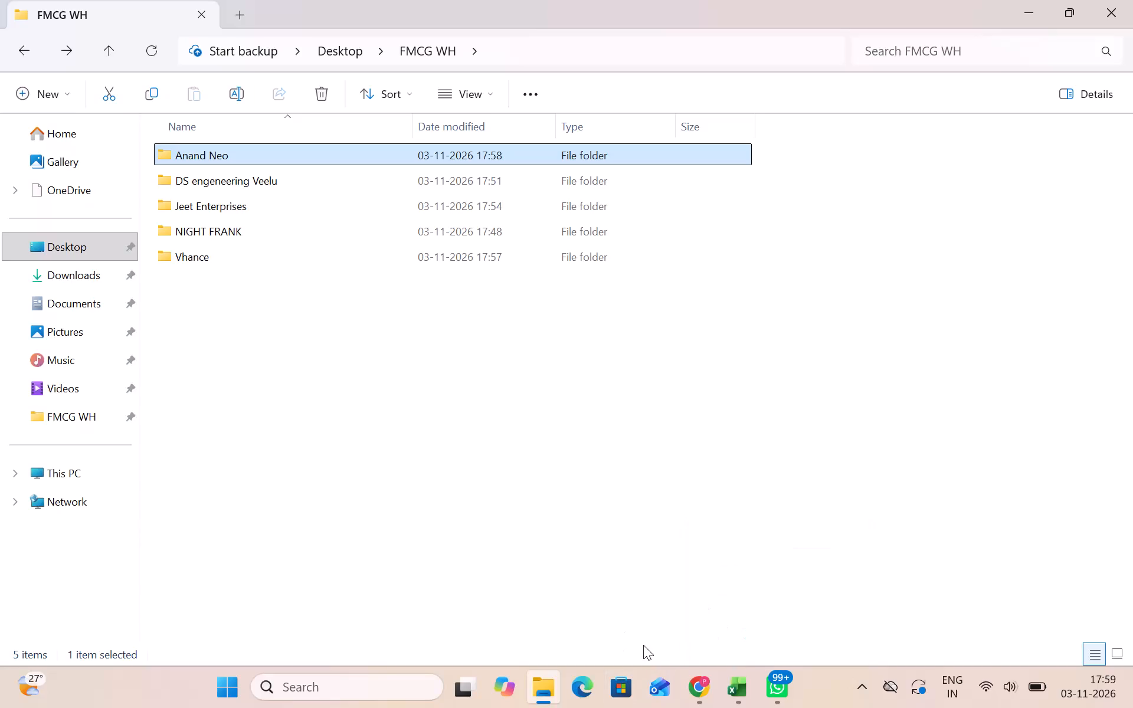
Switch from File Explorer back to the Chrome browser window.
click(712, 689)
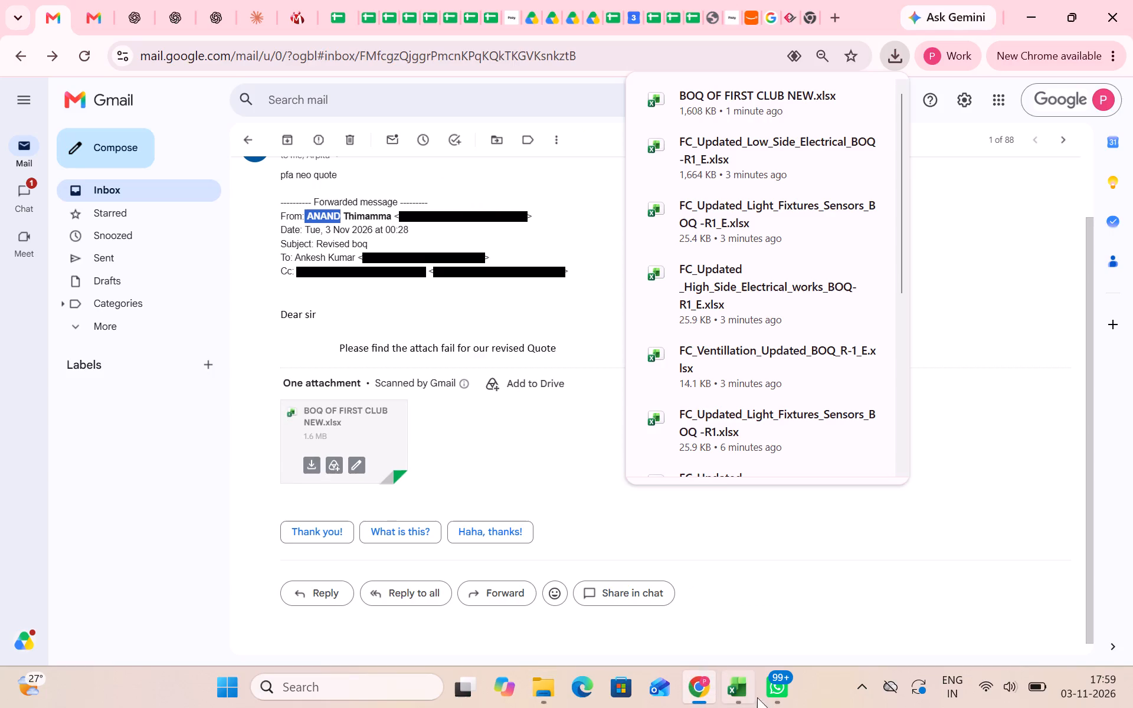
click(694, 690)
click(694, 690)
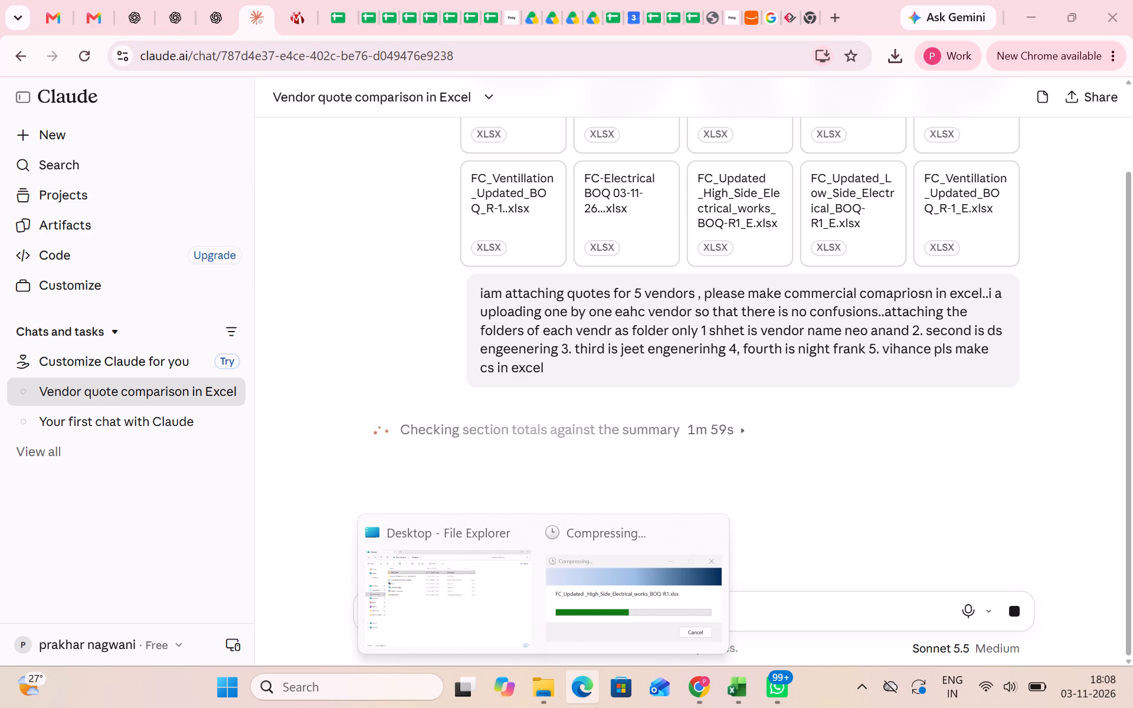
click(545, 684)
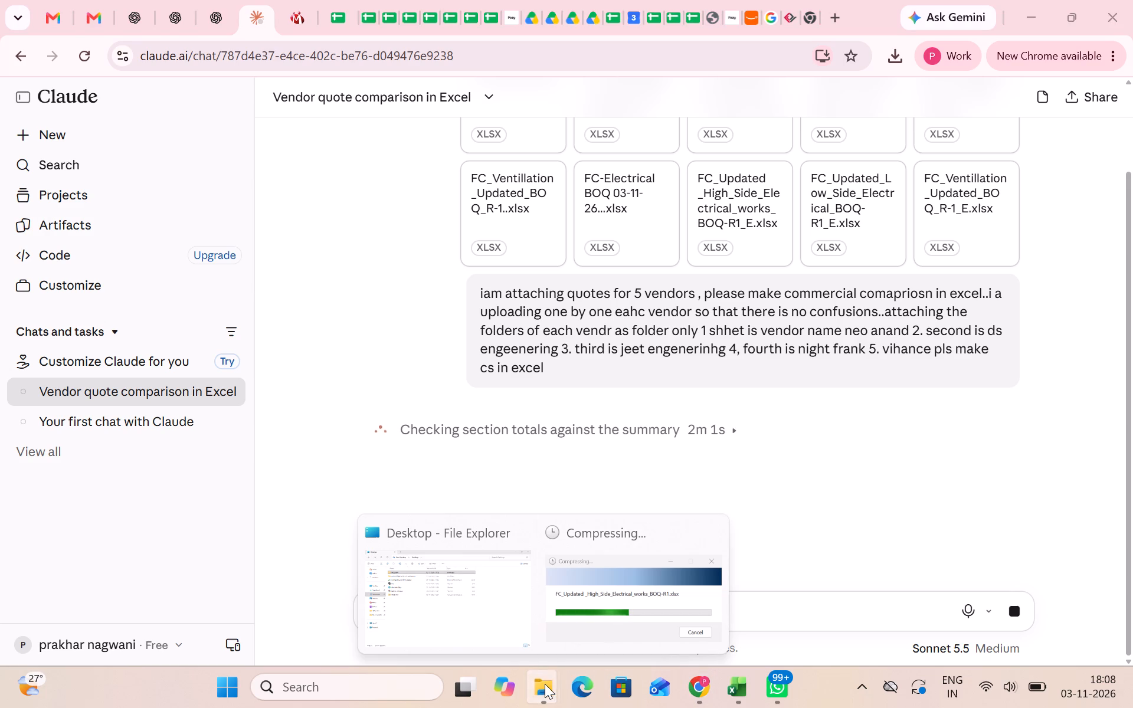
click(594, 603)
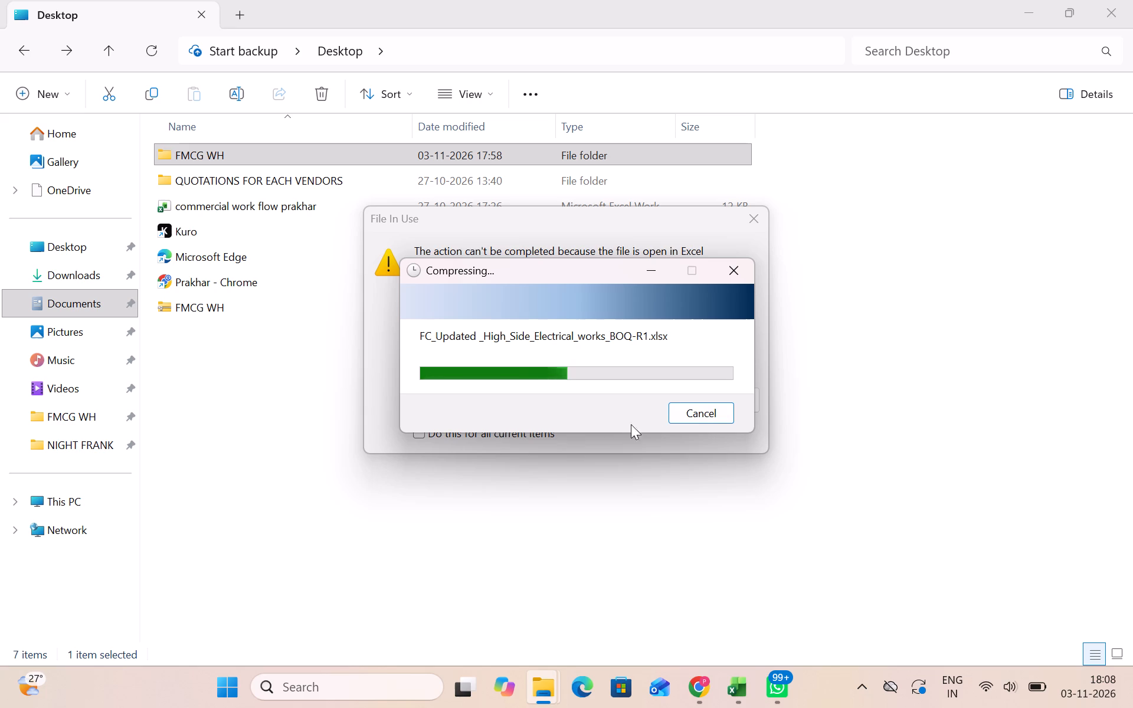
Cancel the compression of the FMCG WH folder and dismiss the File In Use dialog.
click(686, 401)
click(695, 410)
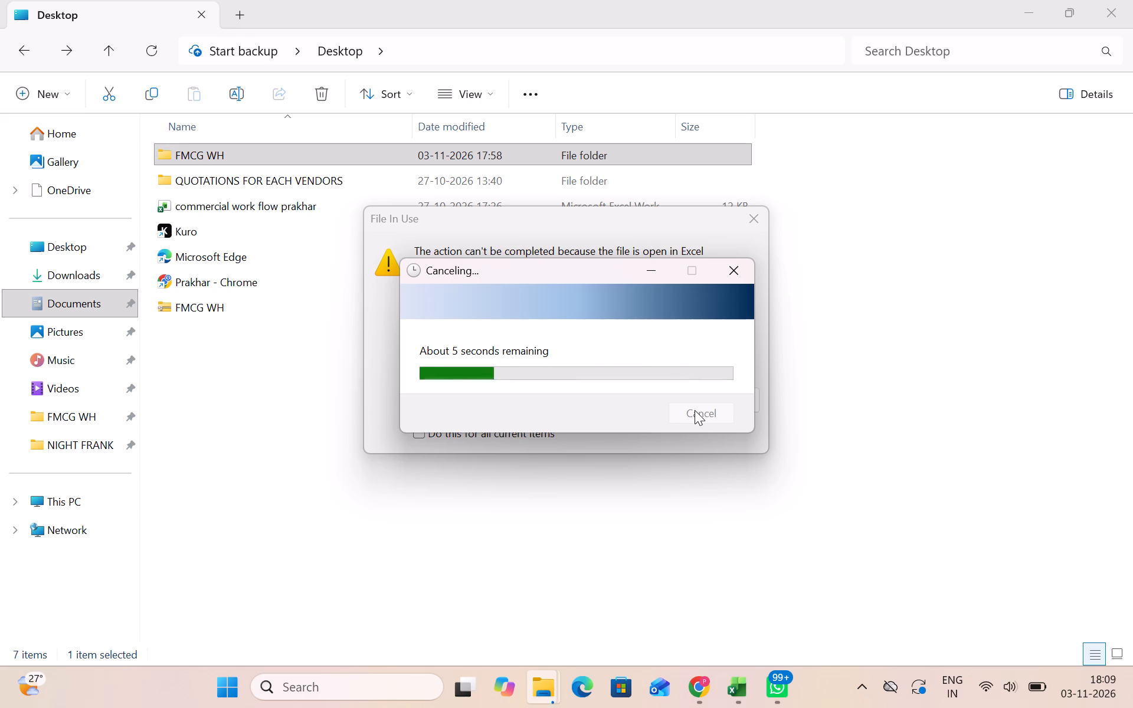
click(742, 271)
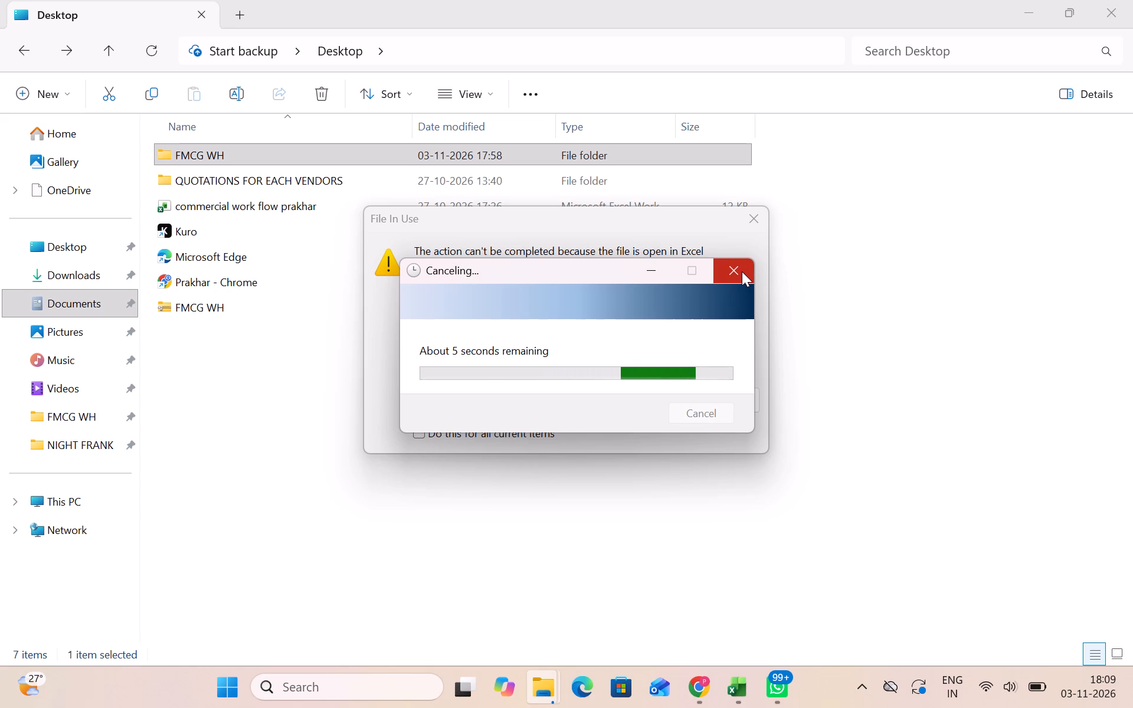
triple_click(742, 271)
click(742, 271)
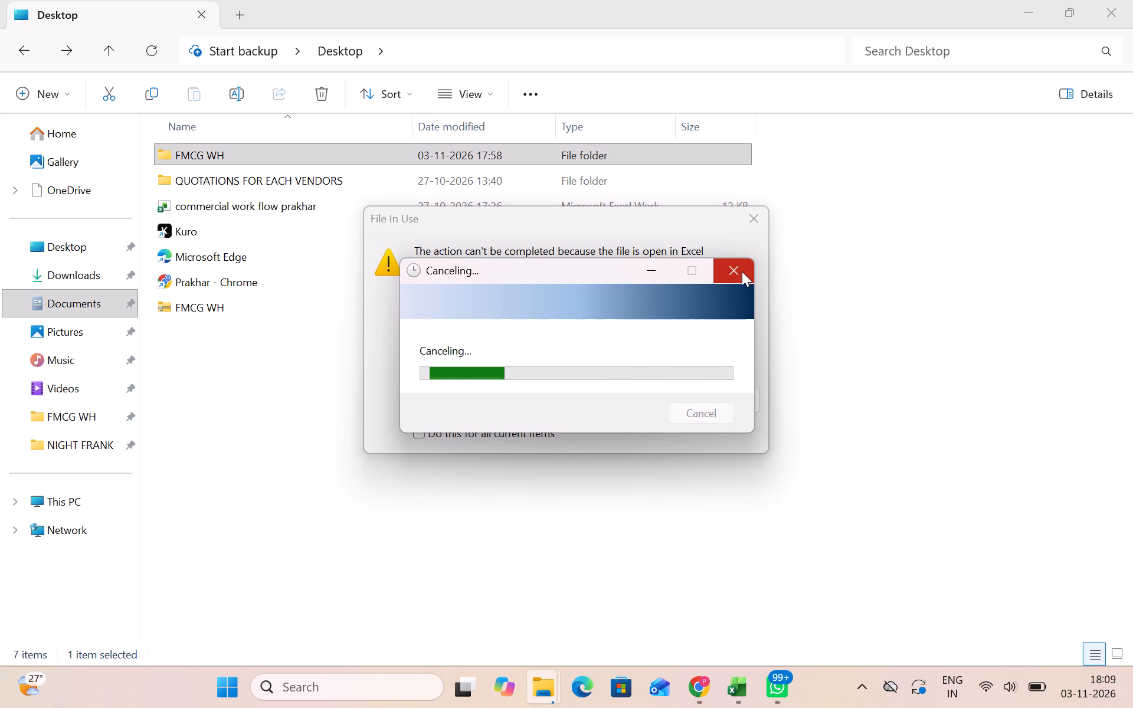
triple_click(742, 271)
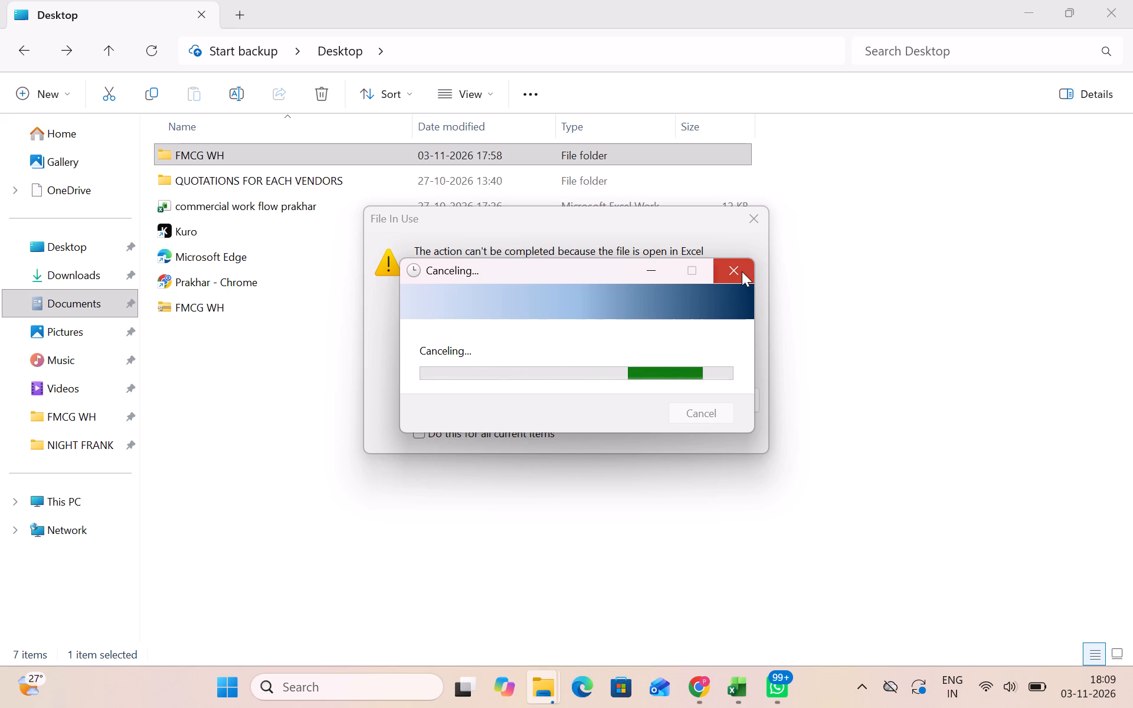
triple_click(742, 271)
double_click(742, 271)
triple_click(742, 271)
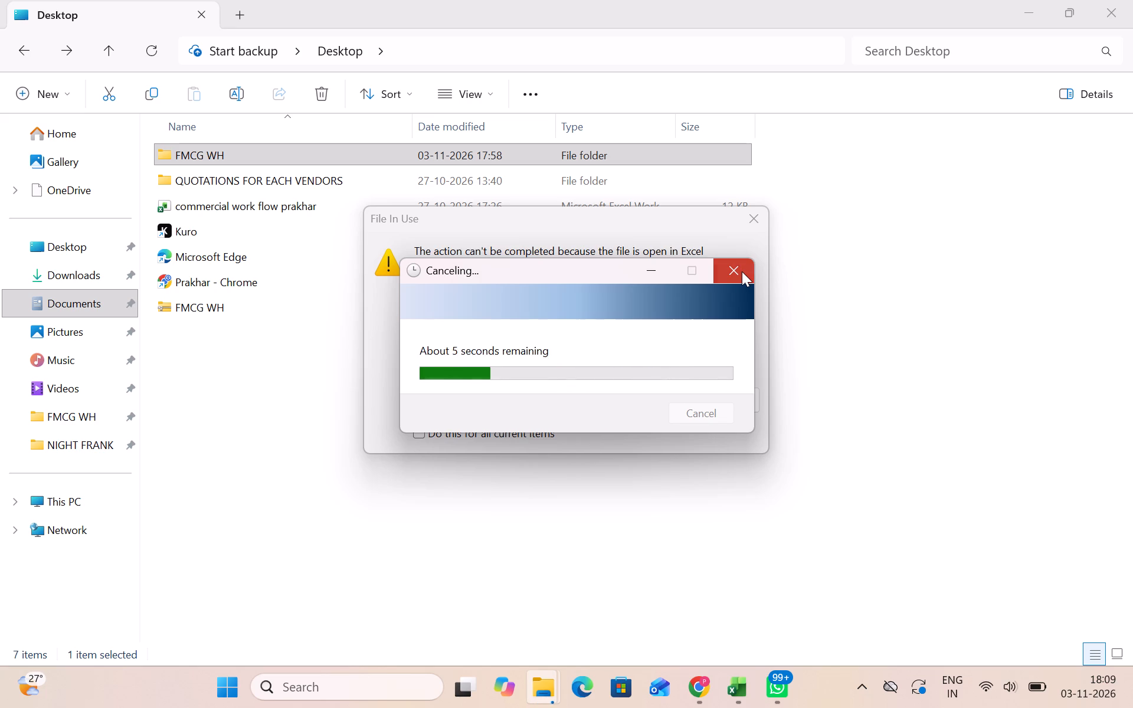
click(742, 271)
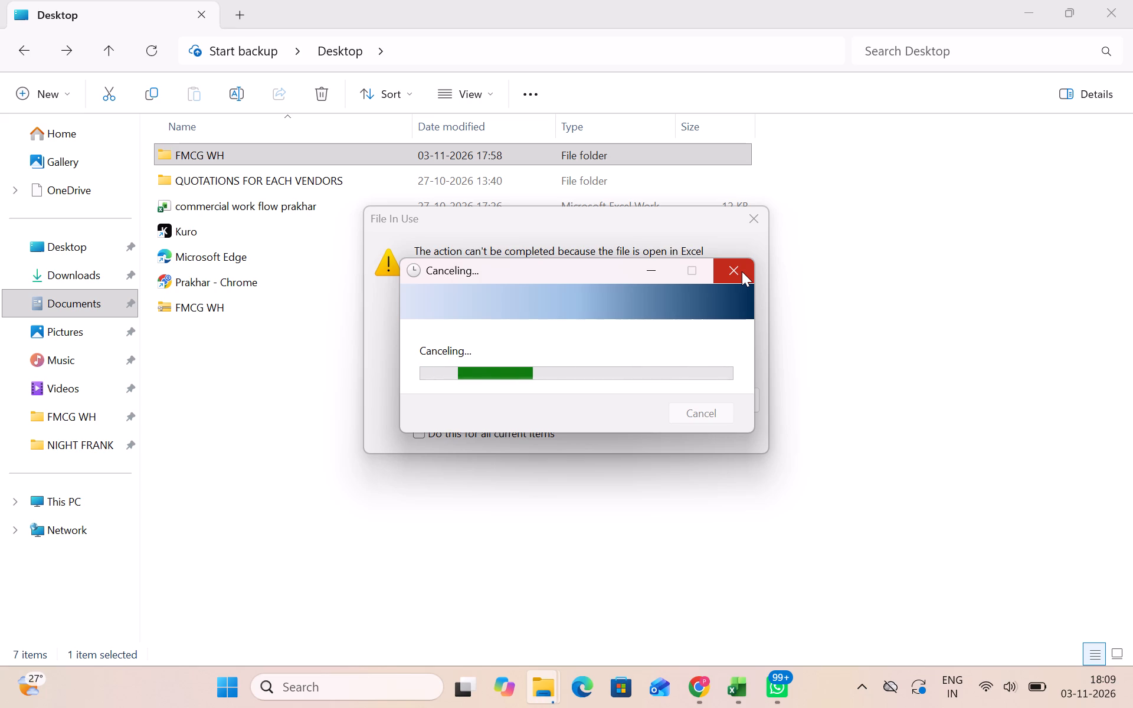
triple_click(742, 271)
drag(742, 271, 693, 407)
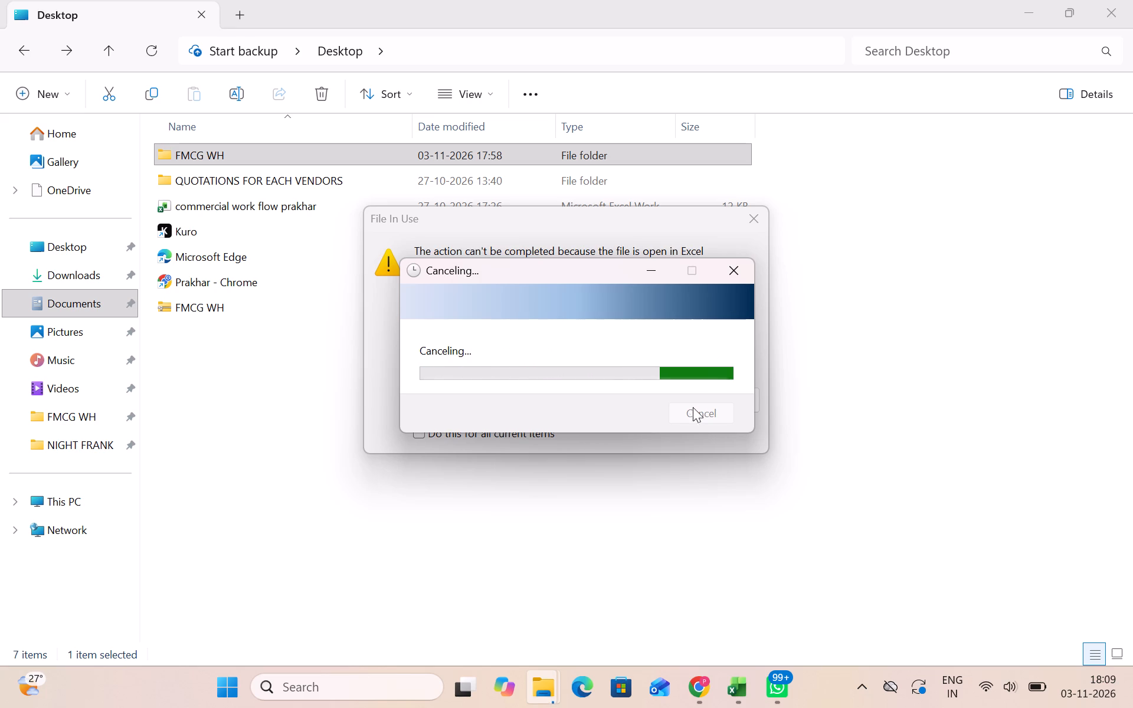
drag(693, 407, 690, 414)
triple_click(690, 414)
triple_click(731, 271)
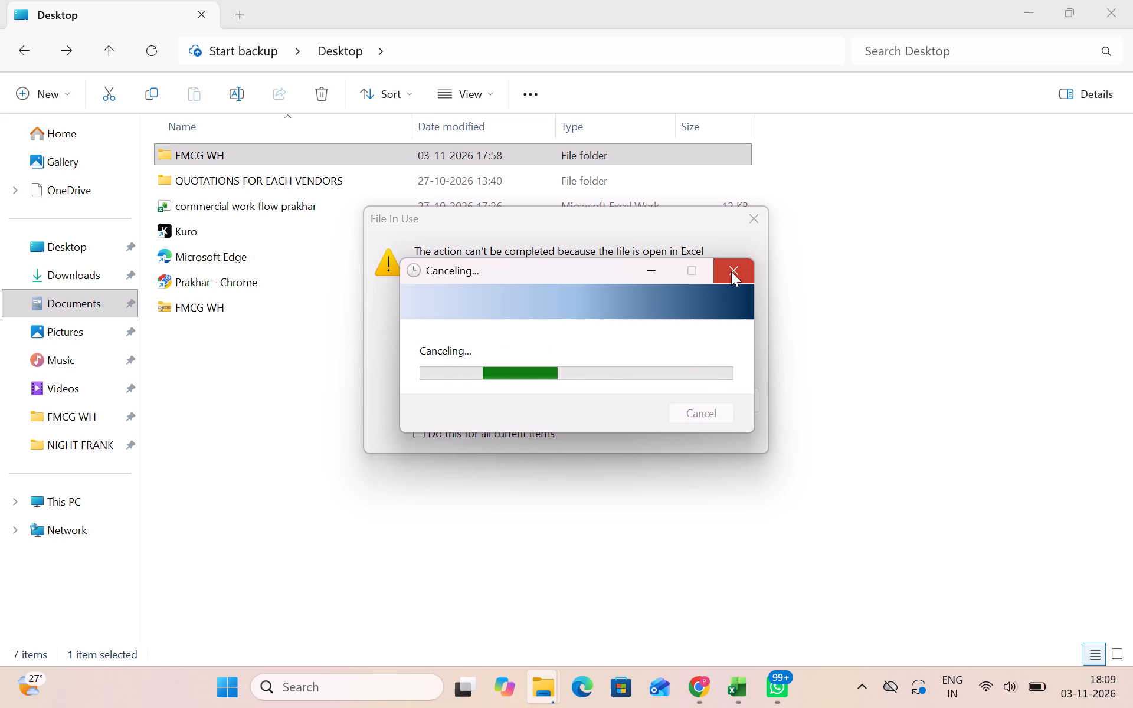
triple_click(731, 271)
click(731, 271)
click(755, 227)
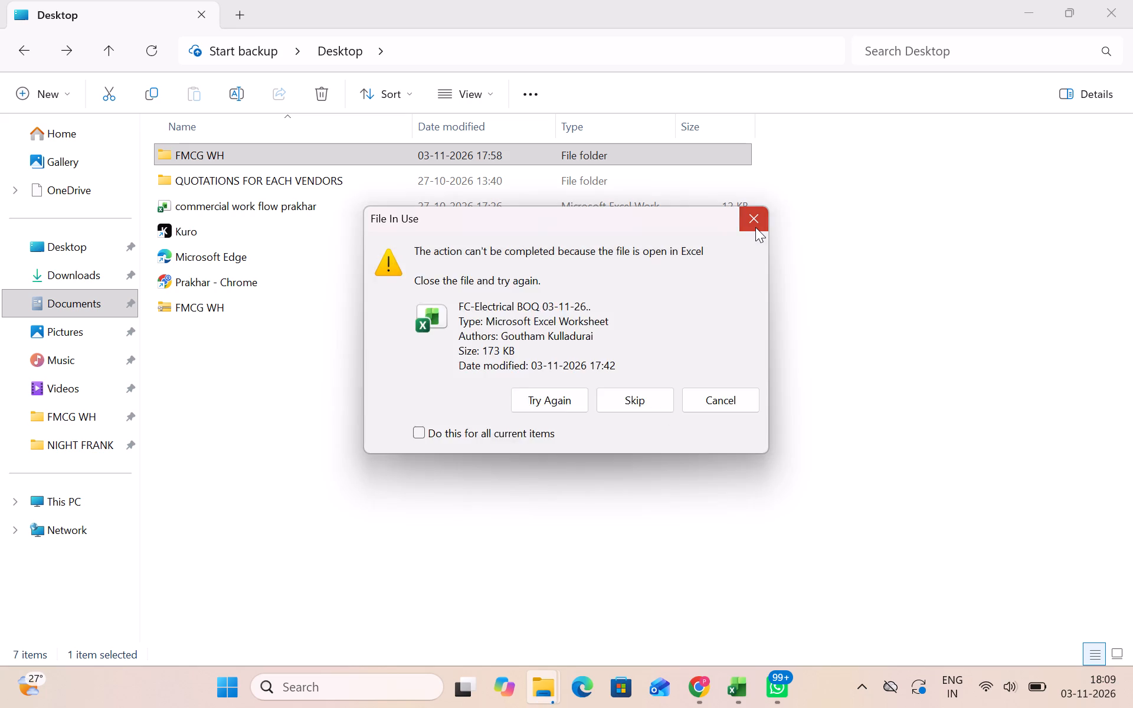
Open the FMCG WH folder and compress the Anand Neo folder into a ZIP file, keeping the folder's name.
double_click(279, 153)
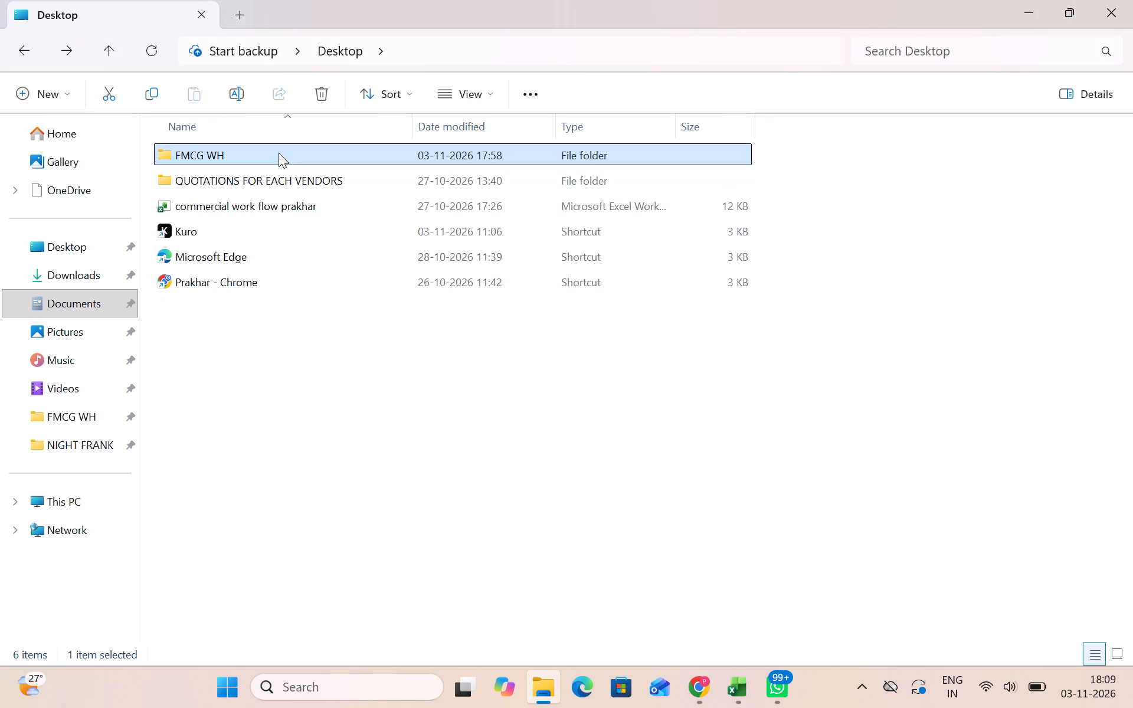
right_click(270, 160)
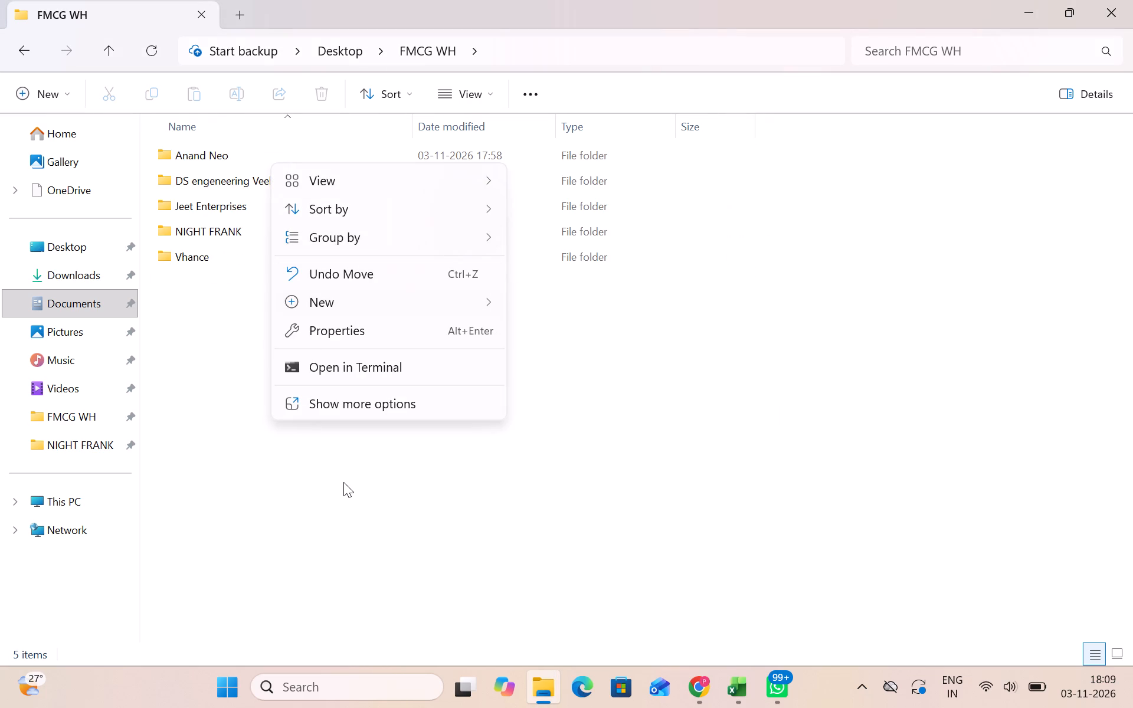
click(290, 457)
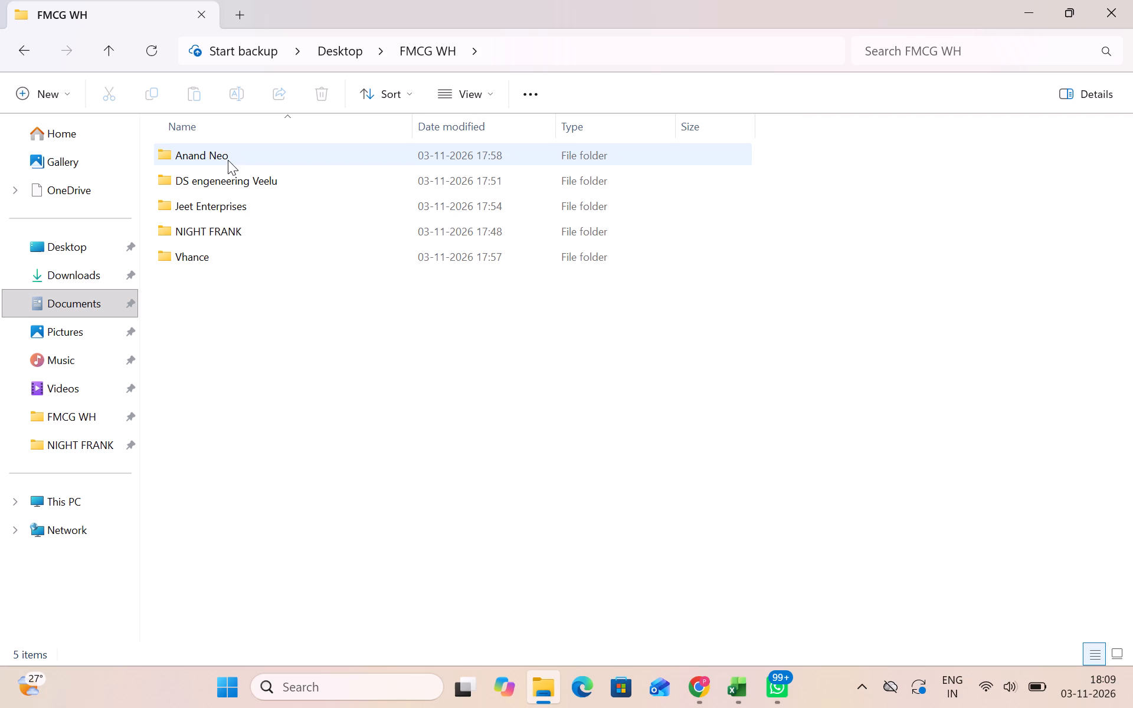
right_click(228, 158)
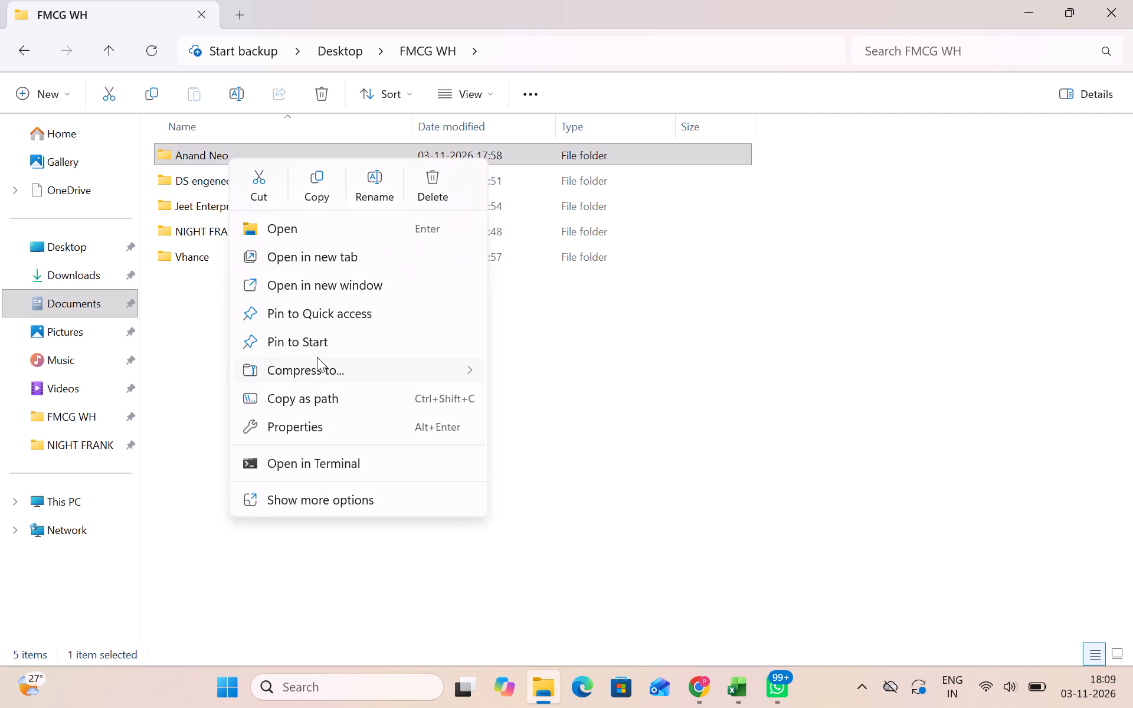
click(498, 372)
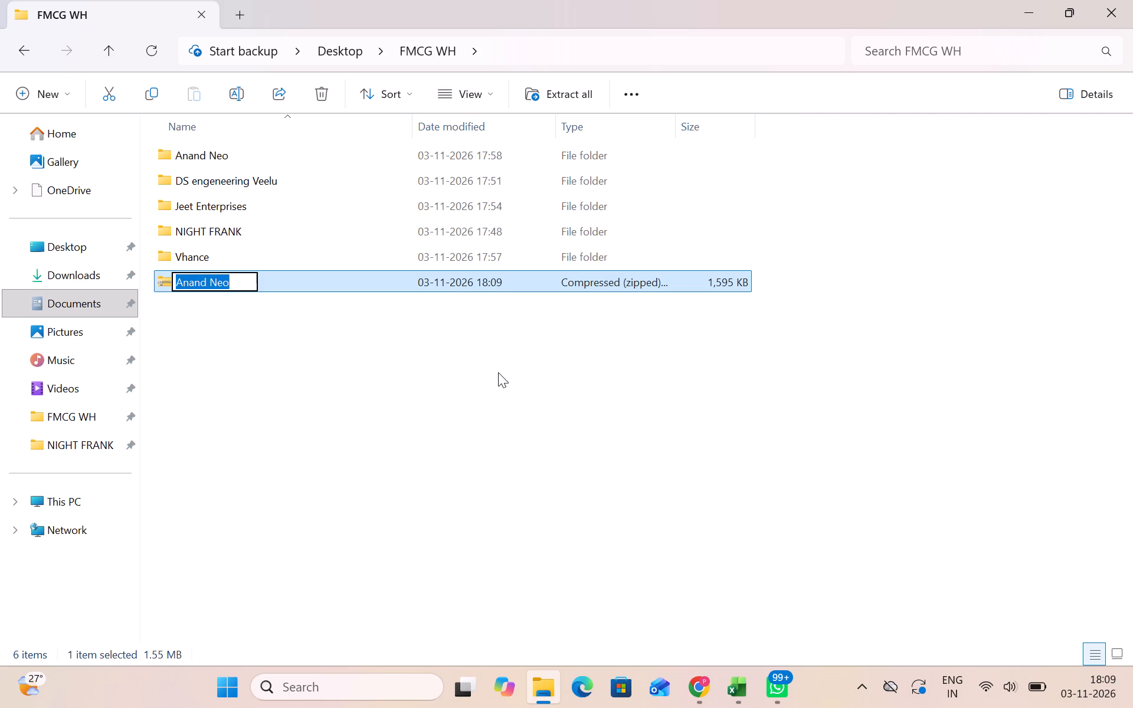
right_click(389, 283)
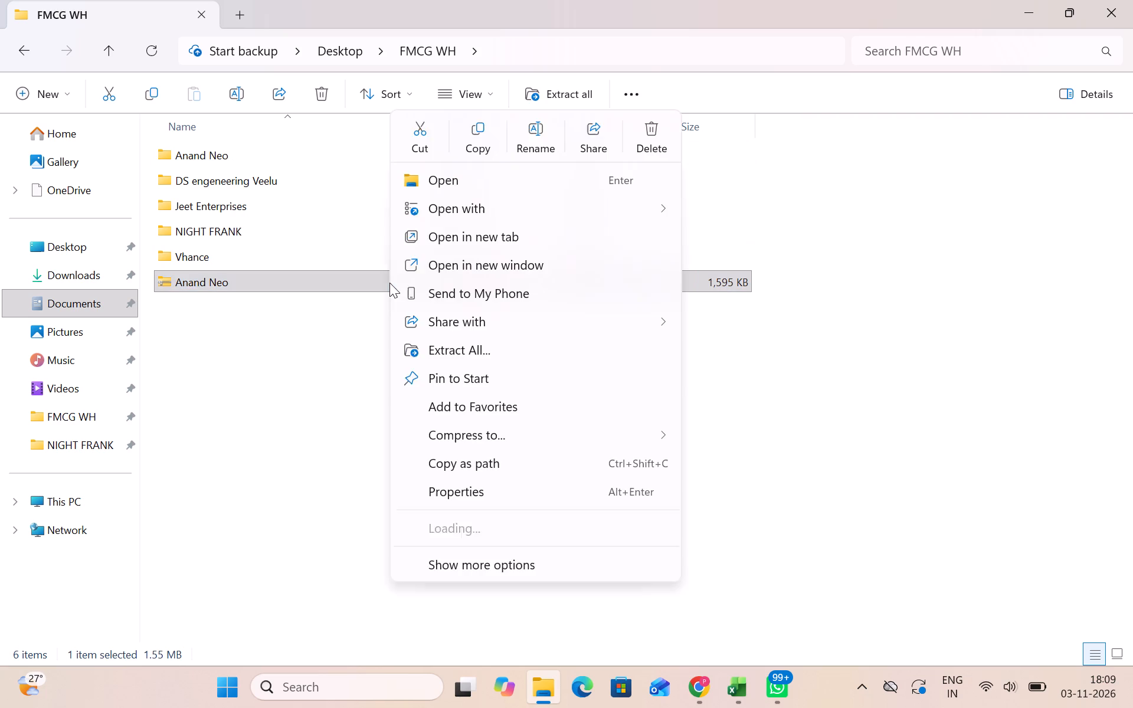
click(313, 414)
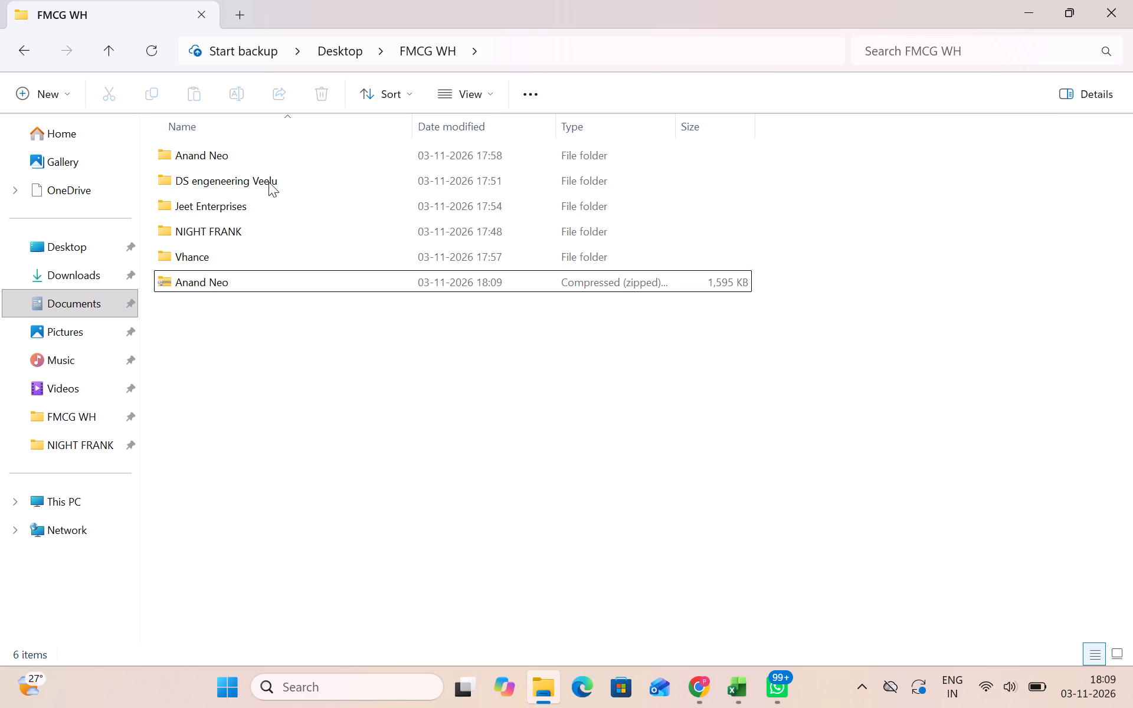
Compress the DS engeneering Veelu folder in FMCG WH into a ZIP file.
right_click(268, 182)
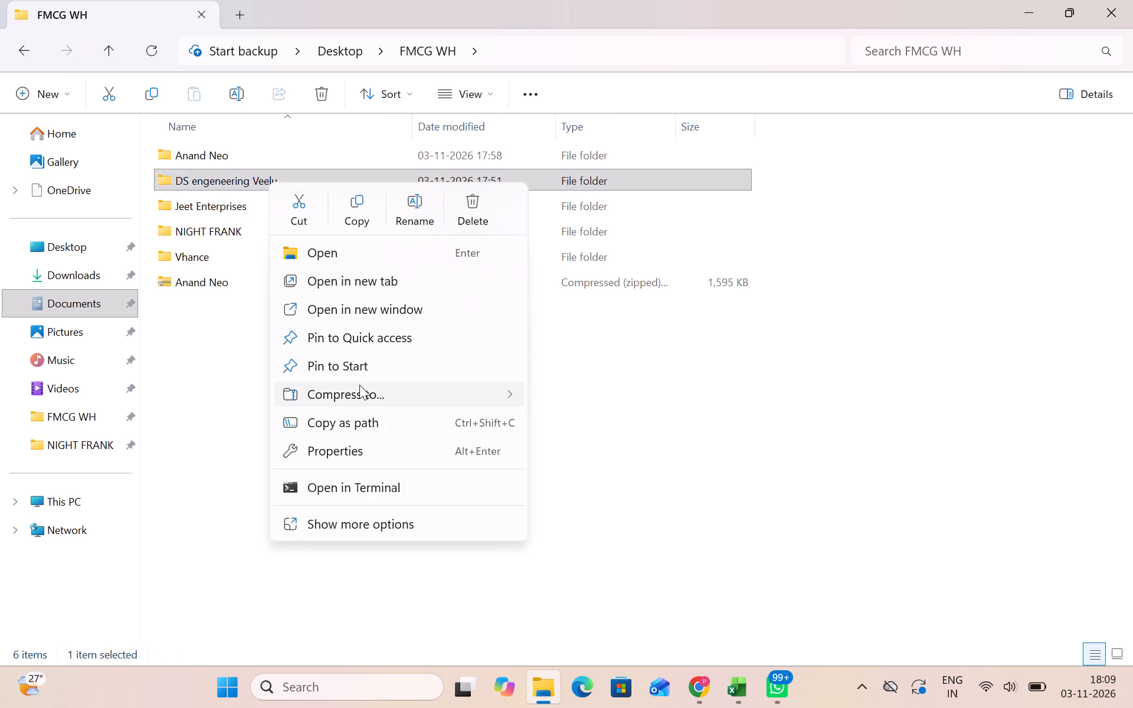
click(535, 400)
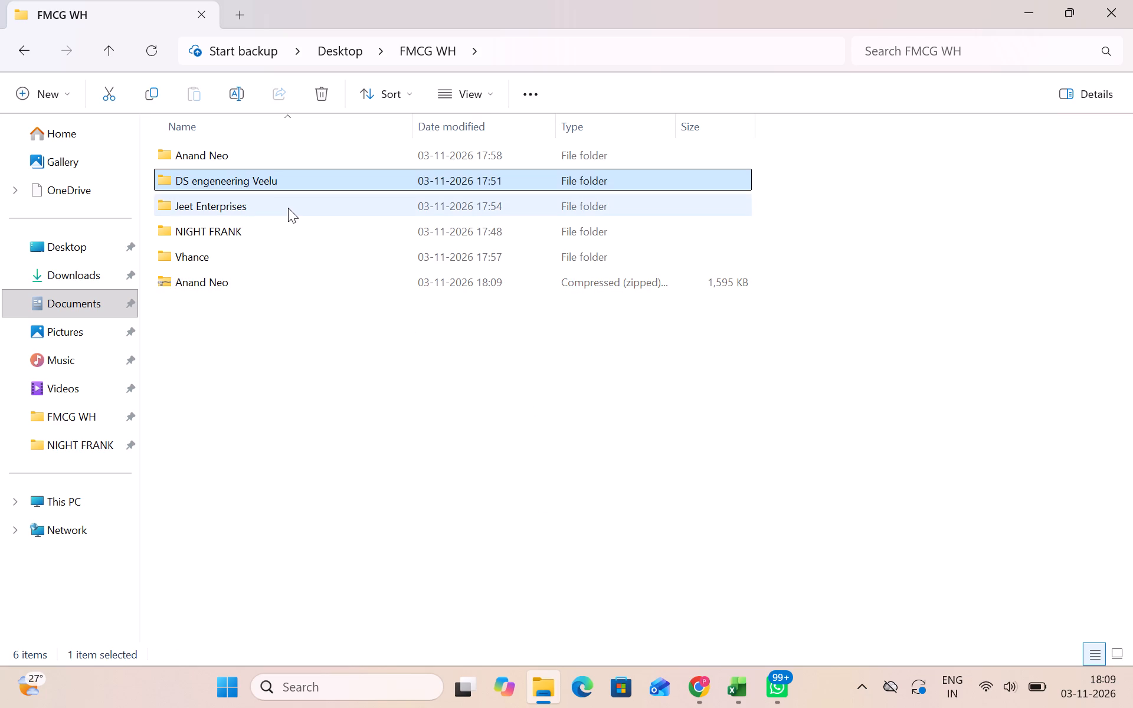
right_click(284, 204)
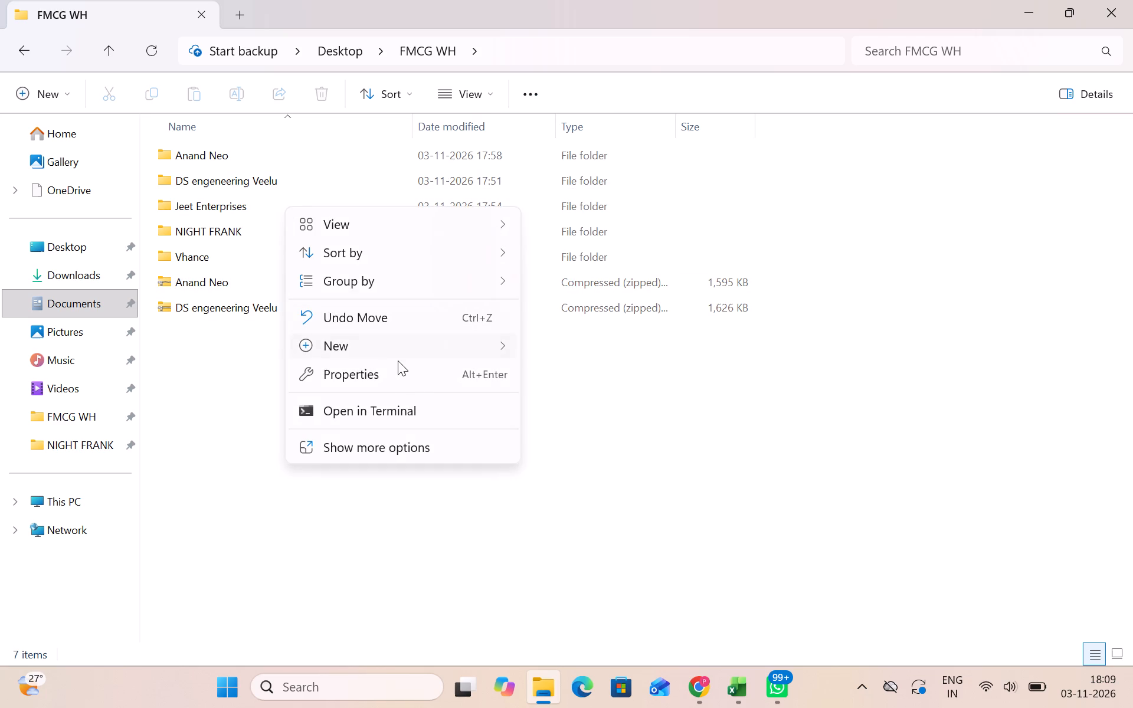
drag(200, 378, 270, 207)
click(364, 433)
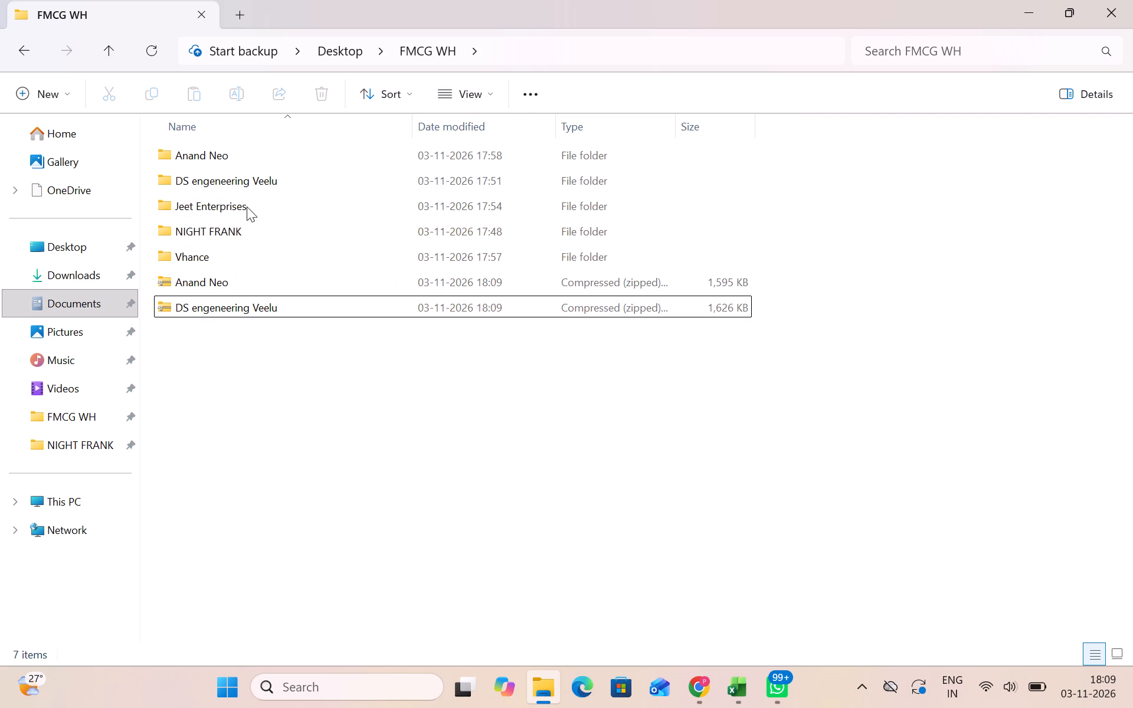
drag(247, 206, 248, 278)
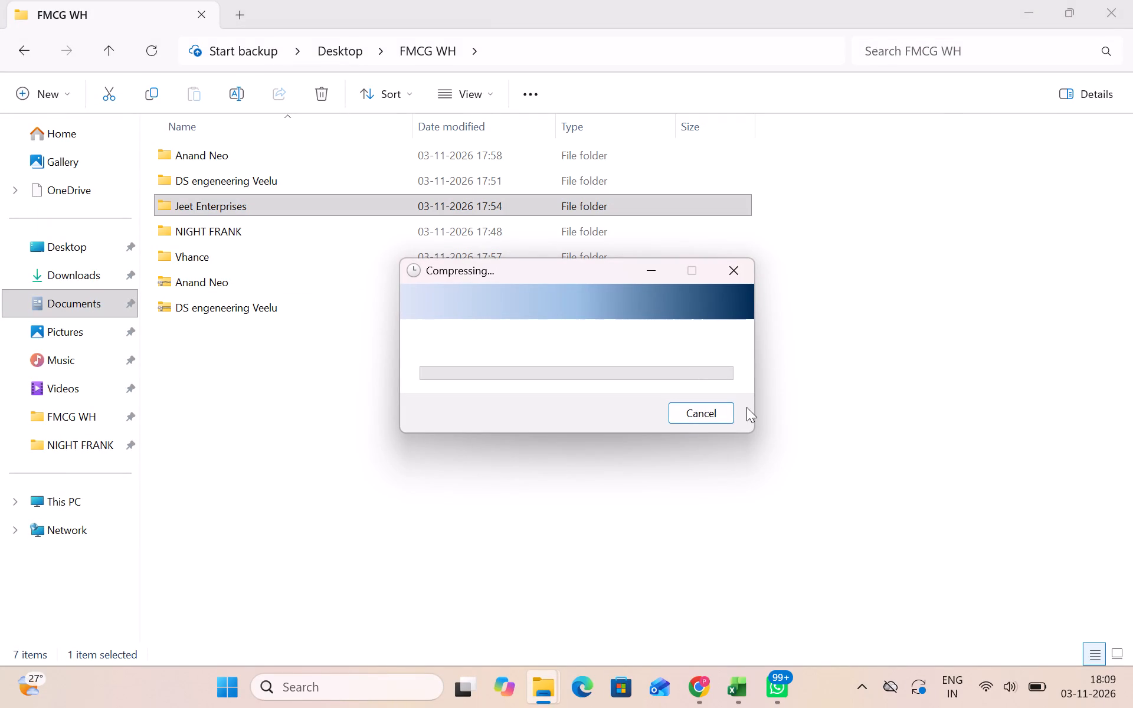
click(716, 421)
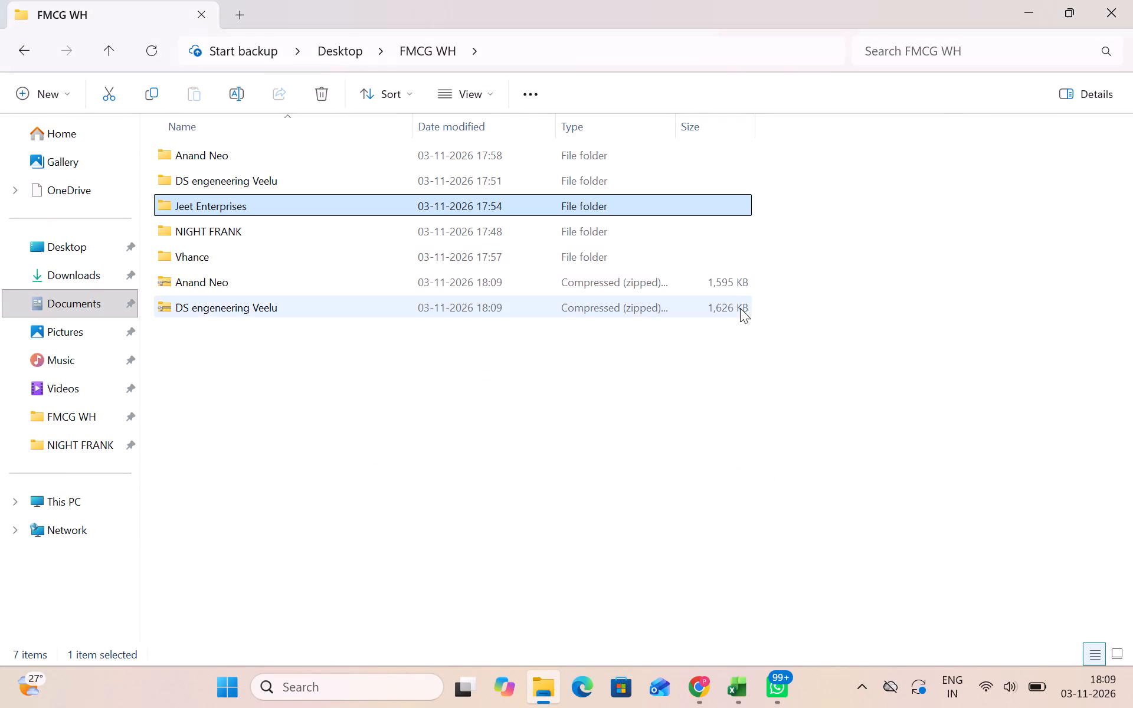
Compress the Jeet Enterprises folder in FMCG WH into a ZIP file.
right_click(329, 201)
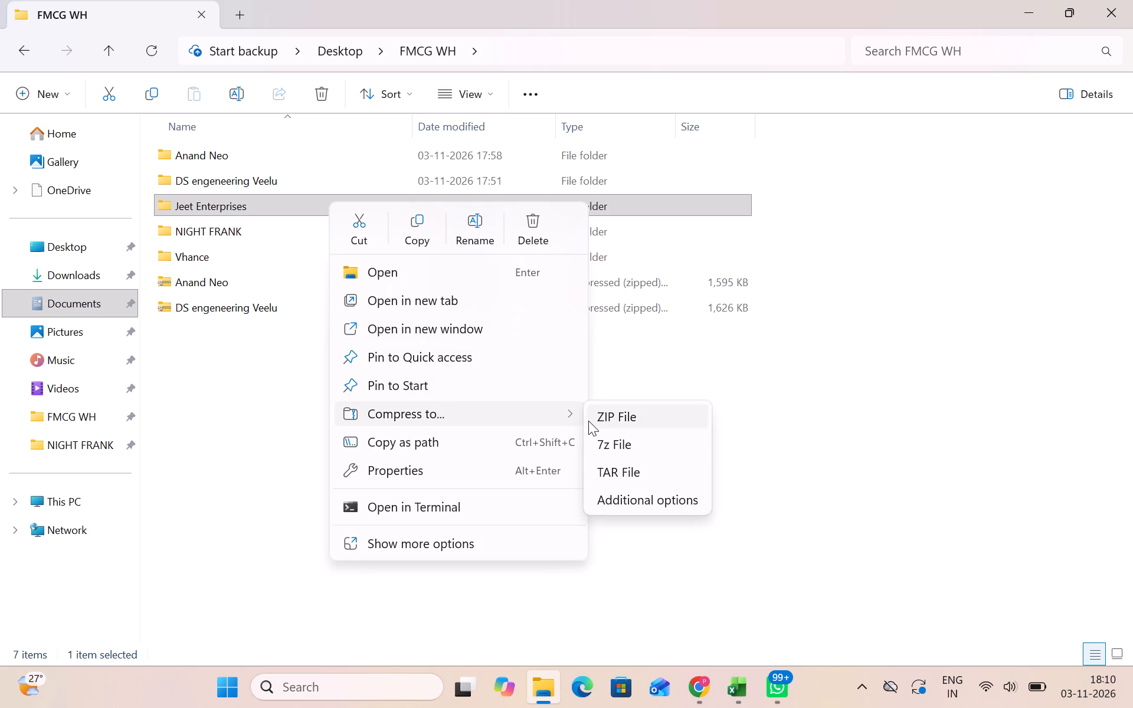
click(588, 420)
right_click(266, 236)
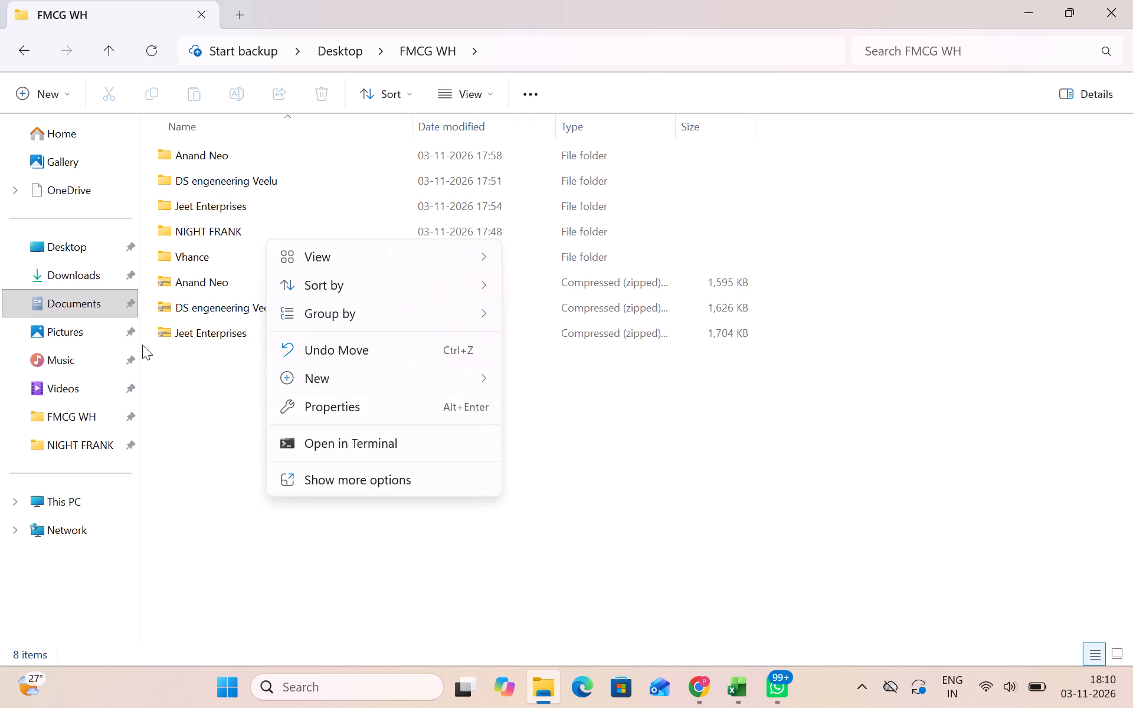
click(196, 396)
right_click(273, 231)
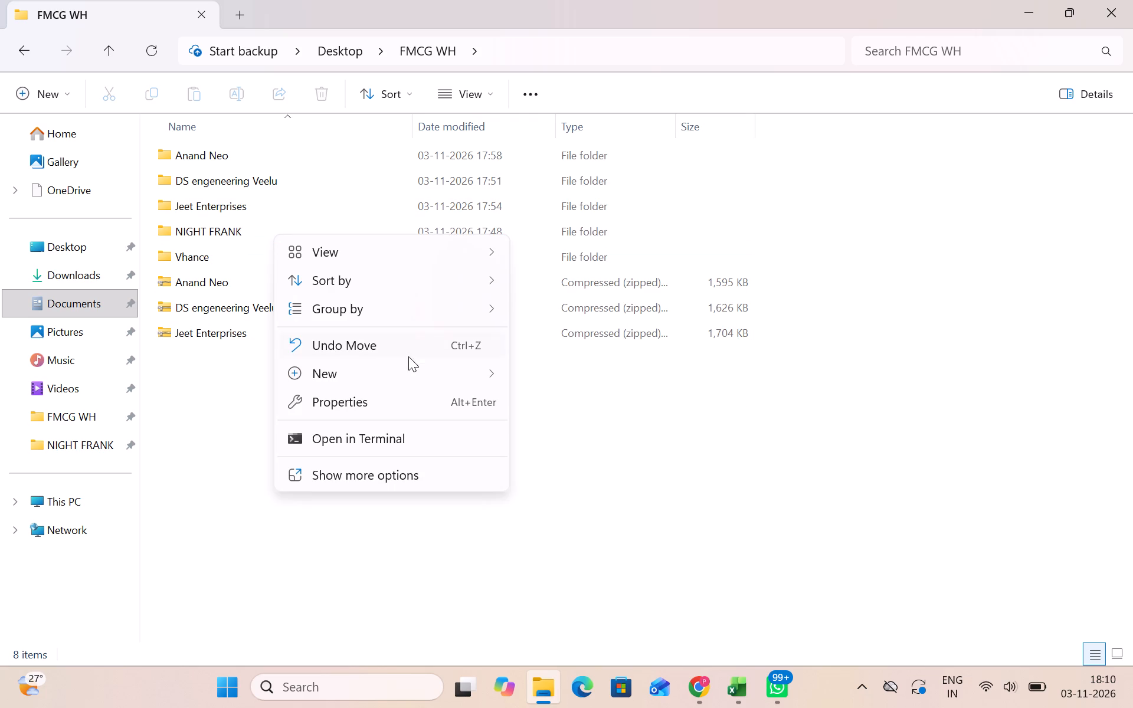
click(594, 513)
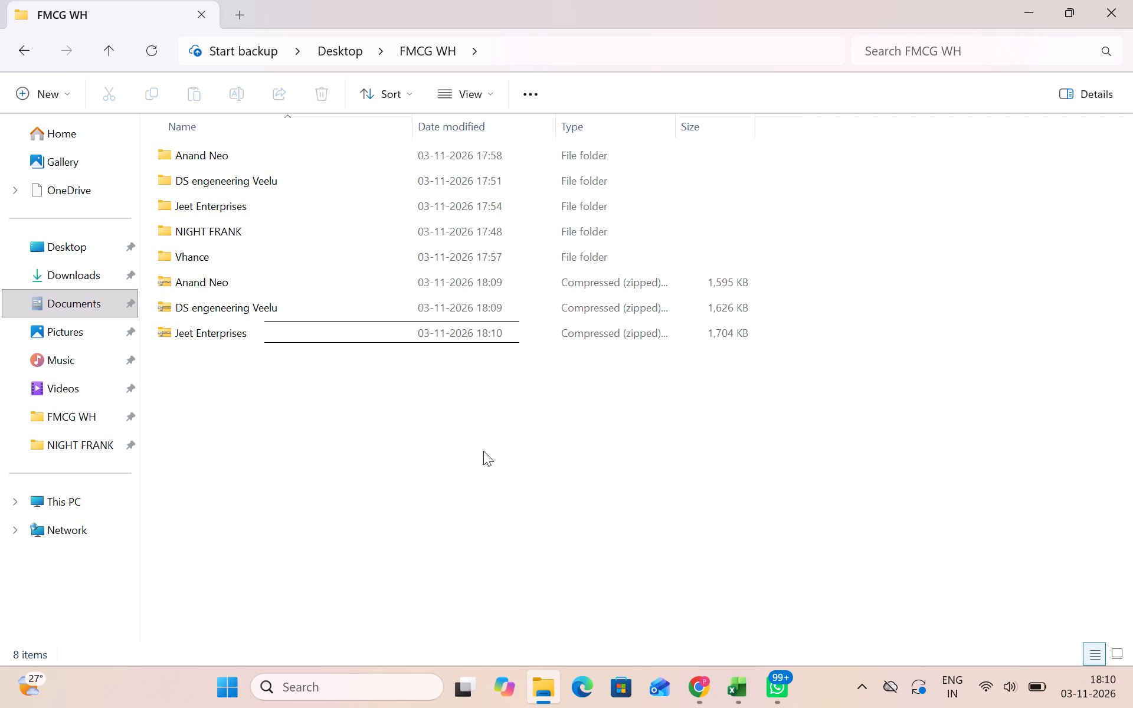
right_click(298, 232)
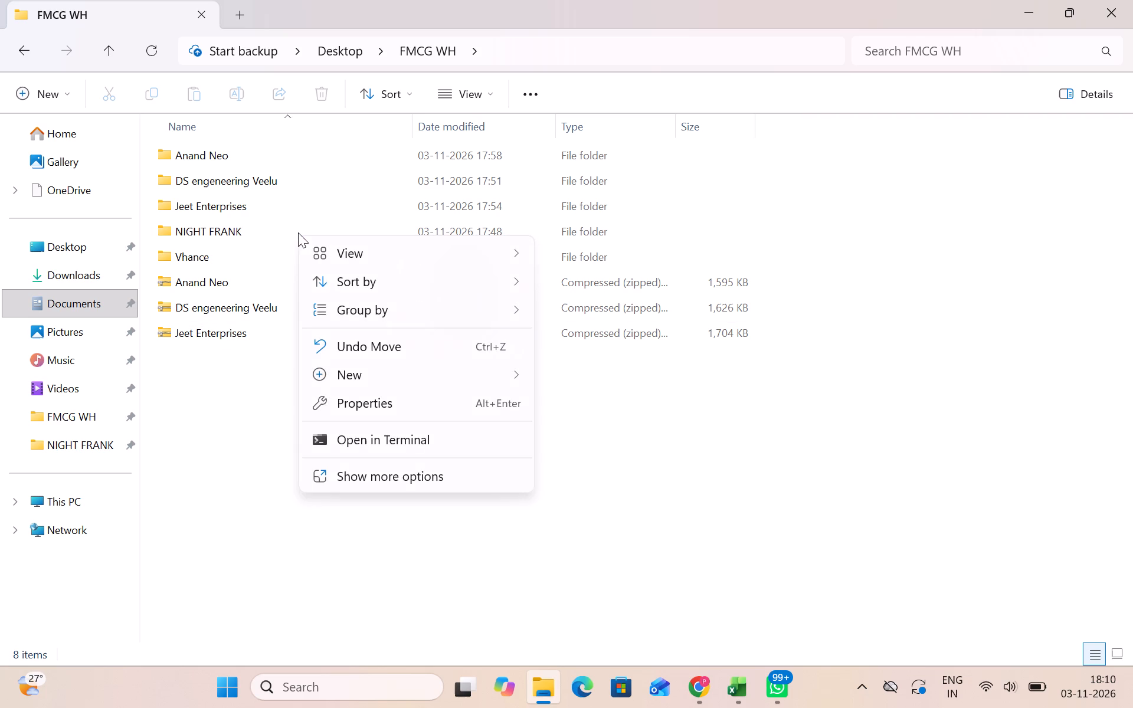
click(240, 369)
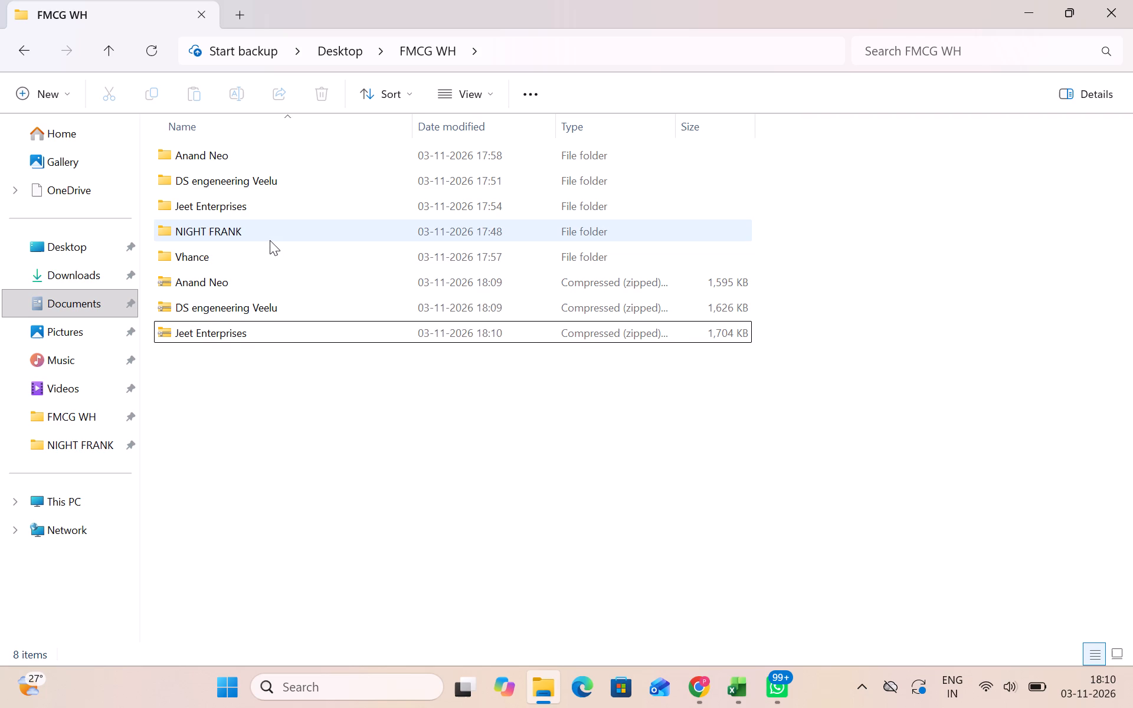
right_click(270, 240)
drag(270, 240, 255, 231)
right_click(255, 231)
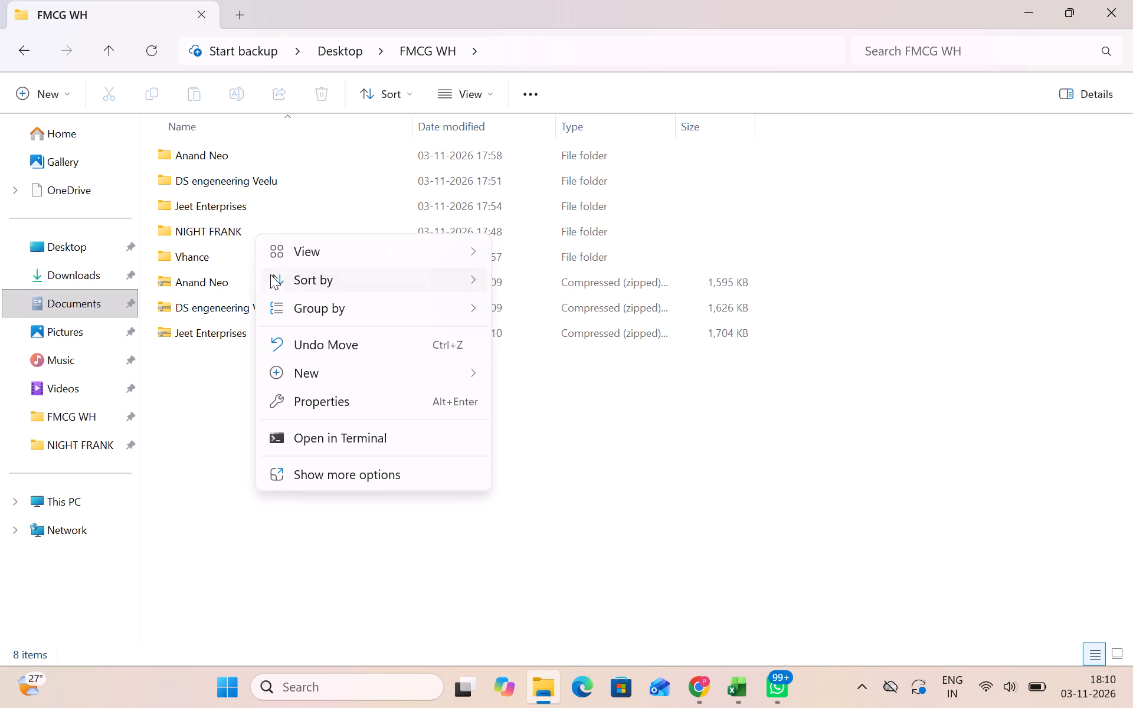
Compress the NIGHT FRANK folder in FMCG WH into a ZIP file.
right_click(188, 234)
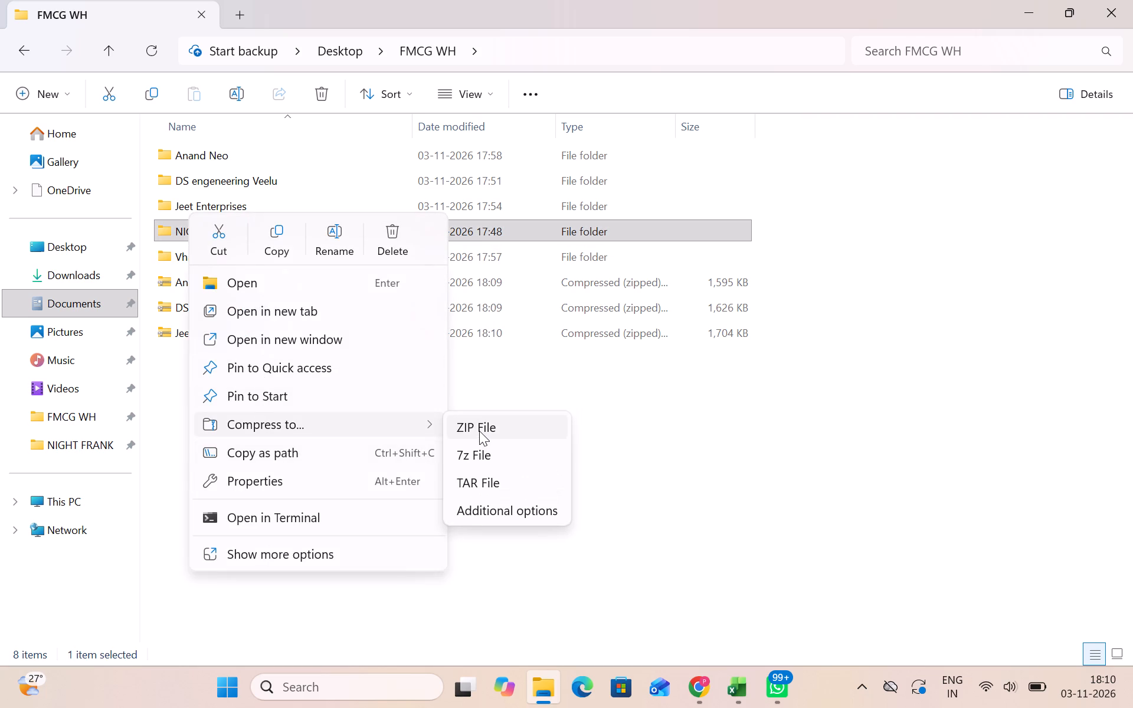
click(479, 431)
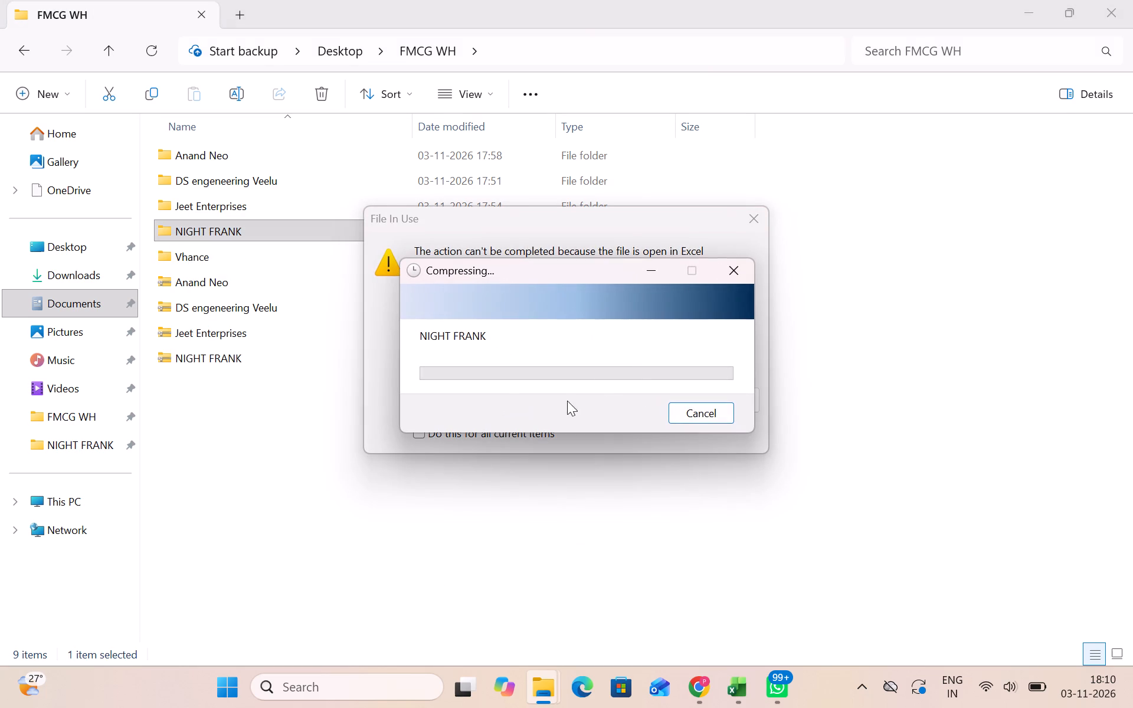
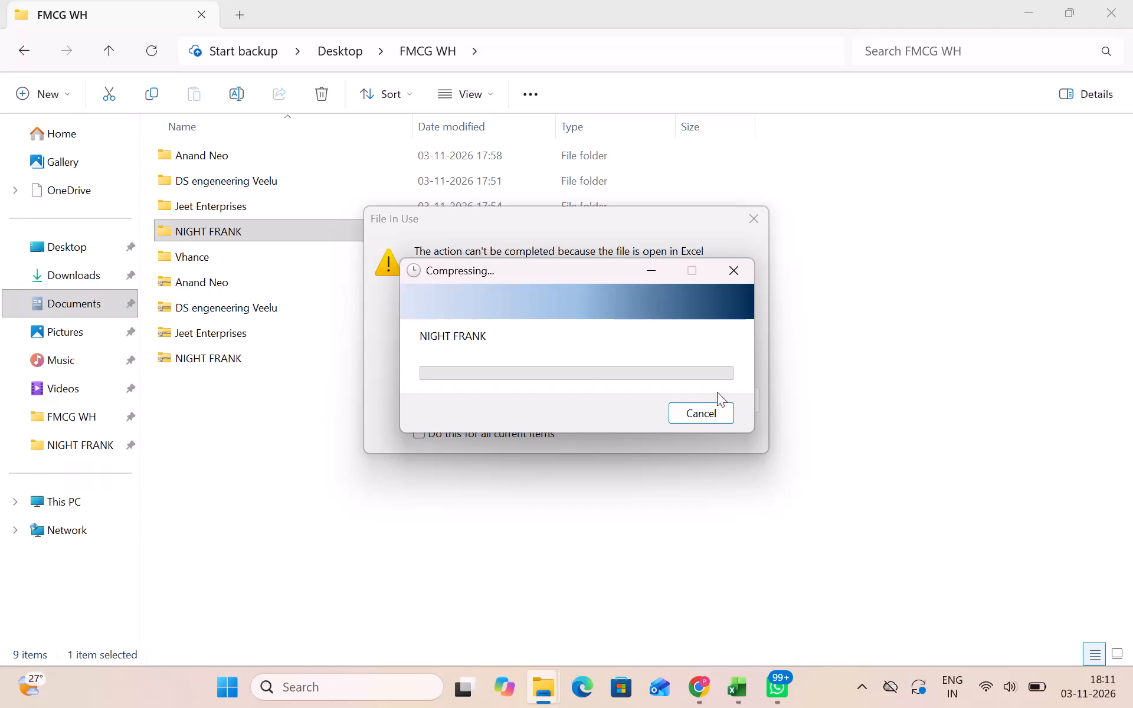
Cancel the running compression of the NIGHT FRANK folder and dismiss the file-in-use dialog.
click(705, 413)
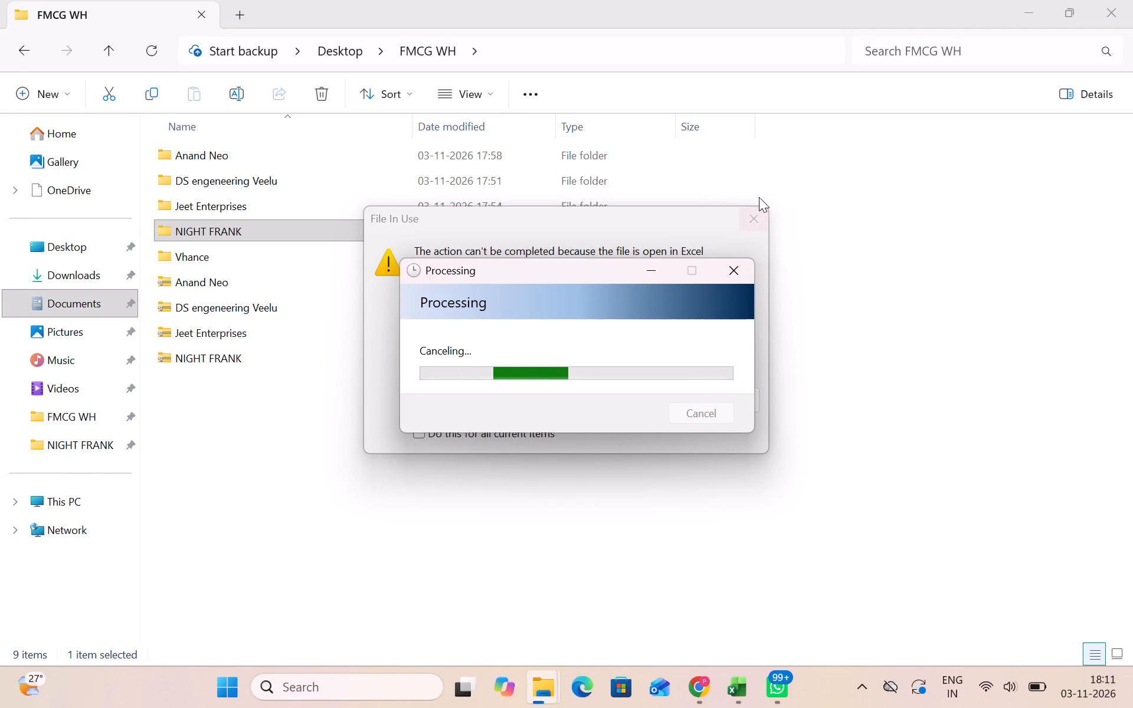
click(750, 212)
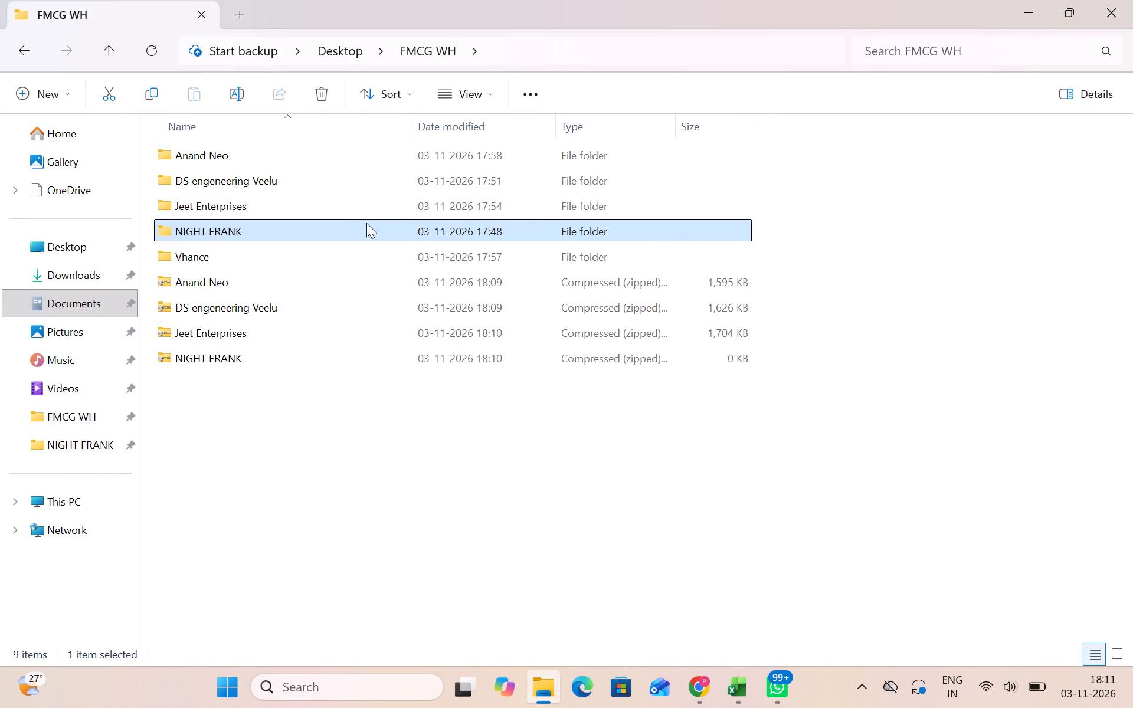
Compress the Vhance folder in FMCG WH into a ZIP file, keeping the folder's name.
right_click(354, 240)
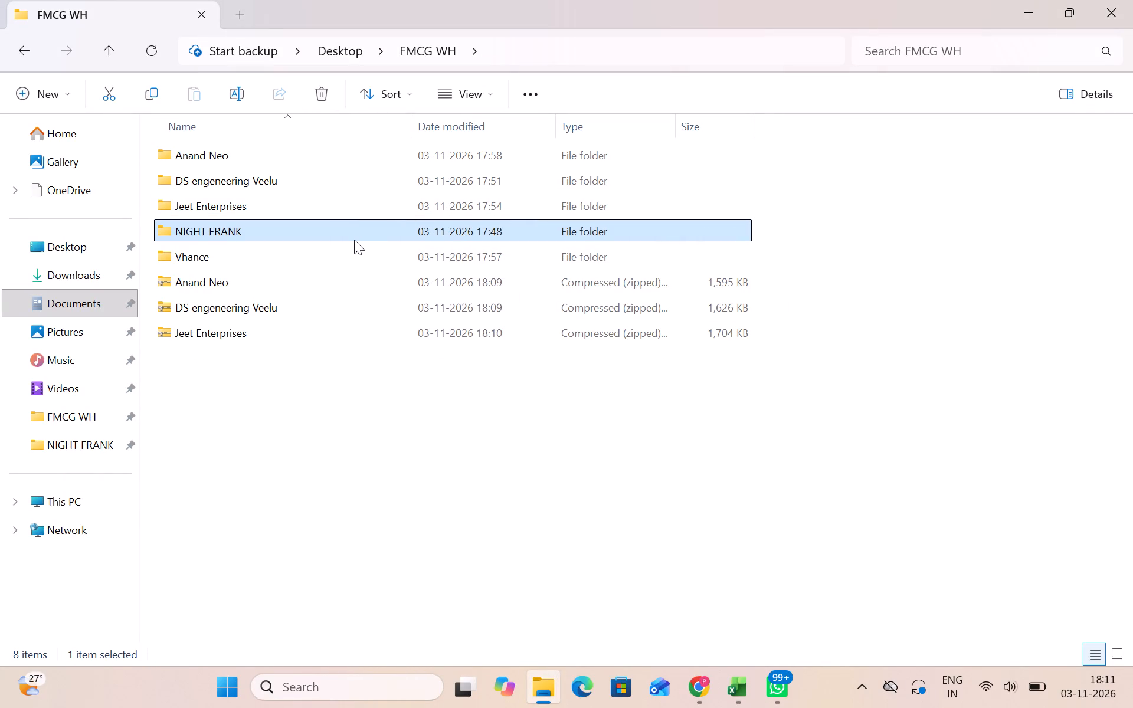
right_click(299, 255)
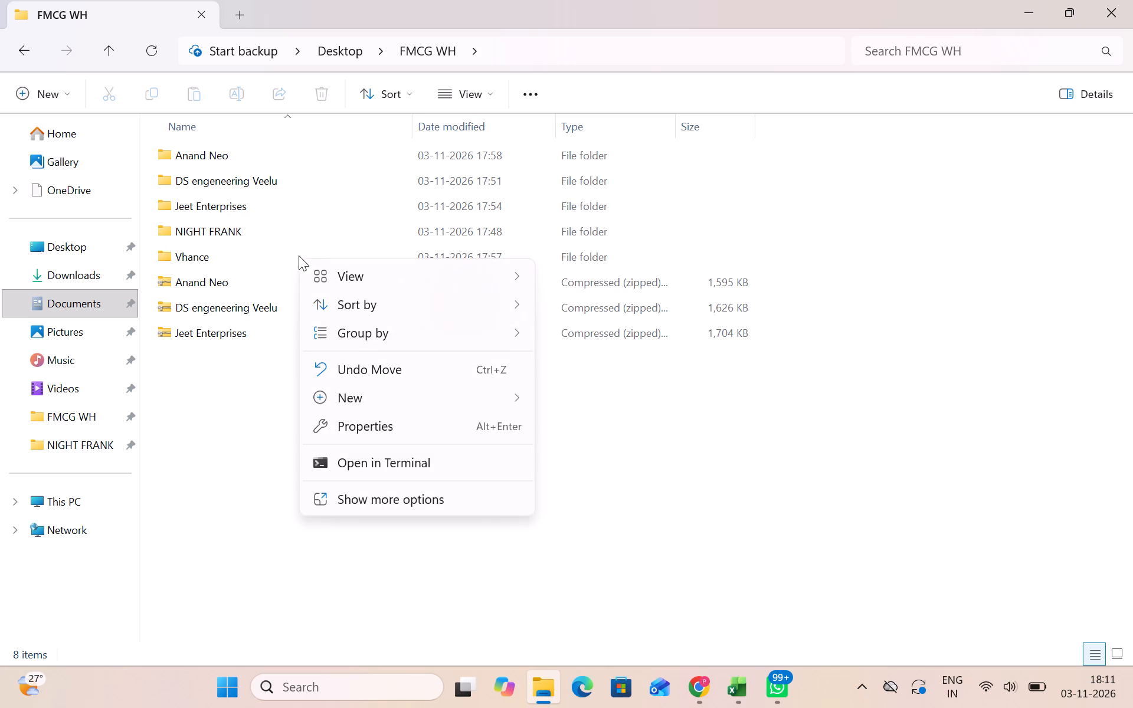
right_click(189, 260)
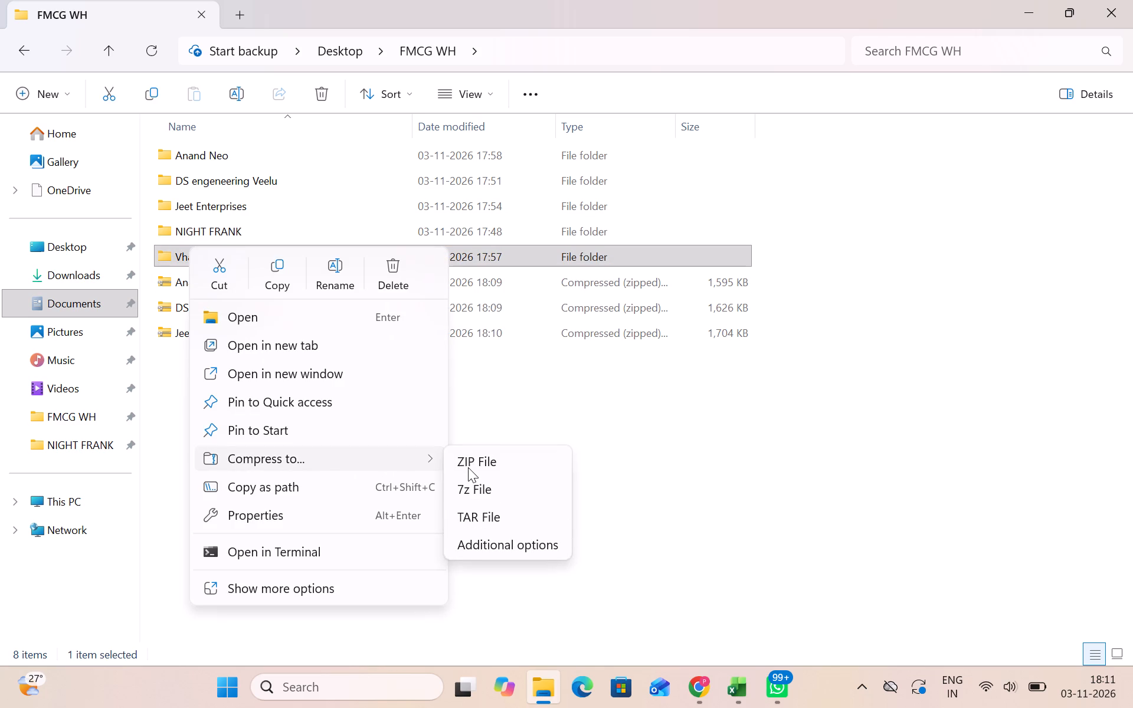
click(468, 467)
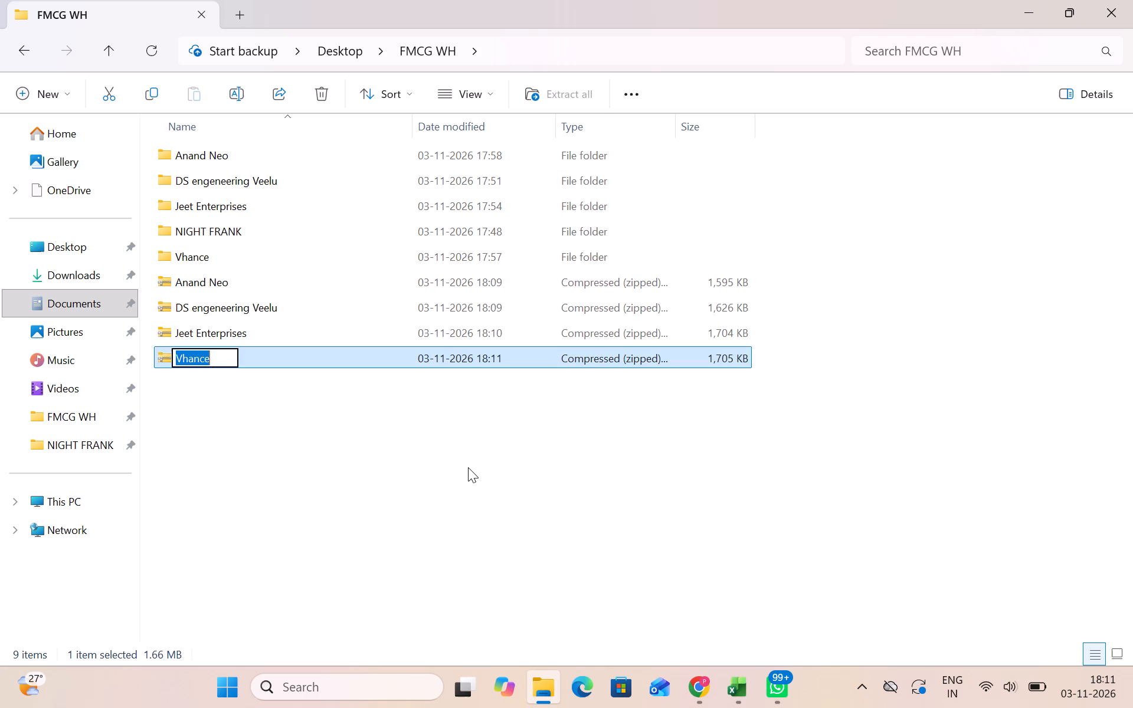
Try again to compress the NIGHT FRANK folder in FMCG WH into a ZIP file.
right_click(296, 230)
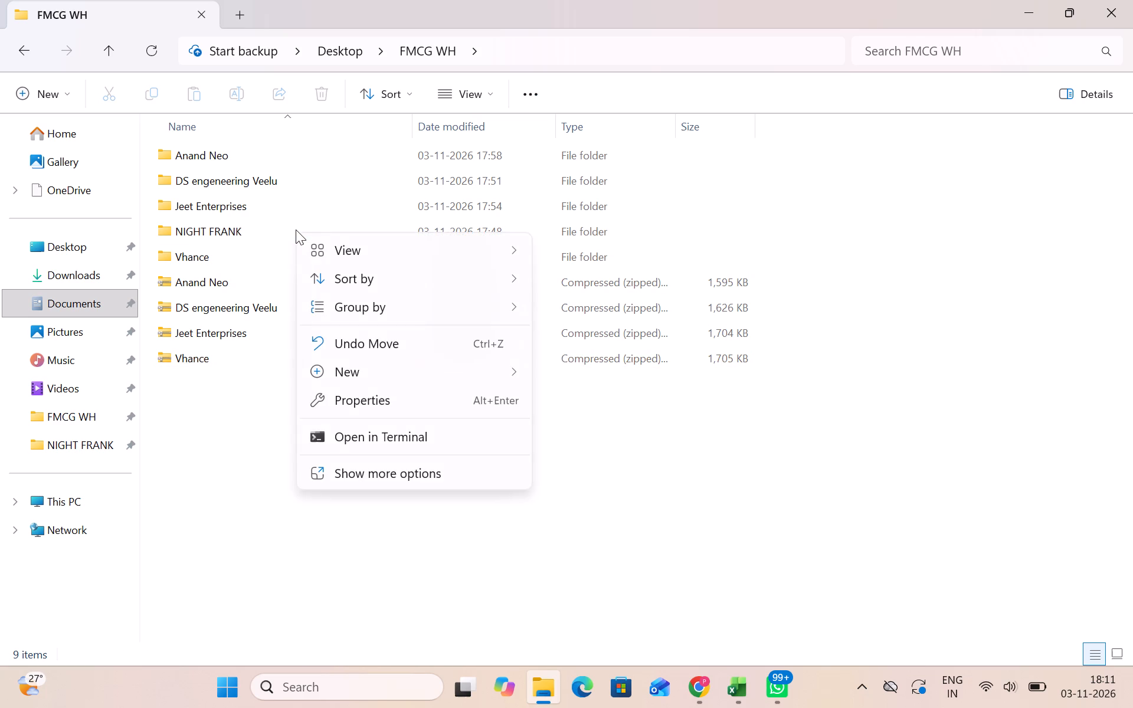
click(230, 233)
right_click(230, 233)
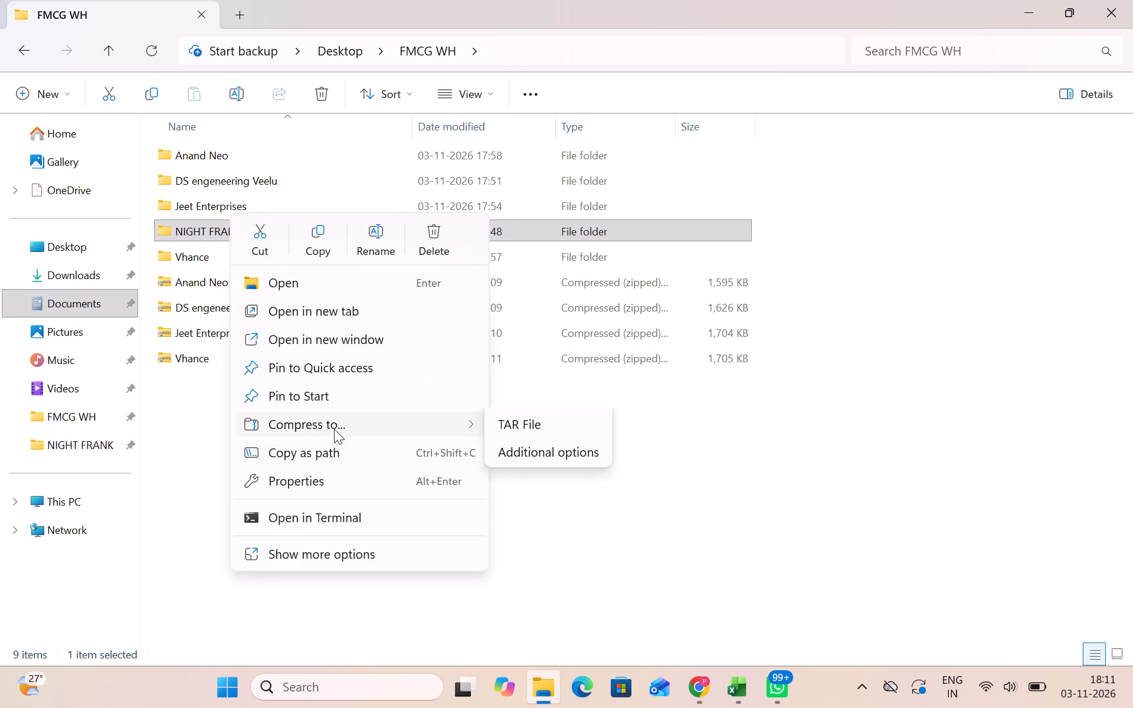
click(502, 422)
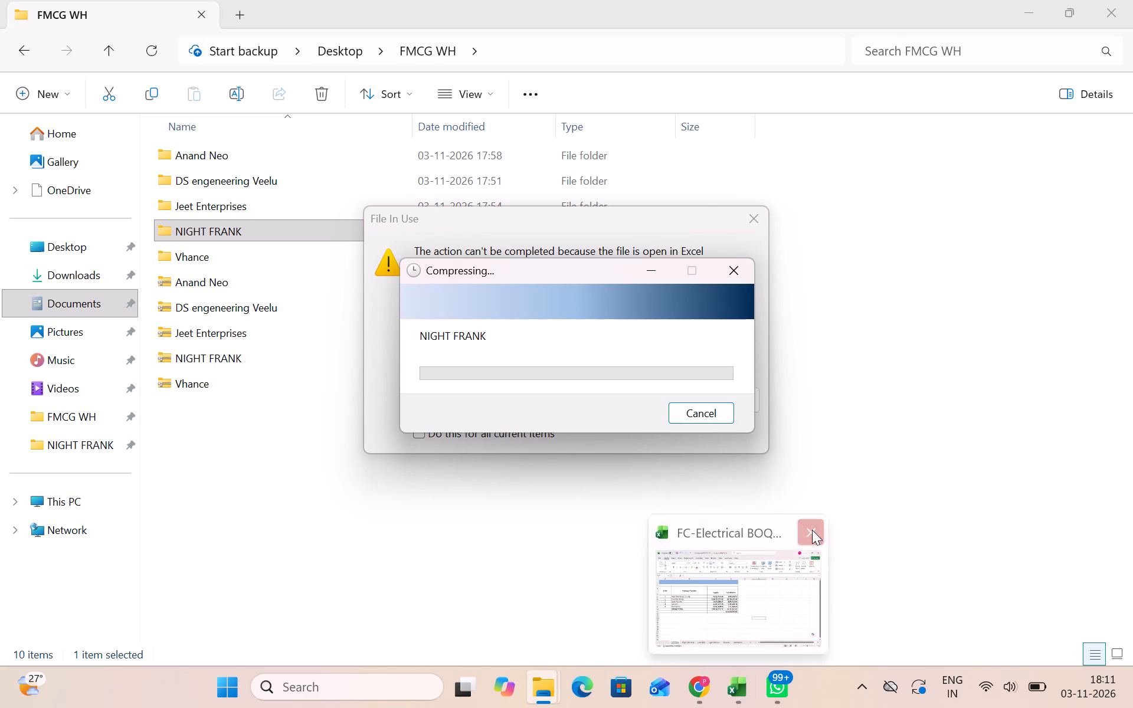
Close the FC-Electrical BOQ workbook that is open in Excel.
click(810, 528)
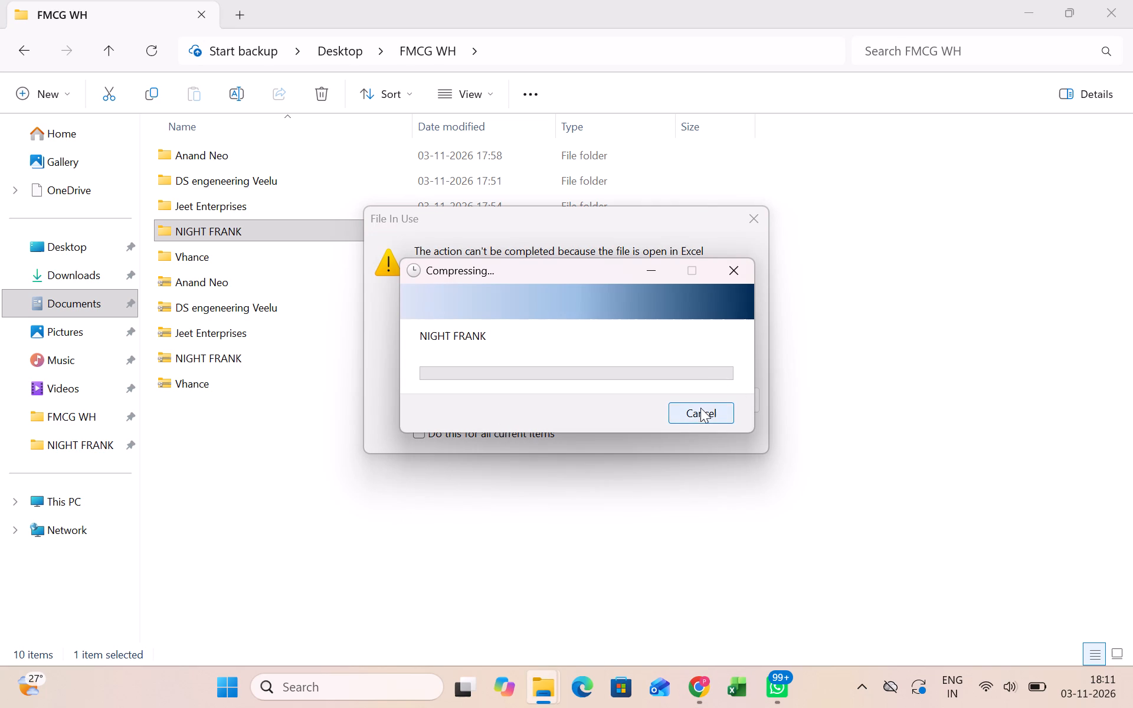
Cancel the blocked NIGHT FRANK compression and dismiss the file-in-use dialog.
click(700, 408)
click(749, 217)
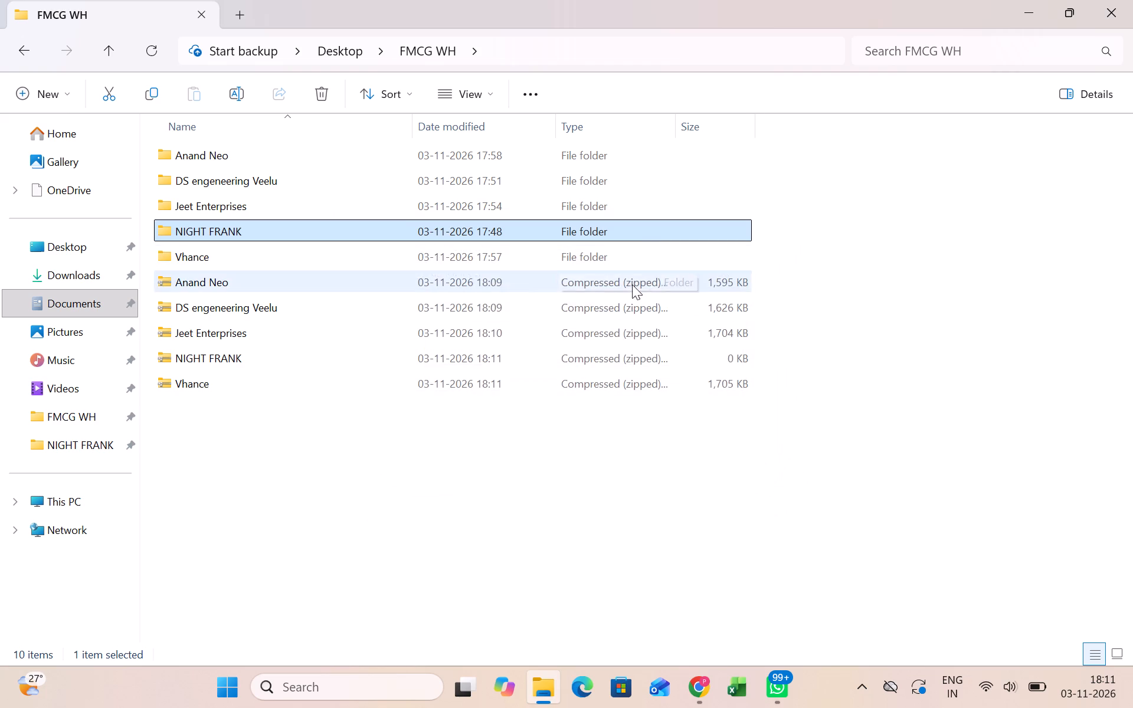
Compress the NIGHT FRANK folder in FMCG WH into a ZIP file, keeping the folder's name.
right_click(209, 228)
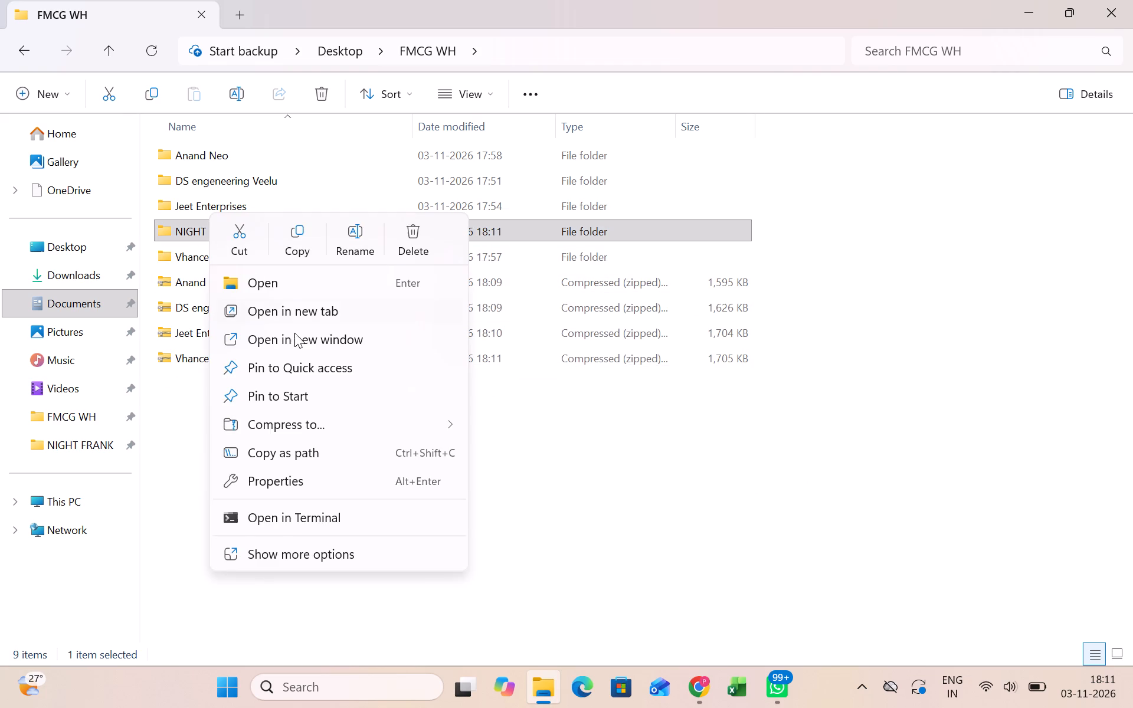
click(471, 425)
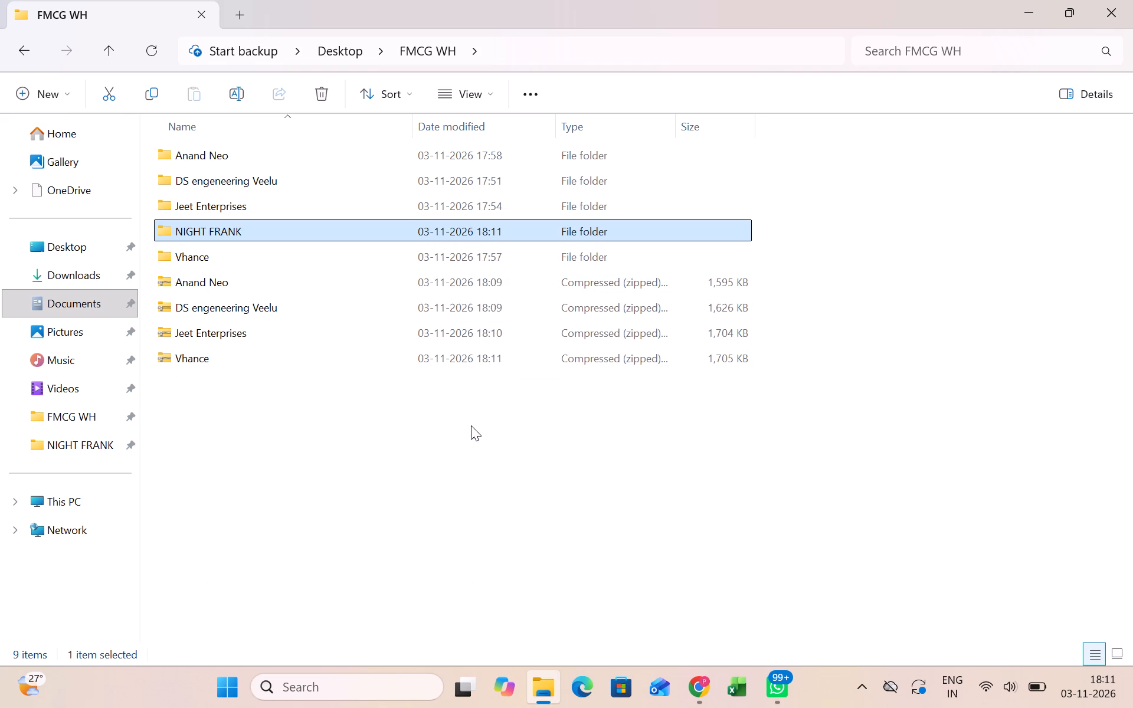
click(331, 468)
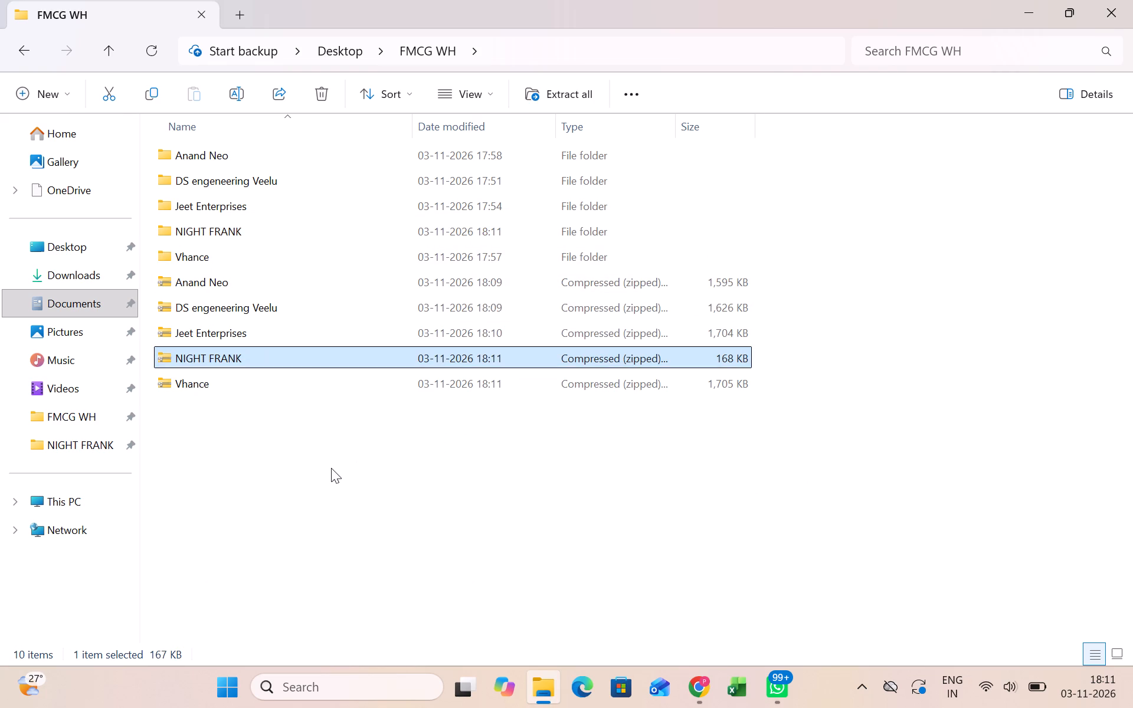
Copy the five vendor ZIP files in FMCG WH: Anand Neo, DS engeneering Veelu, Jeet Enterprises, NIGHT FRANK and Vhance.
key(ctrl+a)
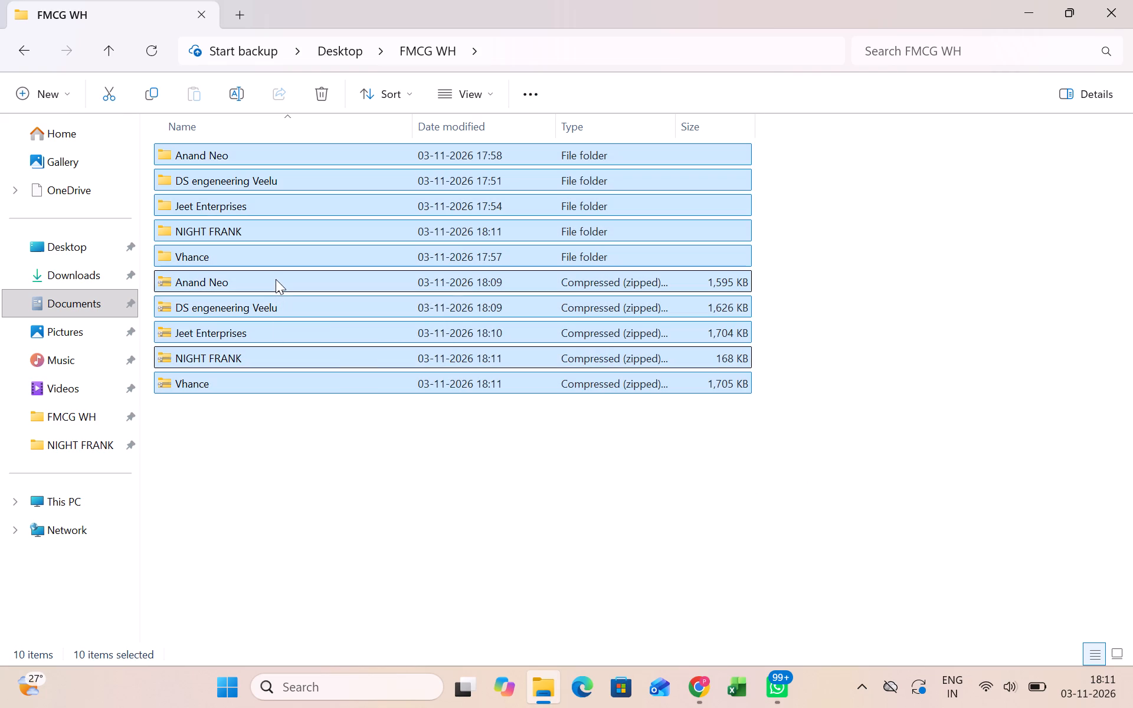
click(348, 656)
click(314, 408)
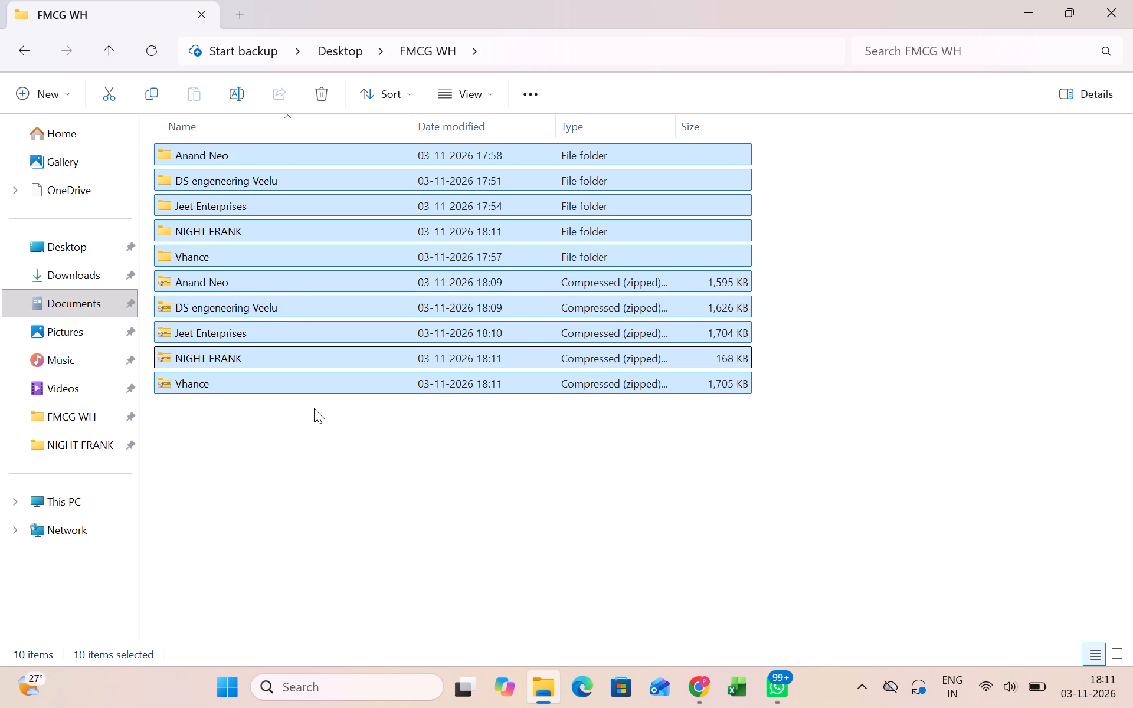
shift+click(245, 275)
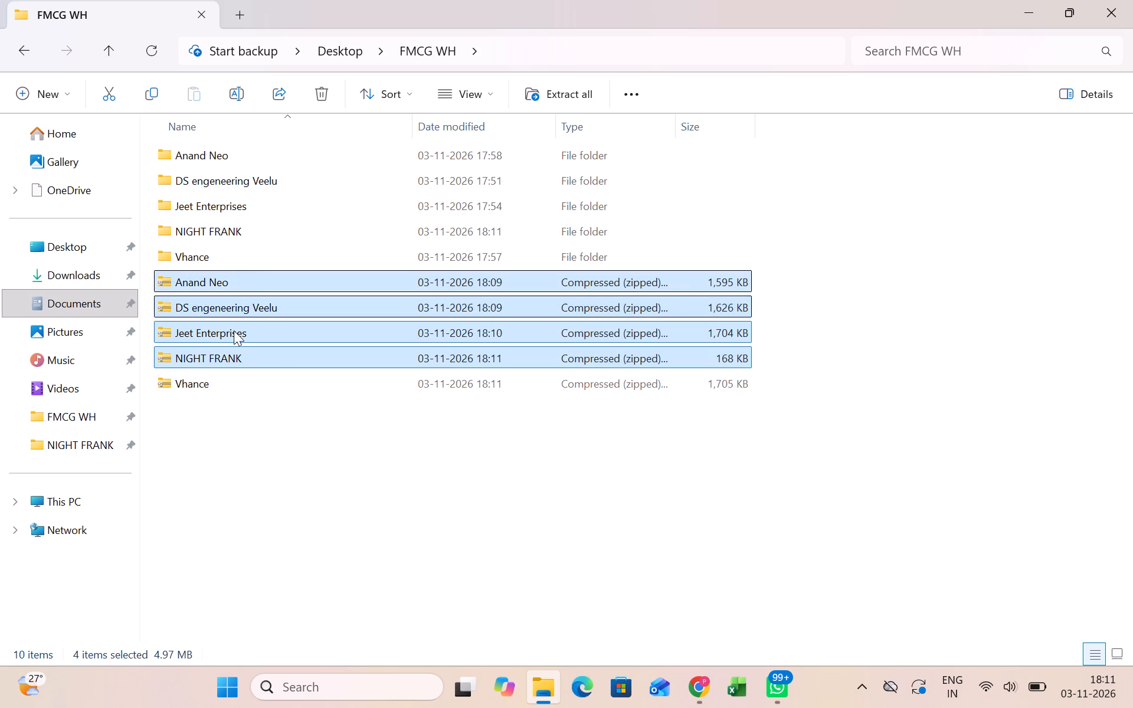
shift+click(216, 384)
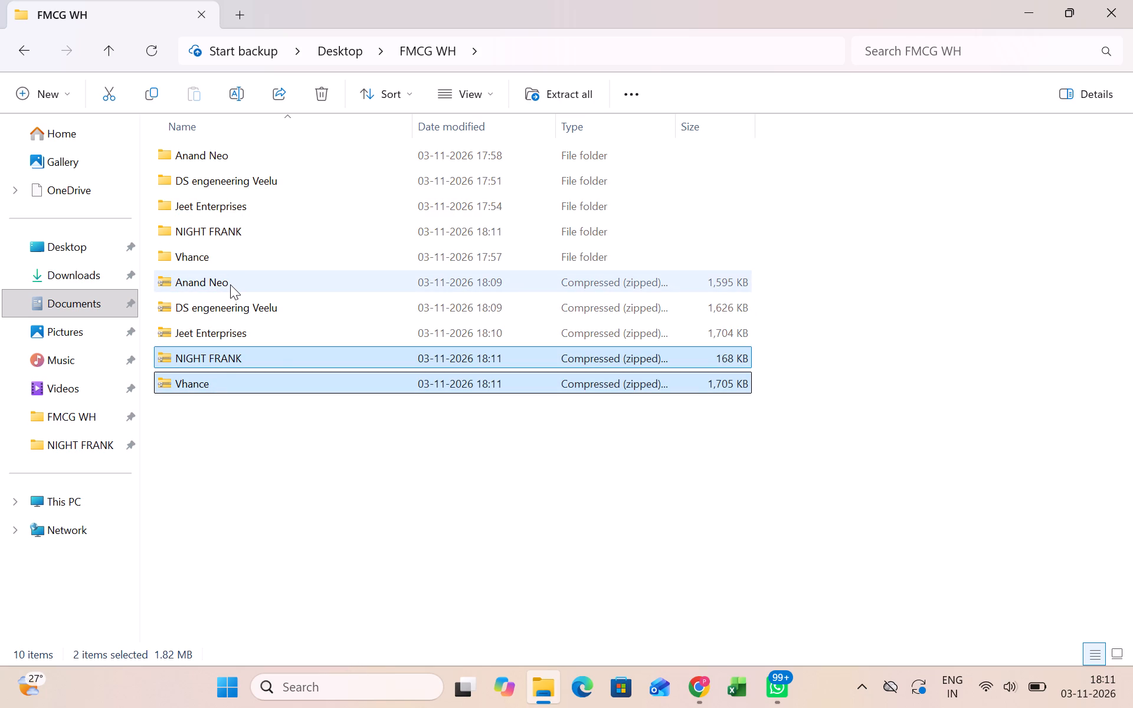
shift+drag(230, 284, 234, 327)
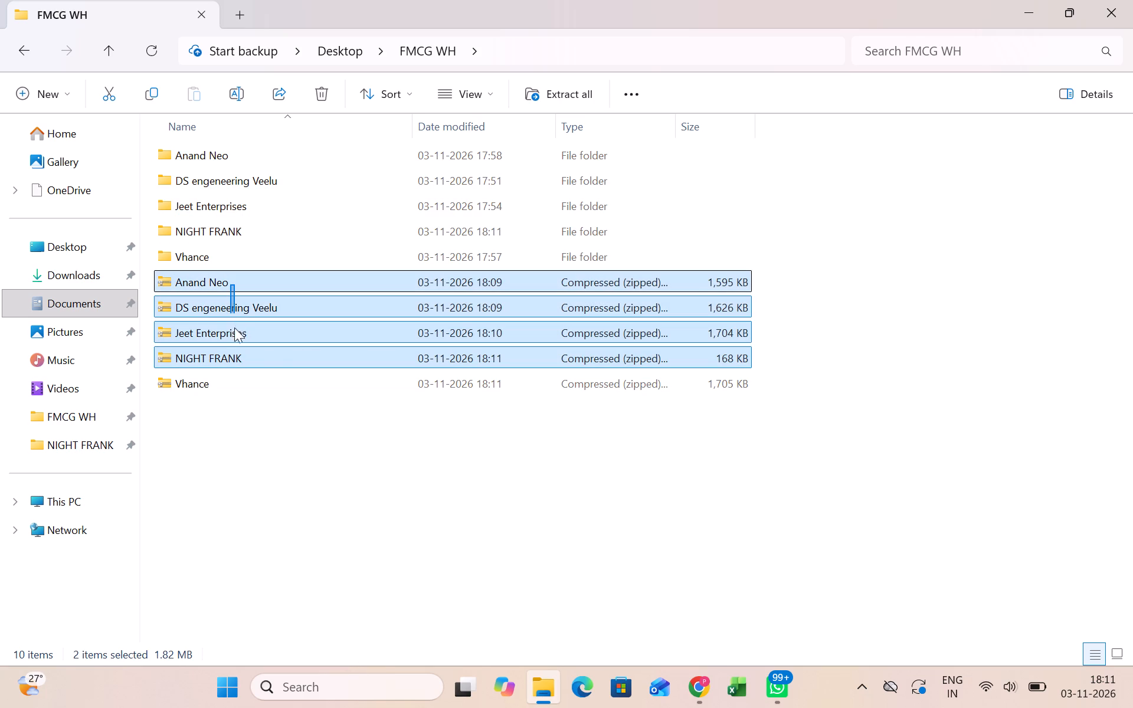
shift+drag(234, 327, 268, 385)
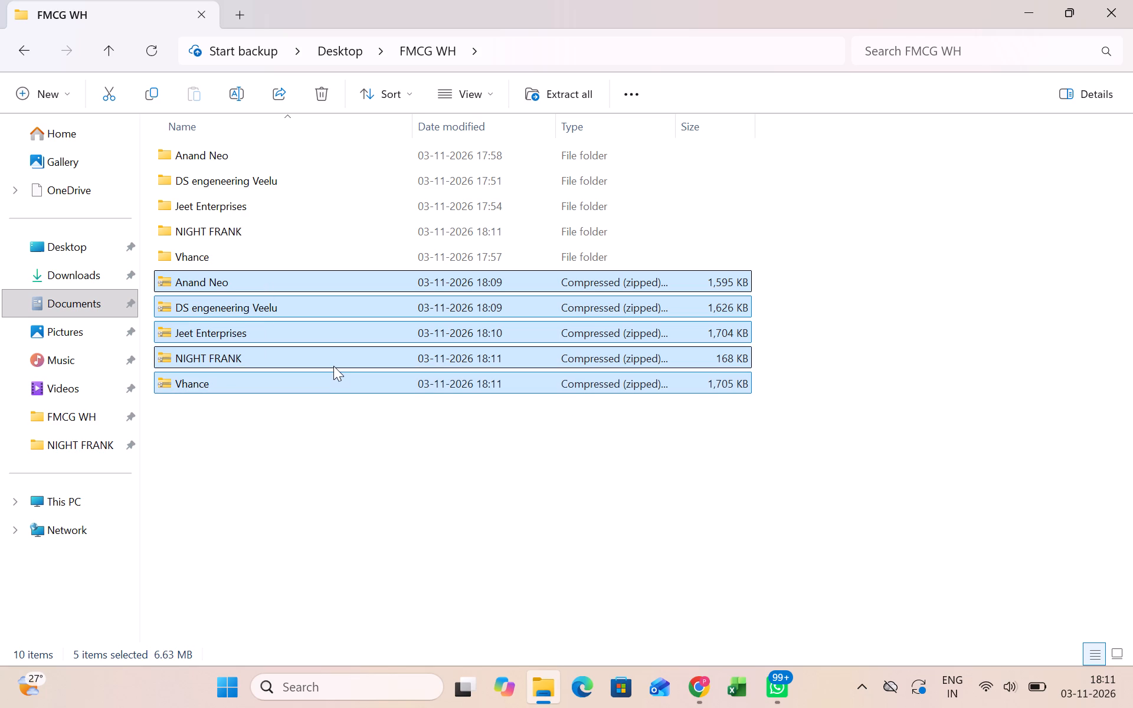
key(ctrl+c)
key(ctrl+c)
key(ctrl+c)
key(ctrl+c)
key(ctrl+c)
key(ctrl+c)
key(ctrl+c)
key(ctrl+c)
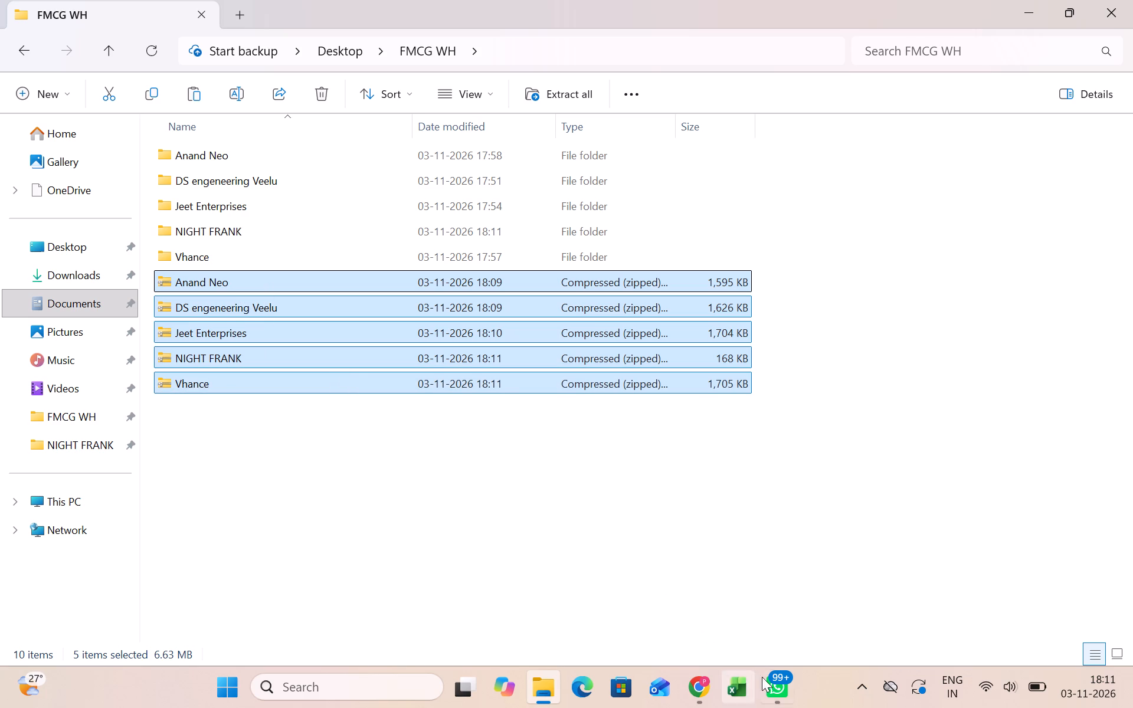
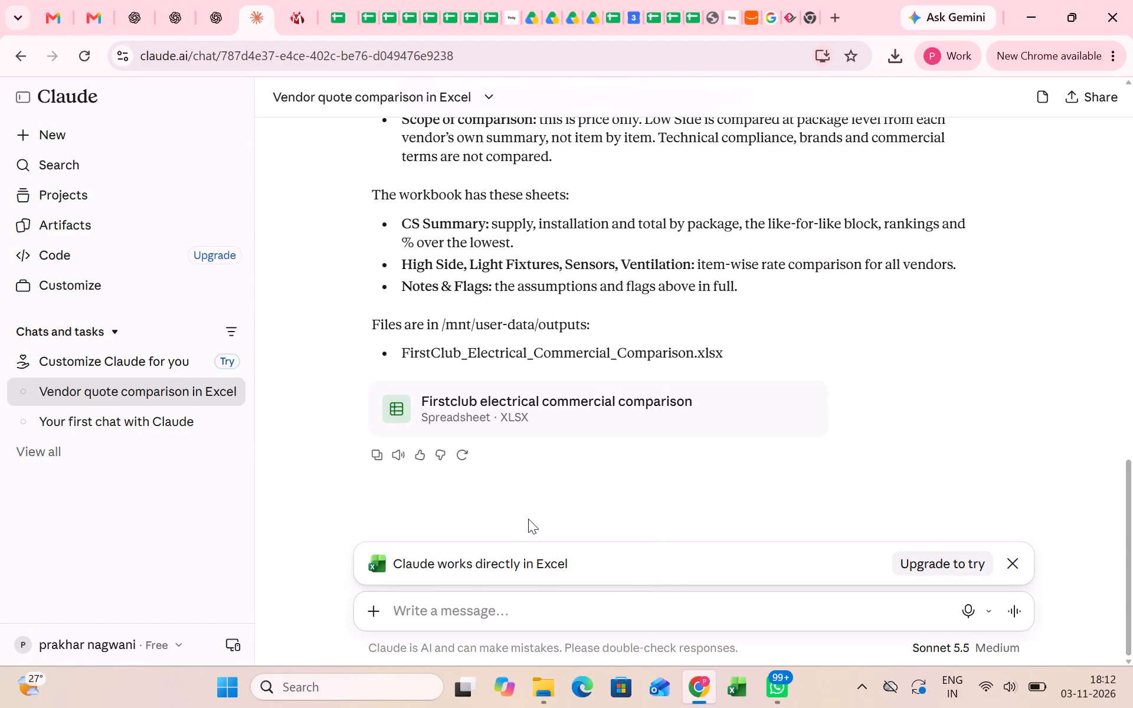
Switch to the Gmail inbox, leaving the open forwarded Revised boq email to show the message list.
click(34, 11)
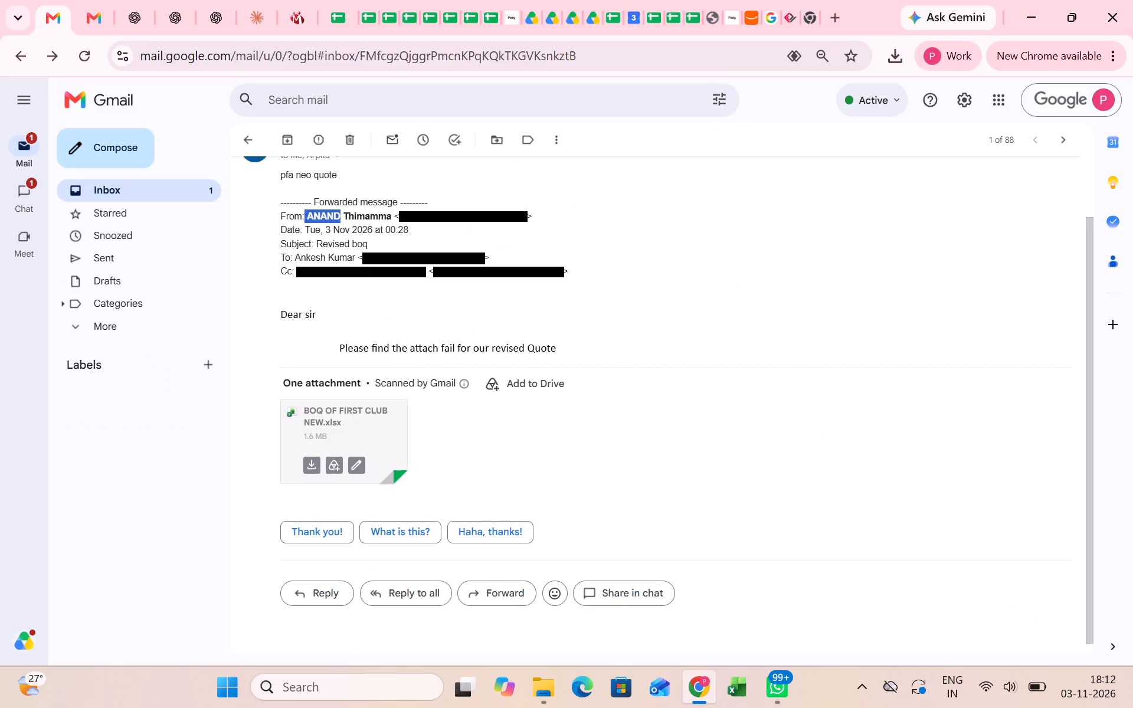
click(247, 149)
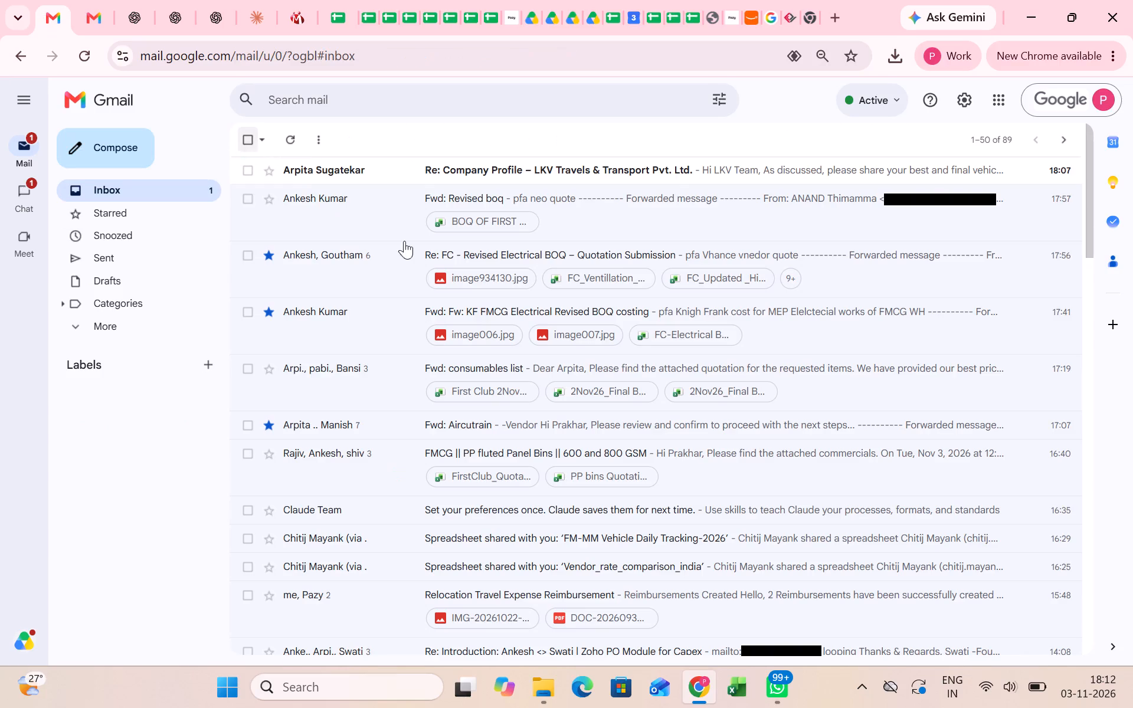
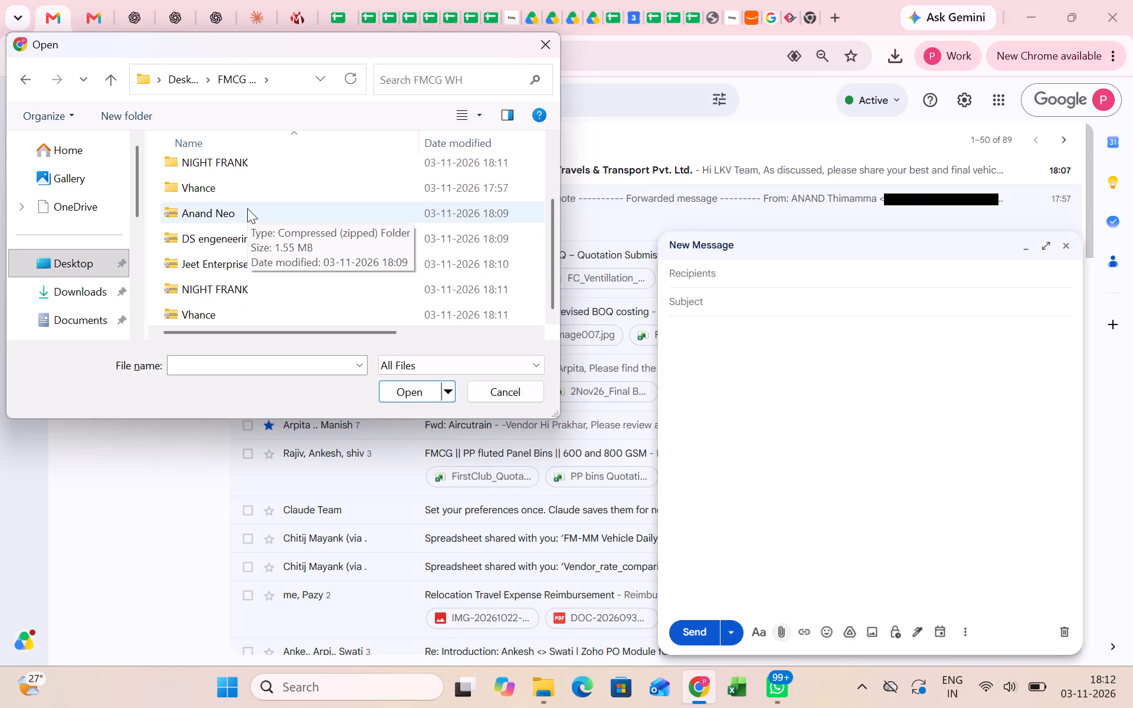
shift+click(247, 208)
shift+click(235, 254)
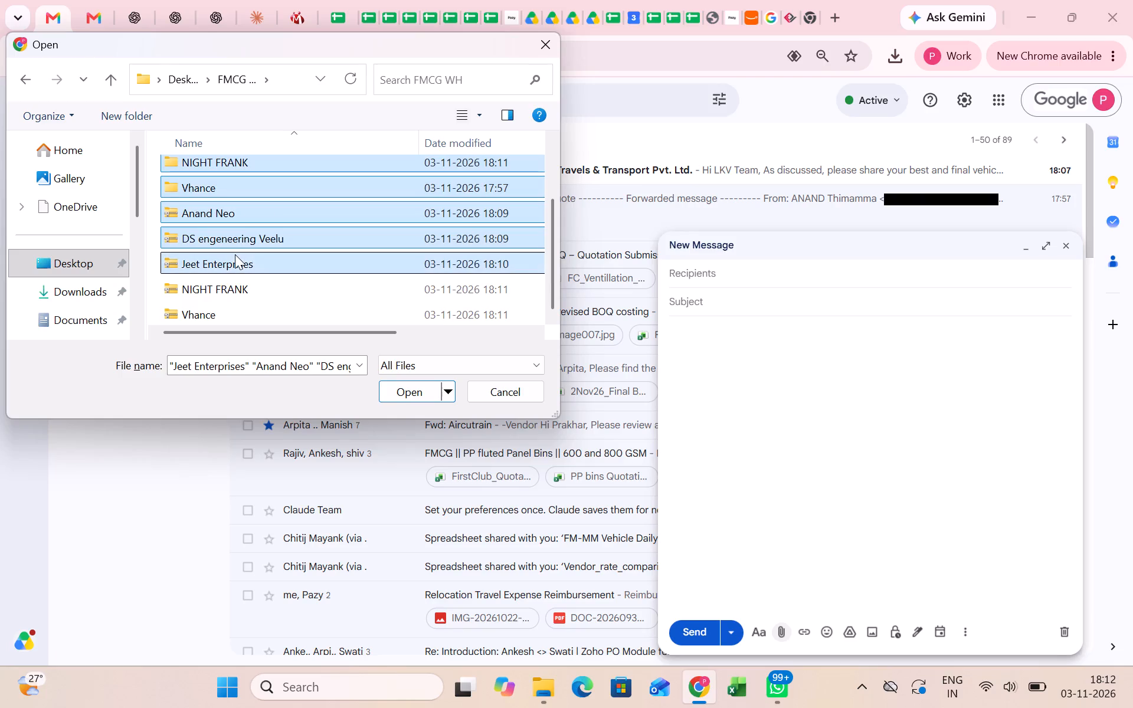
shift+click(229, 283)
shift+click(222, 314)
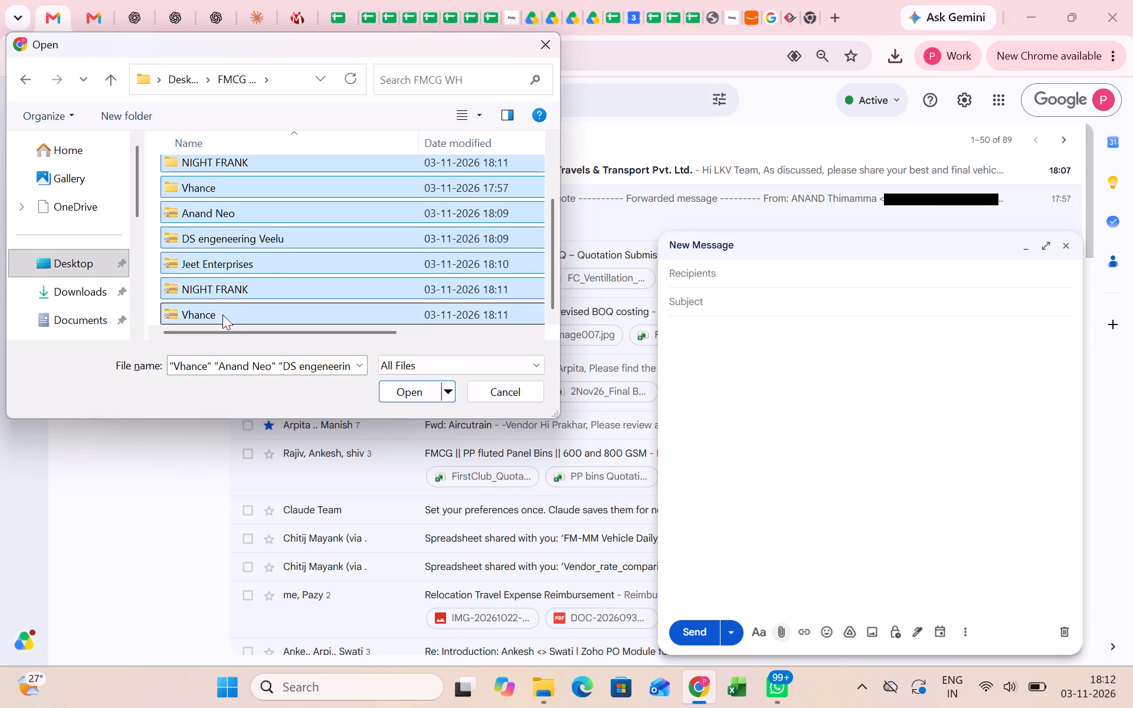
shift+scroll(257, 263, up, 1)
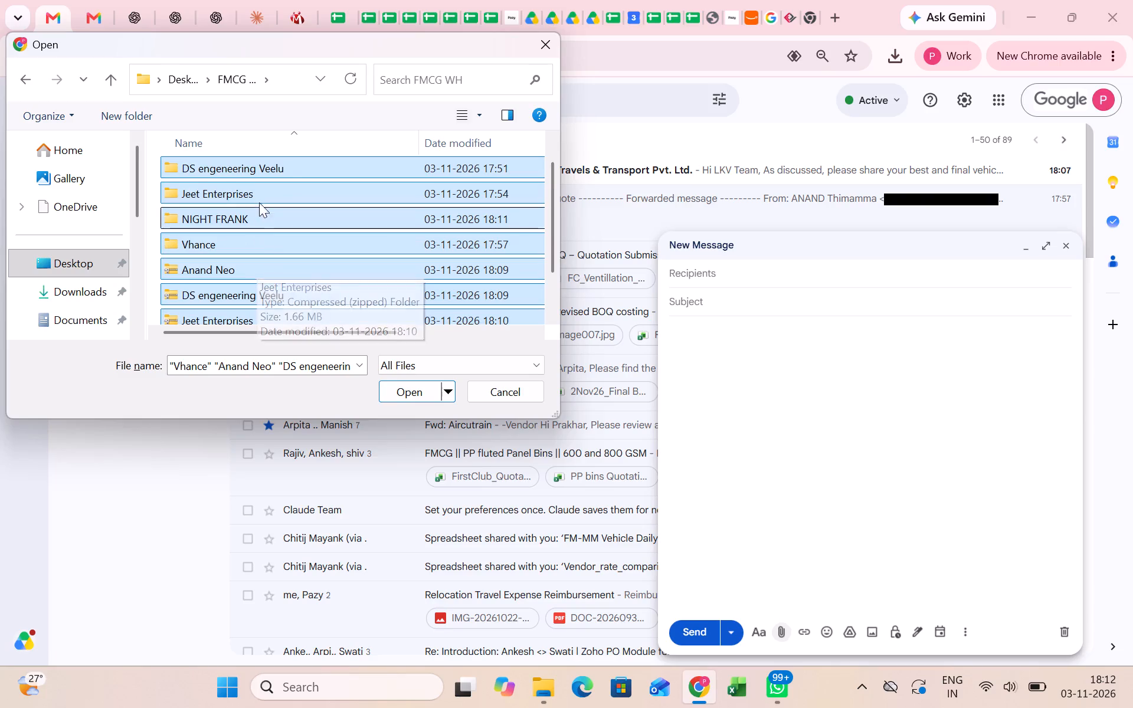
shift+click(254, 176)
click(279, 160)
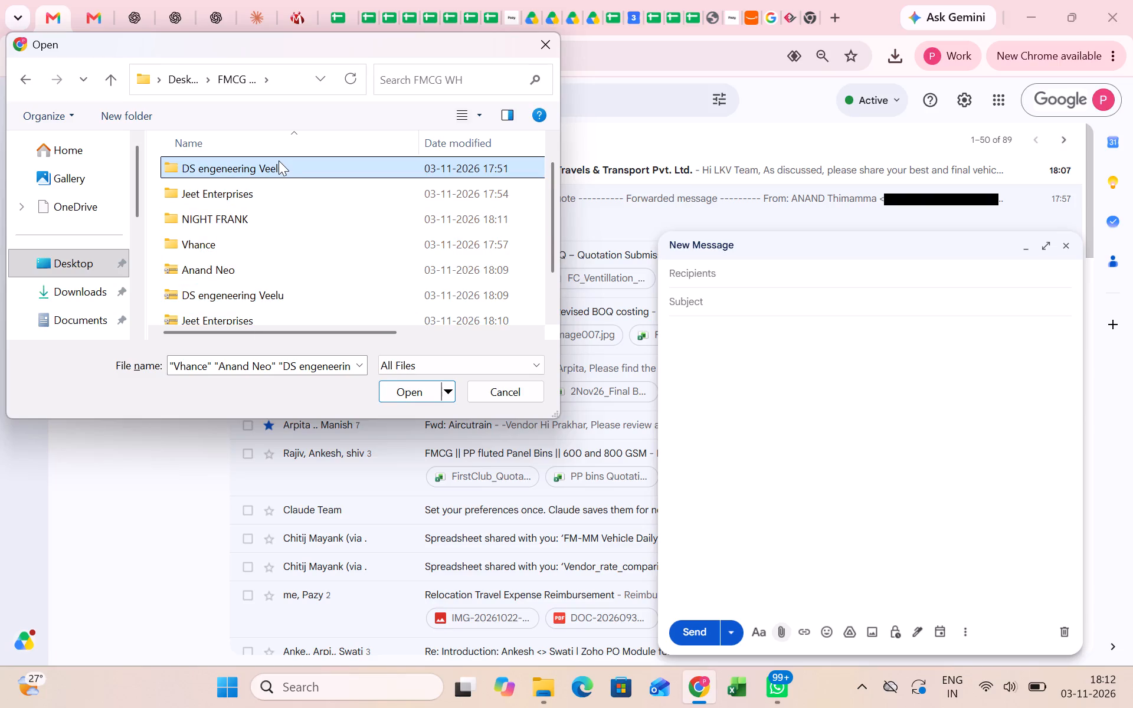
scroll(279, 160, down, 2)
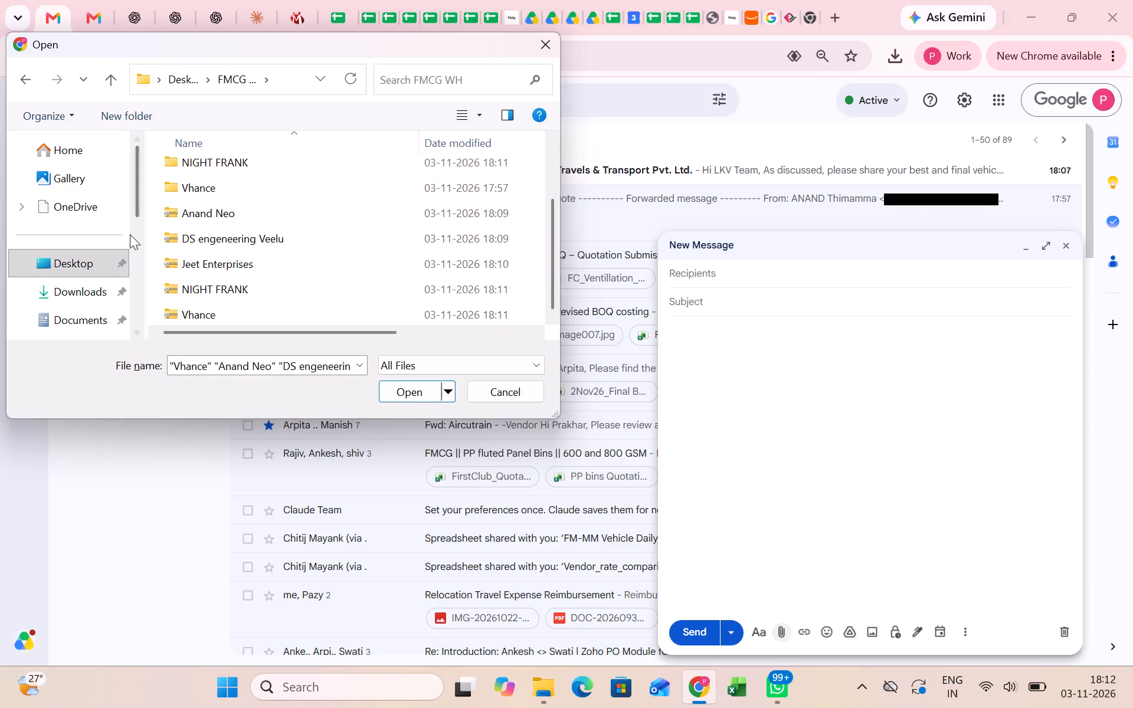
Reopen the FMCG WH folder on the Desktop and select only the five vendor ZIP files as attachments for the new email.
click(99, 205)
click(86, 266)
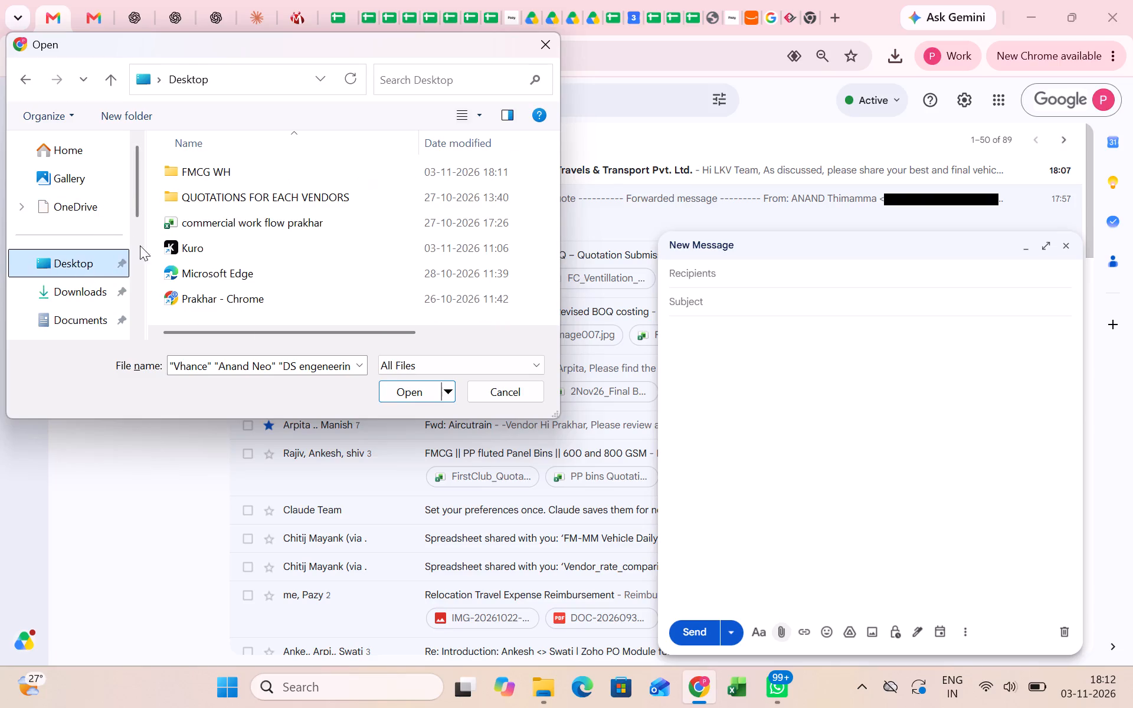
double_click(207, 176)
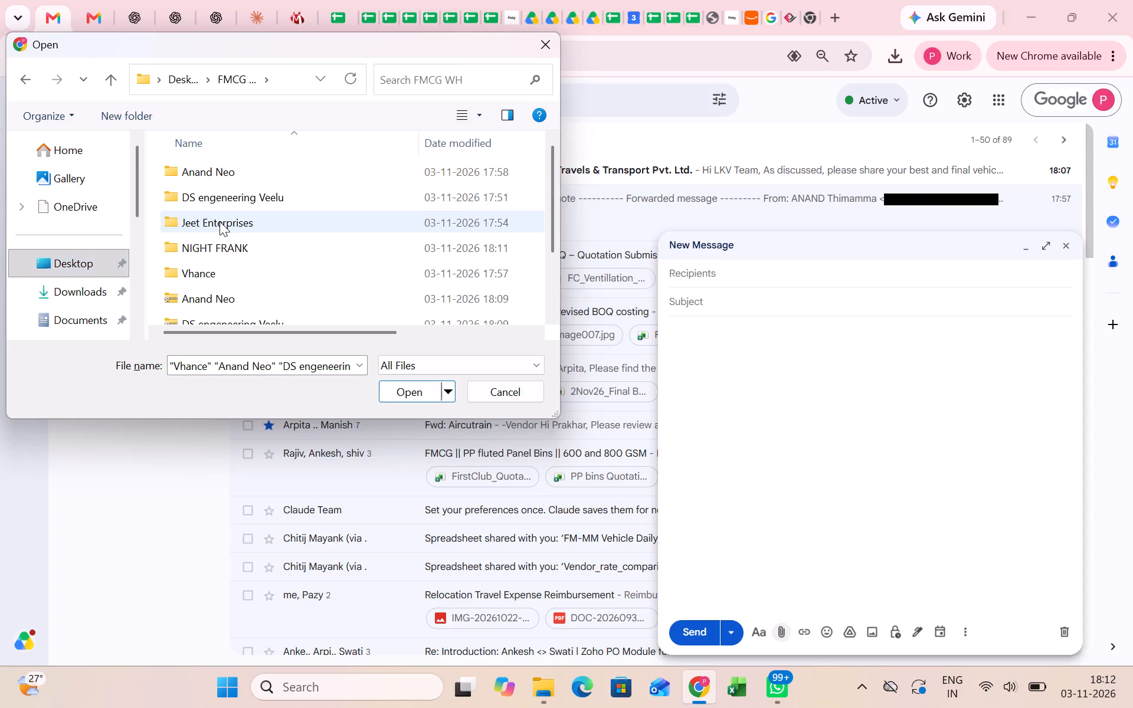
scroll(220, 208, down, 2)
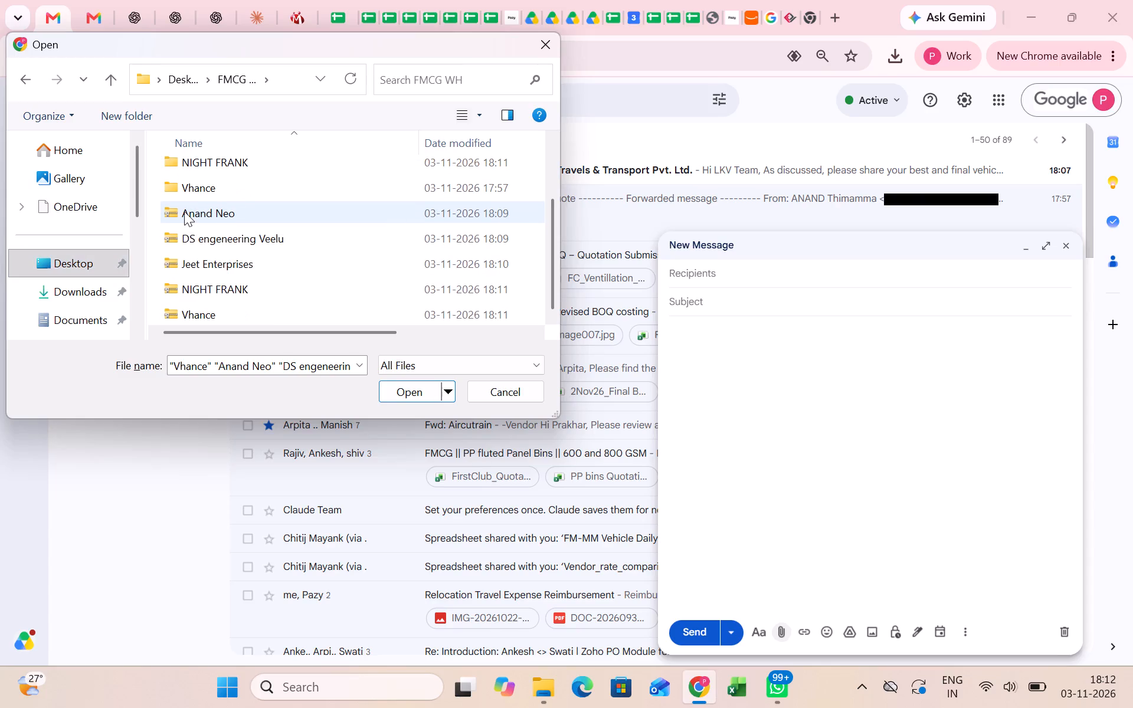
ctrl+drag(195, 212, 231, 247)
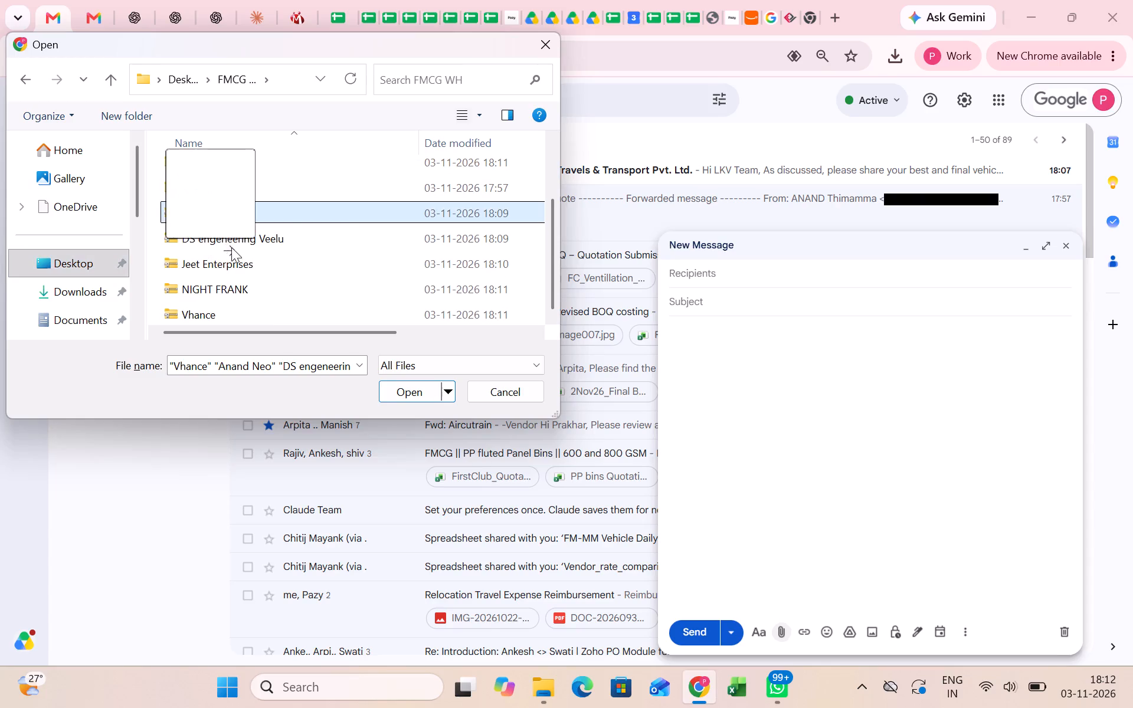
ctrl+drag(231, 247, 181, 227)
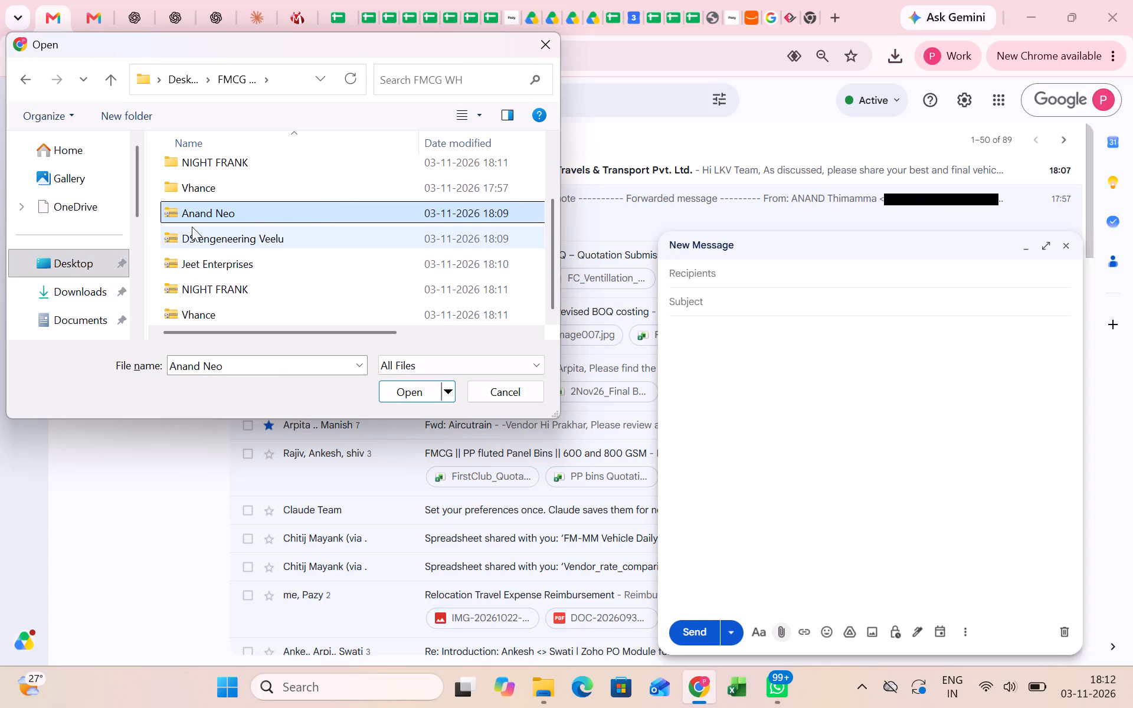
ctrl+click(192, 227)
ctrl+click(202, 255)
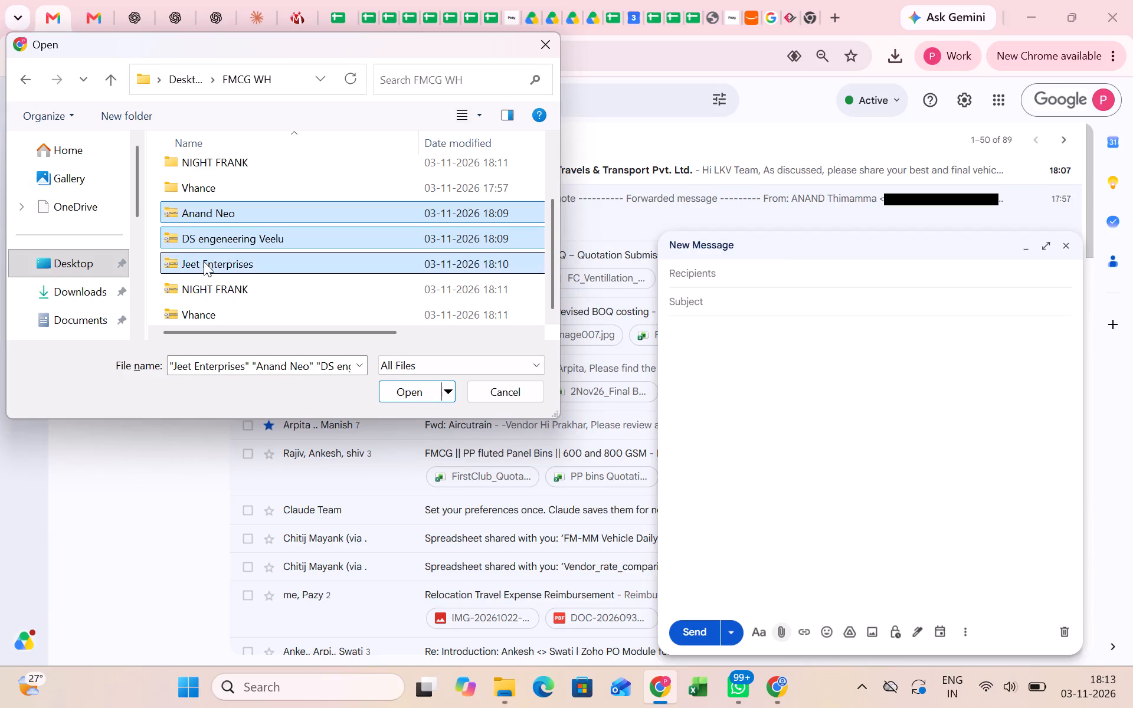
ctrl+click(208, 290)
ctrl+click(212, 321)
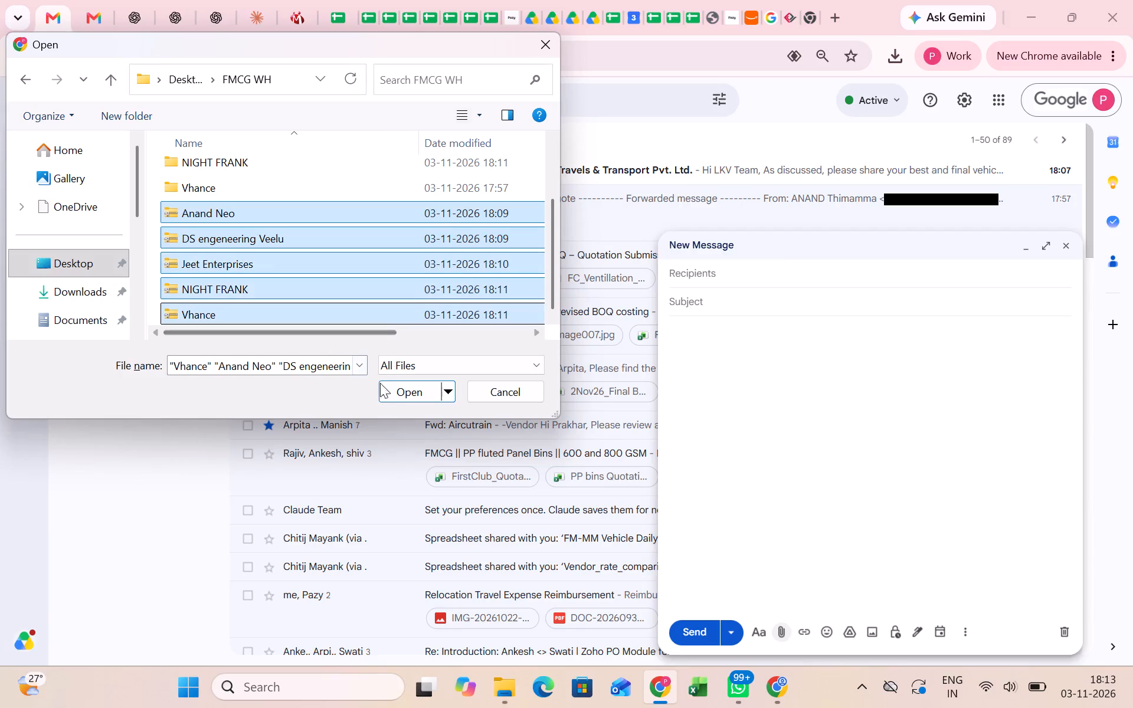
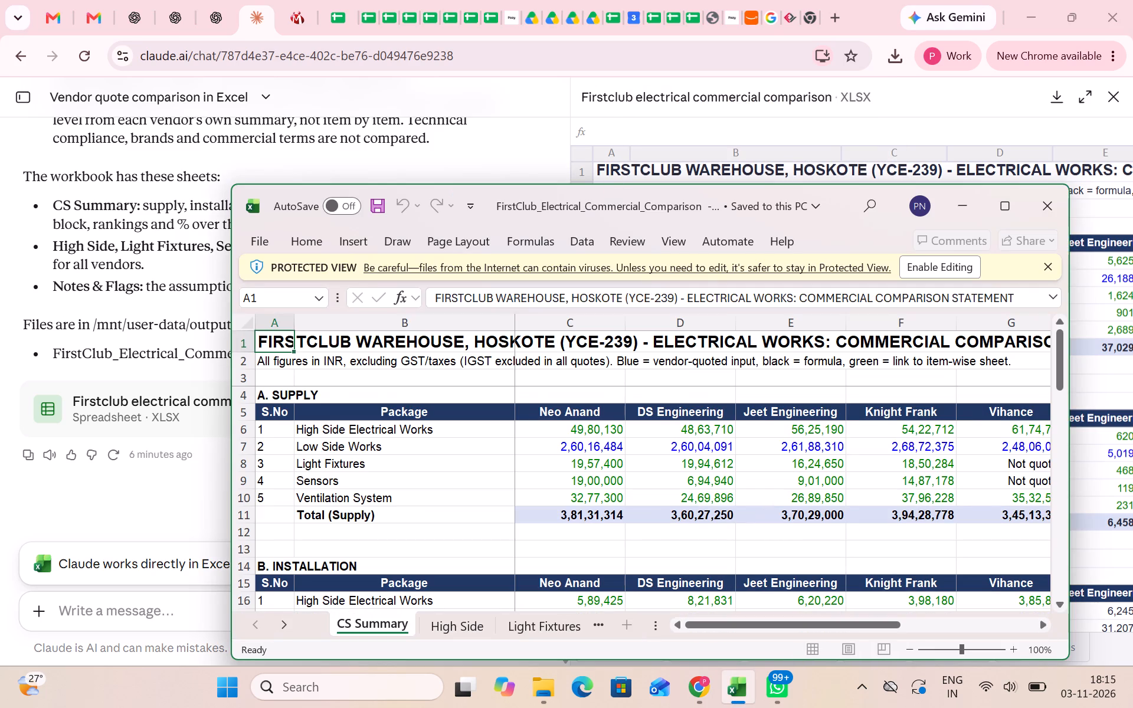
click(1047, 274)
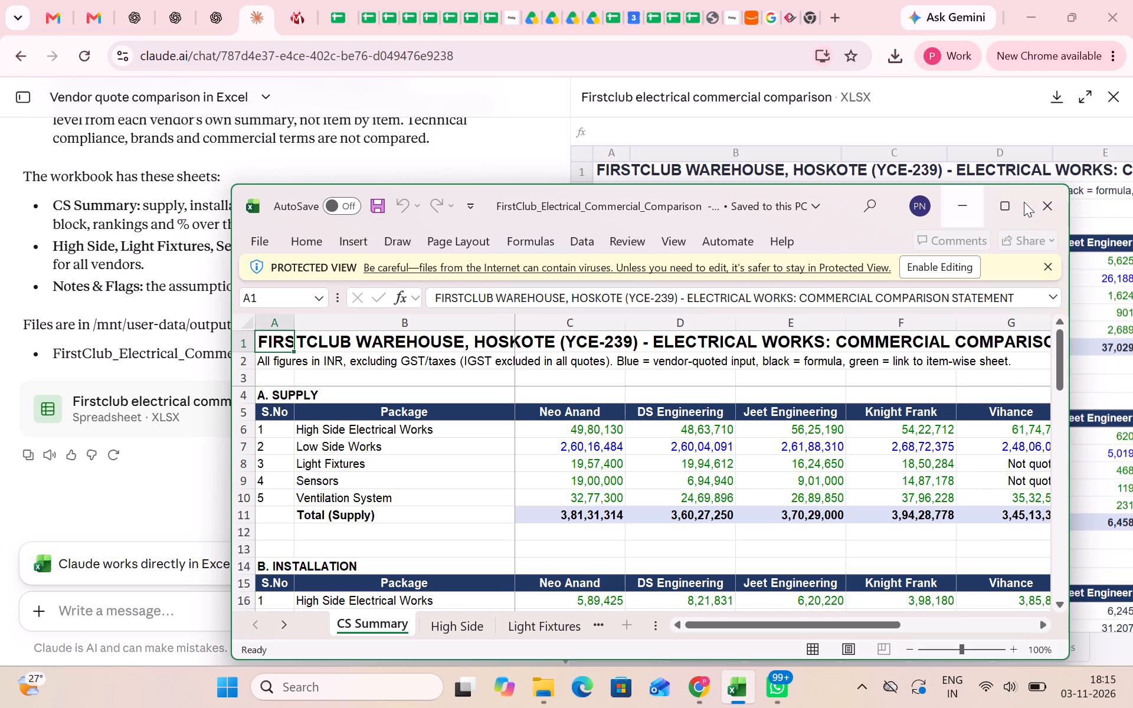
click(1005, 204)
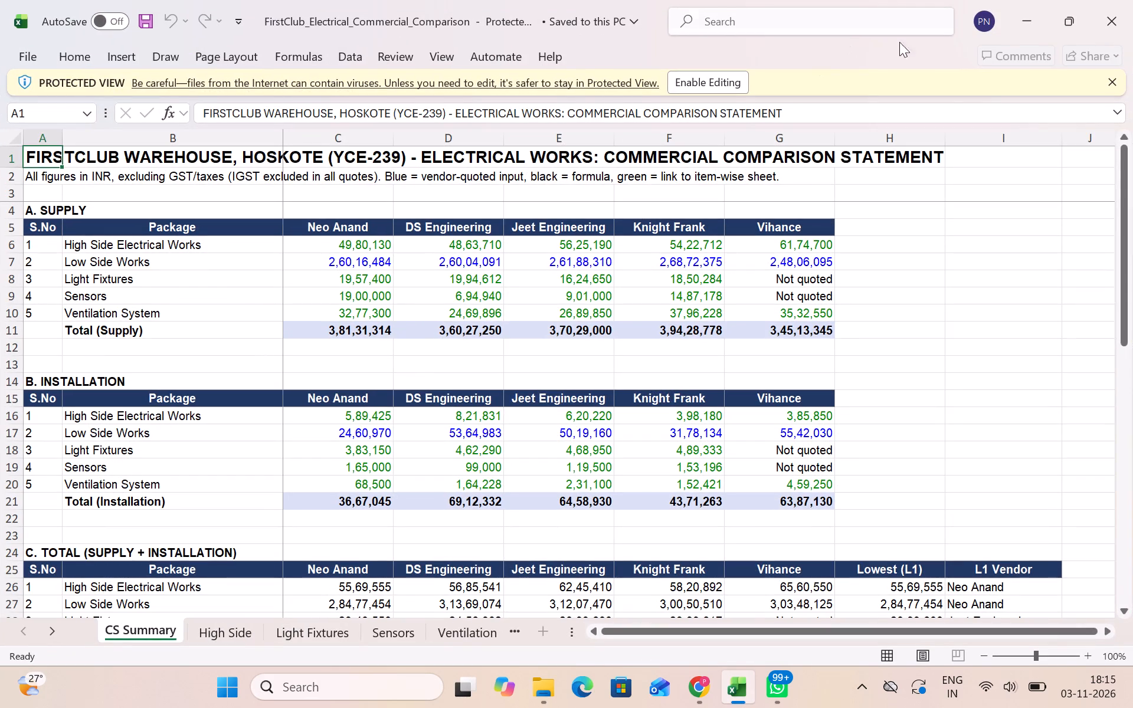
click(706, 83)
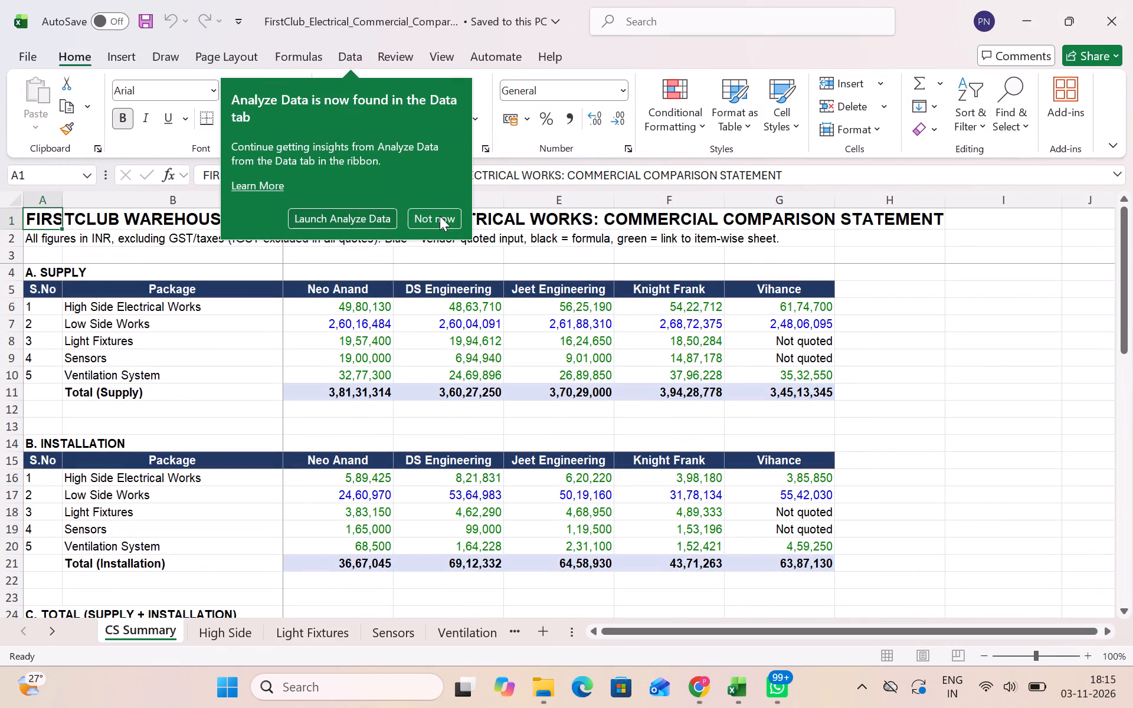
click(440, 216)
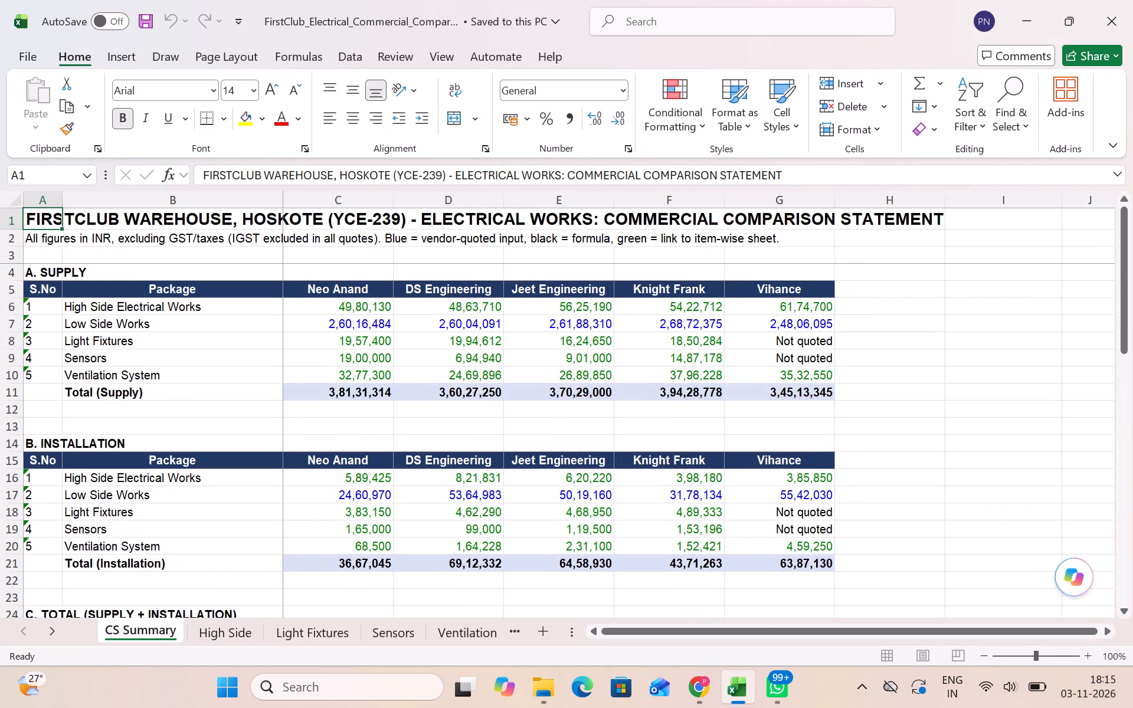
Review the CS Summary sheet's total, like-for-like, package-wise ranking and variance sections for all five vendors.
scroll(348, 387, down, 1)
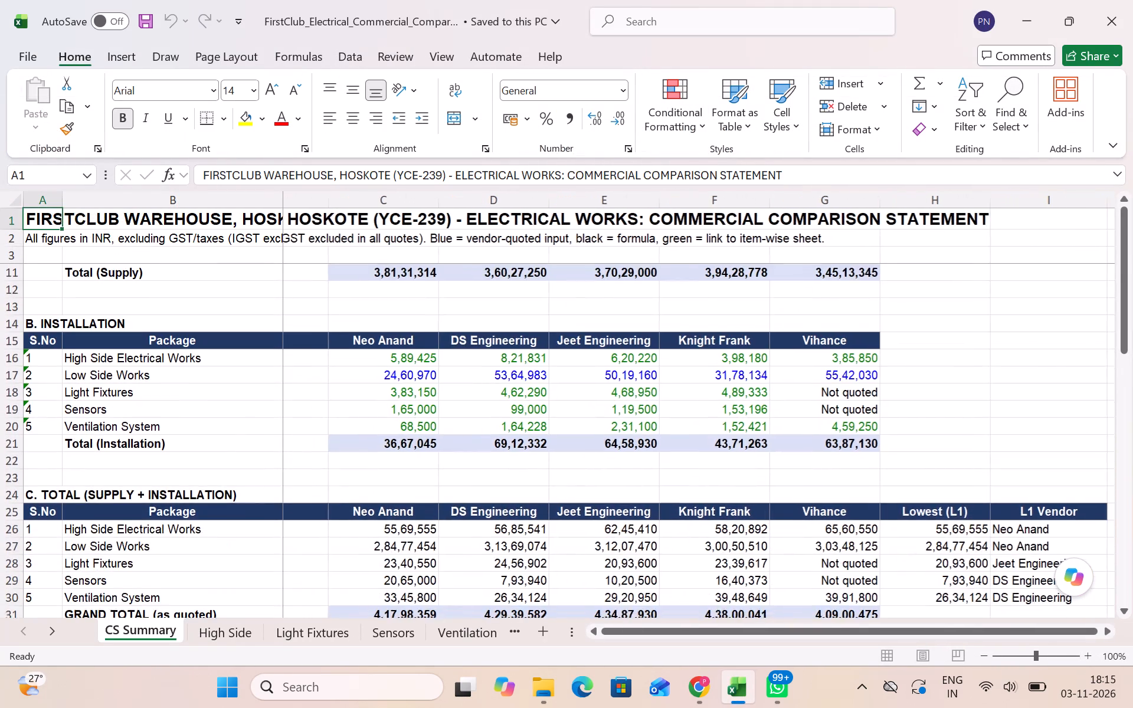
scroll(348, 387, down, 4)
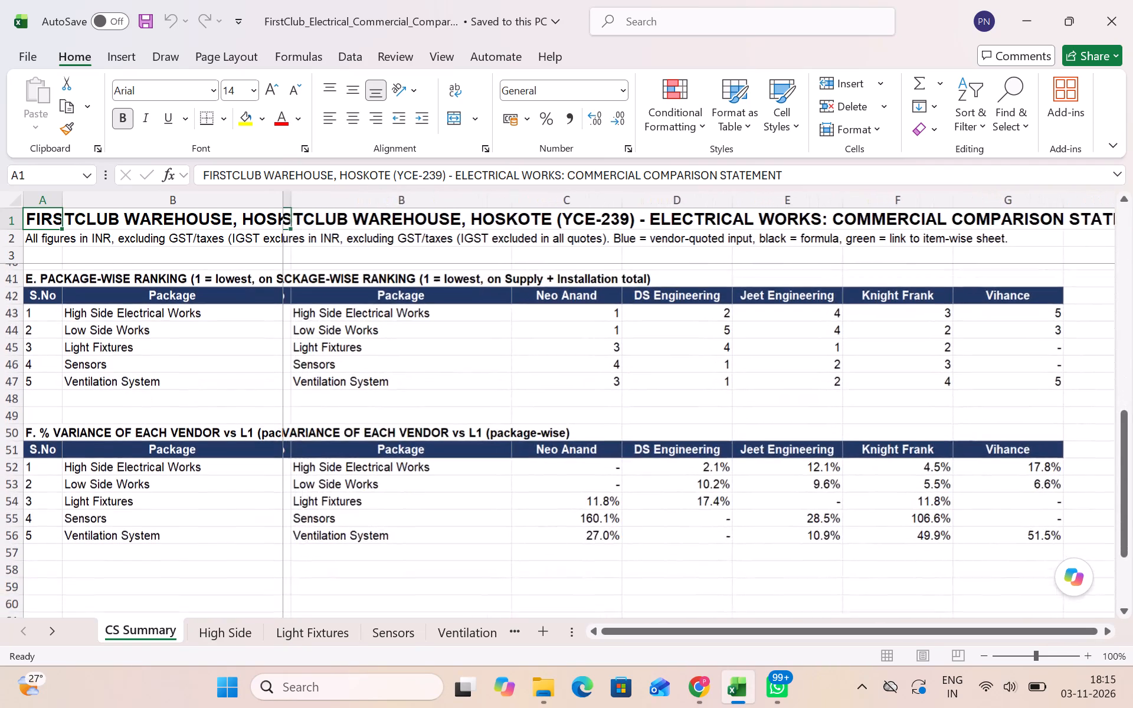
scroll(348, 387, up, 1)
scroll(459, 446, right, 2)
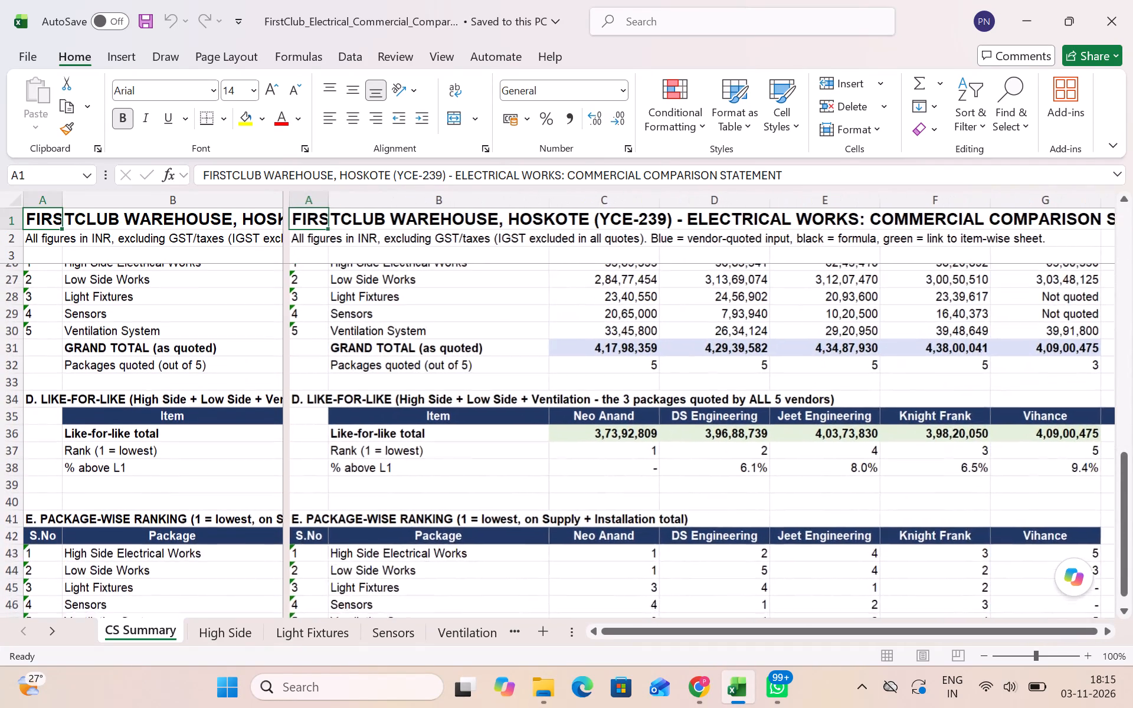
scroll(459, 446, right, 2)
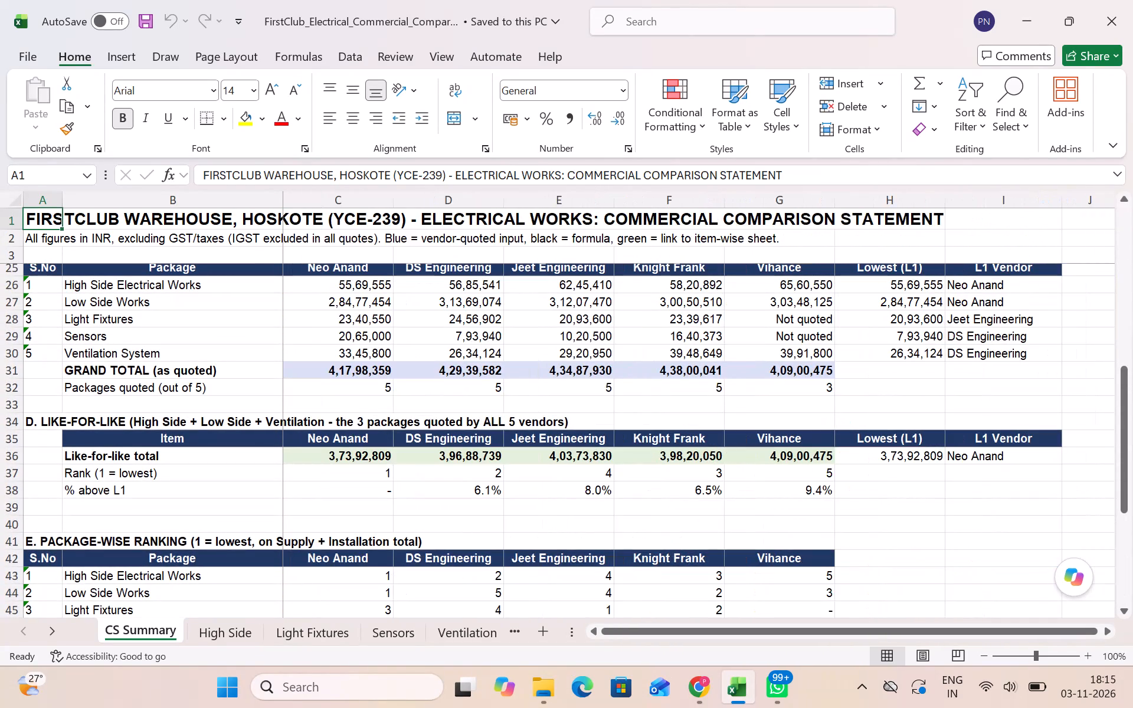
scroll(459, 446, up, 2)
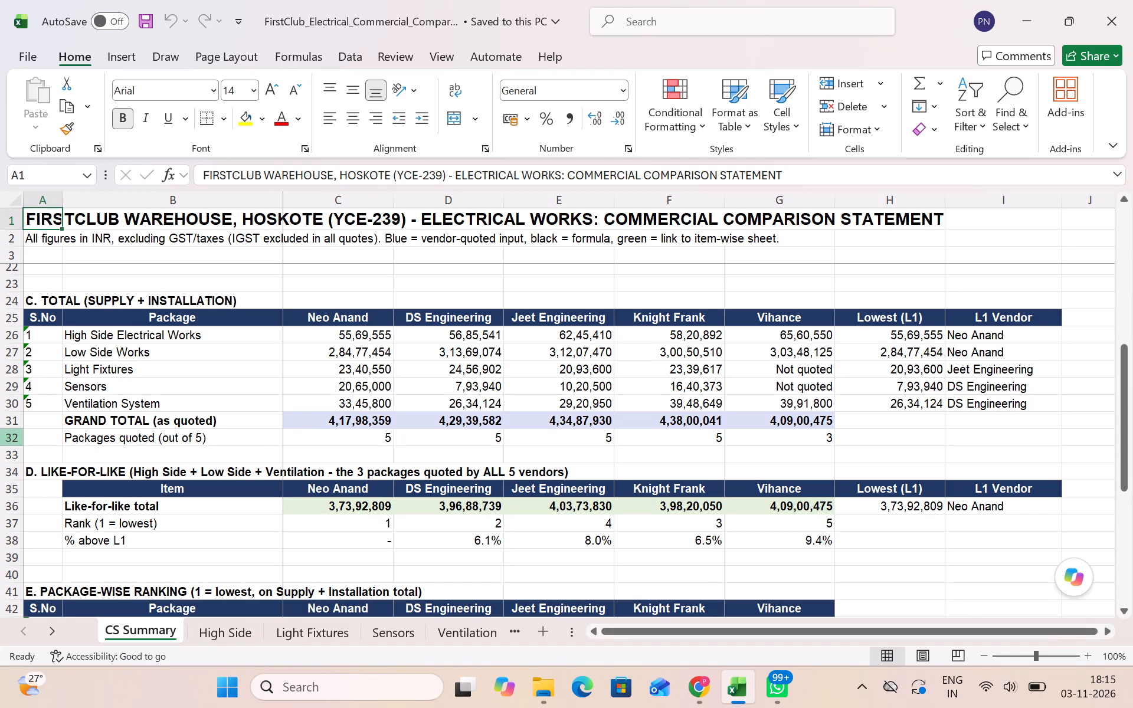
Highlight the whole GRAND TOTAL (as quoted) row 31 on CS Summary in yellow.
click(10, 423)
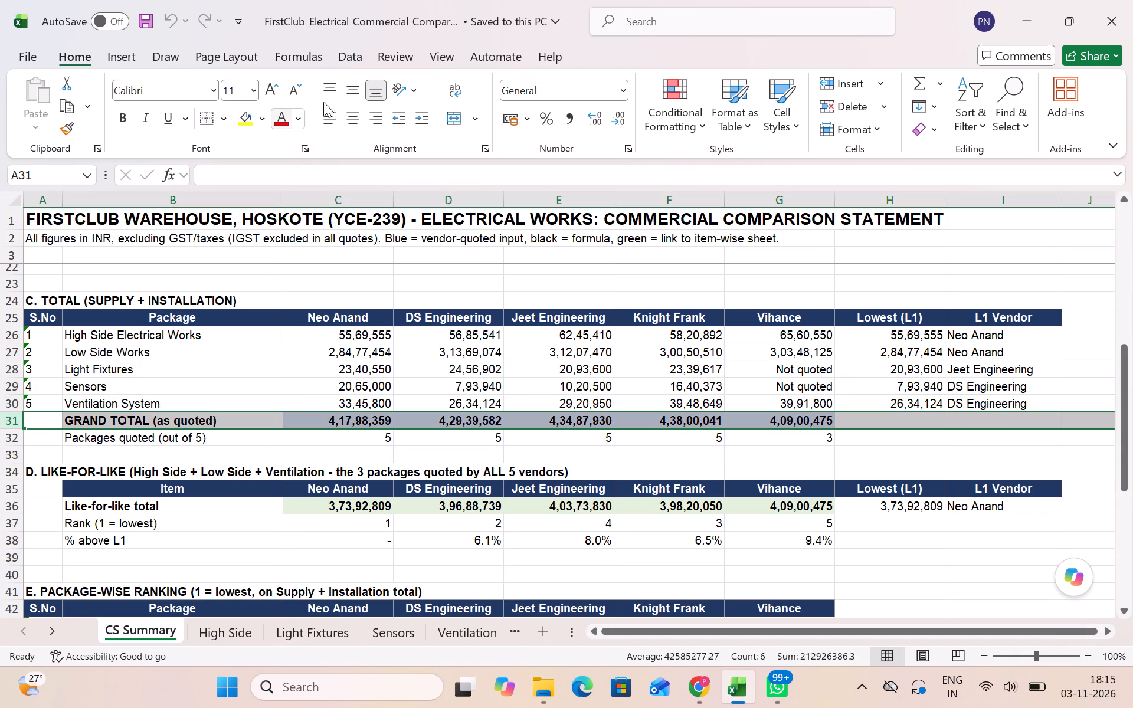
click(243, 121)
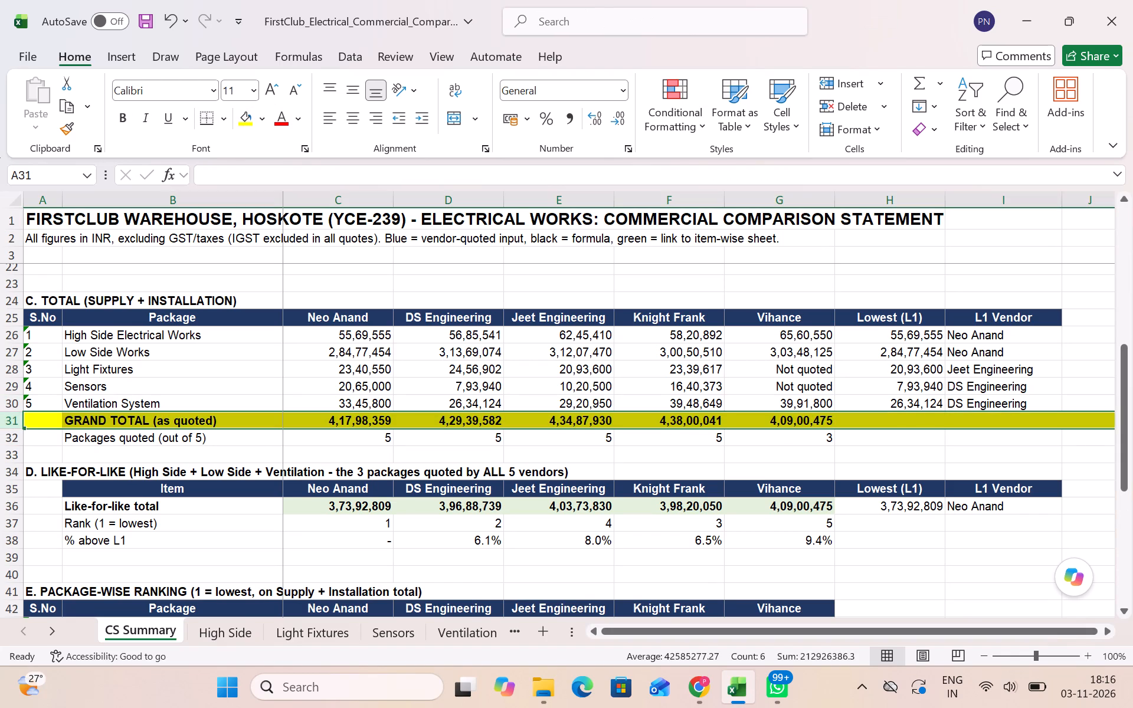
click(358, 447)
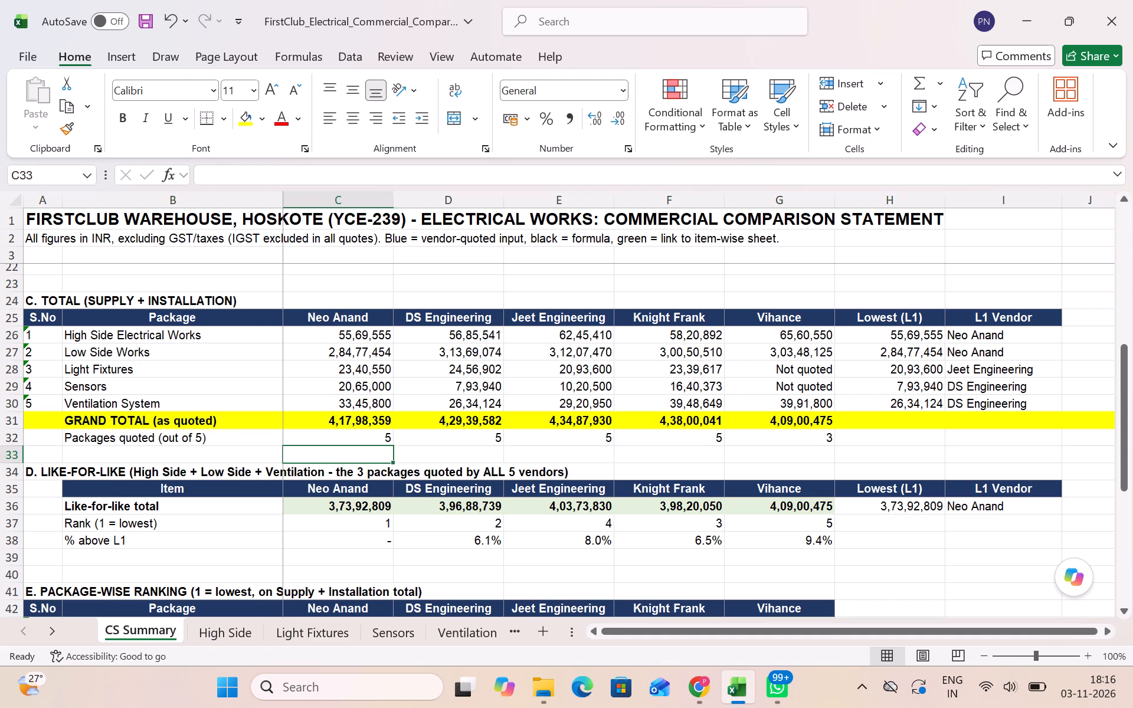
Examine each vendor's packages-quoted count, grand total and Sensors entries in the Total section, including the lowest price and L1 vendor.
click(342, 437)
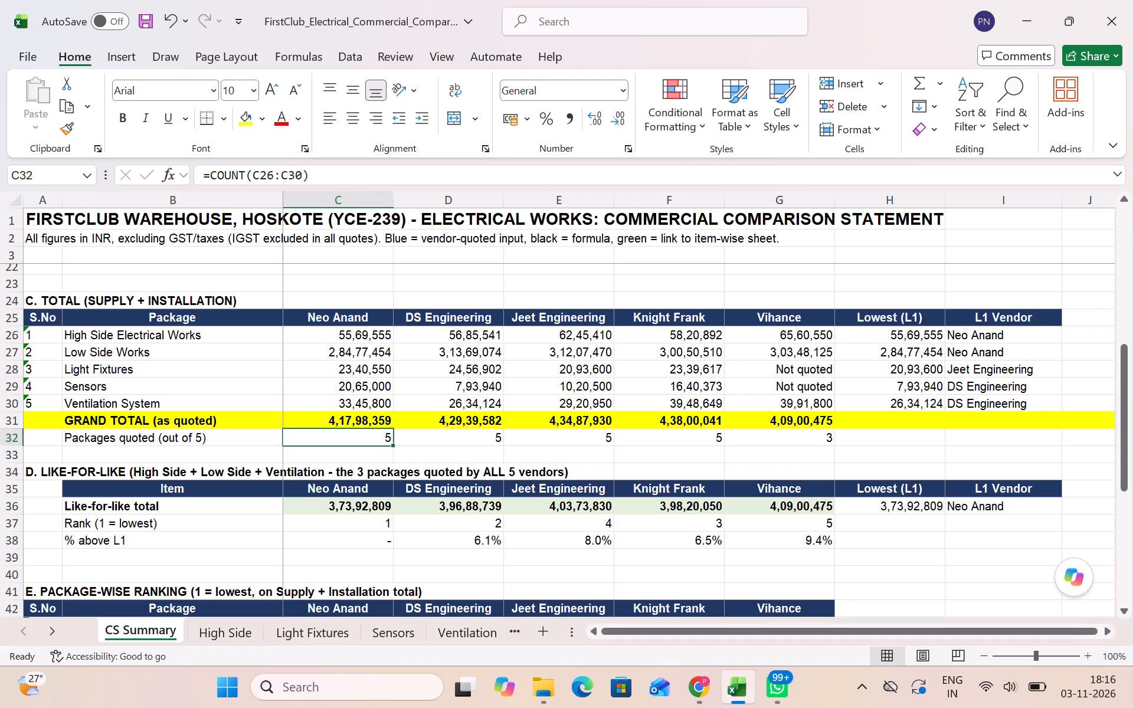
click(797, 441)
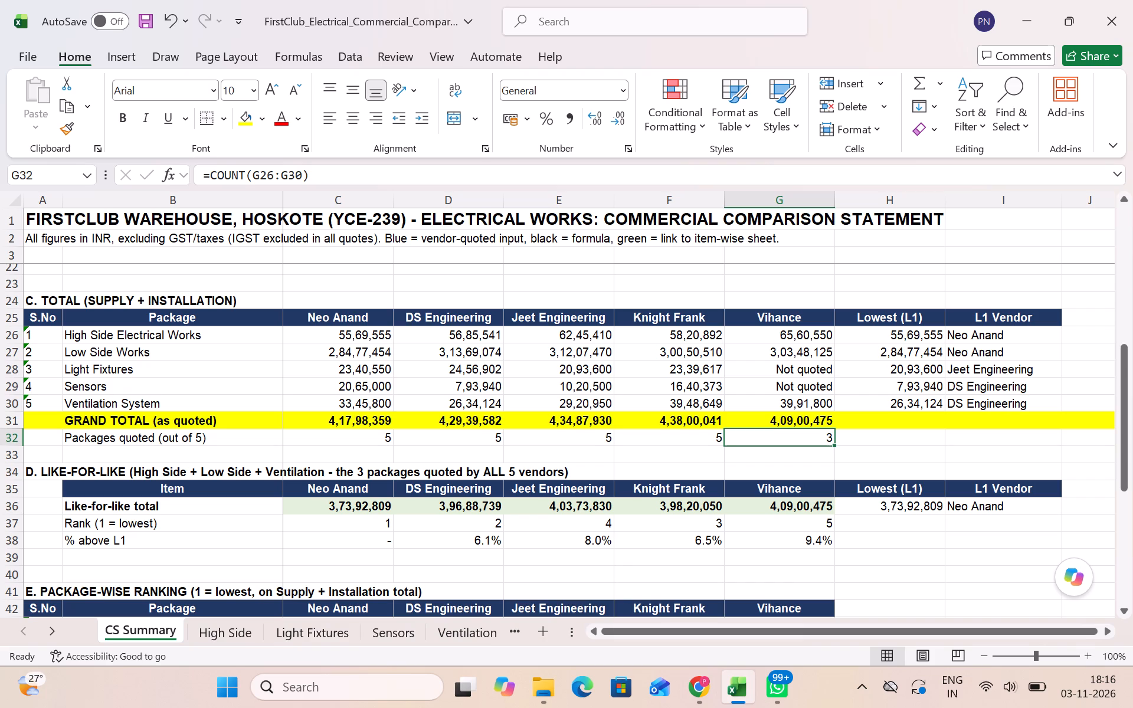
click(745, 463)
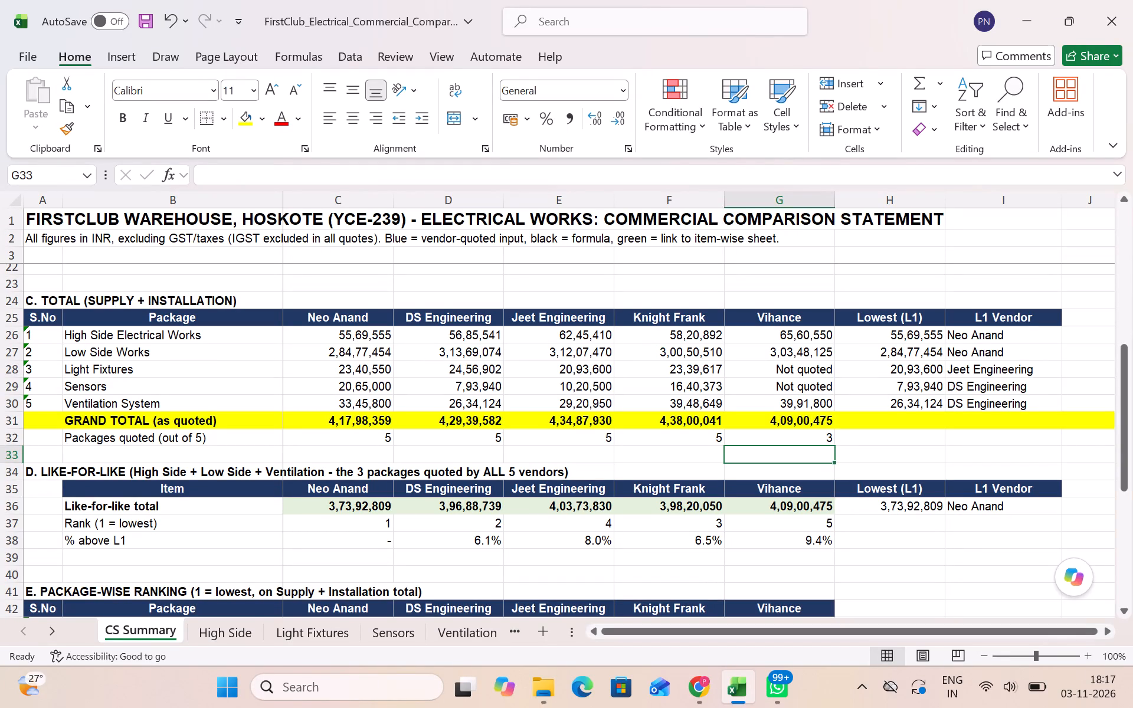
click(367, 425)
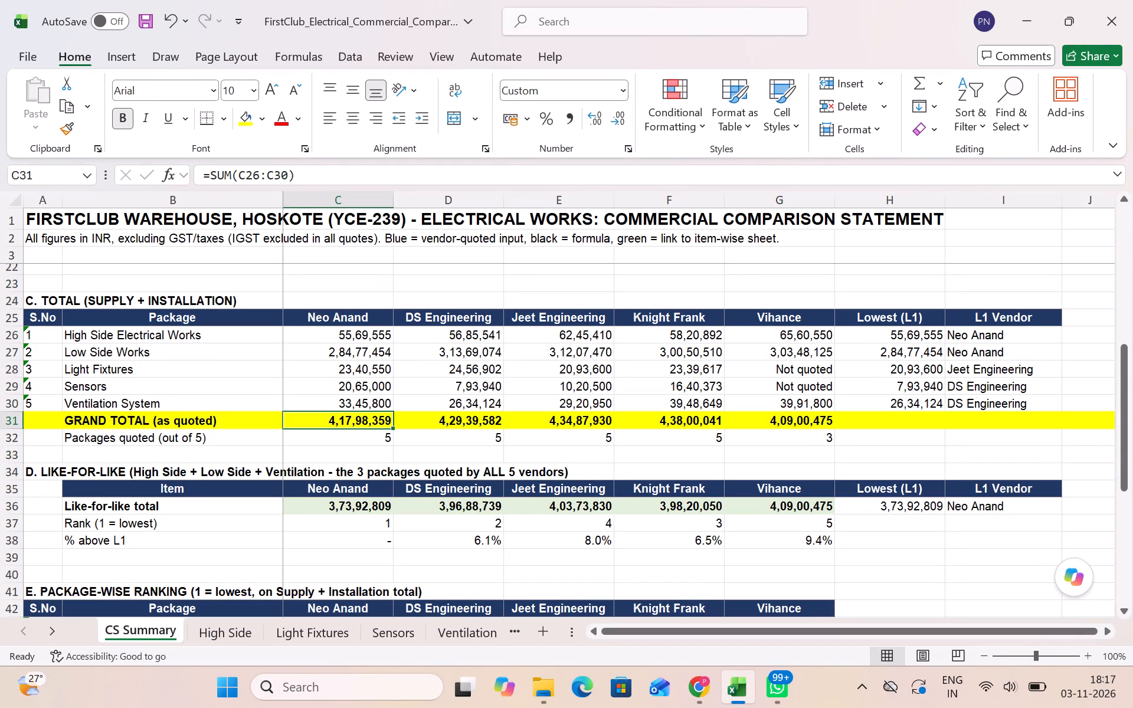
click(556, 426)
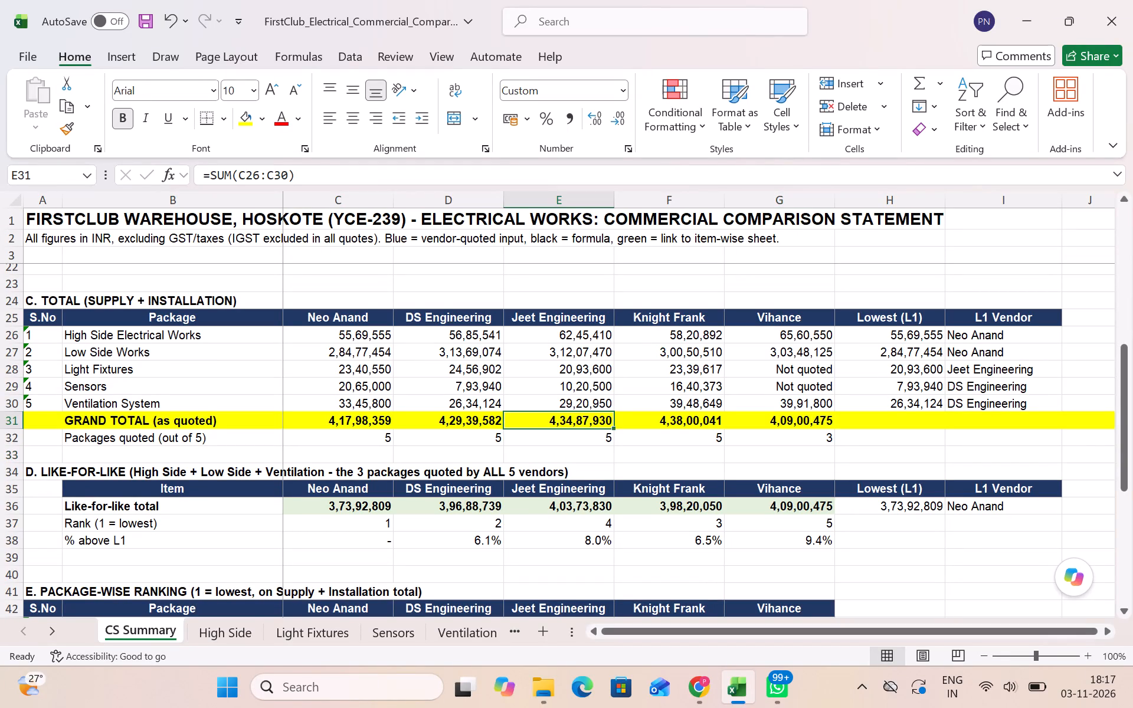
click(674, 424)
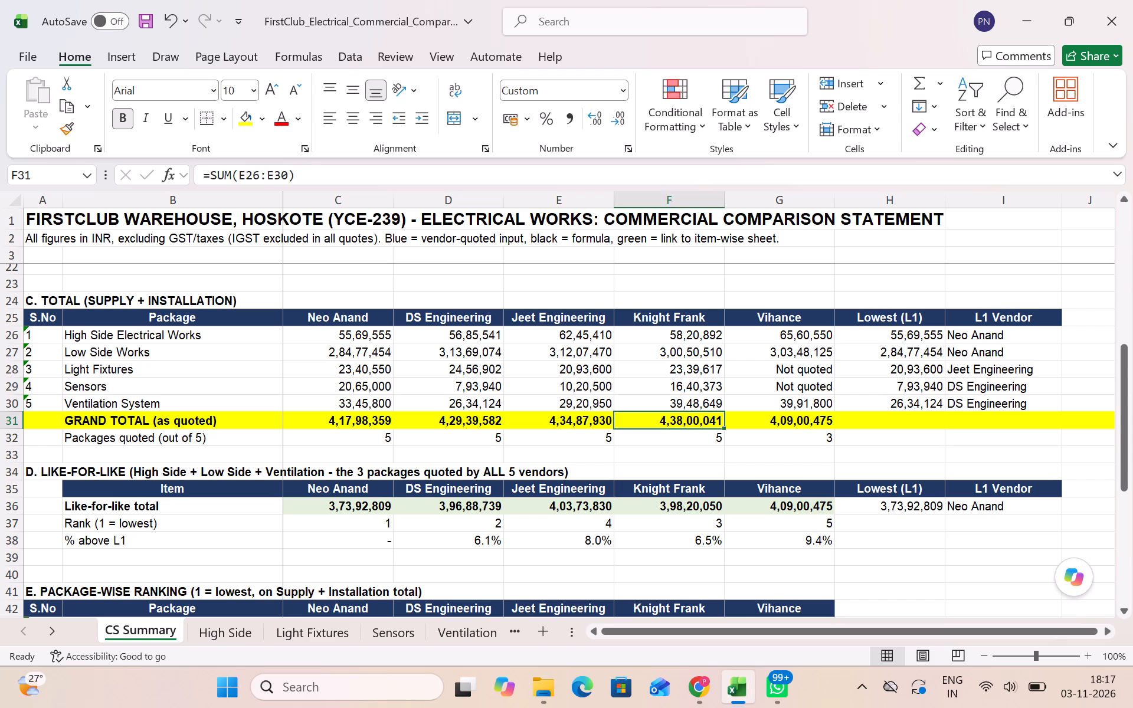
click(781, 424)
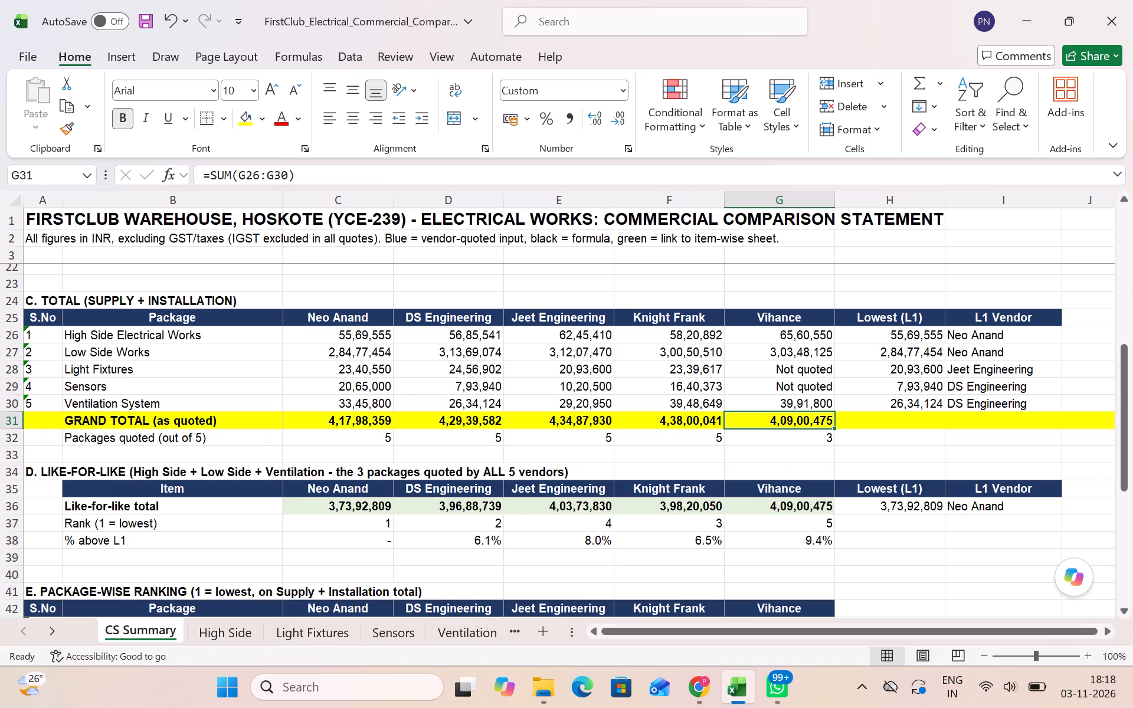
click(468, 386)
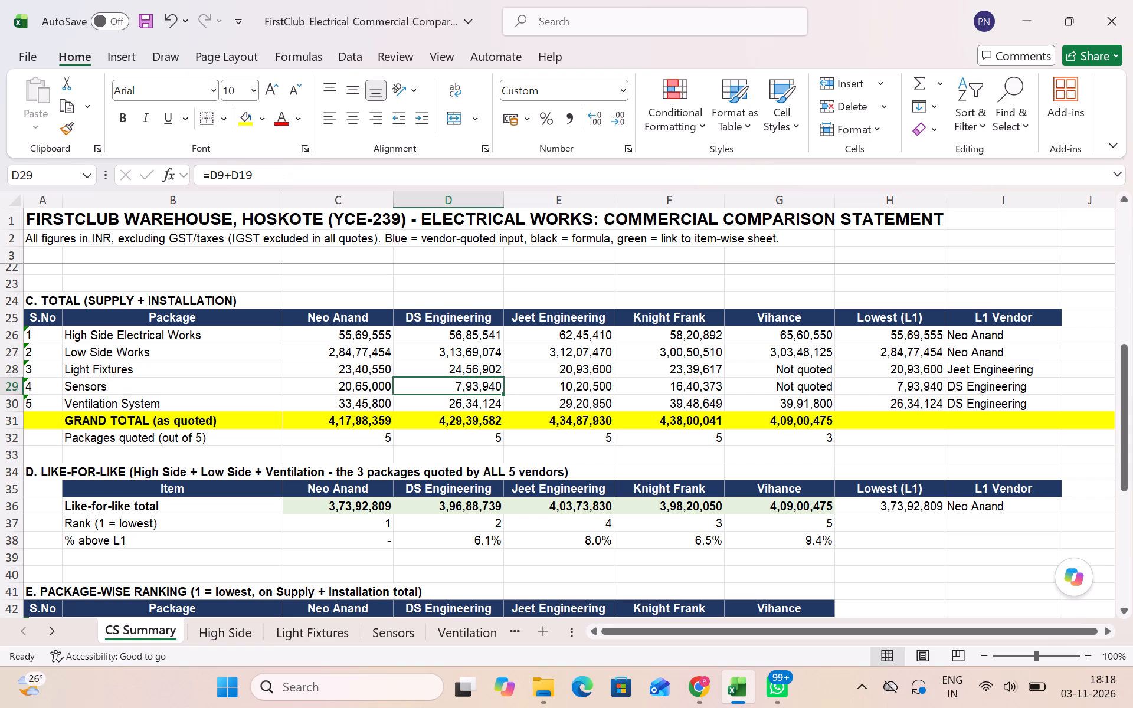
key(Right)
key(Right)
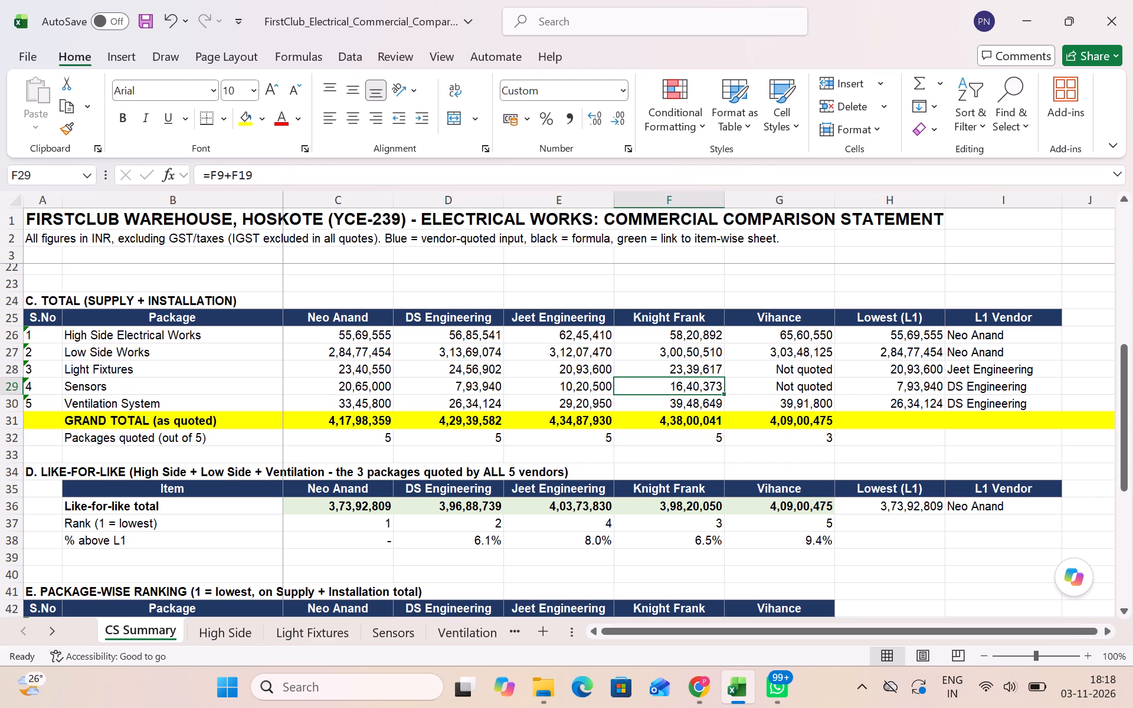
key(Right)
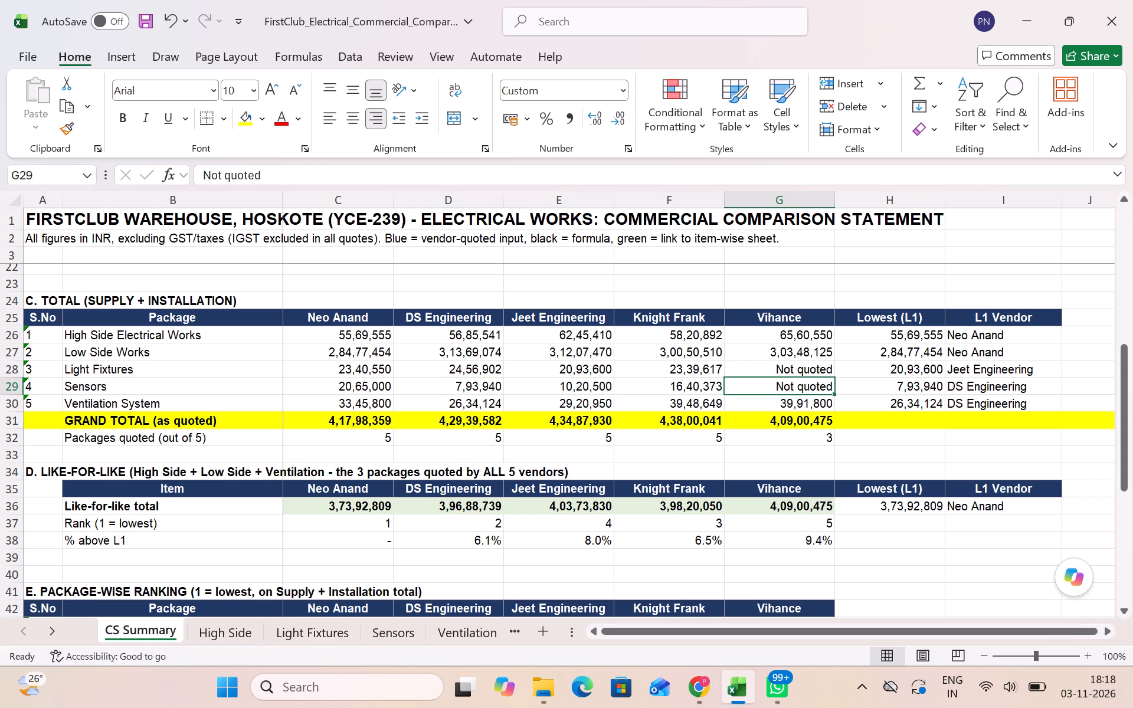
key(Right)
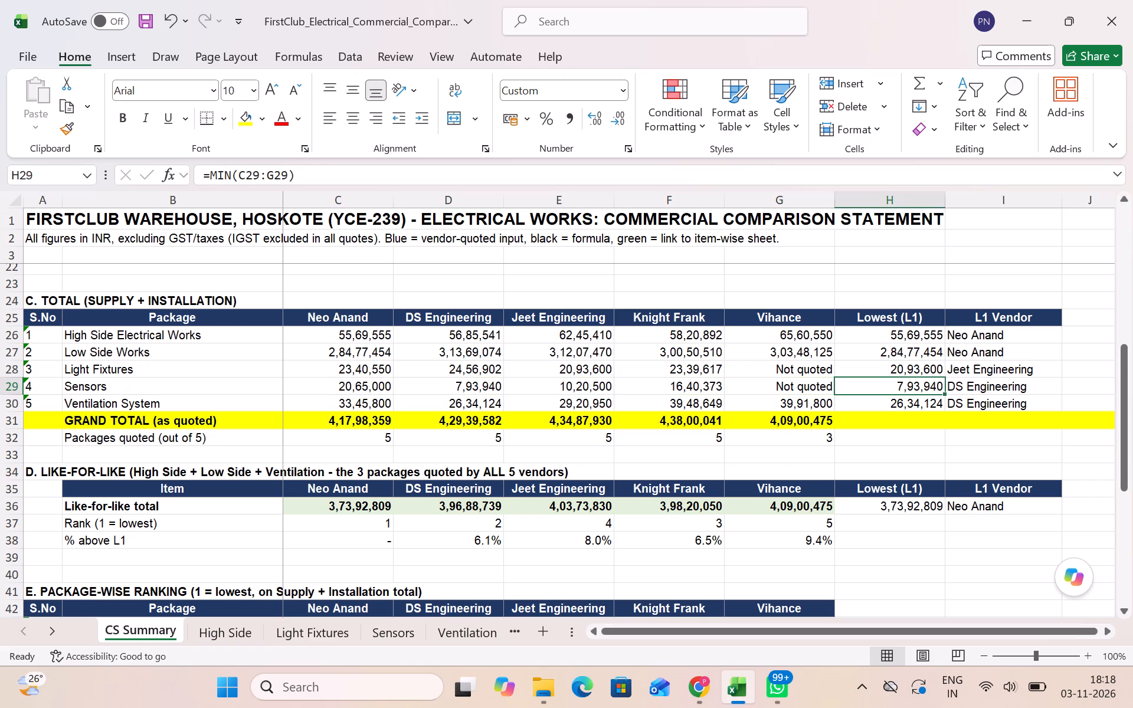
key(Right)
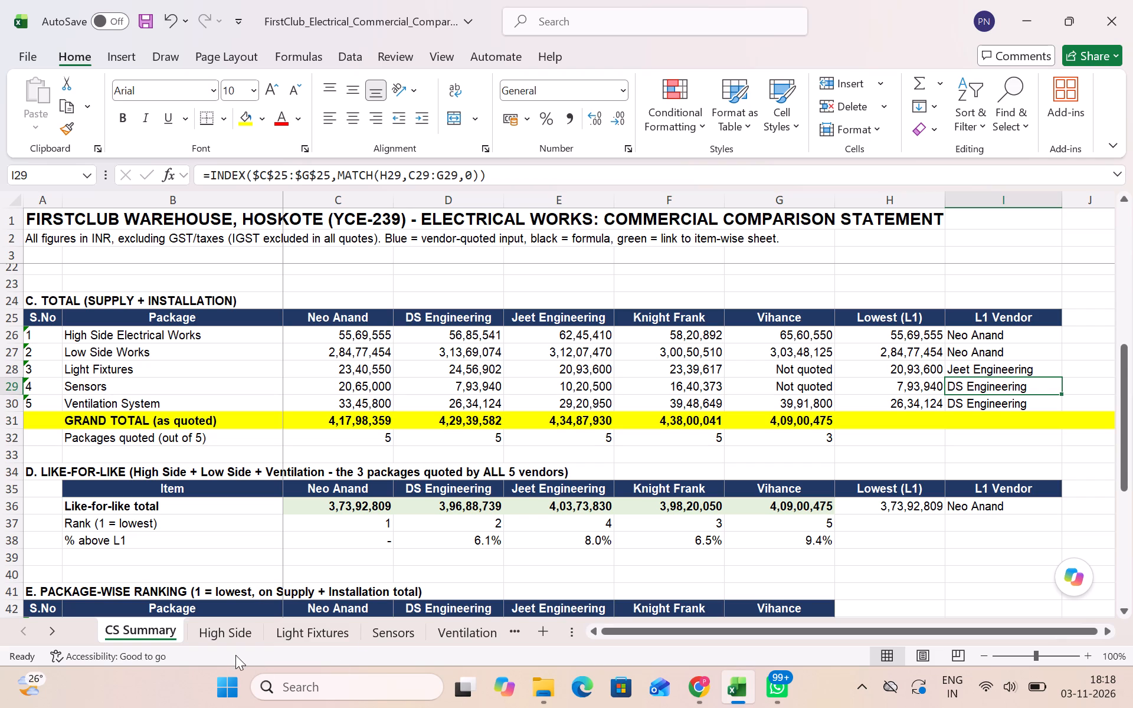
Check the vendor rates on the Light Fixtures sheet and Vihance's Light Fixtures entry in the CS Summary Total section.
click(310, 635)
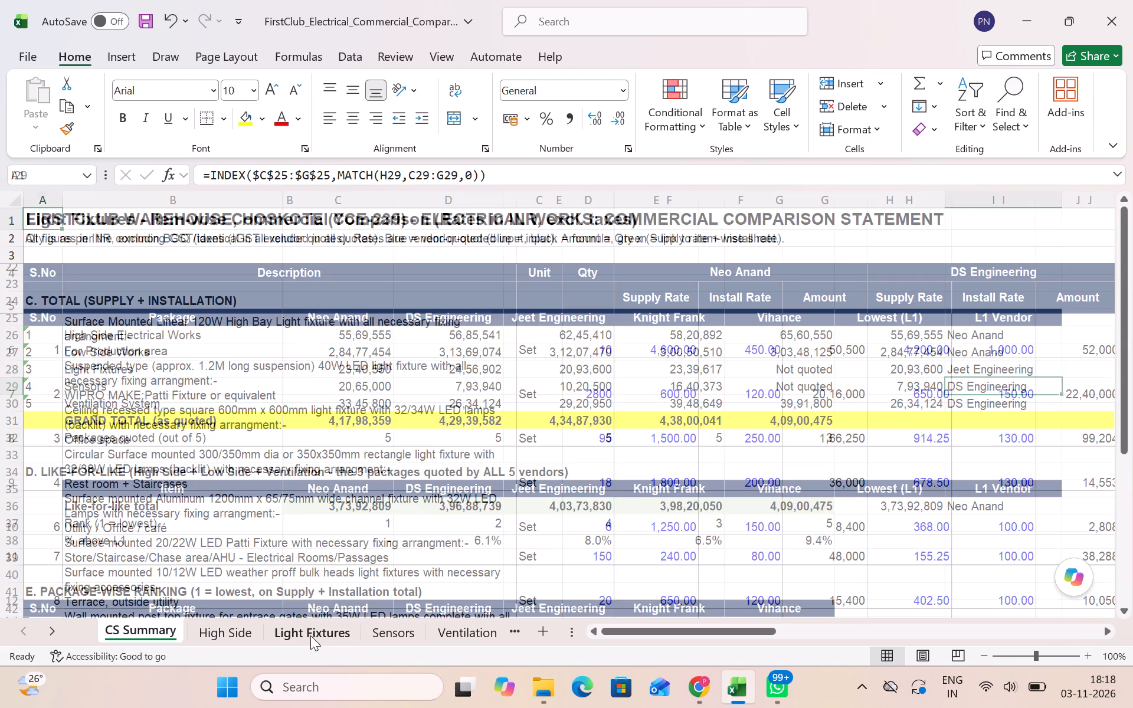
scroll(914, 520, left, 4)
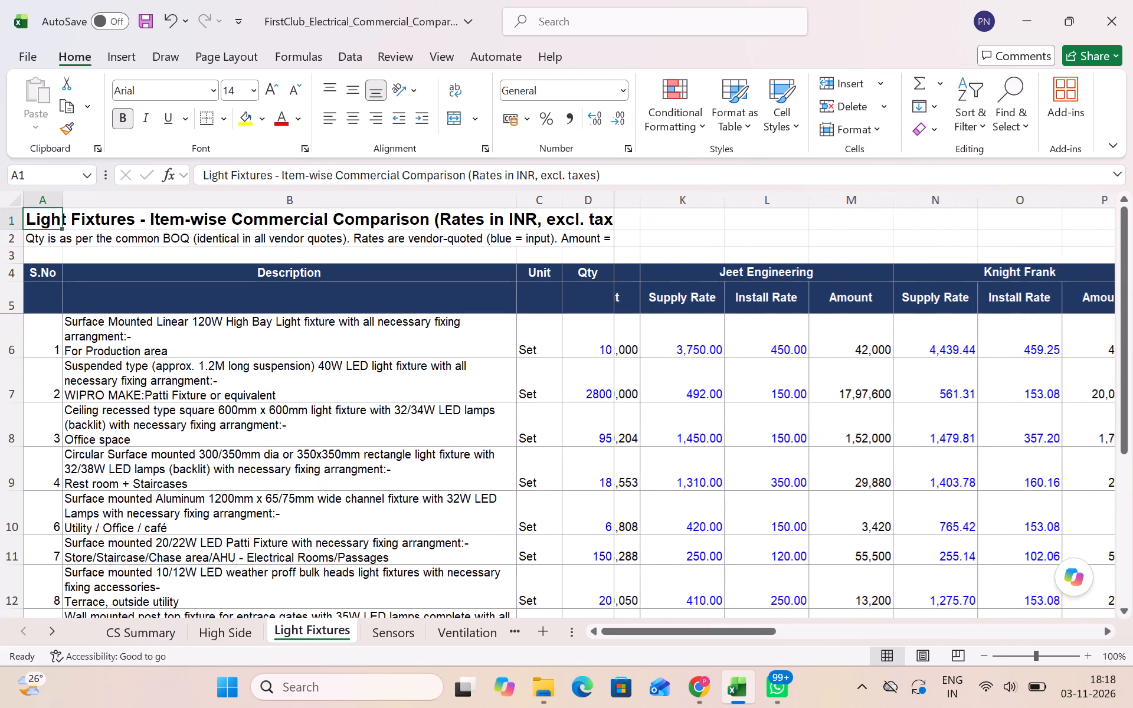
scroll(914, 520, left, 1)
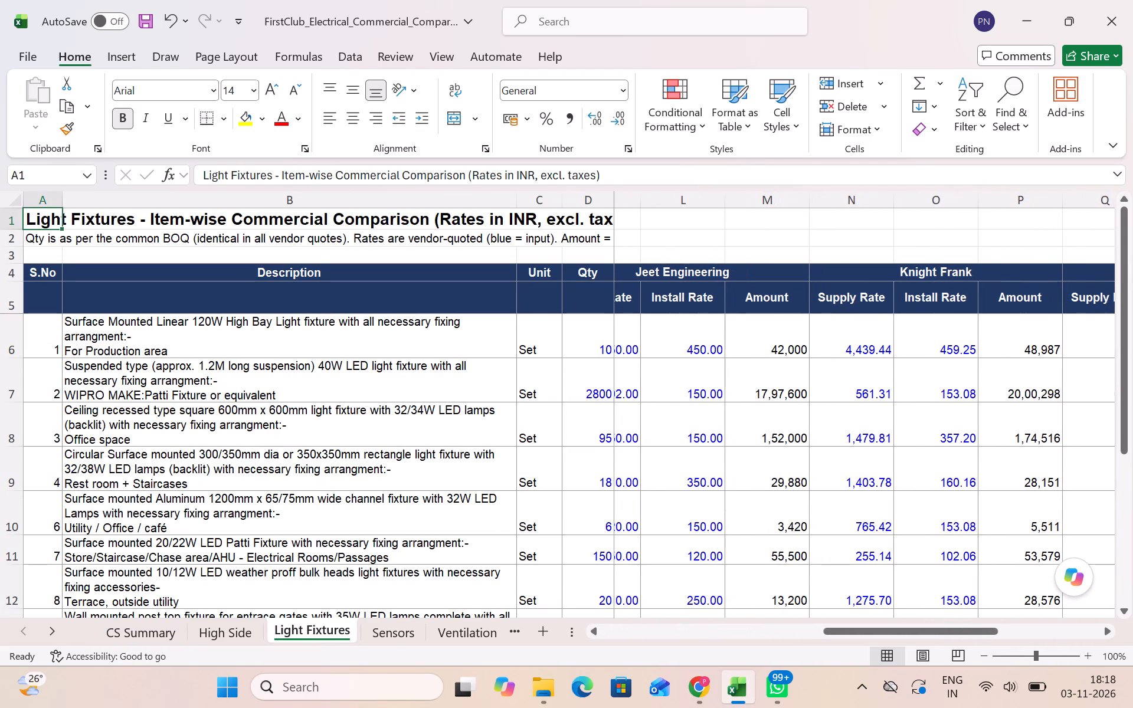
click(116, 635)
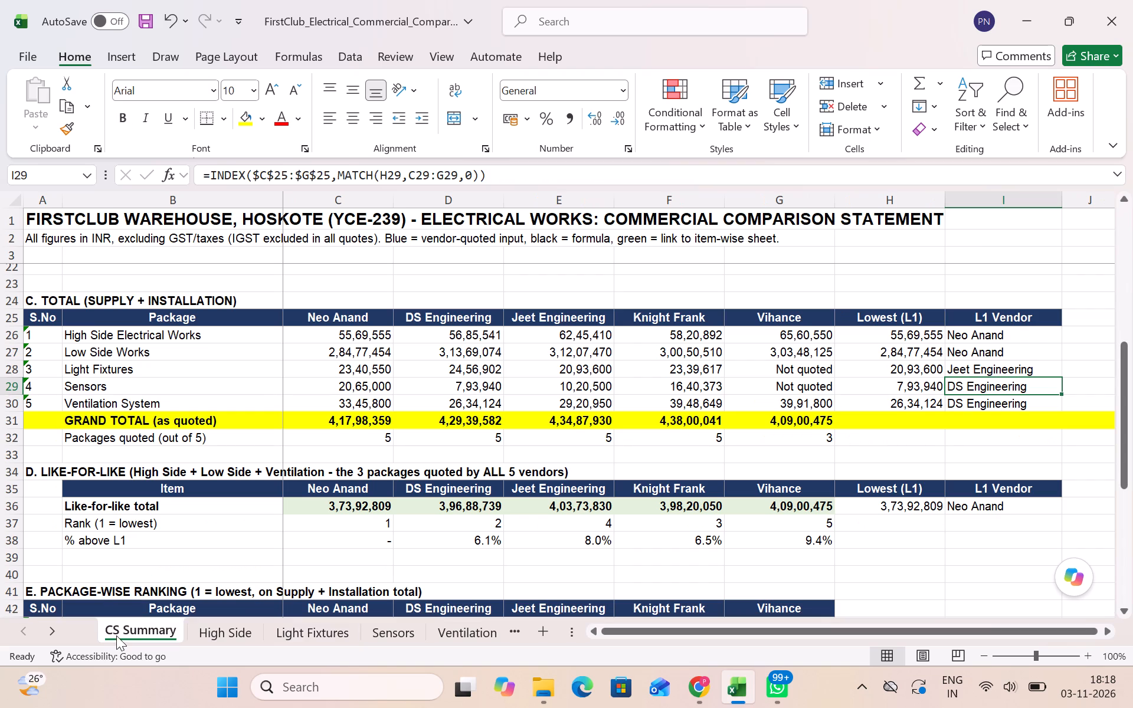
click(762, 374)
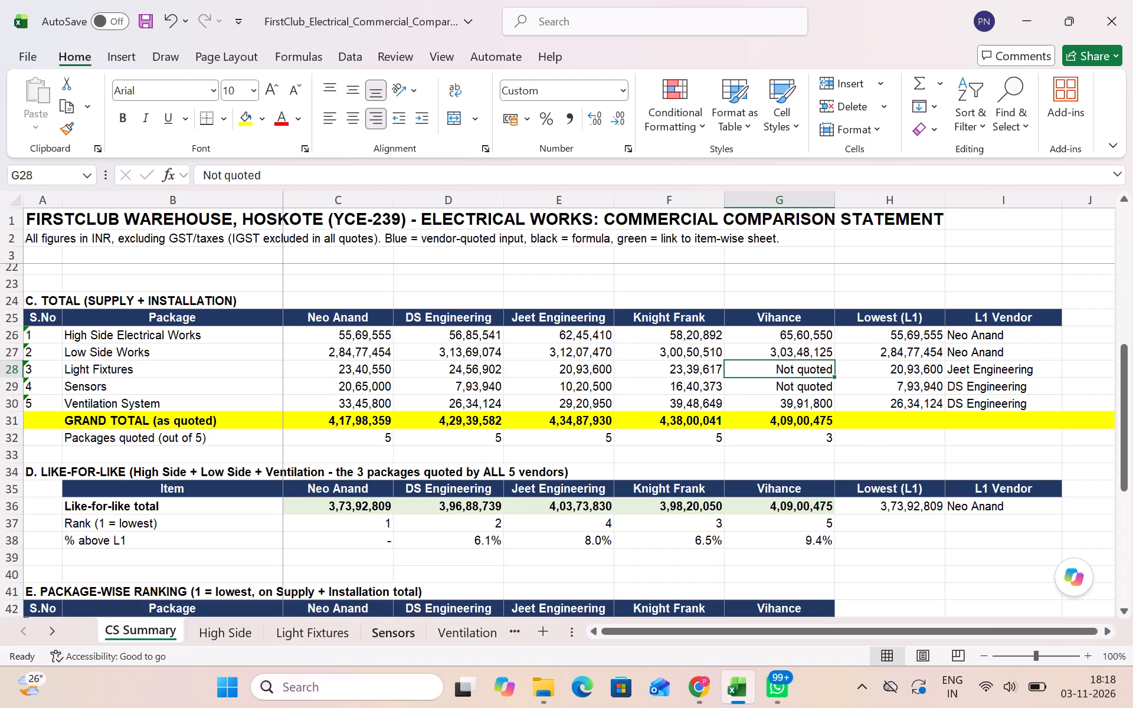
On the Light Fixtures sheet, enter Vihance's item 1 supply rate as 5000 and install rate as 1500.
click(322, 633)
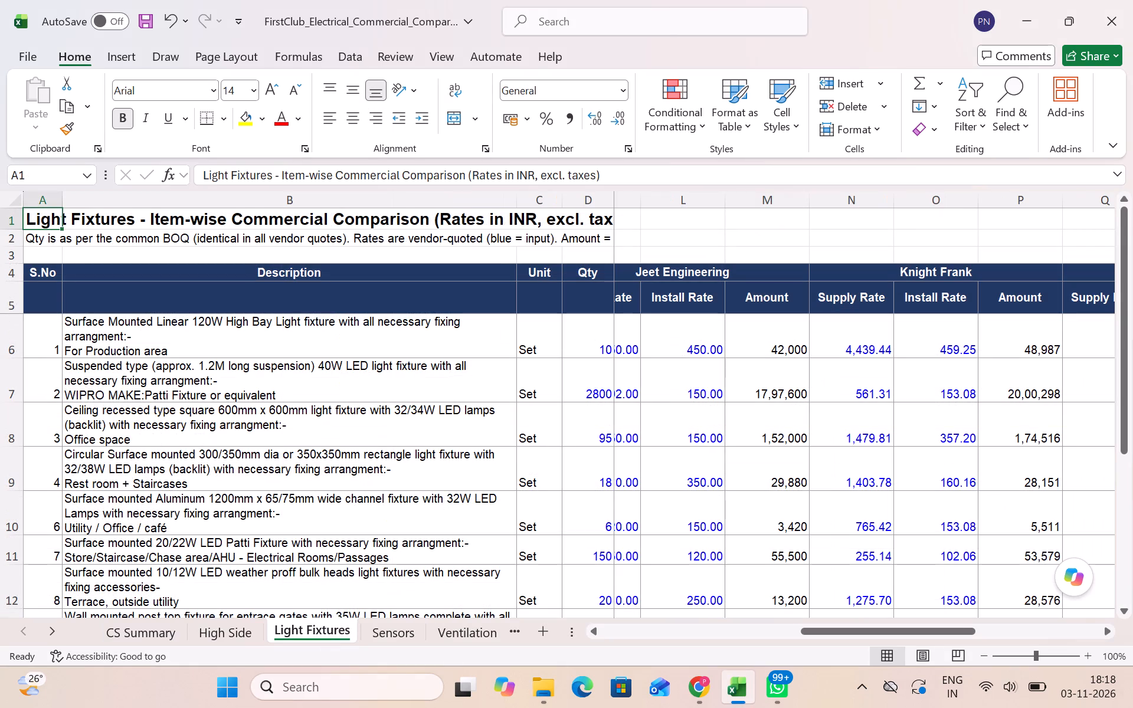
scroll(502, 428, right, 3)
scroll(520, 525, up, 1)
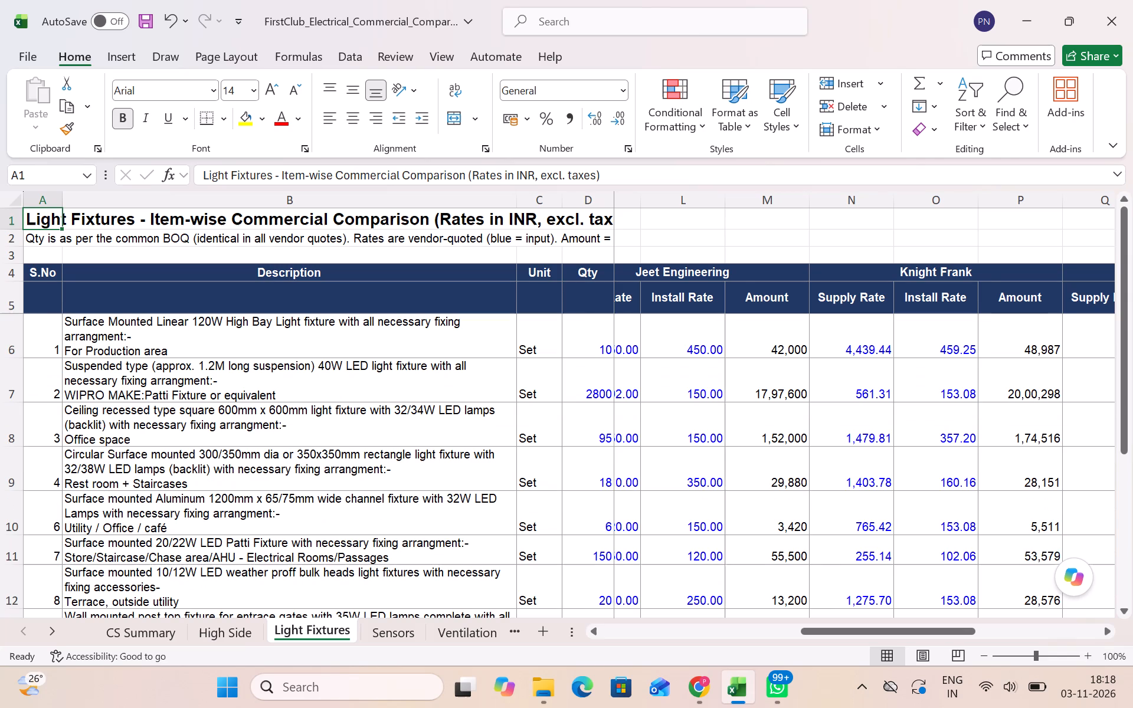
scroll(818, 386, left, 2)
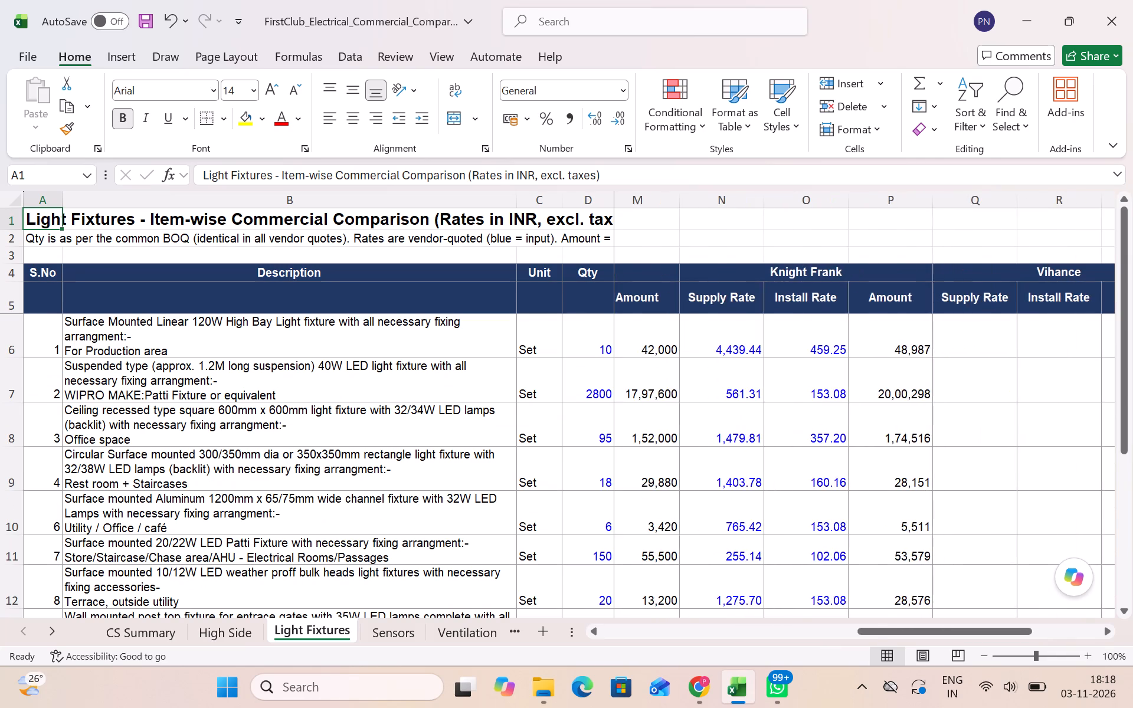
scroll(818, 386, left, 2)
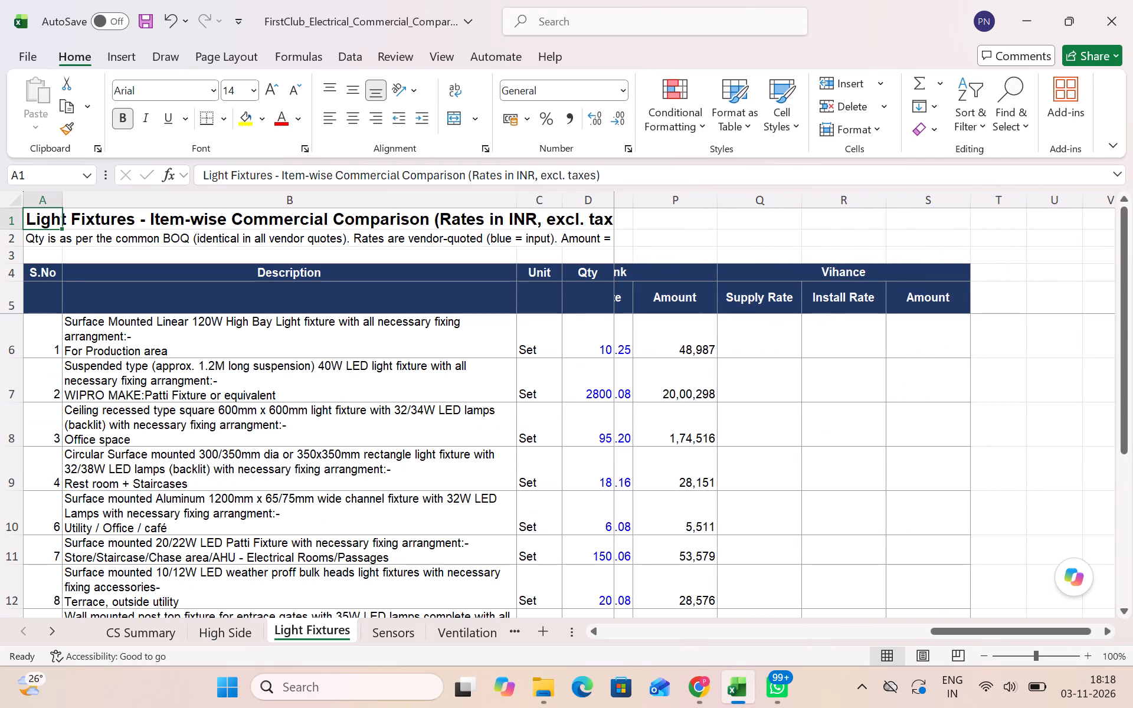
double_click(746, 327)
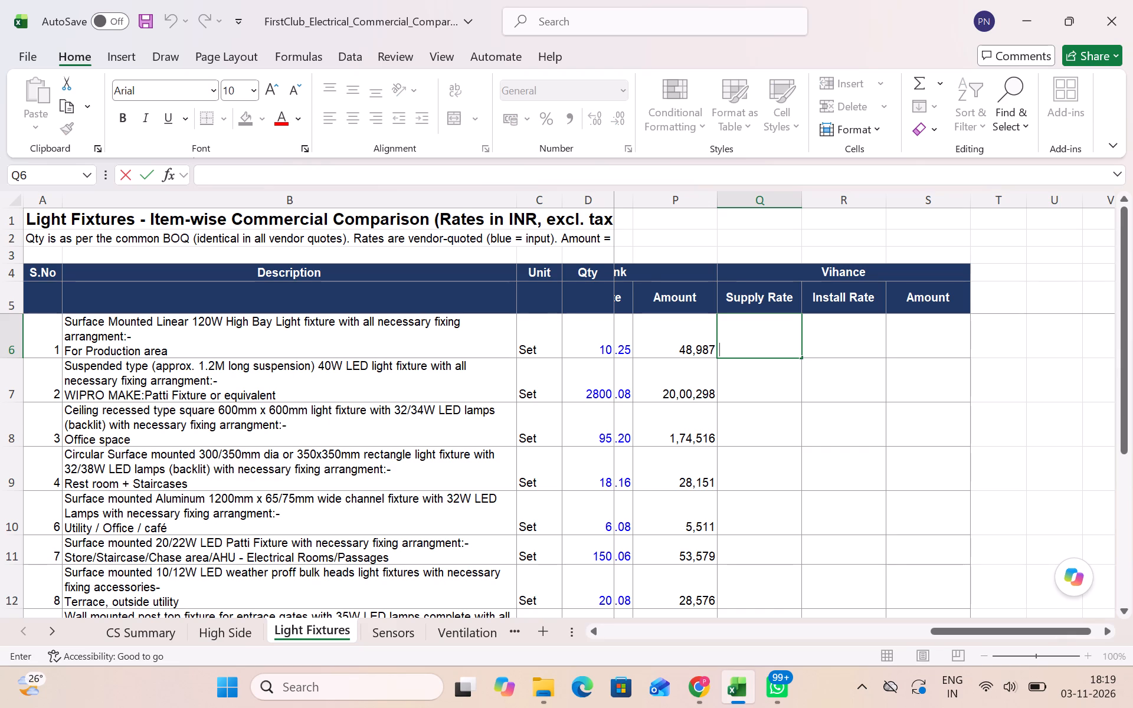
text(5000)
click(744, 372)
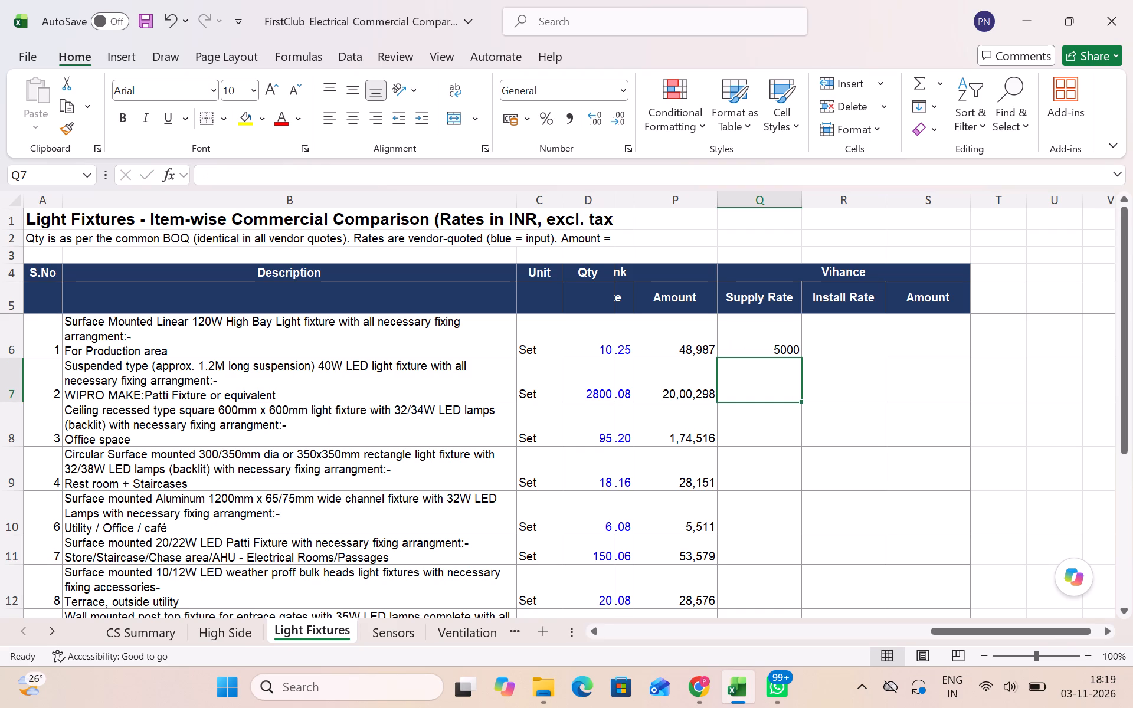
double_click(744, 372)
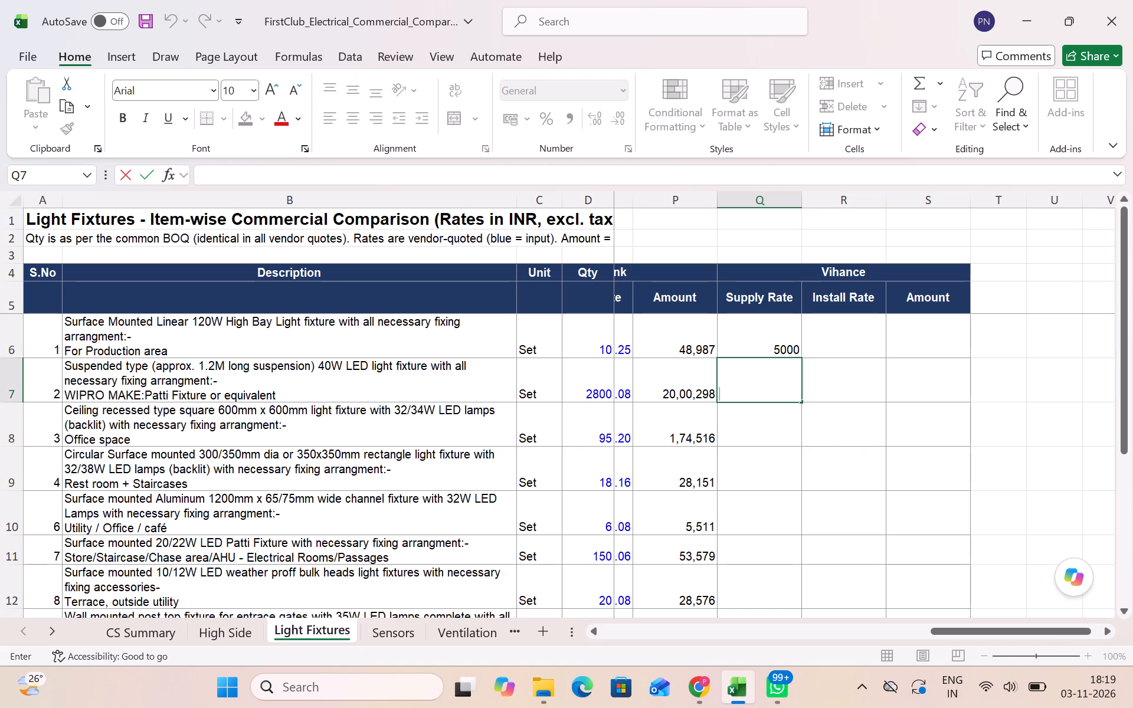
double_click(826, 339)
text(1500)
click(782, 376)
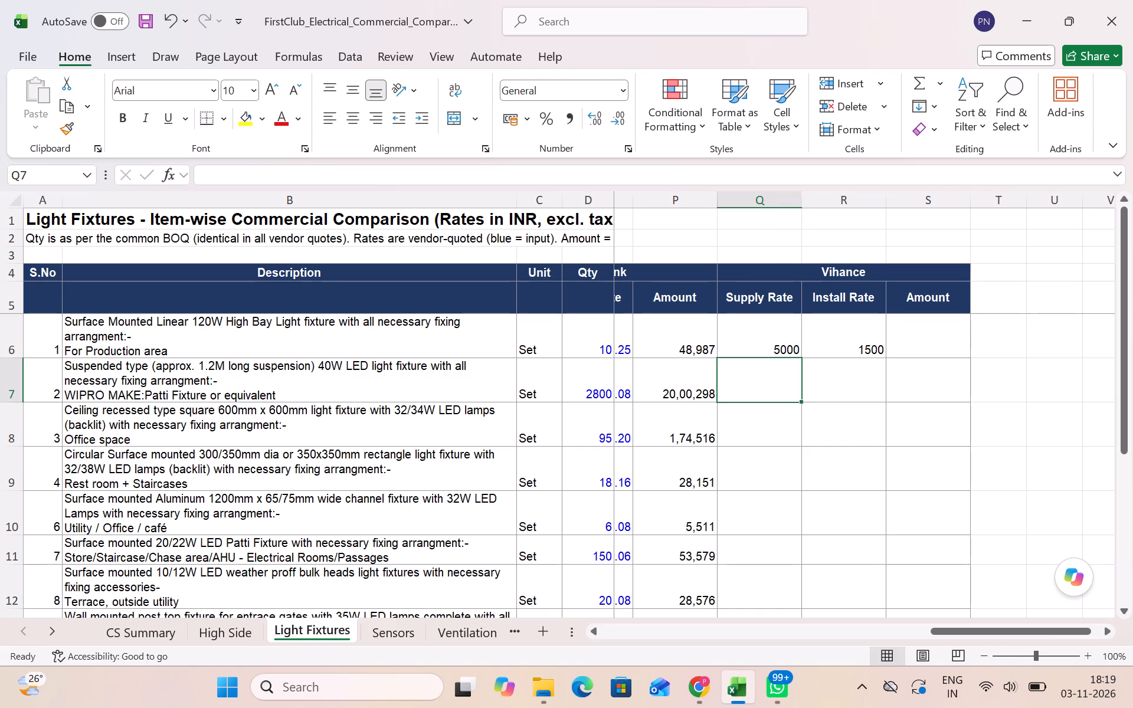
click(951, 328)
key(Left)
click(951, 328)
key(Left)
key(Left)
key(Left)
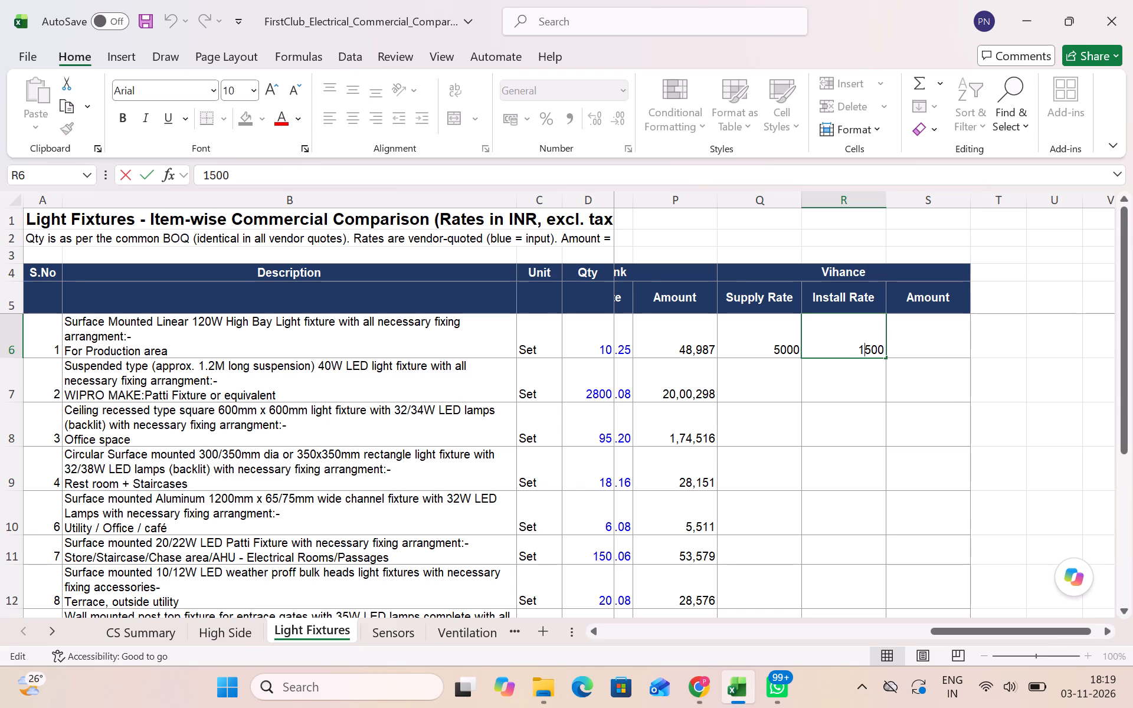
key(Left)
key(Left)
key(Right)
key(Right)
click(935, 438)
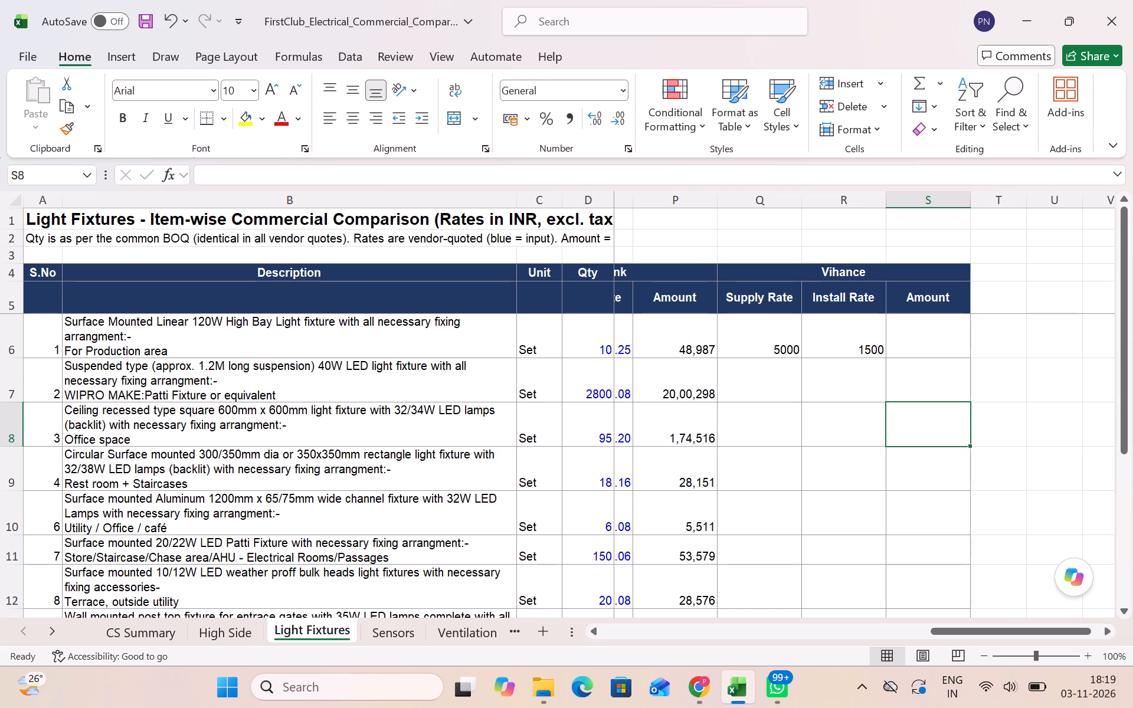
Inspect the formula behind Knight Frank's item 1 Amount on the Light Fixtures sheet.
key(Left)
key(Left)
key(Left)
key(Left)
key(Left)
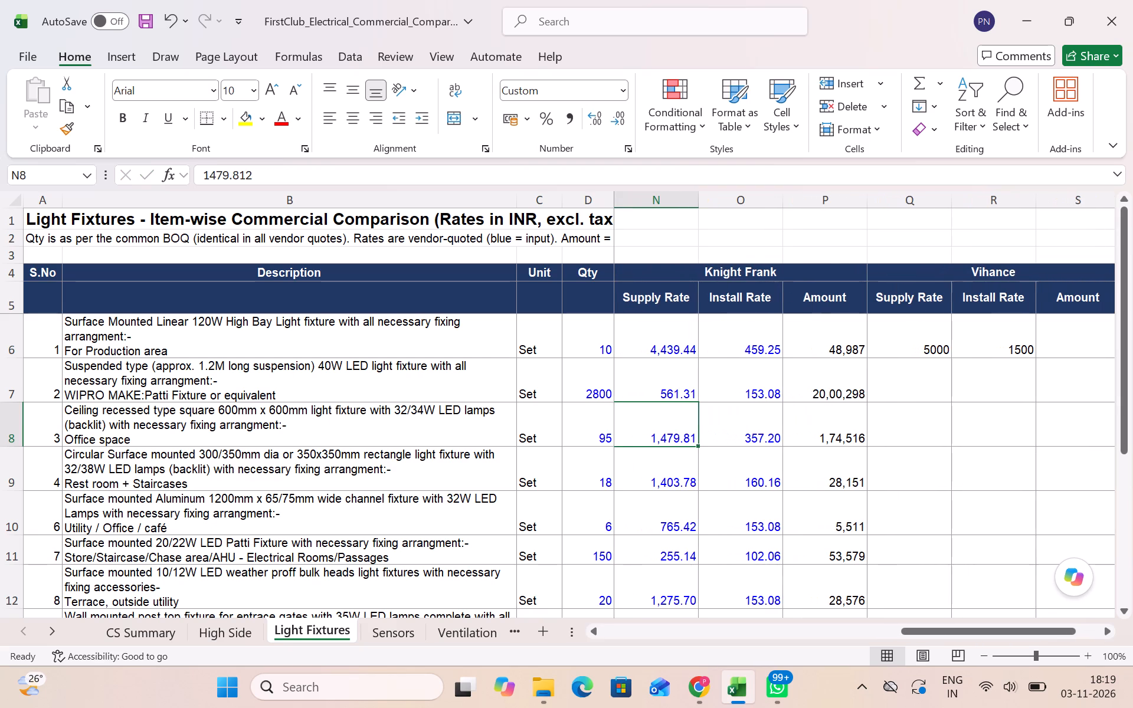
key(Left)
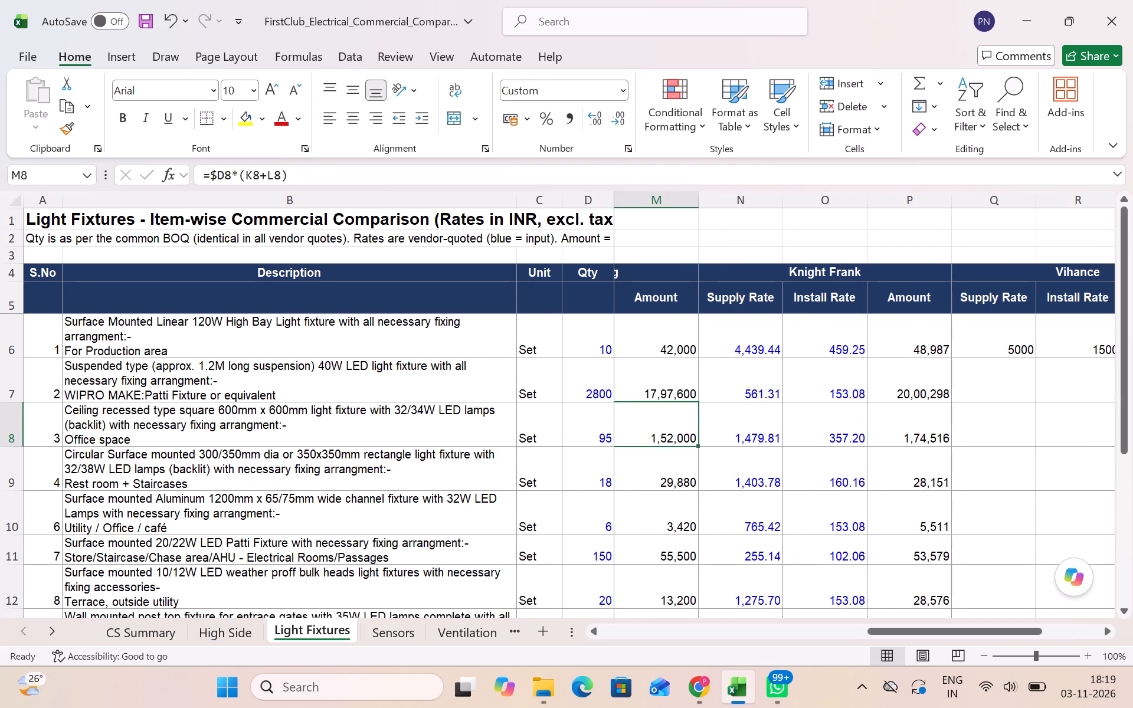
click(928, 343)
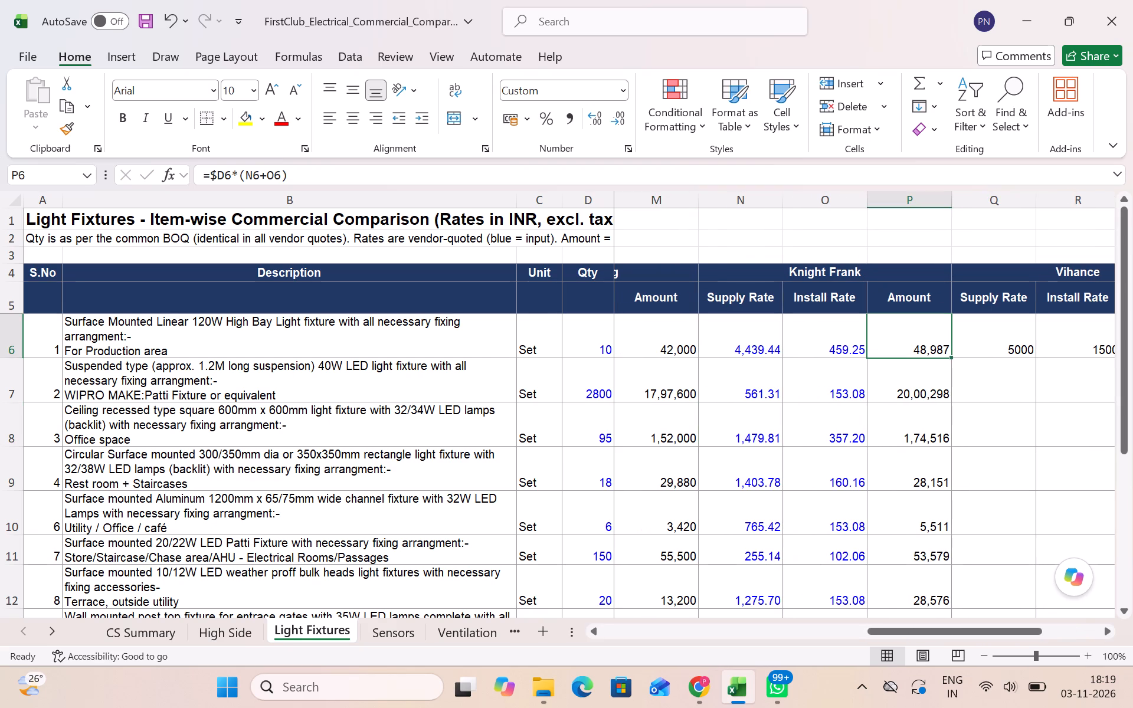
double_click(928, 343)
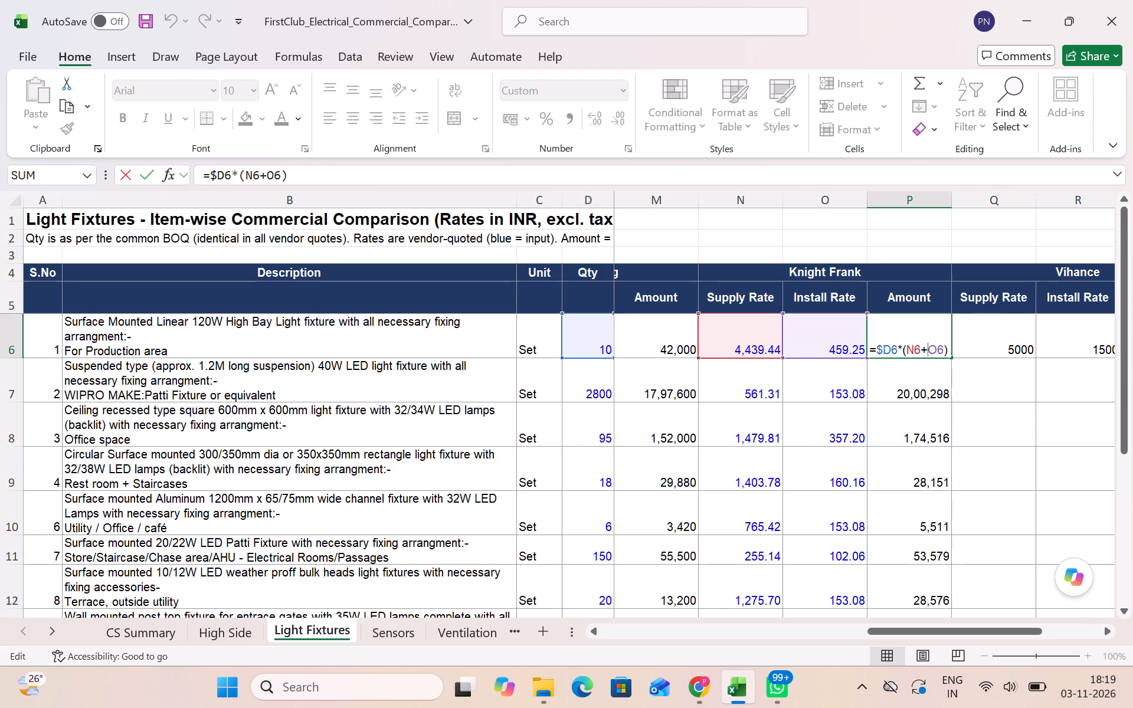
key(Escape)
Calculate Vihance's item 1 Amount in S6 with the formula =(Q6+R6)*D6.
scroll(1041, 497, left, 2)
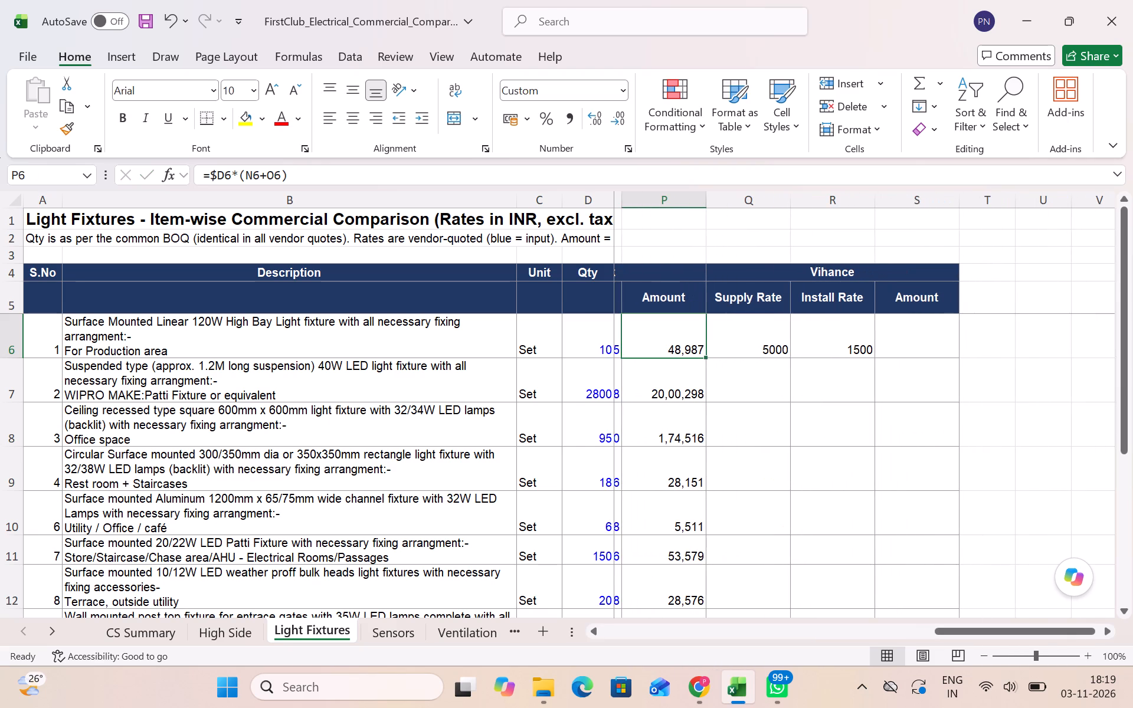
click(927, 334)
key(equal)
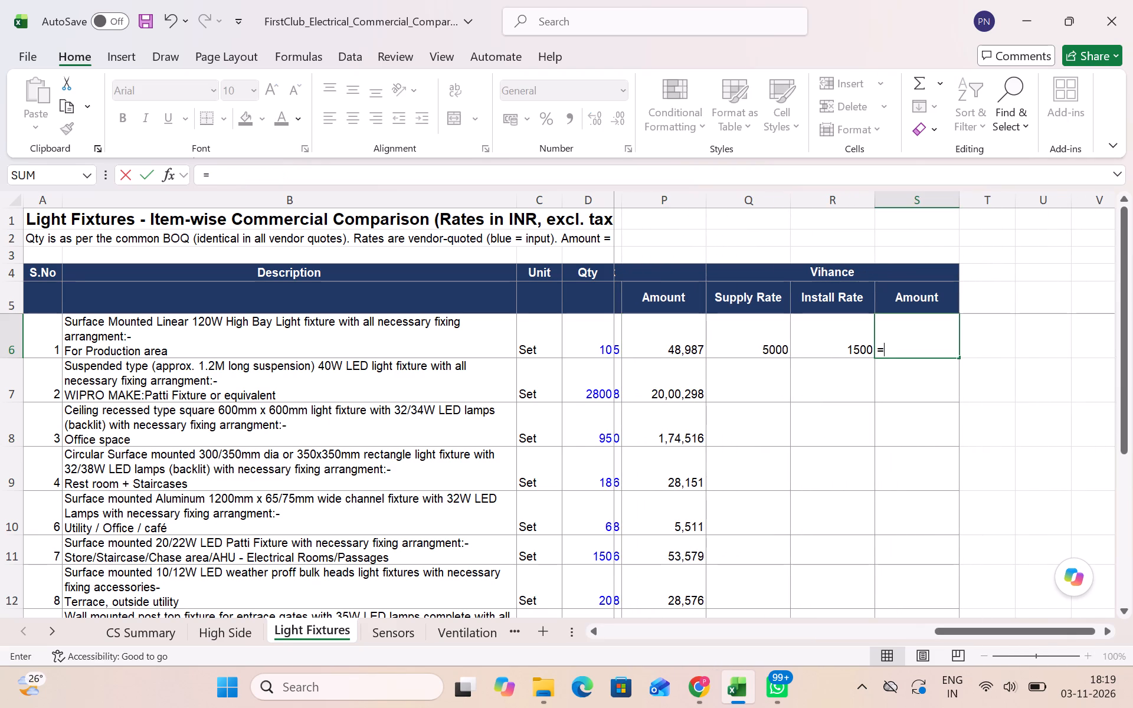
key(shift+parenleft)
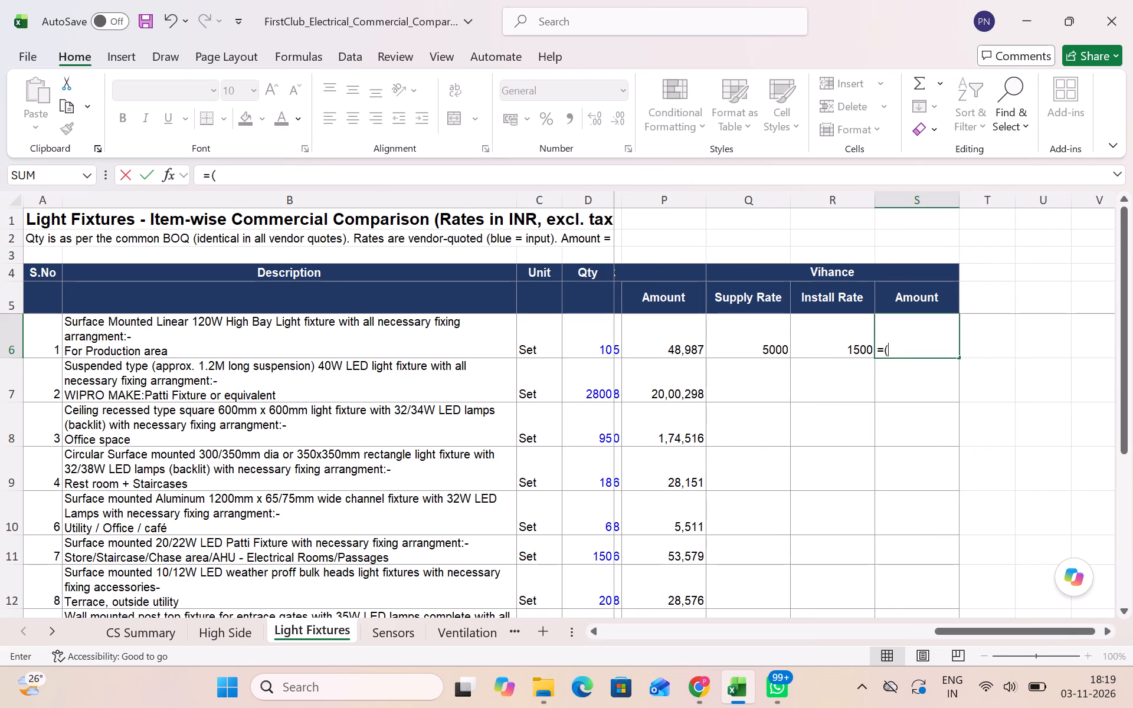
click(732, 344)
key(shift+plus)
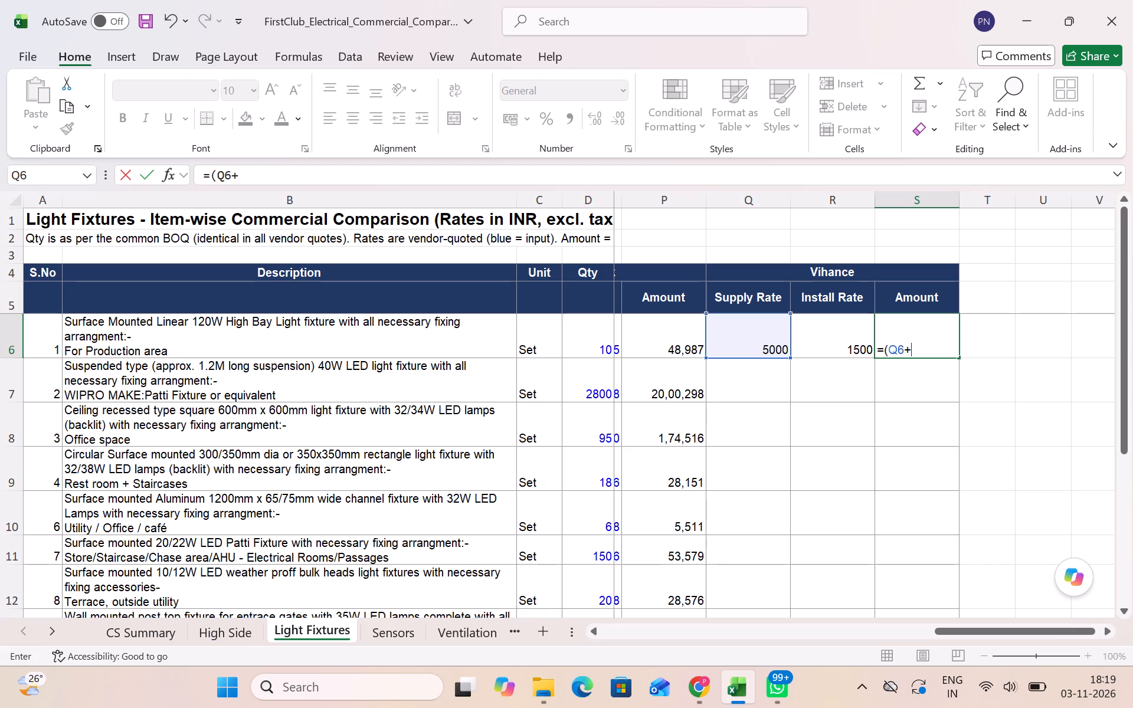
click(735, 345)
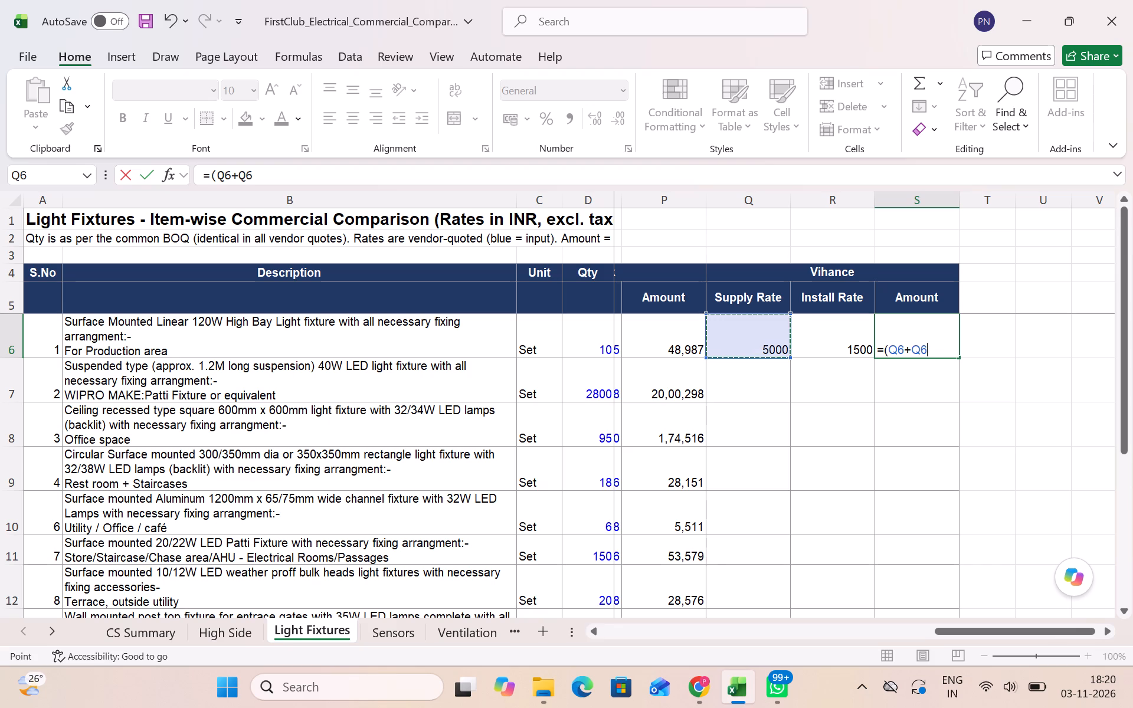
click(853, 332)
key(shift+parenright)
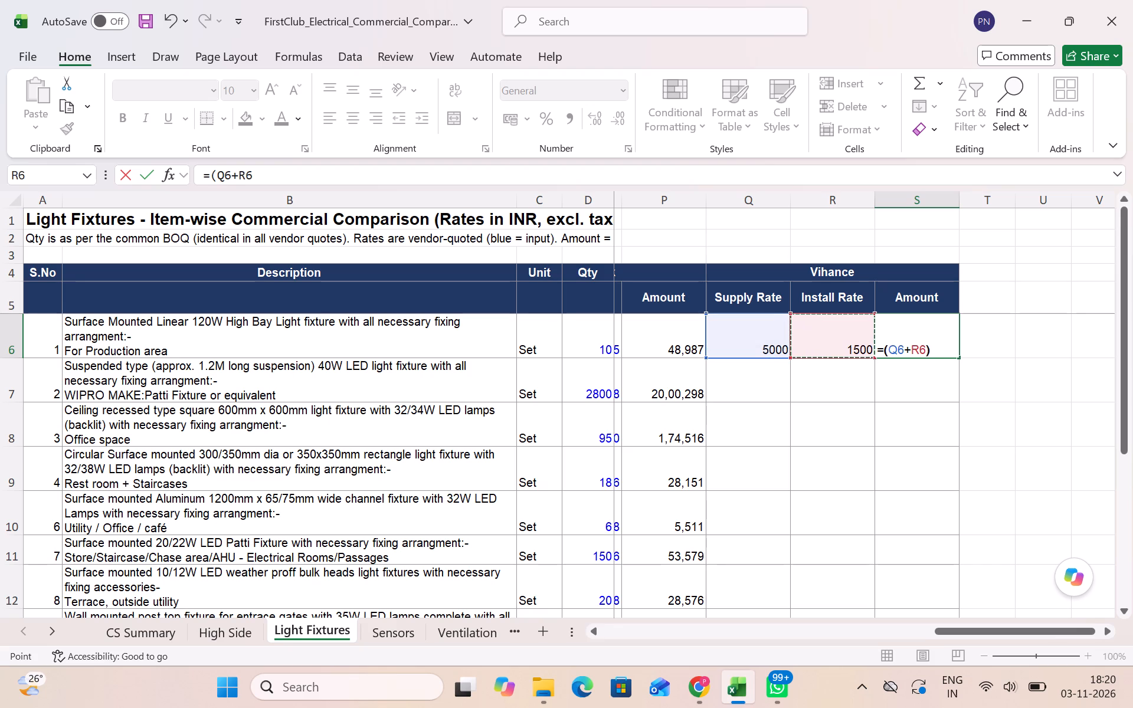
key(shift+asterisk)
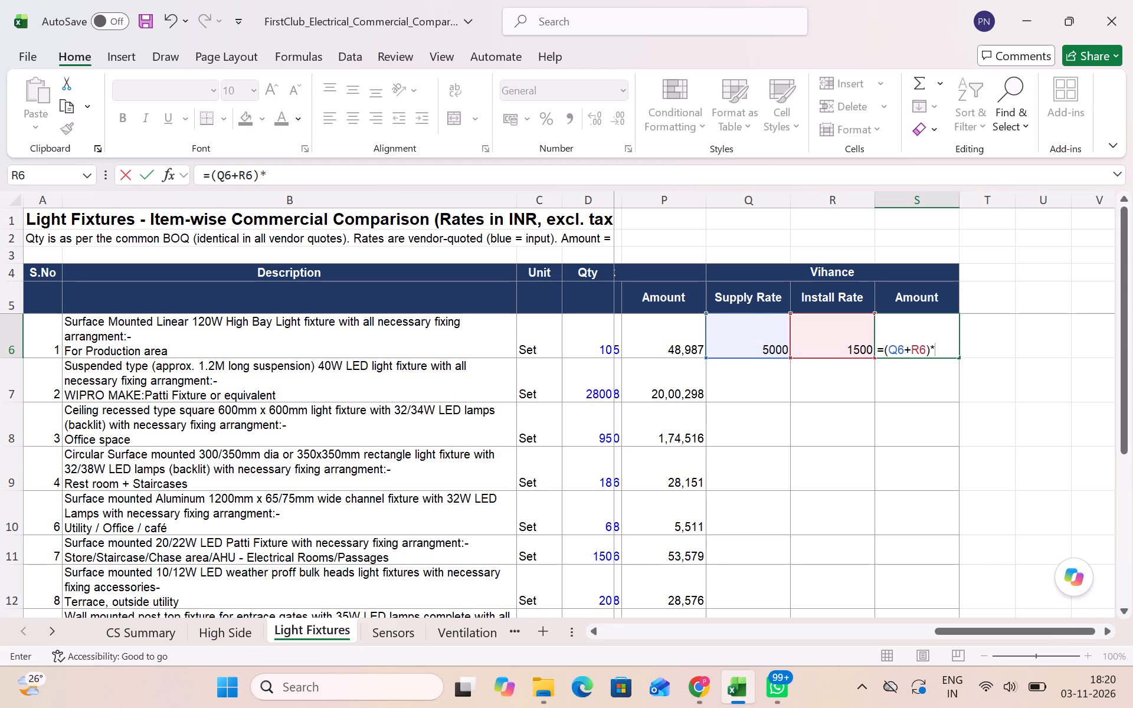
click(577, 345)
key(Return)
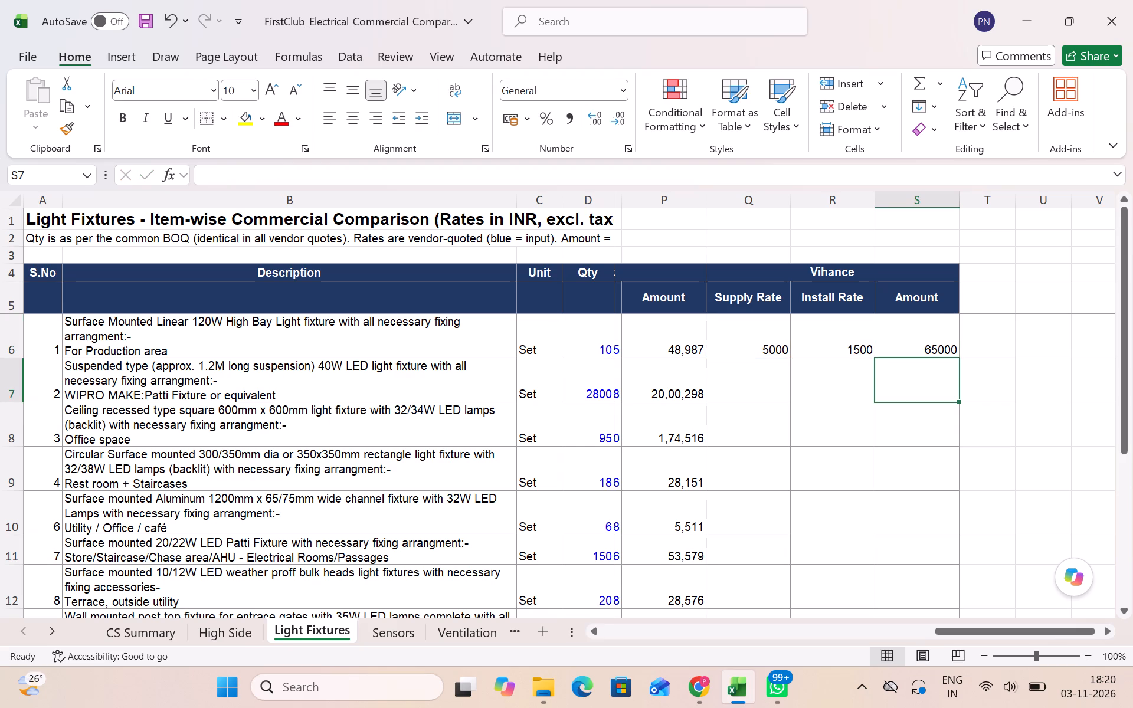
Fill Vihance's Amount formula from S6 down the remaining Light Fixtures item rows.
right_click(759, 339)
click(1132, 453)
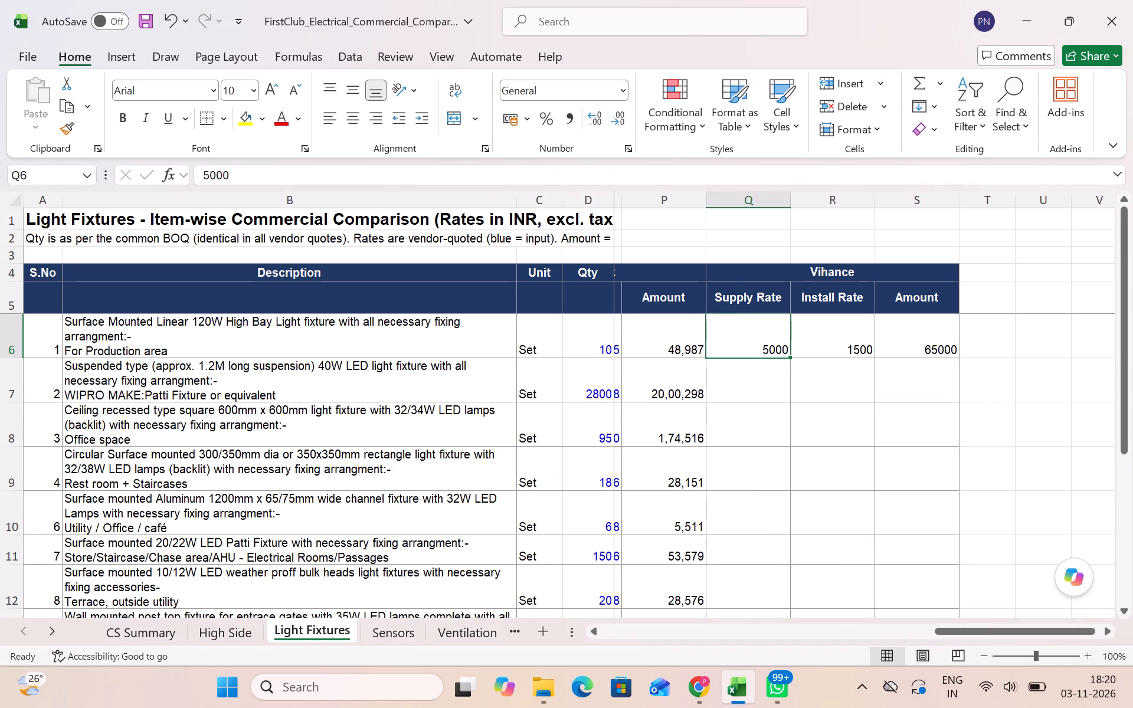
click(939, 337)
double_click(958, 356)
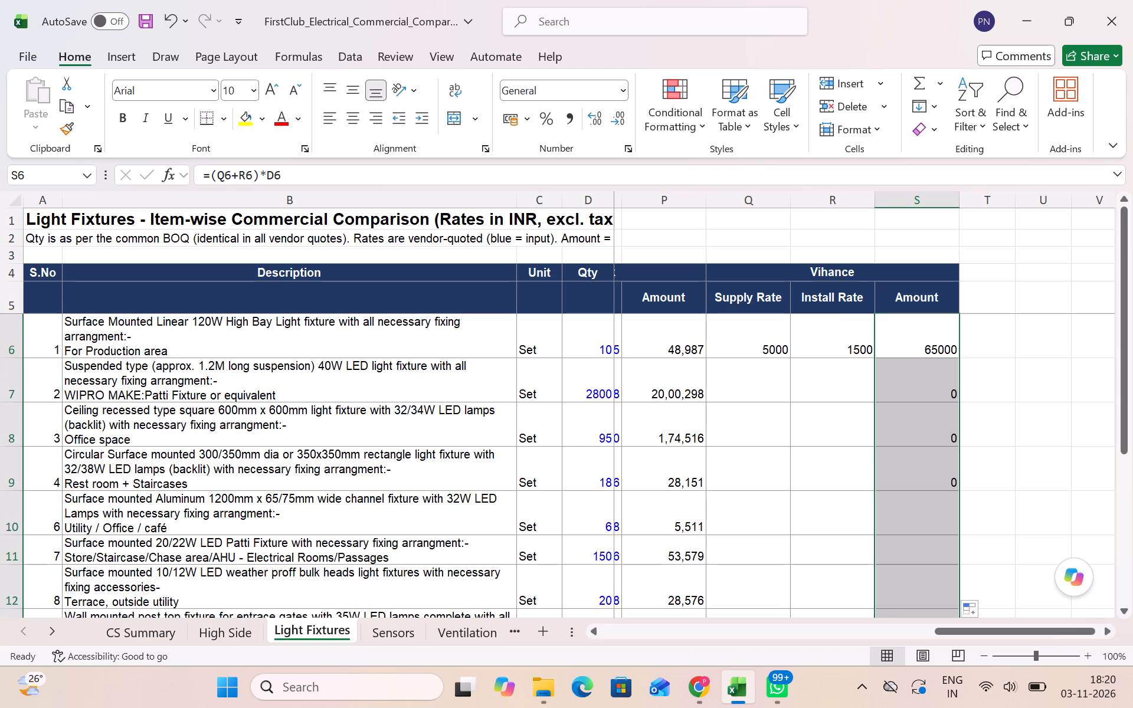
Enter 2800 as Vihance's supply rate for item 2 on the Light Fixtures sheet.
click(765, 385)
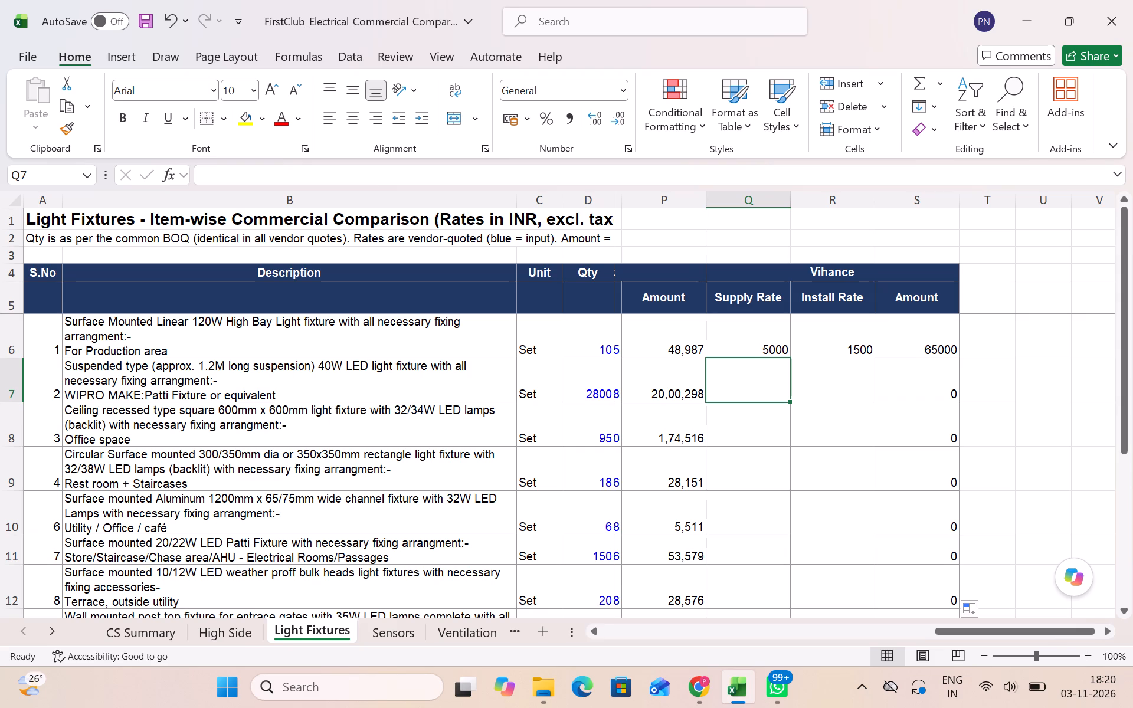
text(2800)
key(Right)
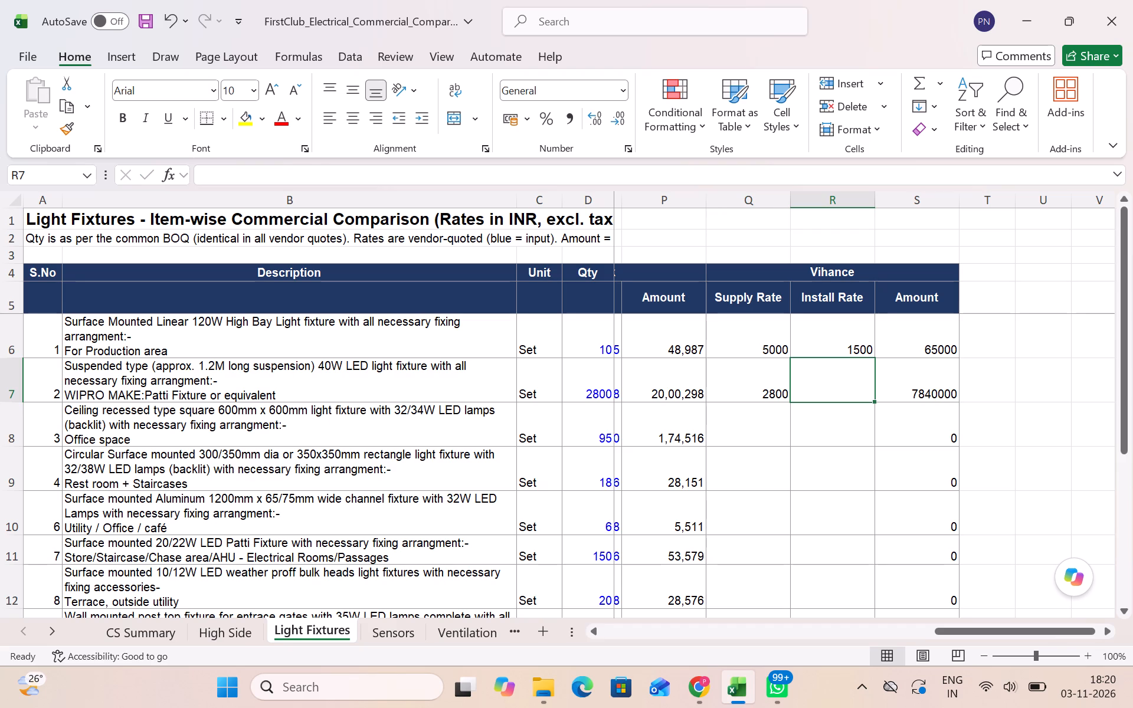
Replace Vihance's item 2 supply rate in Q7 with 520.
triple_click(731, 391)
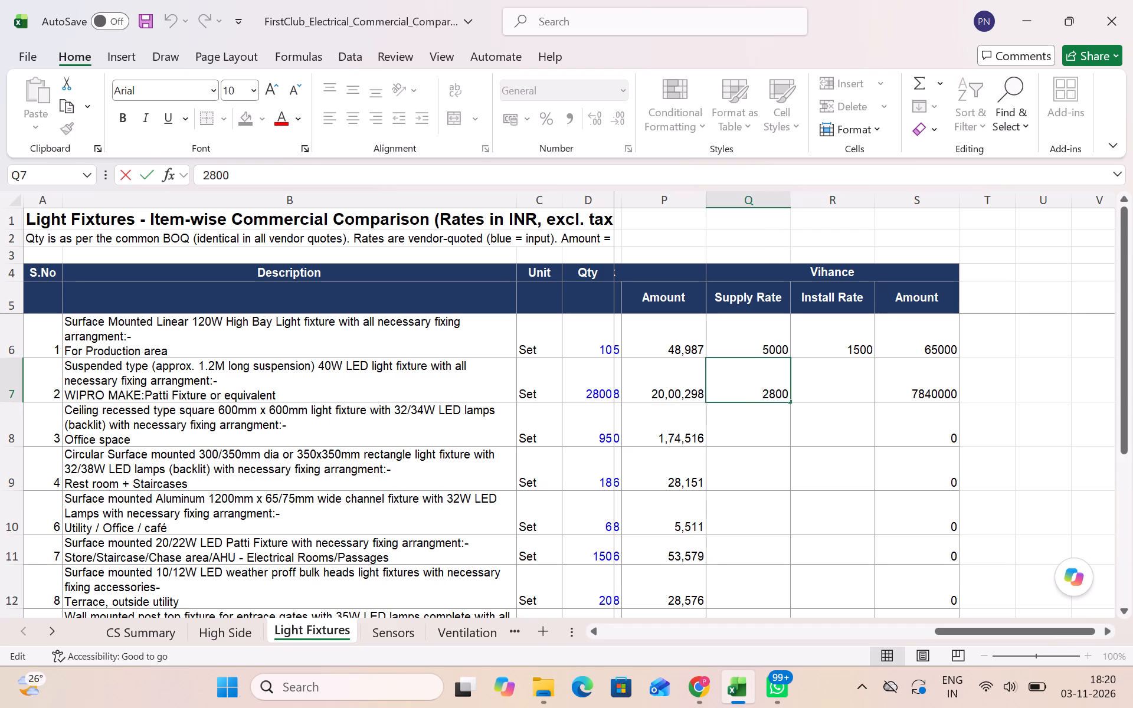
triple_click(782, 391)
click(782, 391)
key(BackSpace)
text(520)
key(Right)
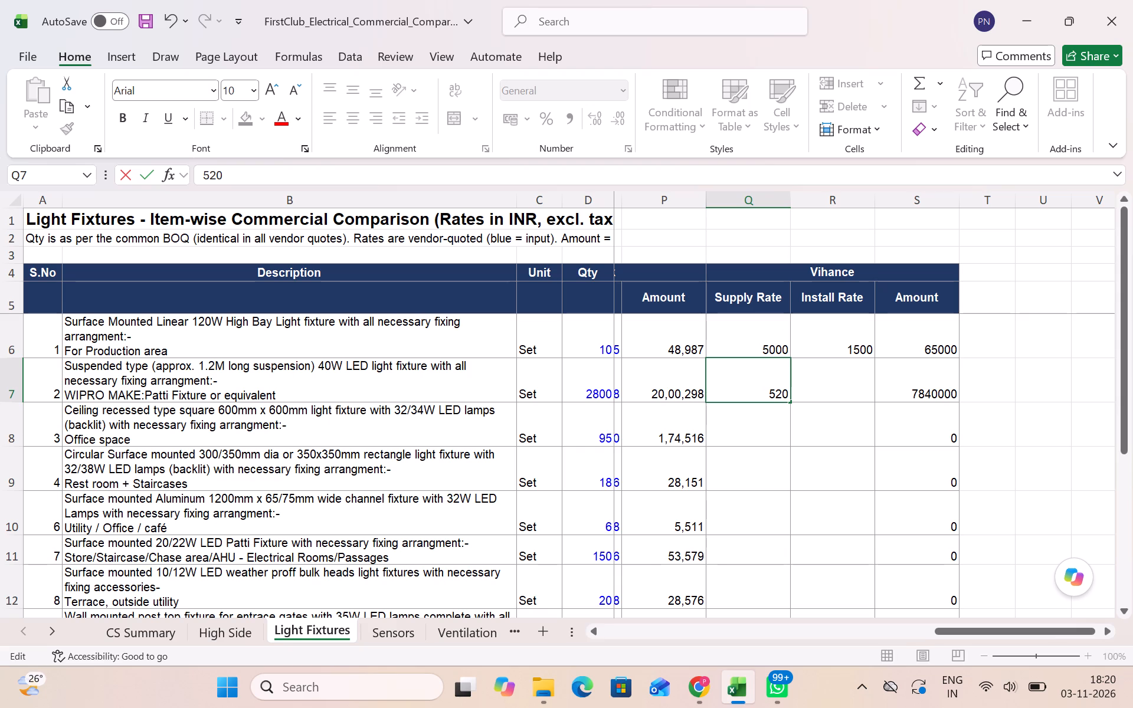
scroll(755, 414, left, 1)
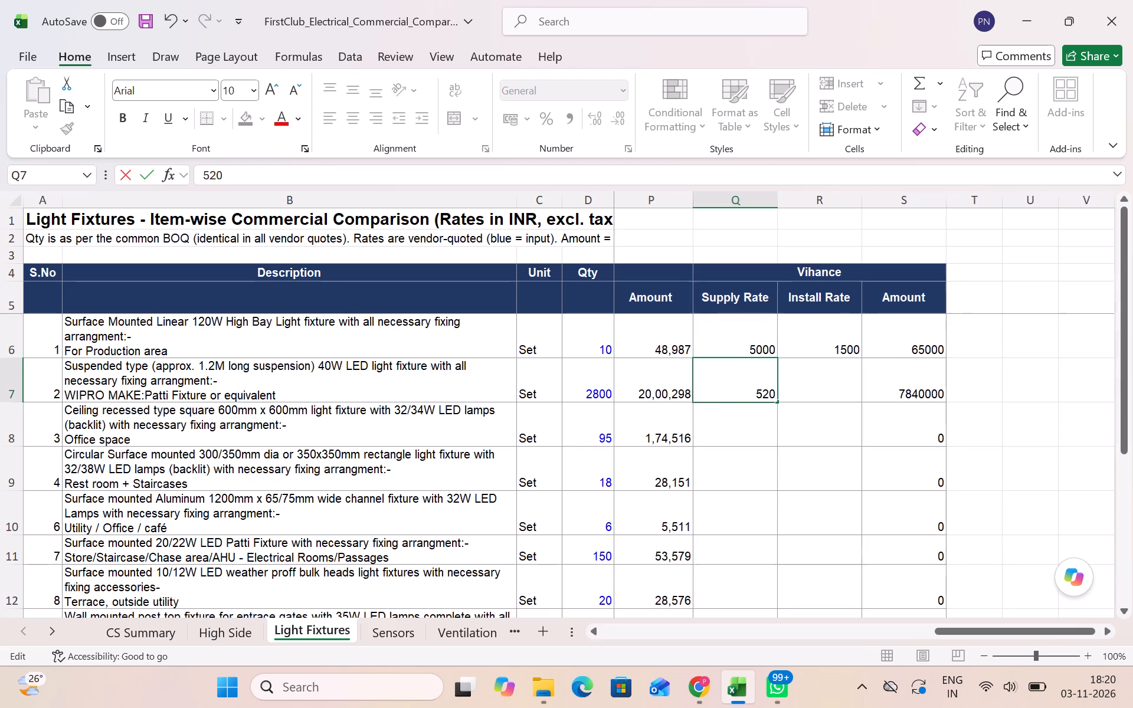
scroll(755, 414, left, 1)
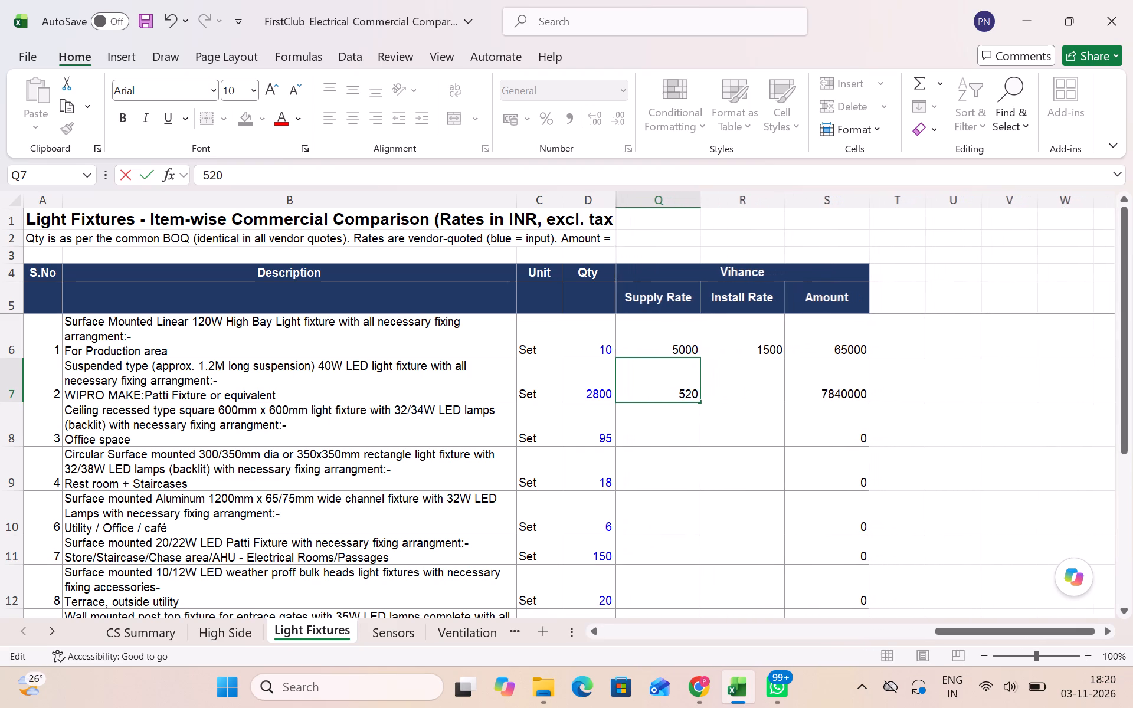
scroll(755, 414, left, 1)
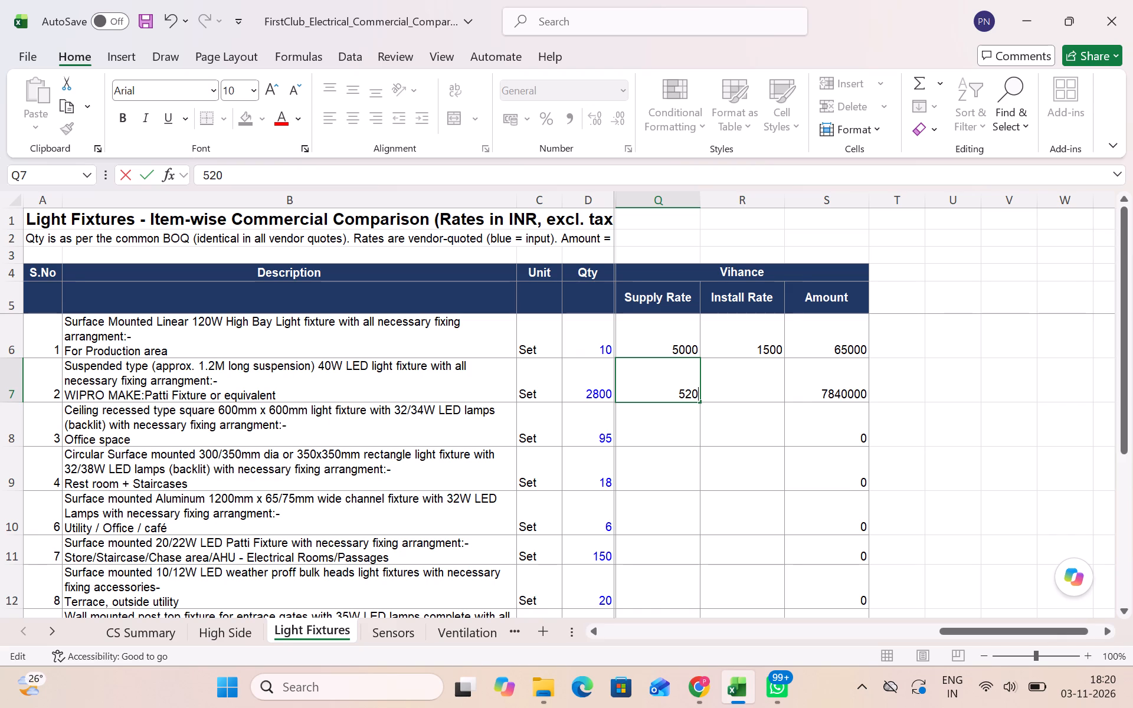
click(659, 439)
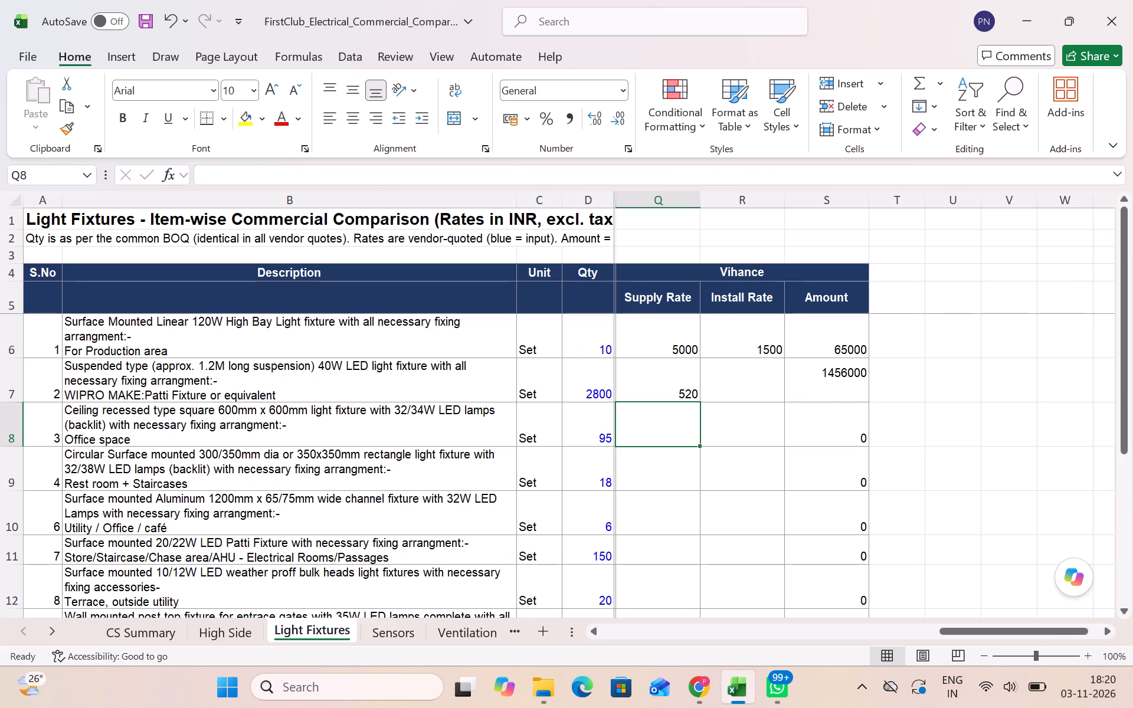
Enter 120 as Vihance's install rate for item 2, the suspended 40W LED fixture.
click(749, 385)
text(129)
key(BackSpace)
key(BackSpace)
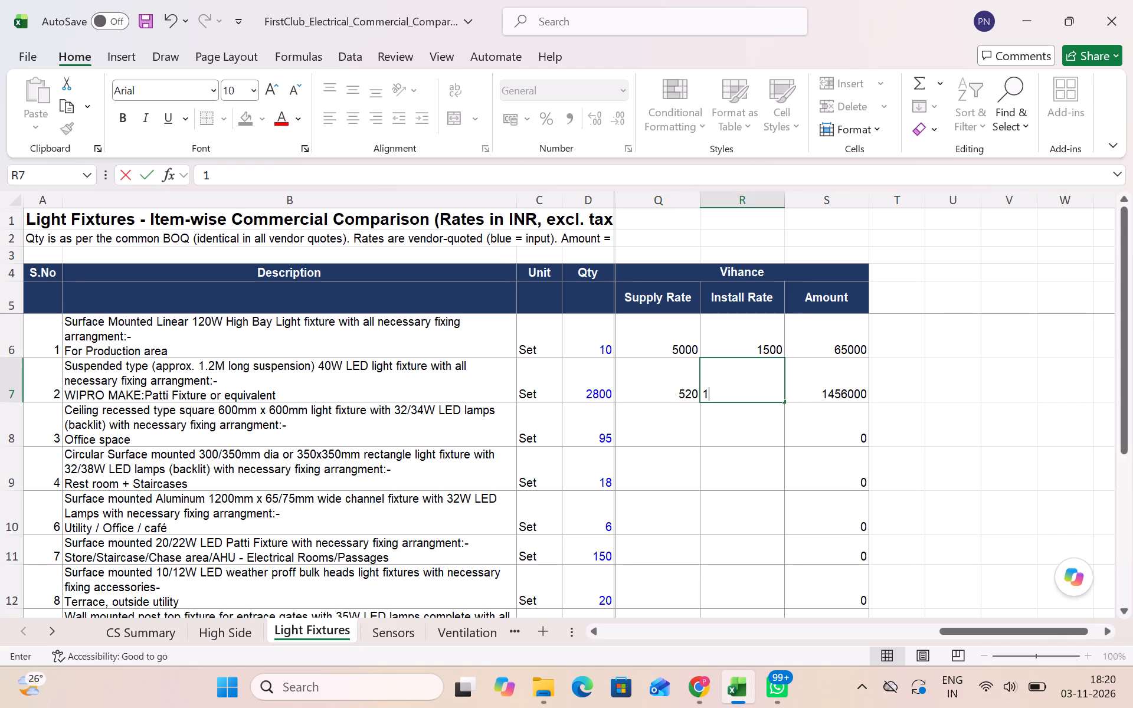
key(0)
key(BackSpace)
text(20)
key(Return)
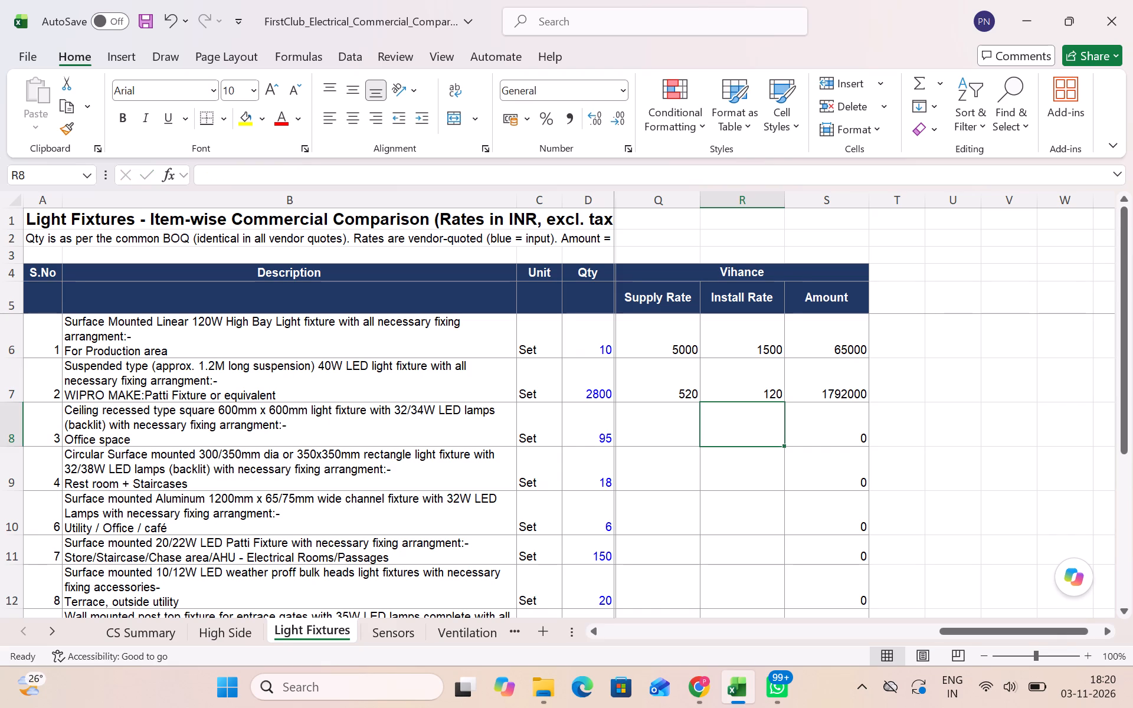
Enter Vihance's item 3 supply rate as 3400 and install rate as 400 for the office space ceiling fixture.
click(653, 414)
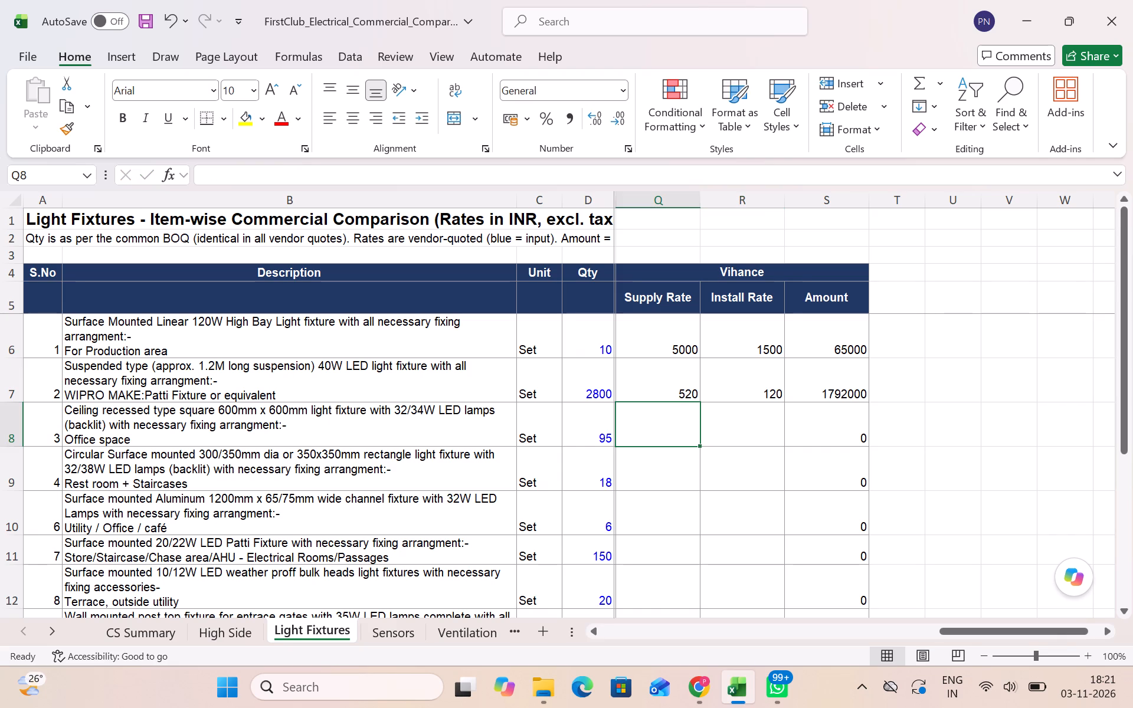
text(3400)
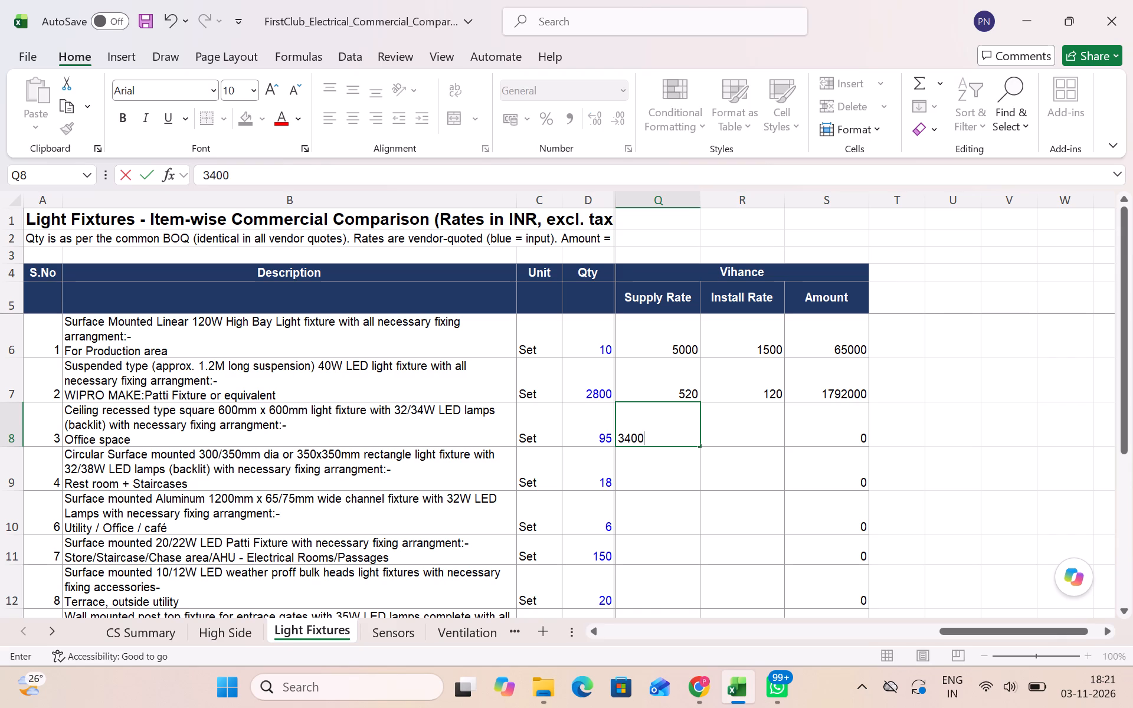
key(Right)
text(400)
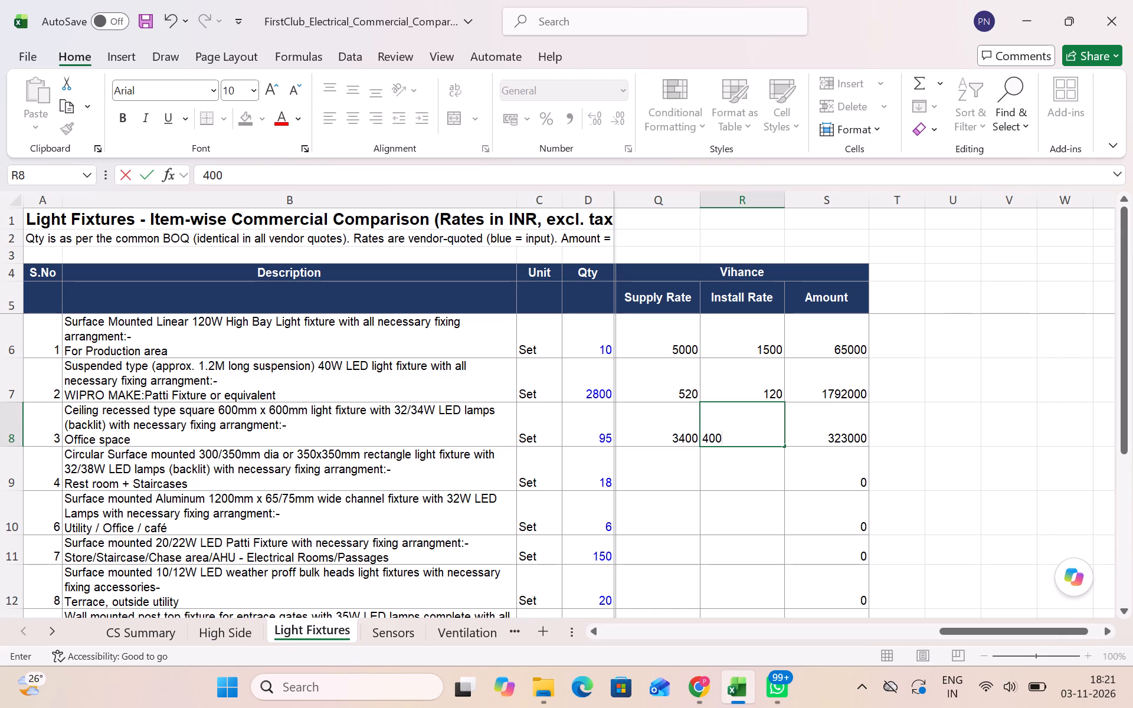
key(Return)
Enter Vihance's item 4 supply rate as 2000 and install rate as 300 for the rest room and staircase fixture.
click(659, 486)
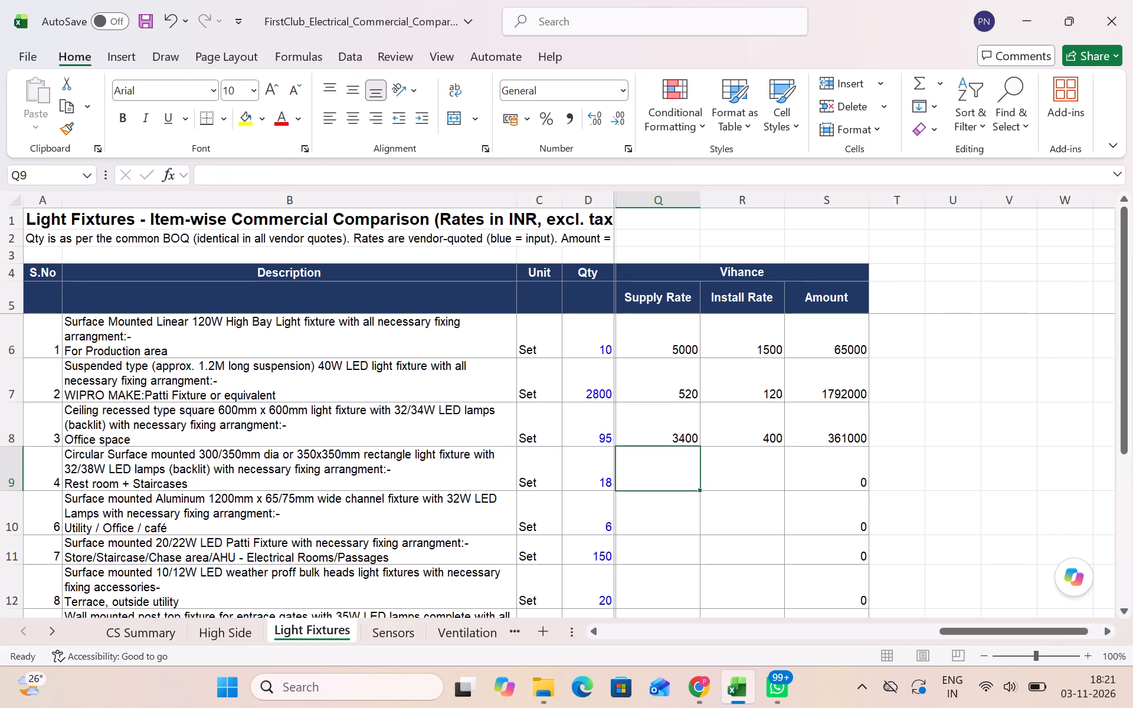
text(2000)
key(Right)
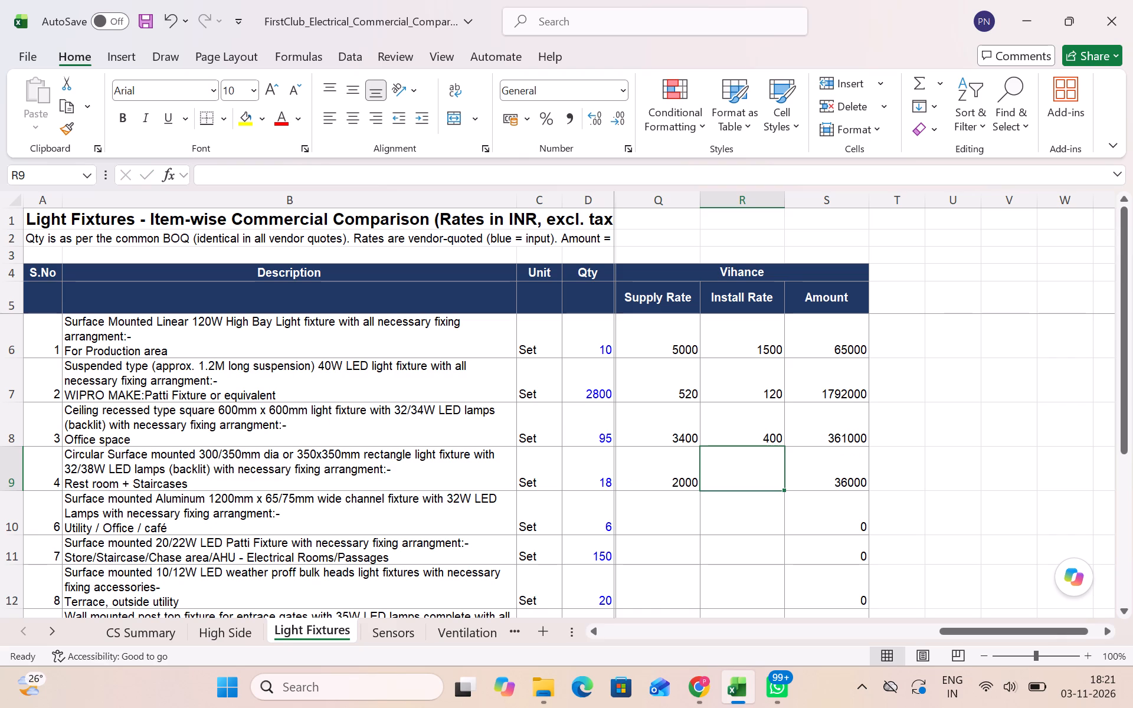
text(300)
key(Down)
Enter Vihance's item 6 supply rate as 2300 and install rate as 350 for the aluminum channel fixture.
key(Left)
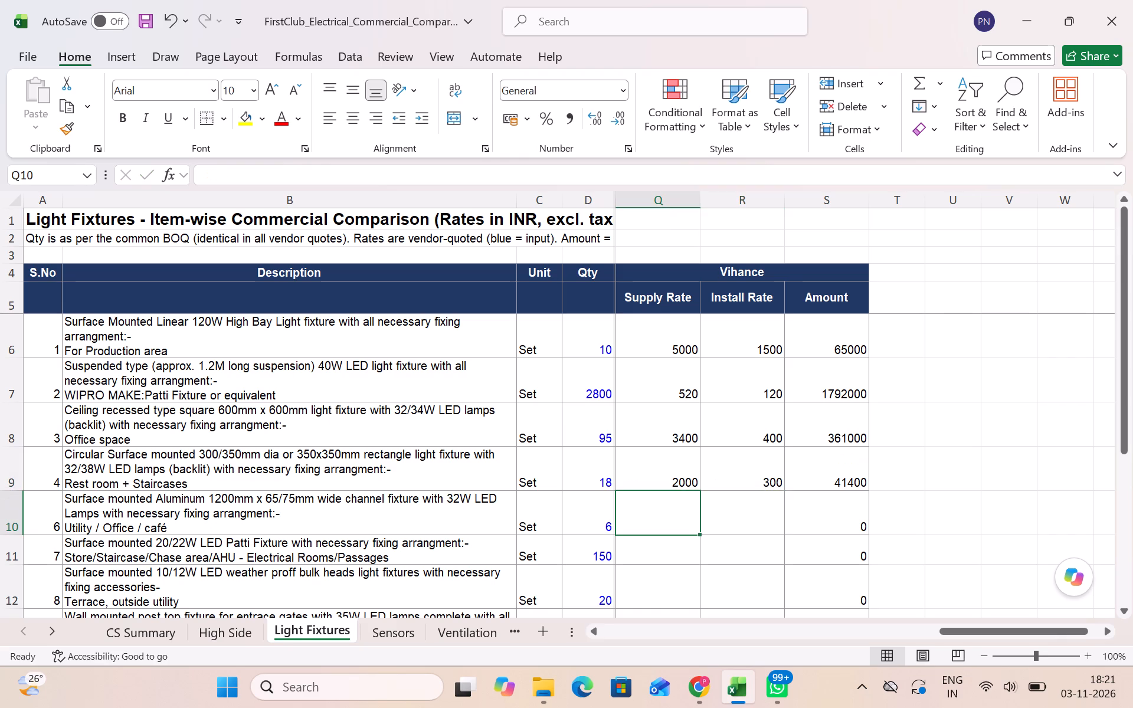
text(2300)
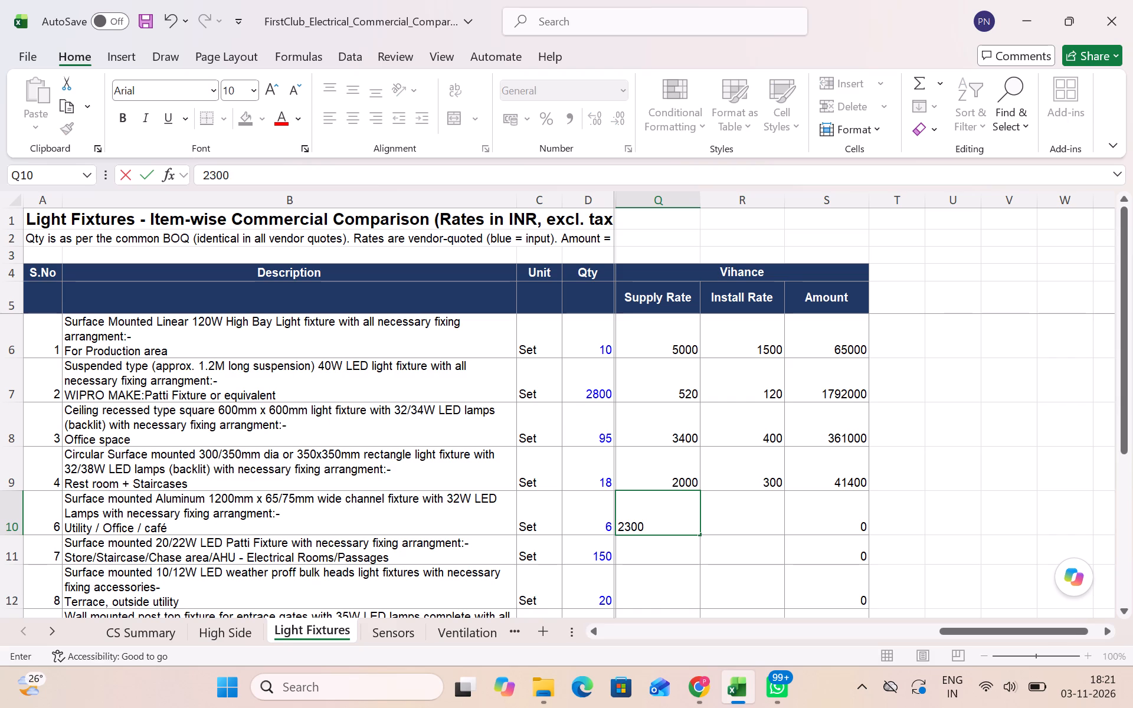
key(Right)
text(350)
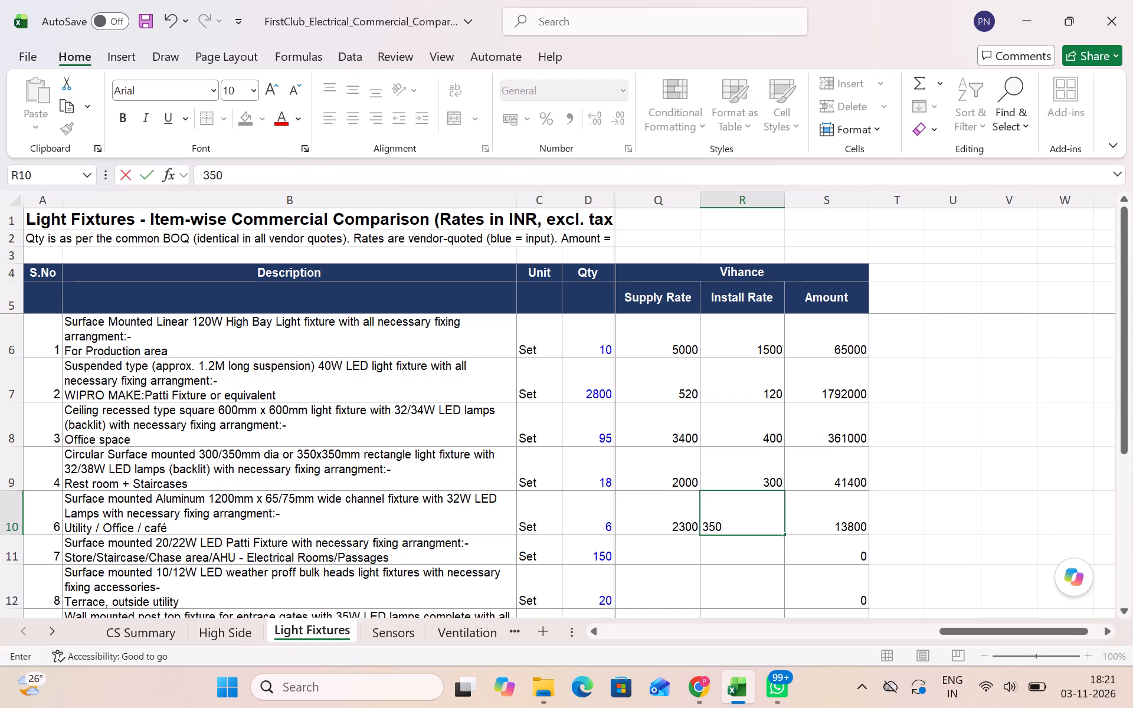
key(Return)
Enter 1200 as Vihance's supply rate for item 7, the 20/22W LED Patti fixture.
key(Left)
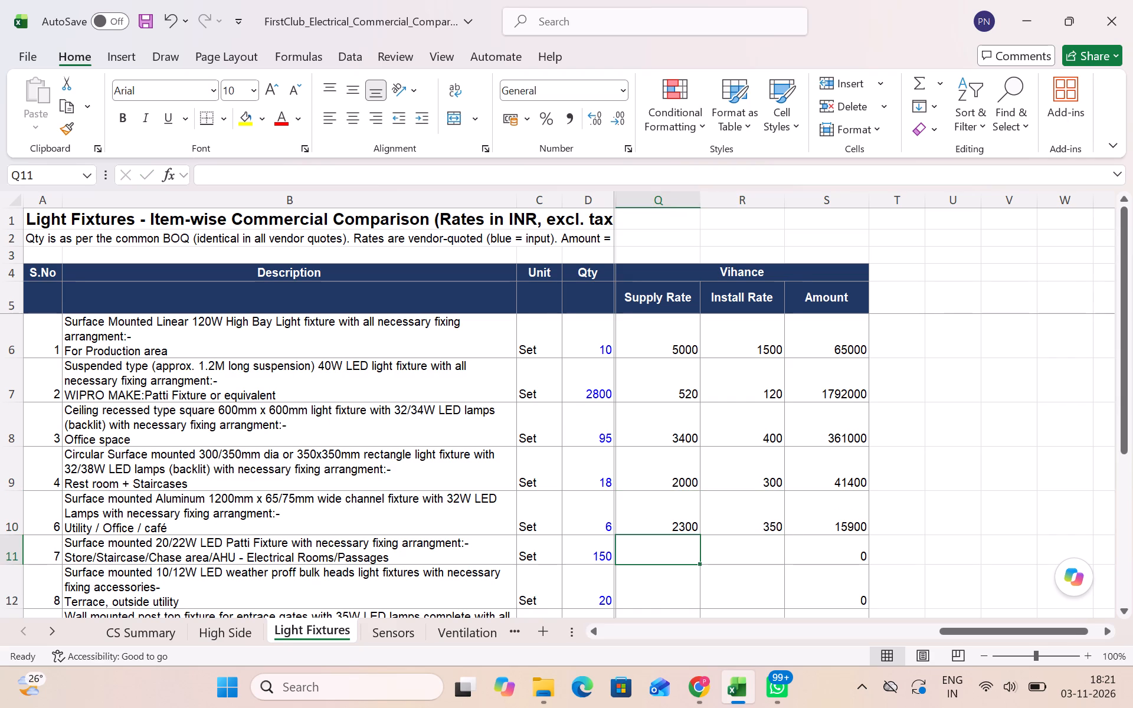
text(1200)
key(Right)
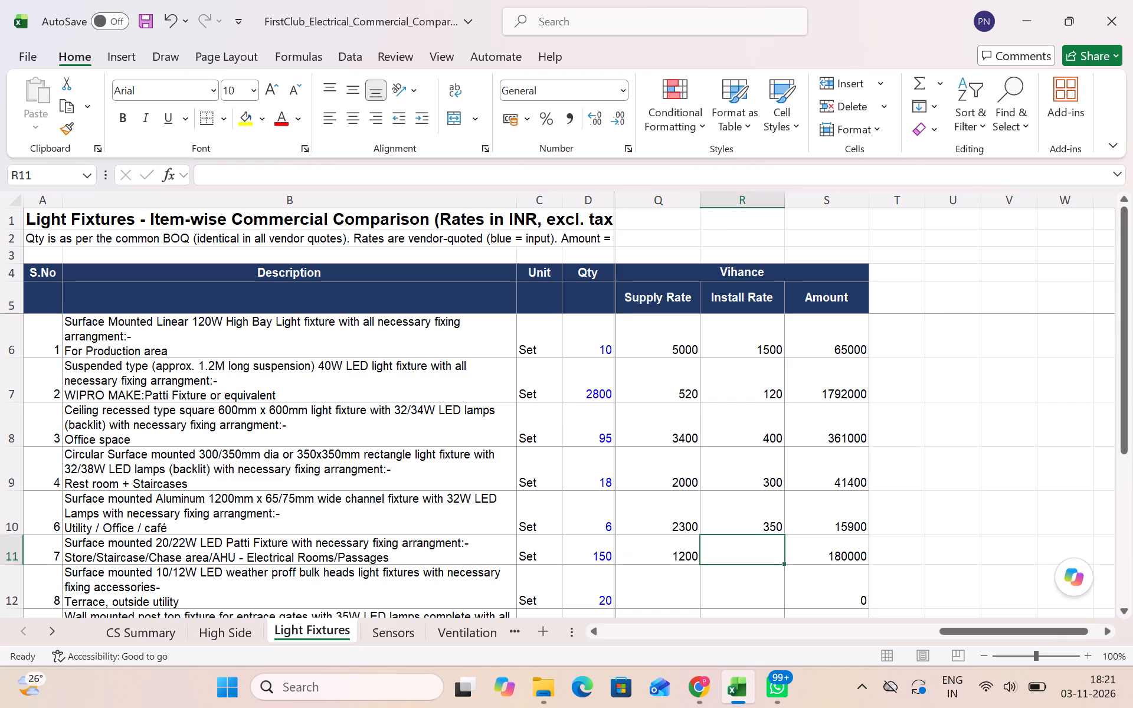
Change Vihance's item 7 supply rate in Q11 to 1000.
key(Left)
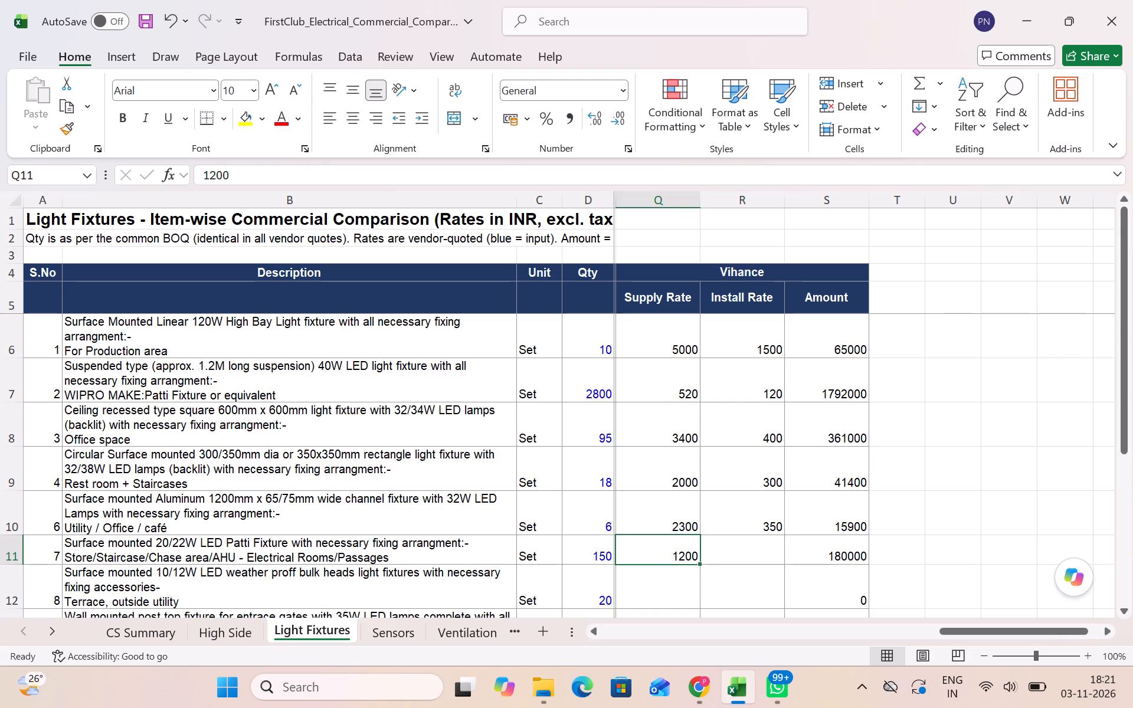
double_click(691, 559)
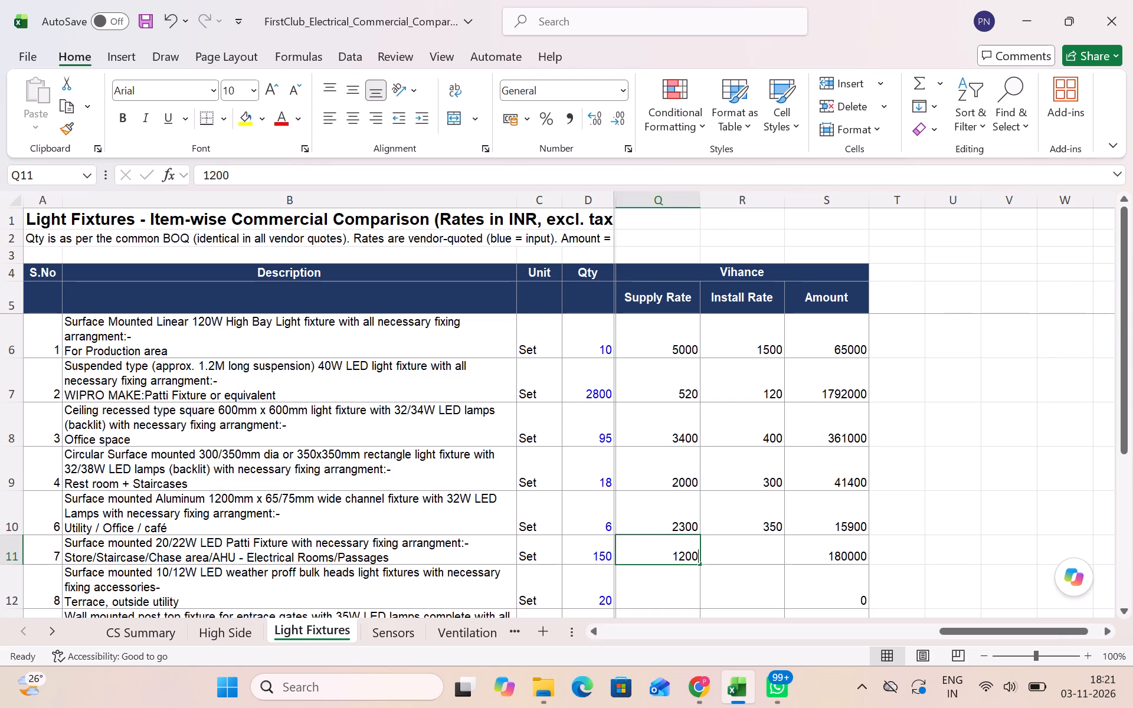
click(679, 559)
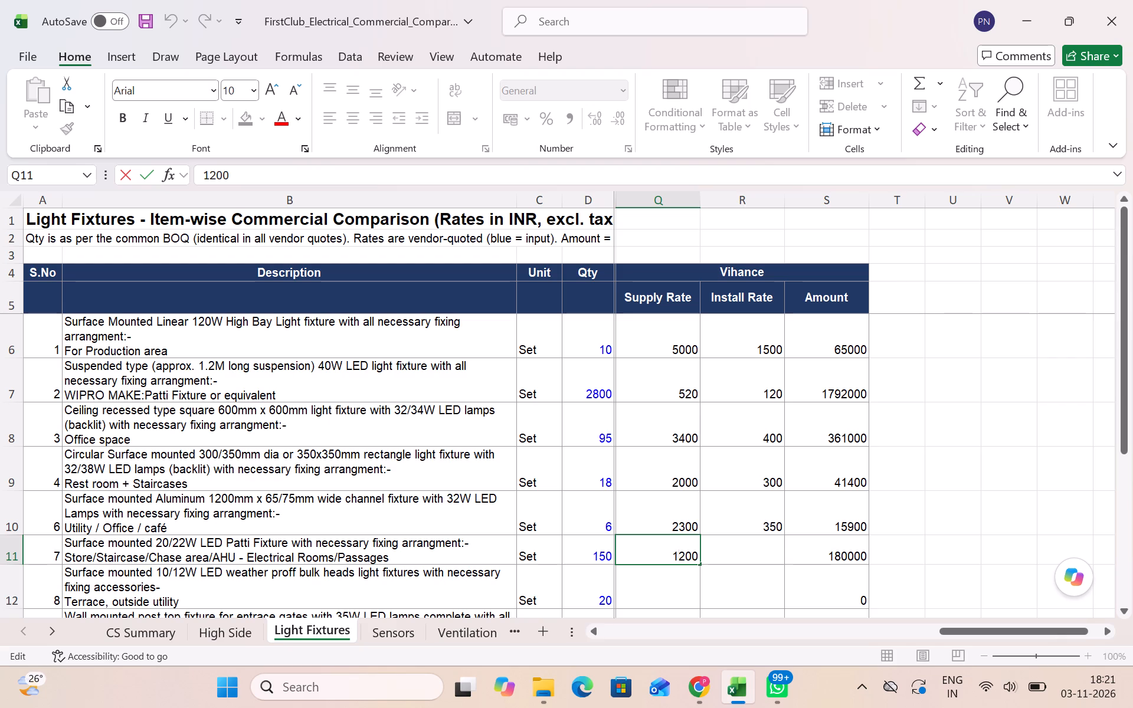
key(Right)
key(Right)
key(BackSpace)
key(BackSpace)
key(0)
key(0)
key(Right)
key(Right)
key(Right)
key(Right)
key(Right)
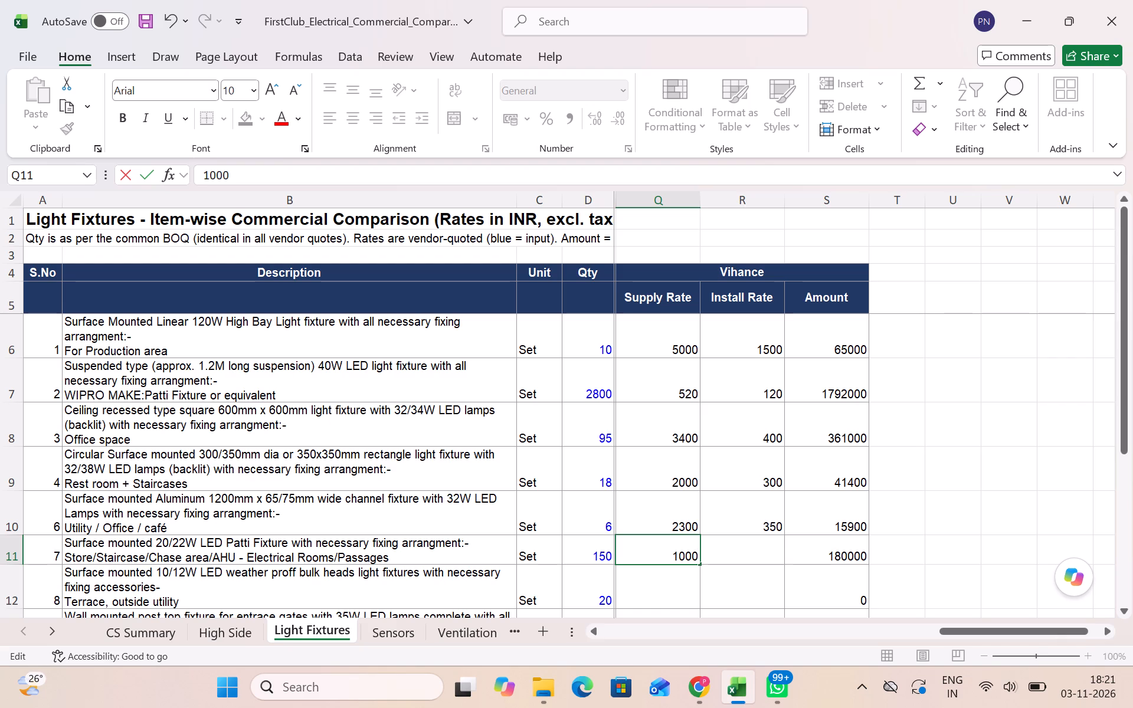
key(Return)
Enter 200 as Vihance's install rate for item 7, the 20/22W LED Patti fixture.
click(743, 550)
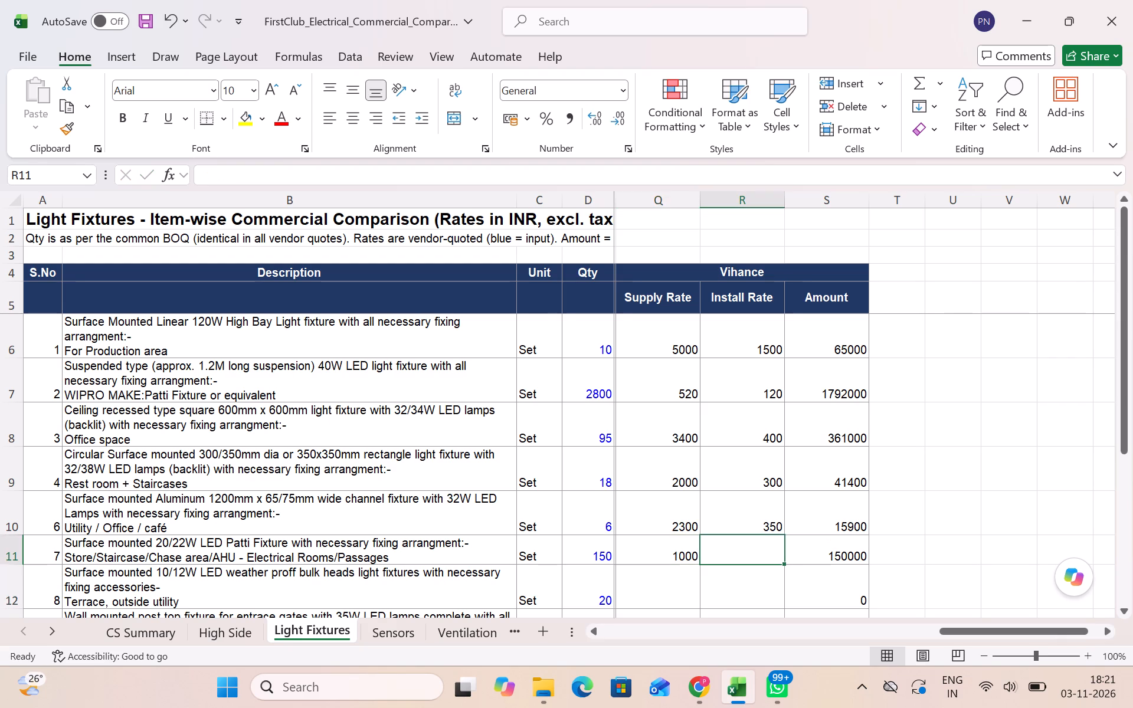
text(200)
click(659, 618)
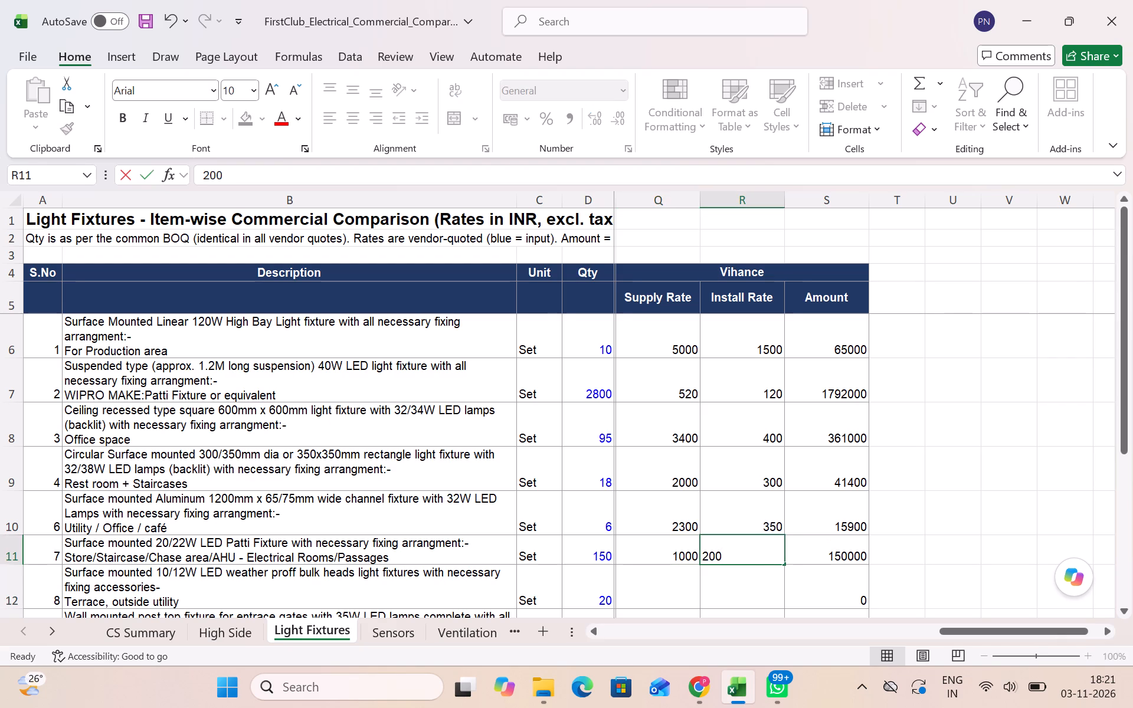
Enter Vihance's item 8 supply rate as 1250 and install rate as 250 for the weatherproof bulkhead fixture.
click(686, 580)
scroll(686, 580, down, 1)
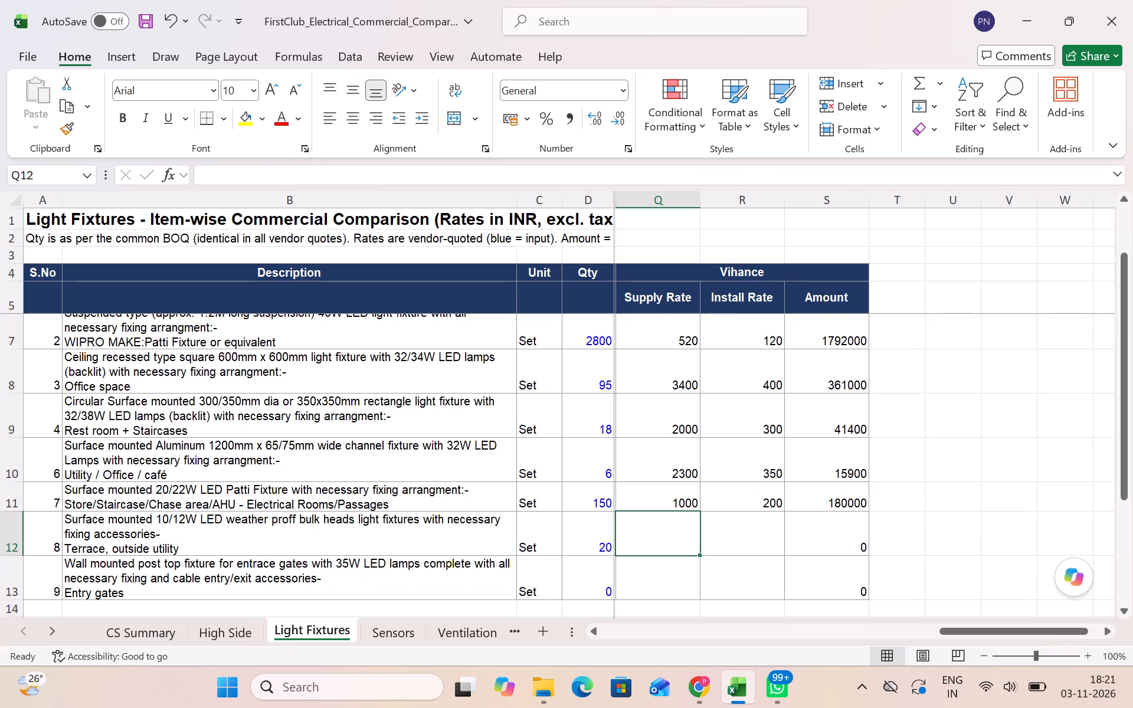
text(1250)
key(Right)
text(250)
key(Down)
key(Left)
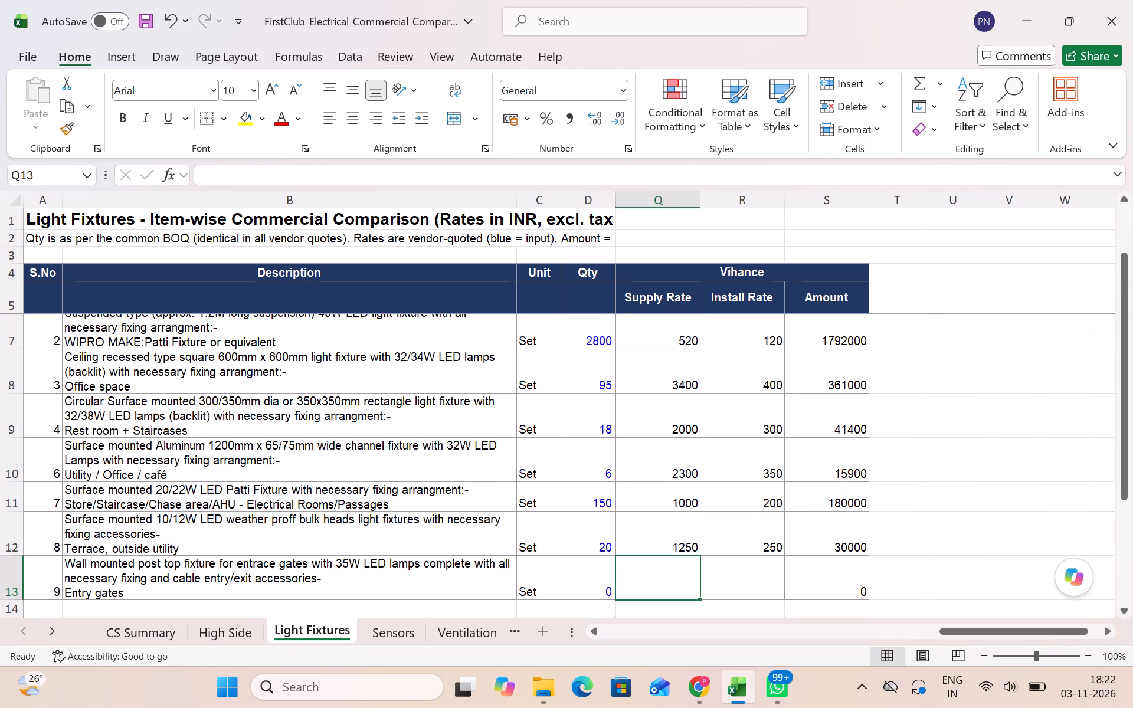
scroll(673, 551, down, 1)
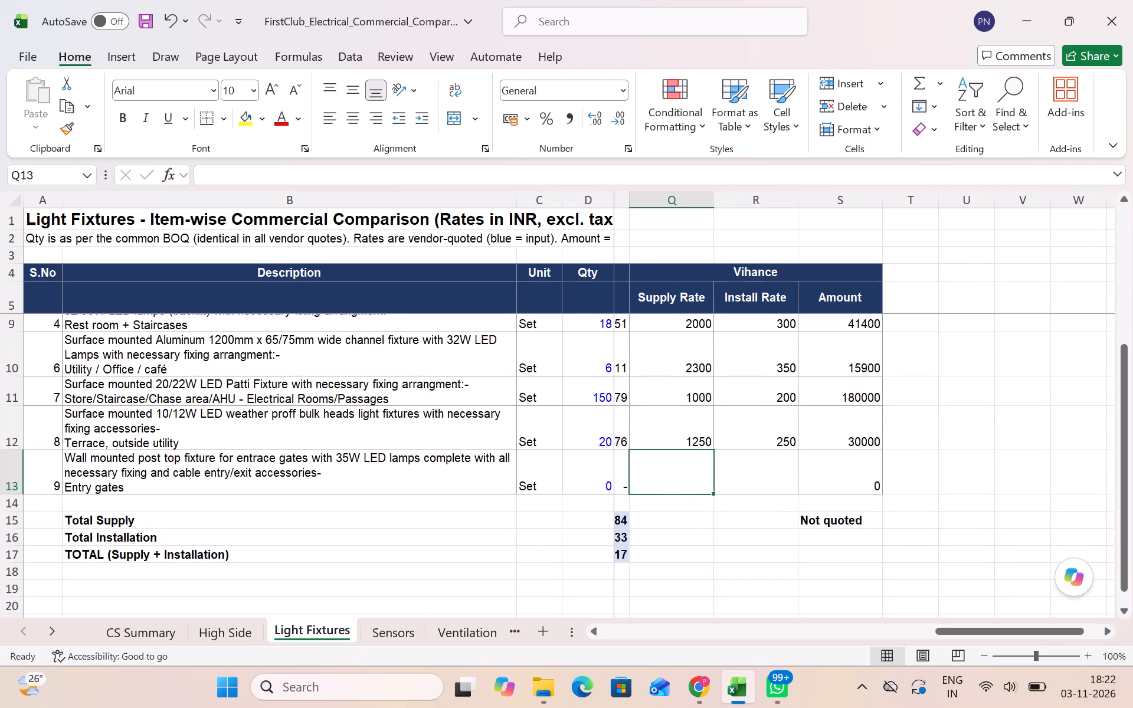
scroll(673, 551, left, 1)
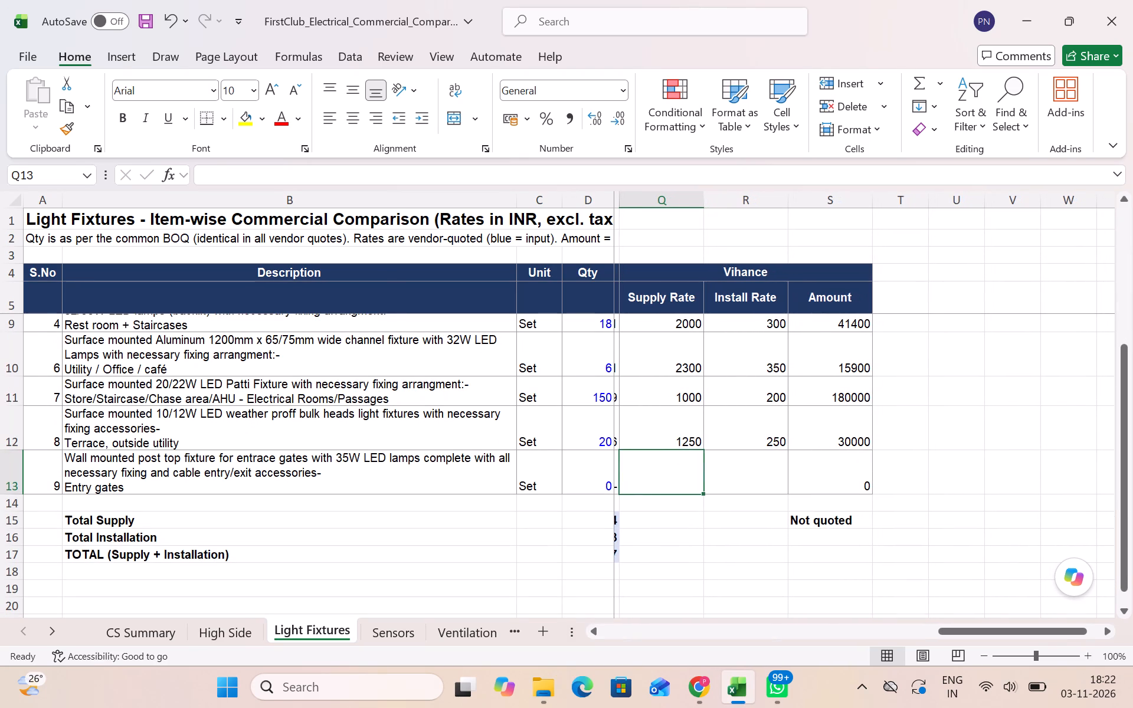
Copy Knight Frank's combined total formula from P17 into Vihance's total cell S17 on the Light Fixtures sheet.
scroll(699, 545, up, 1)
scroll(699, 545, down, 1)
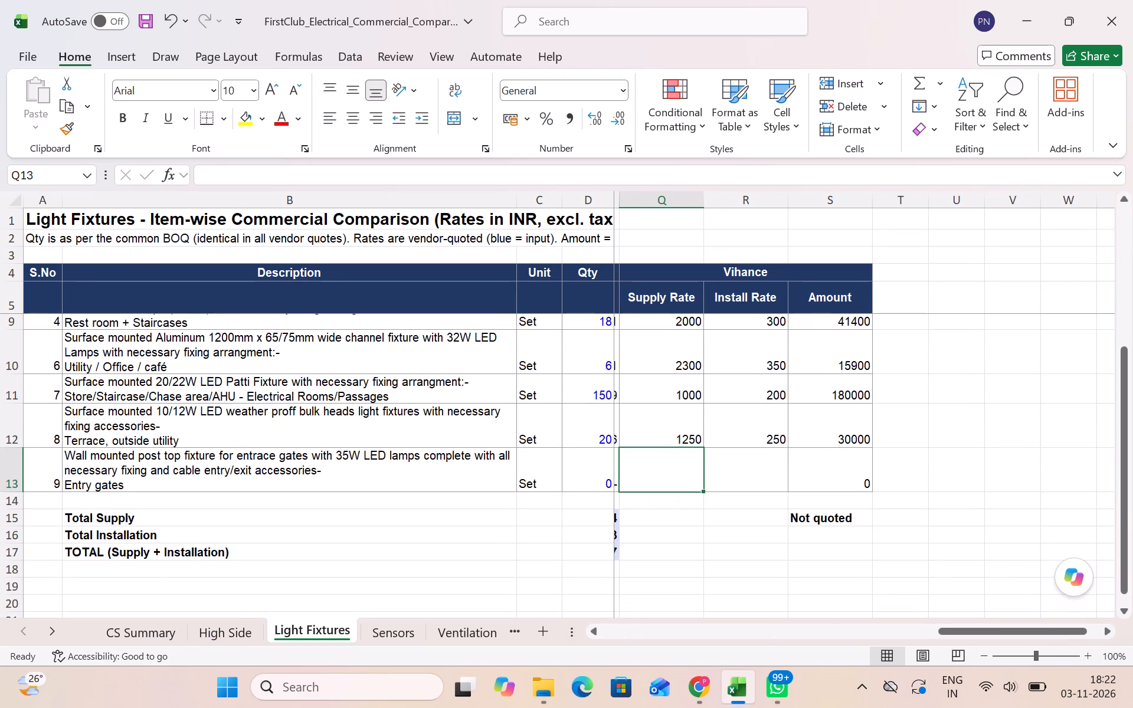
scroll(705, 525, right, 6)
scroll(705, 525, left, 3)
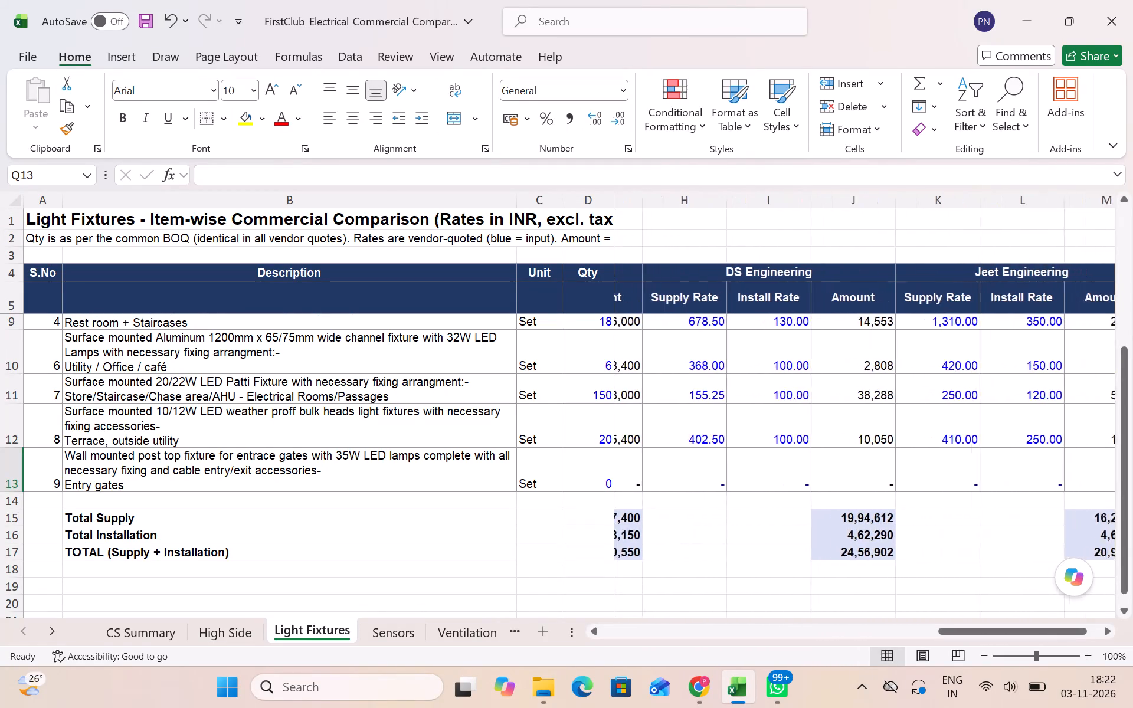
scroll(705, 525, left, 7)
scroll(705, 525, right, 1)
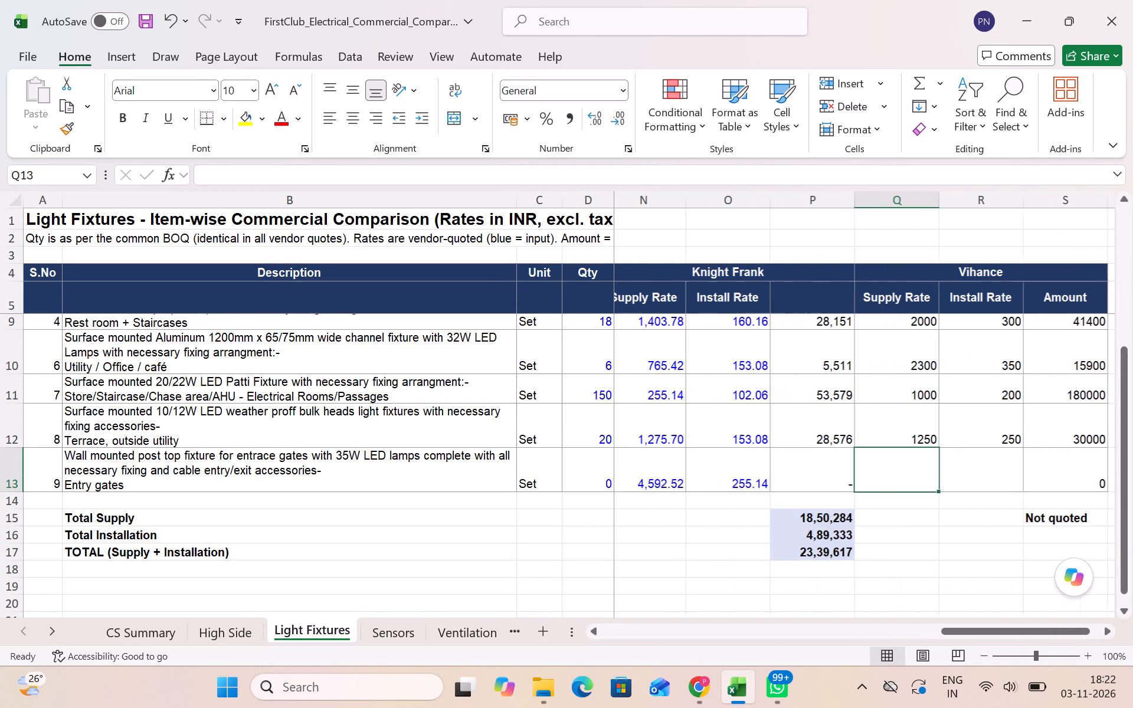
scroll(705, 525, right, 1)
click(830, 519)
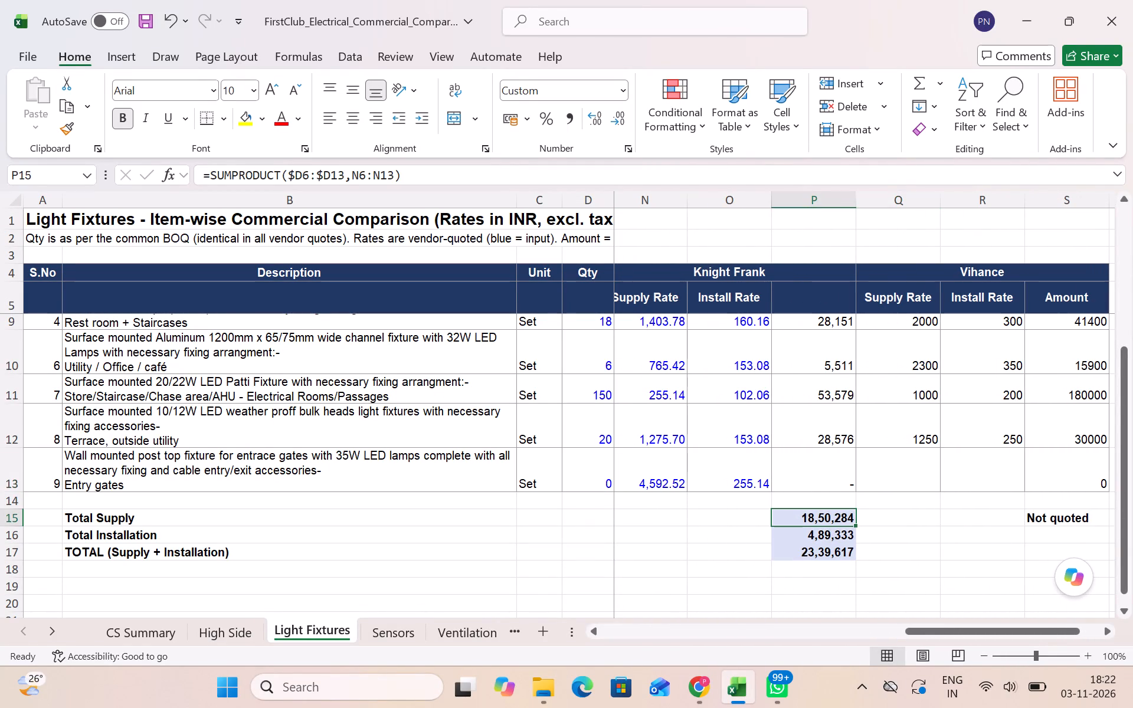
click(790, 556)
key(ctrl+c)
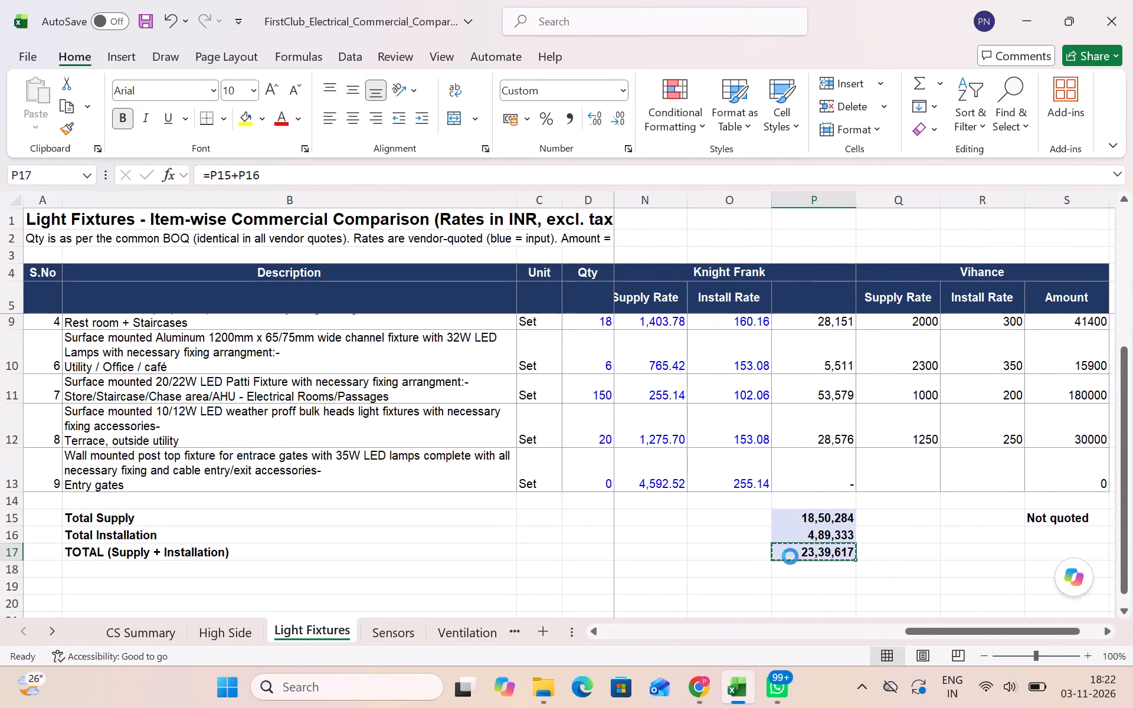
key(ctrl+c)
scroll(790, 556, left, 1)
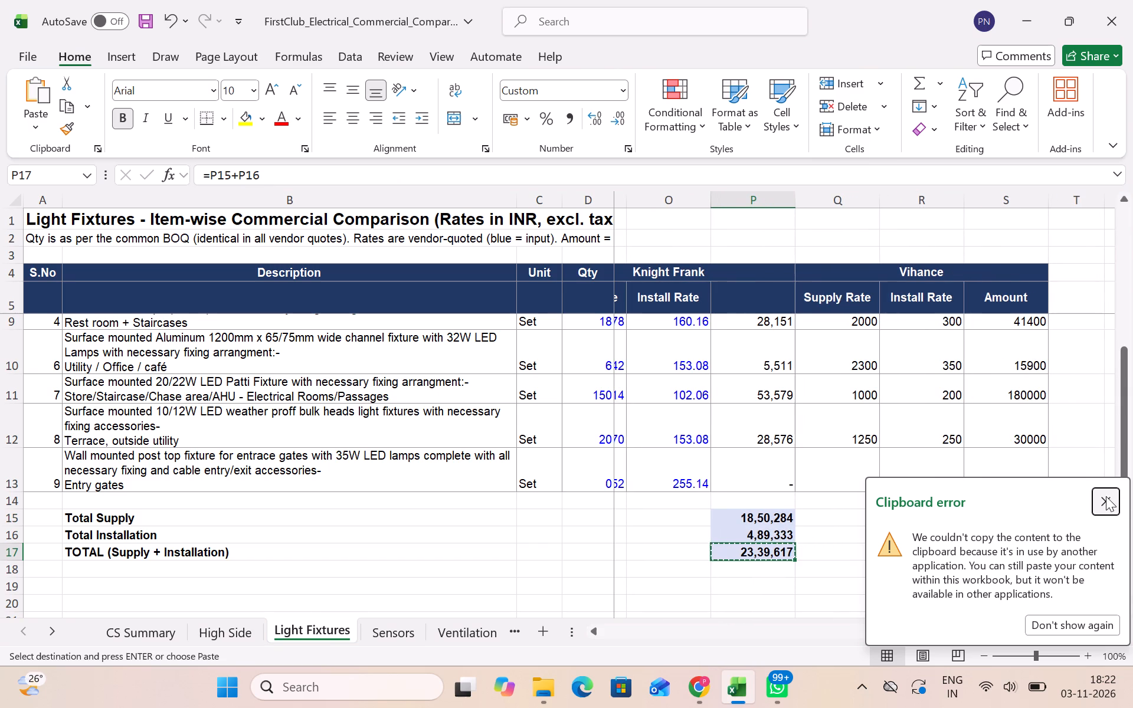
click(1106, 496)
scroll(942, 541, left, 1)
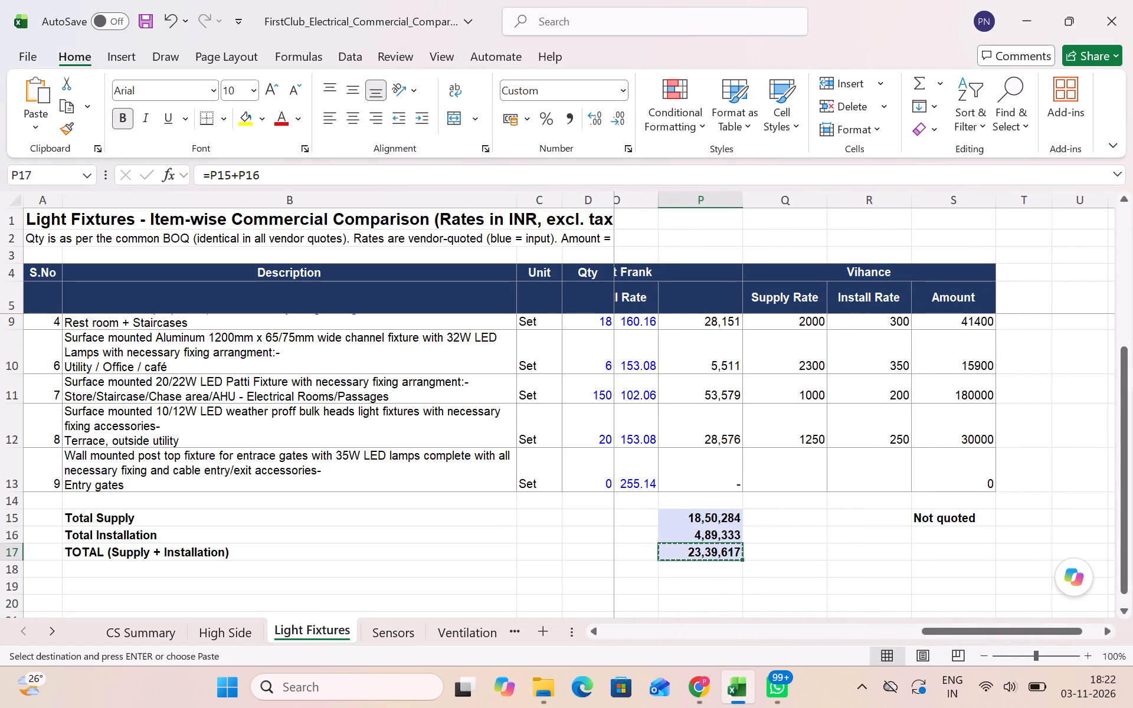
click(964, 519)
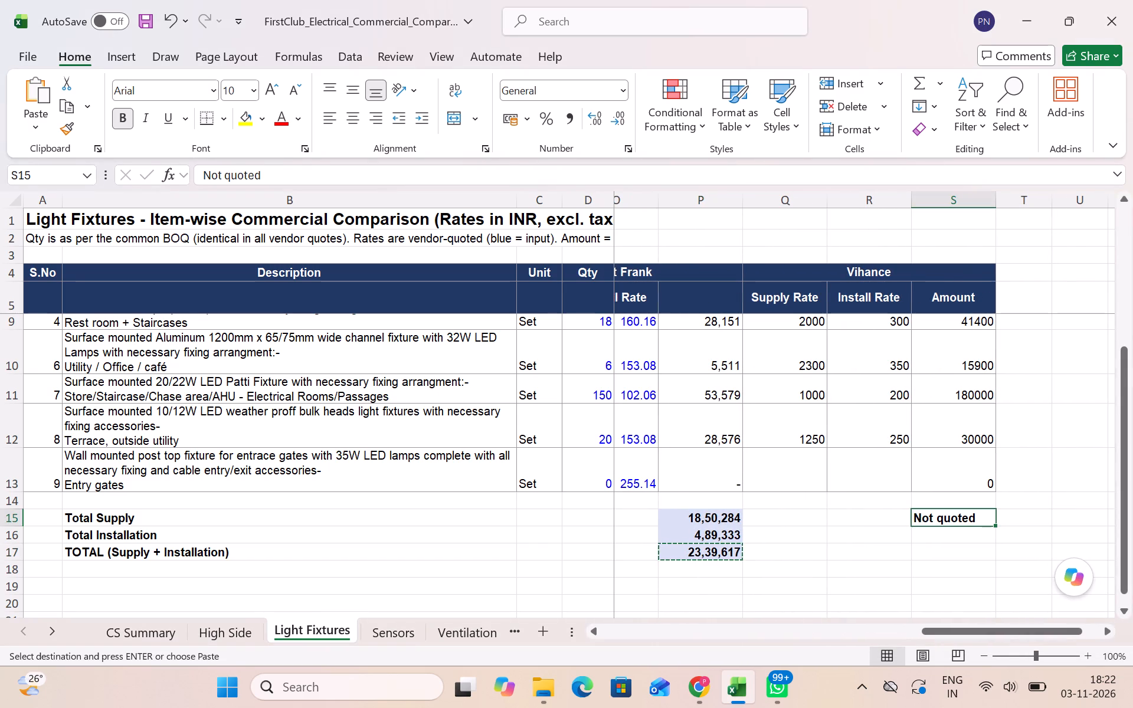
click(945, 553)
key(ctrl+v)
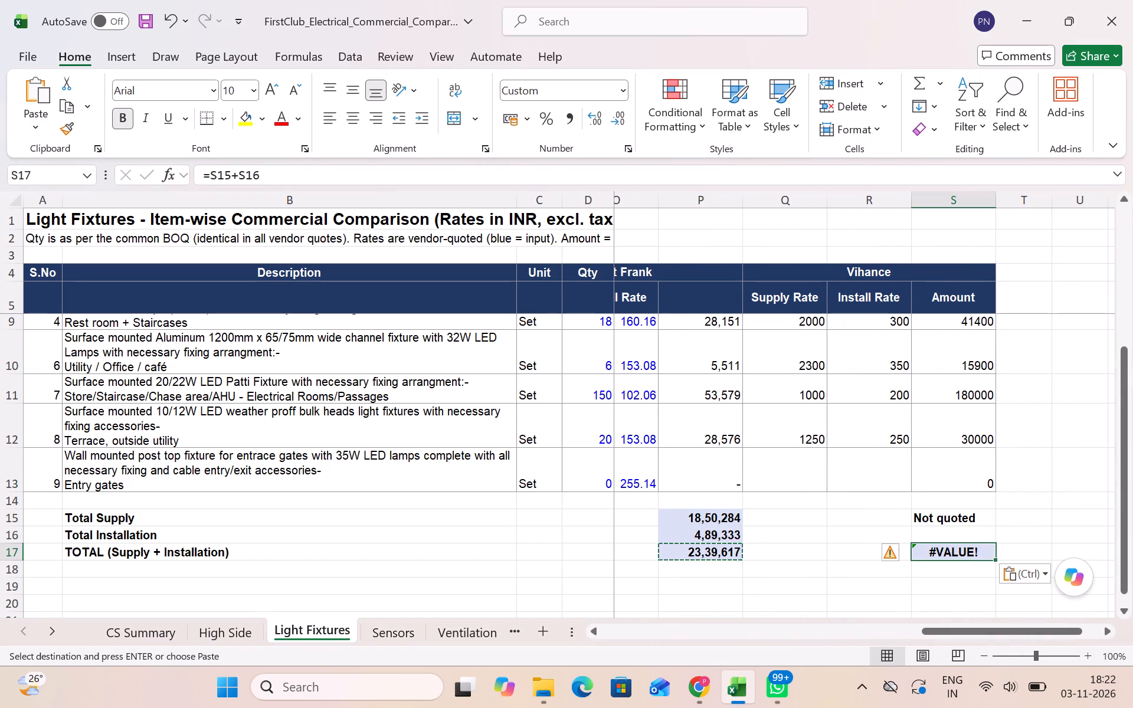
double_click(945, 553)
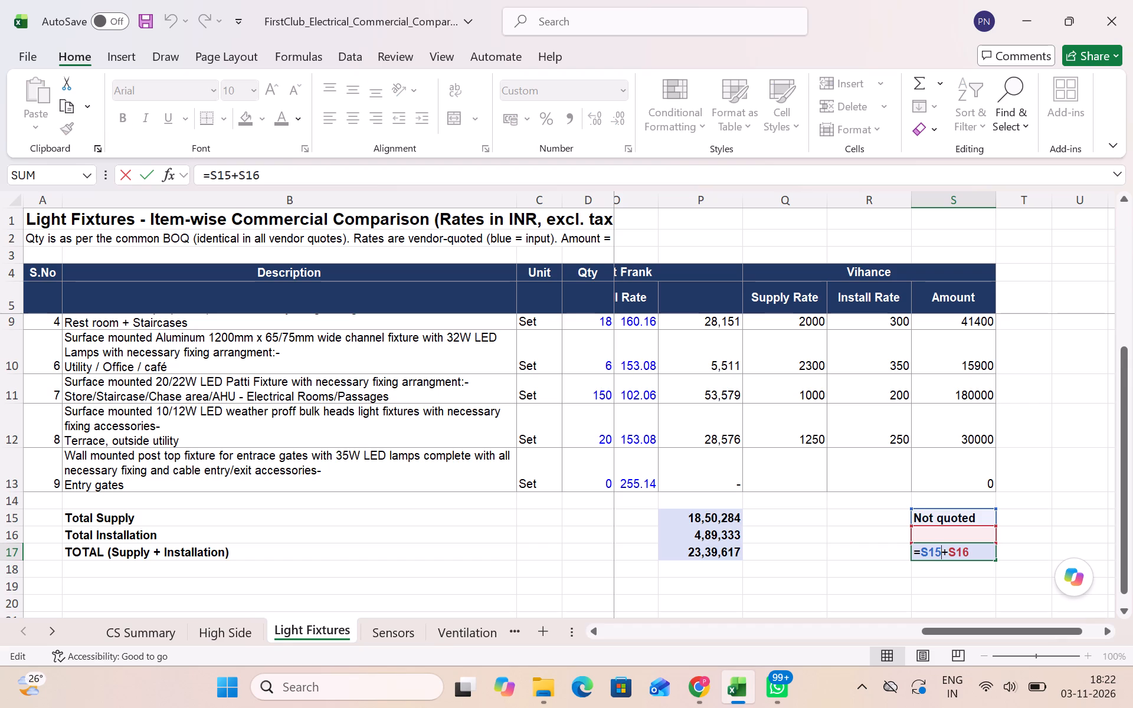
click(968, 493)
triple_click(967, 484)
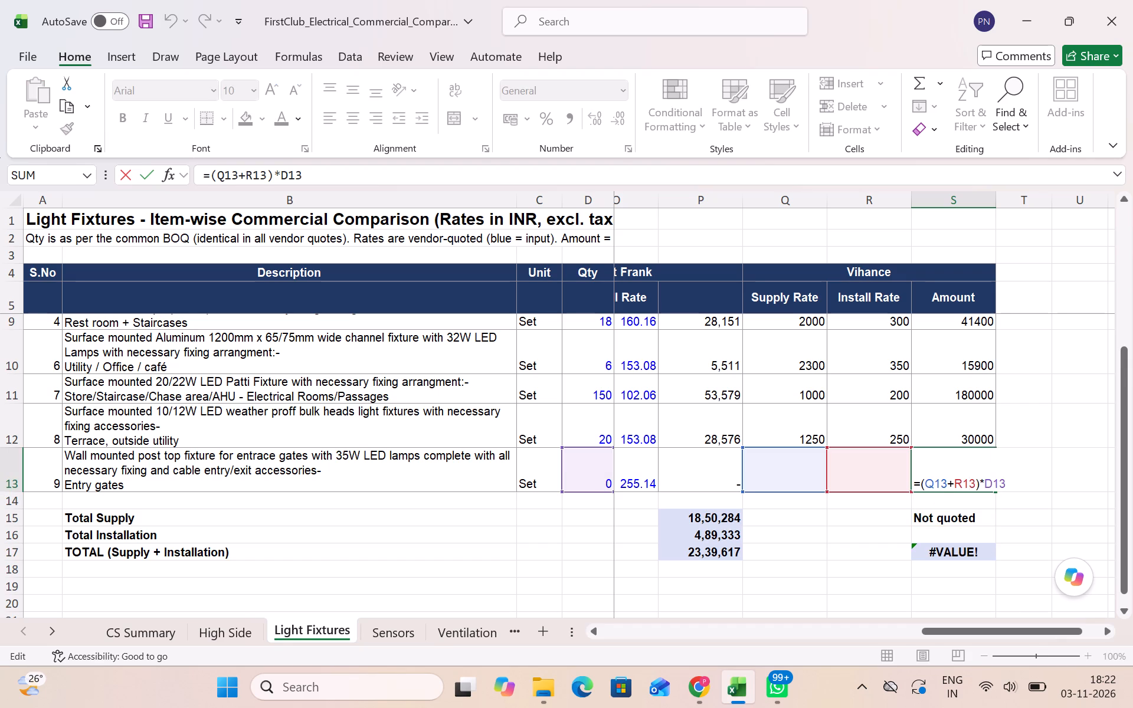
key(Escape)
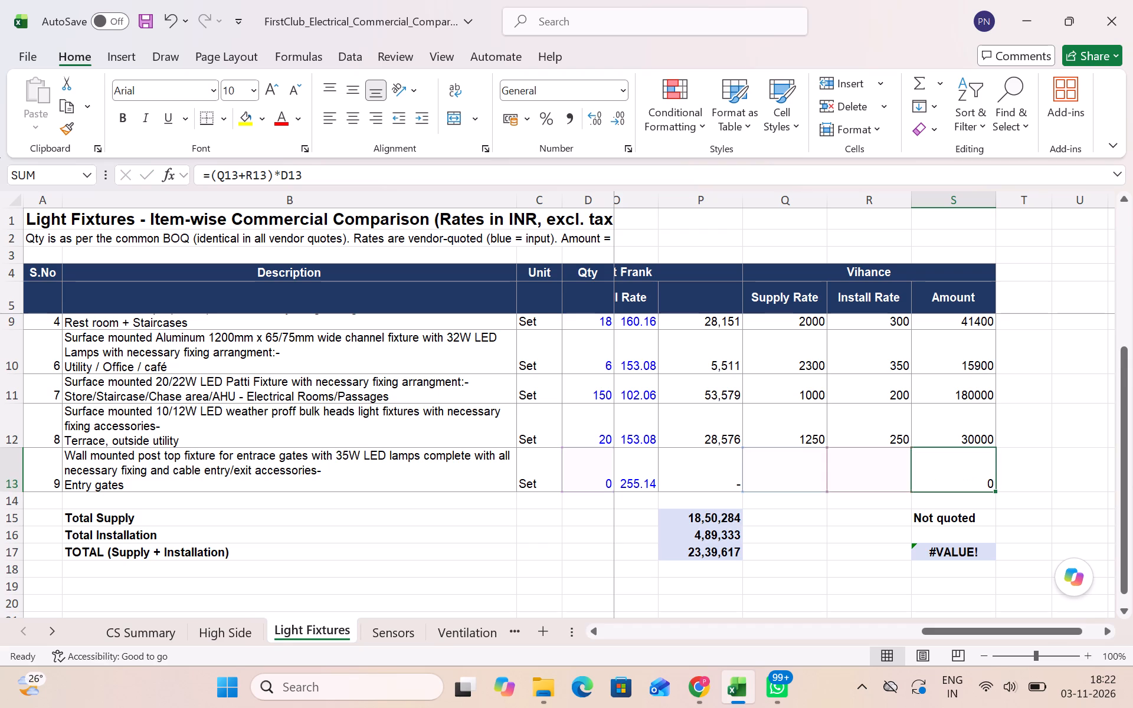
Copy Knight Frank's supply, installation and combined total formulas from P15:P17 into Vihance's Amount column at S15:S17.
click(689, 518)
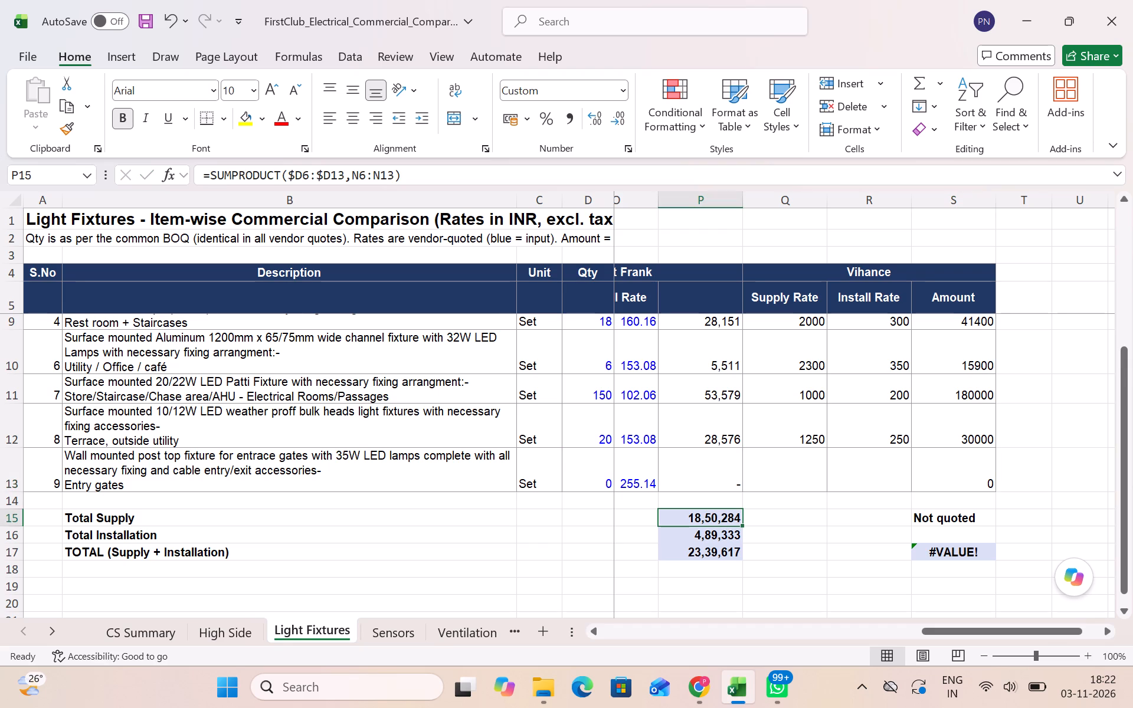
drag(689, 518, 692, 552)
key(ctrl+c)
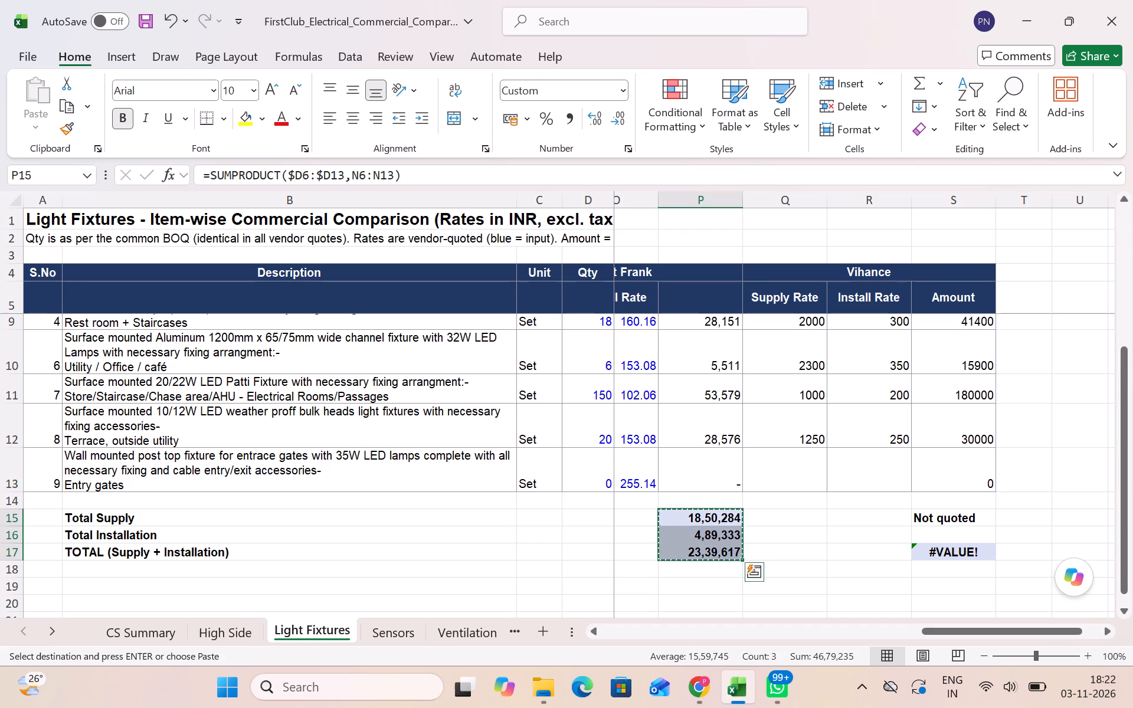
click(936, 521)
key(ctrl+v)
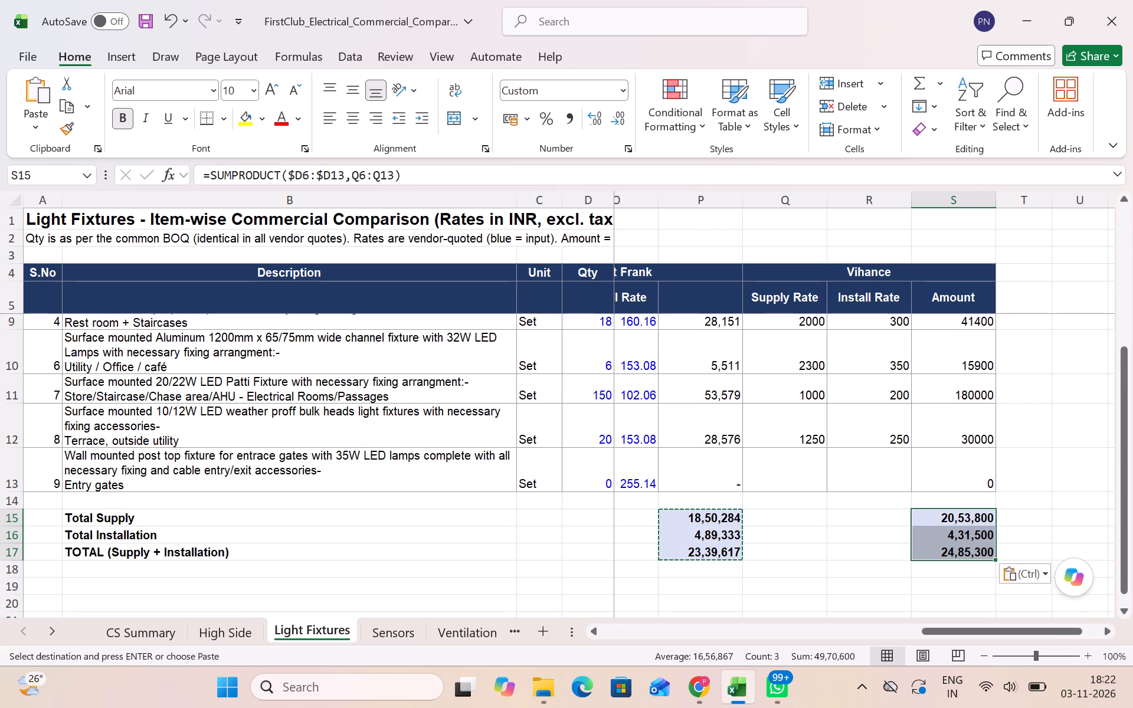
click(893, 560)
key(Escape)
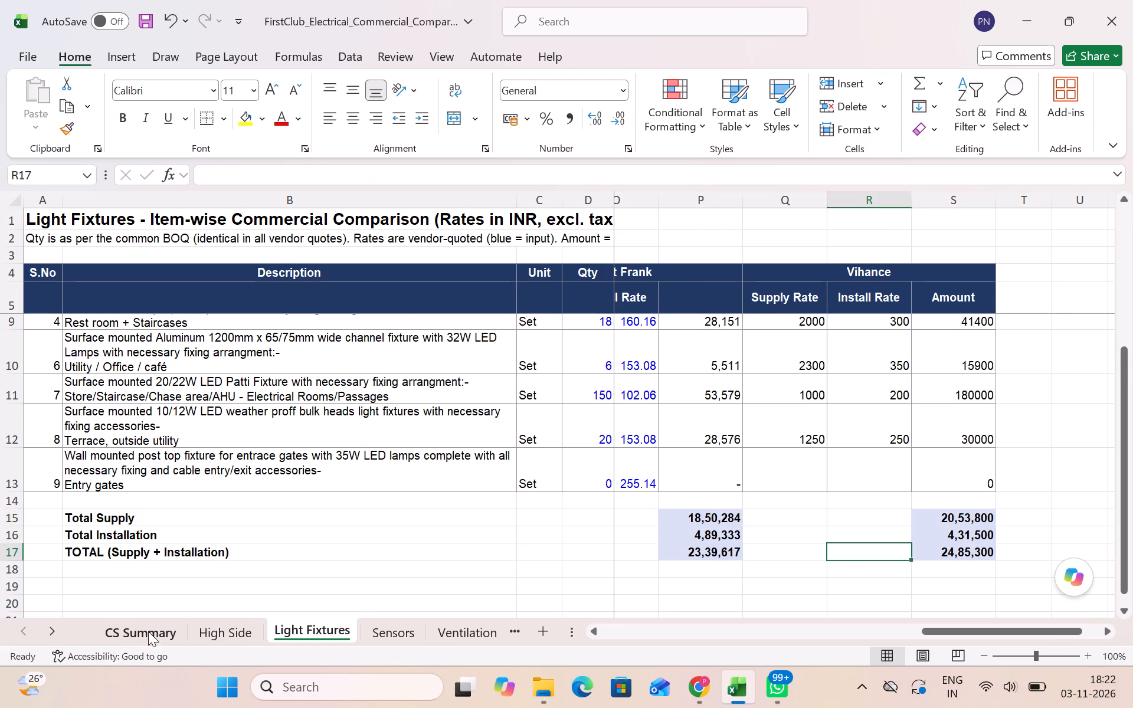
Link Vihance's Light Fixtures total in CS Summary cell G28 to the combined total in S17 of the Light Fixtures sheet.
click(121, 635)
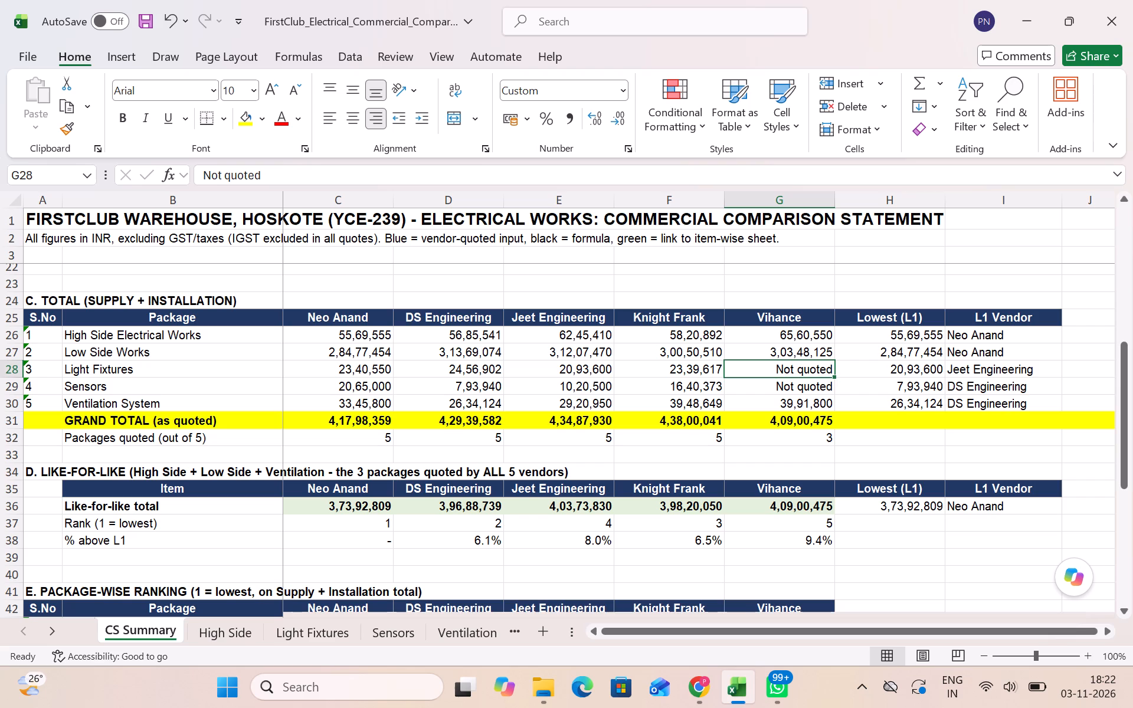
key(equal)
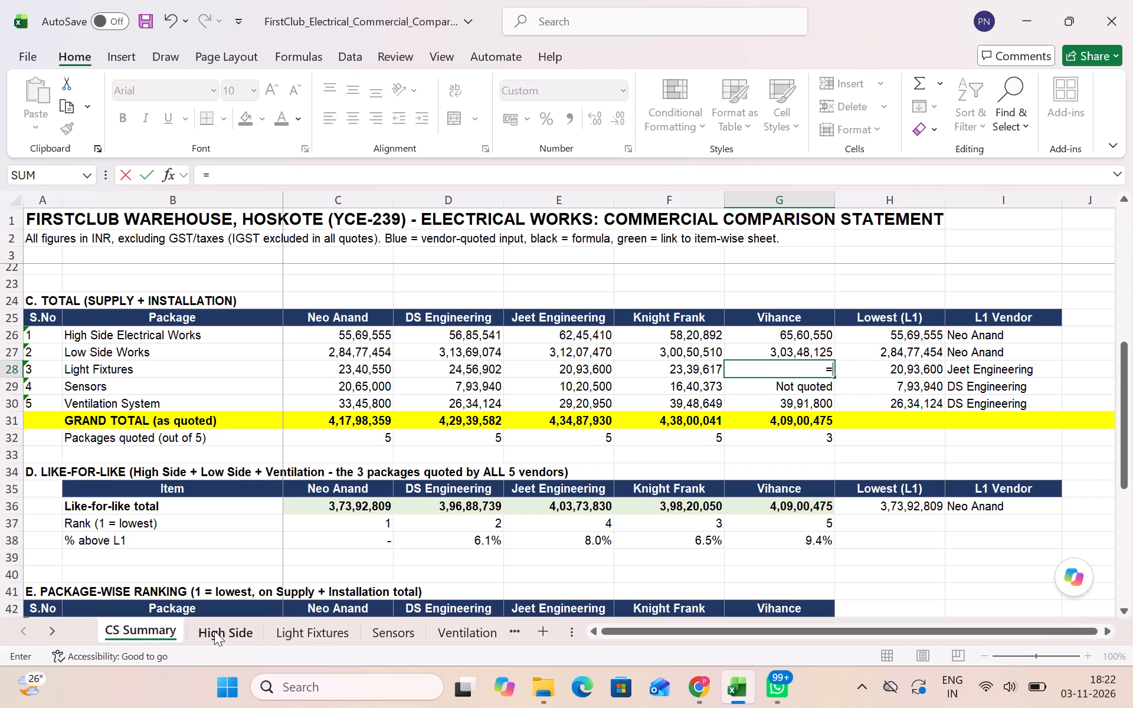
click(332, 626)
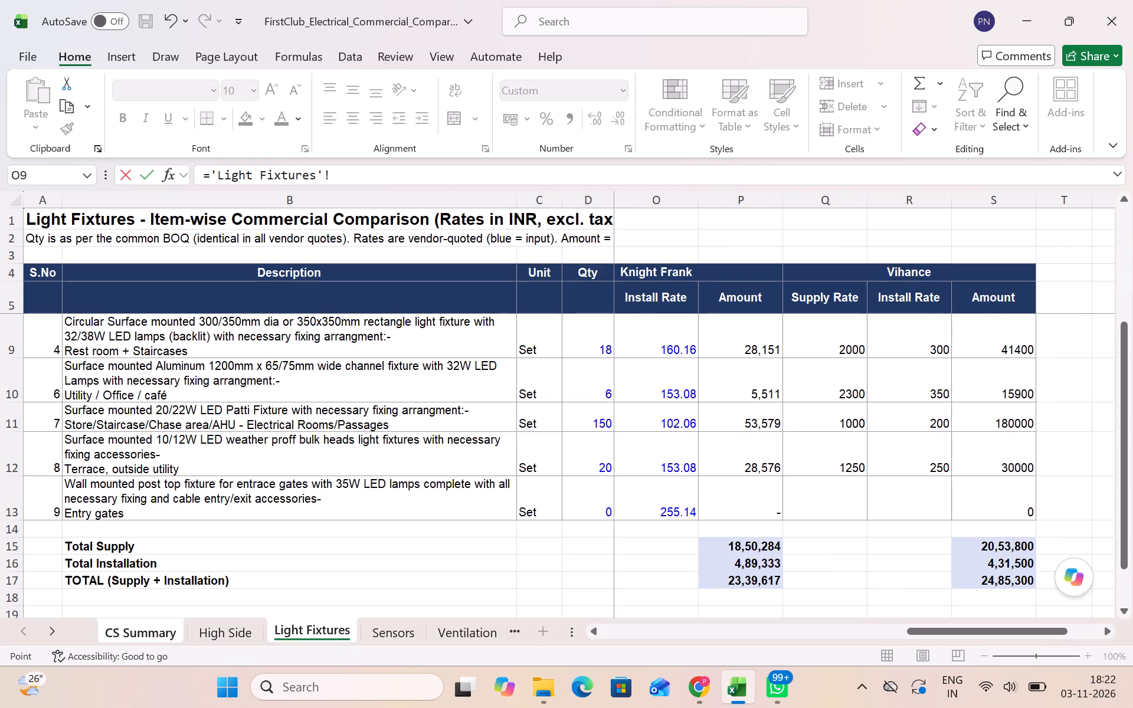
click(1008, 579)
key(Return)
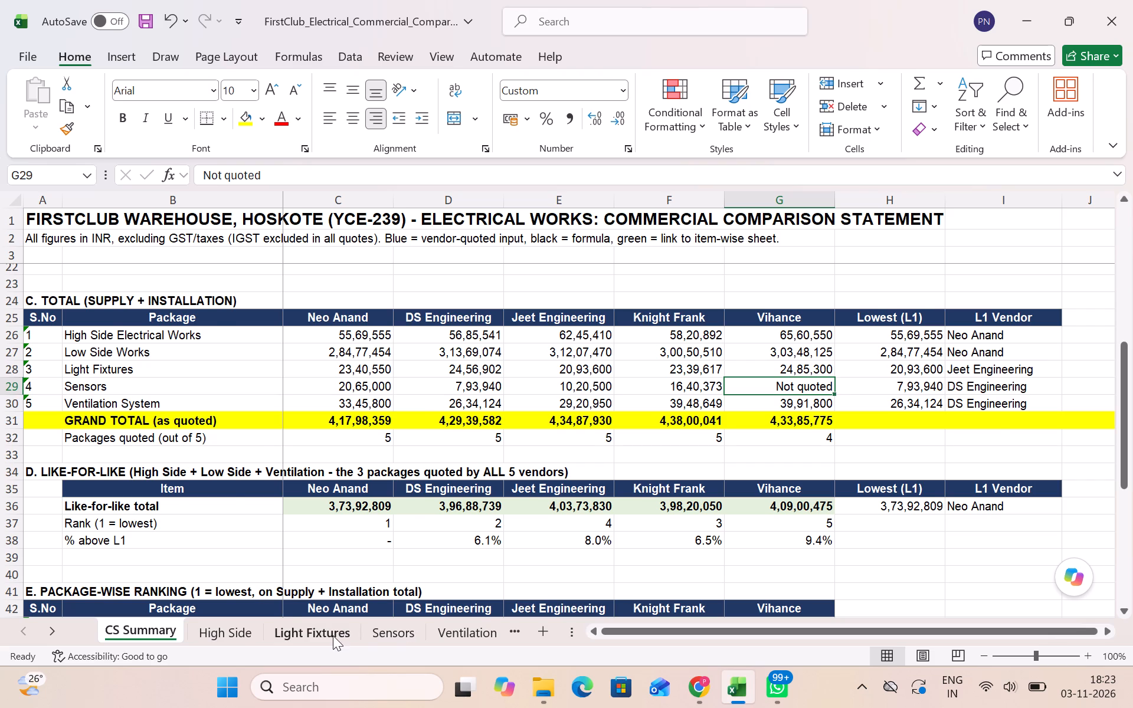
On the Sensors sheet, enter Vihance's item 1 supply rate as 3500 and install rate as 500 for the presence detector.
drag(332, 634, 375, 630)
click(375, 630)
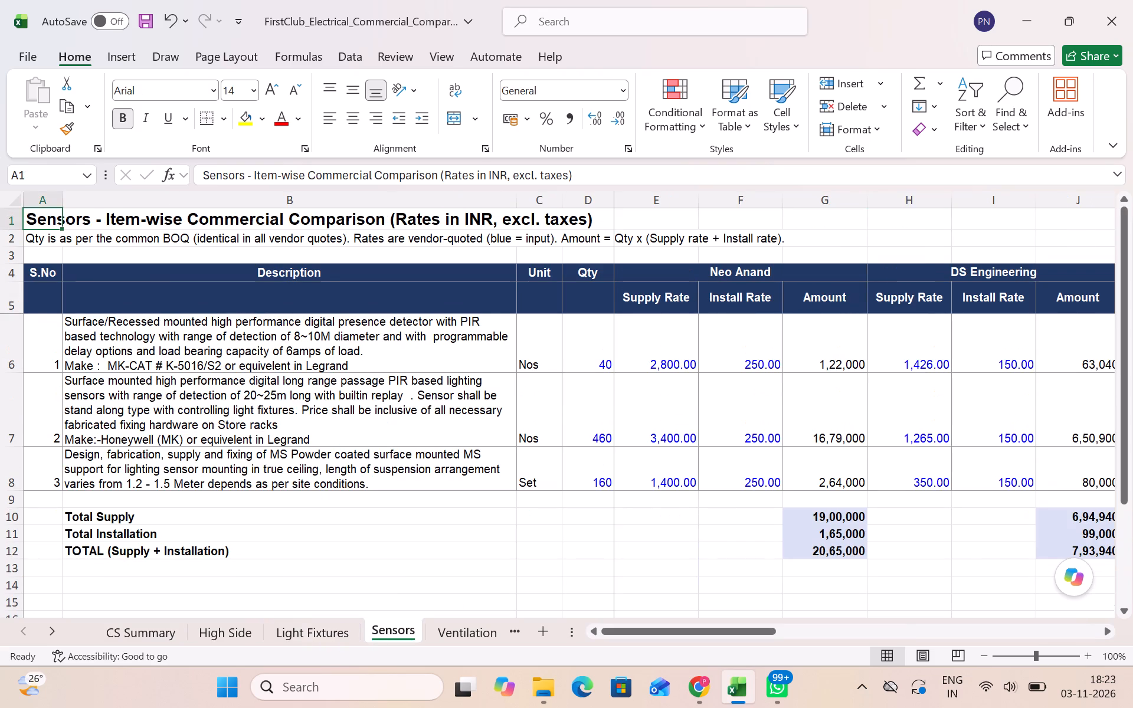
scroll(843, 537, left, 6)
click(784, 345)
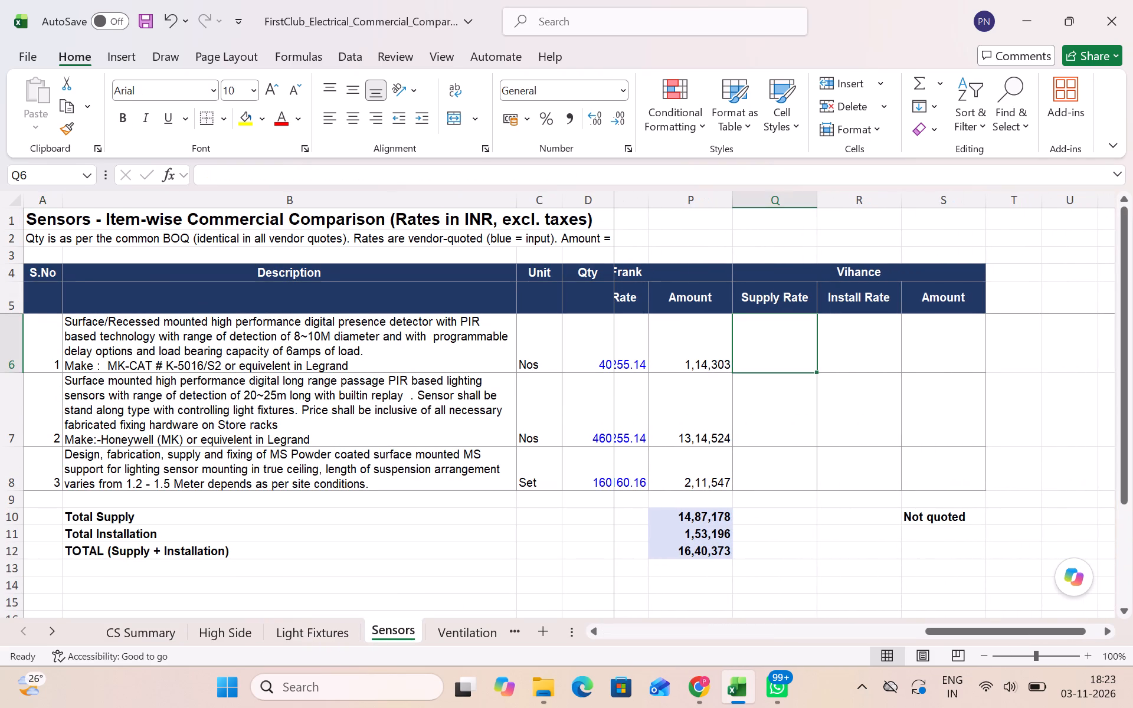
scroll(781, 395, right, 1)
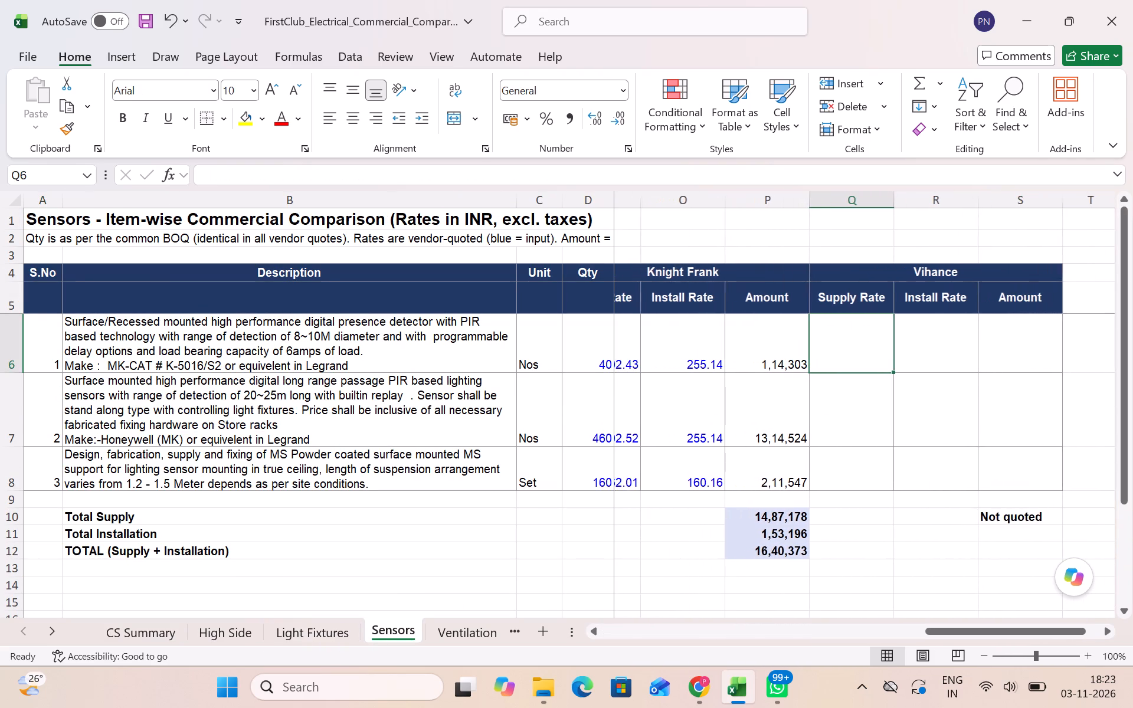
scroll(781, 395, right, 1)
scroll(781, 395, left, 1)
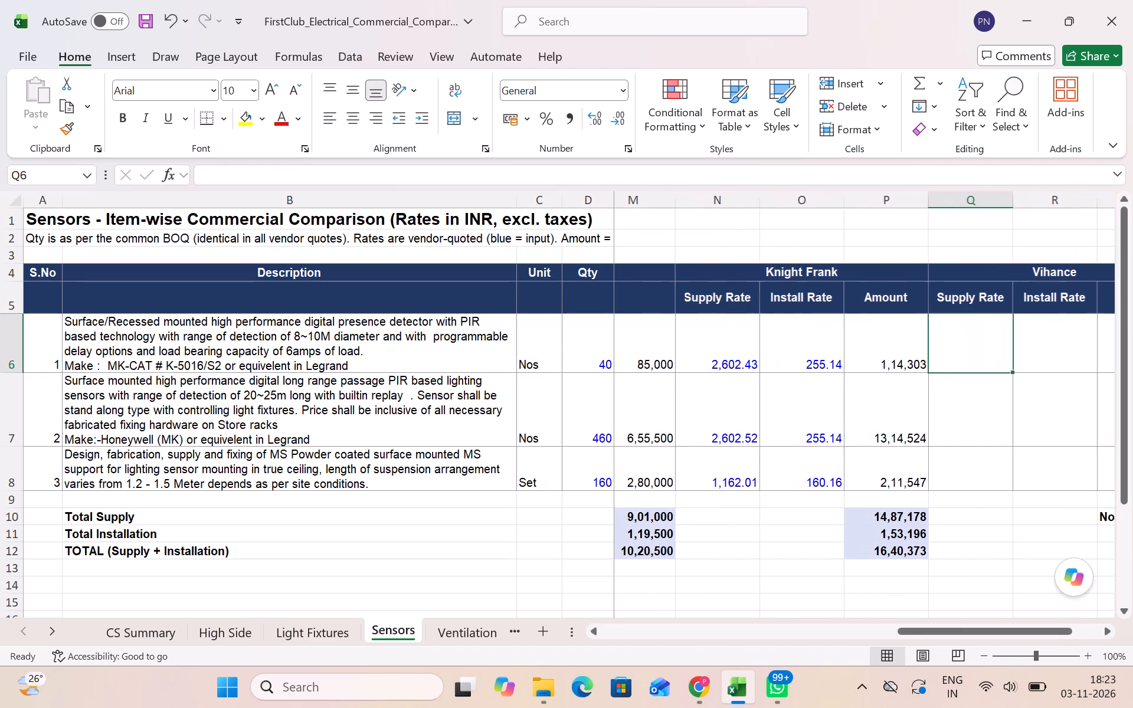
scroll(781, 395, left, 1)
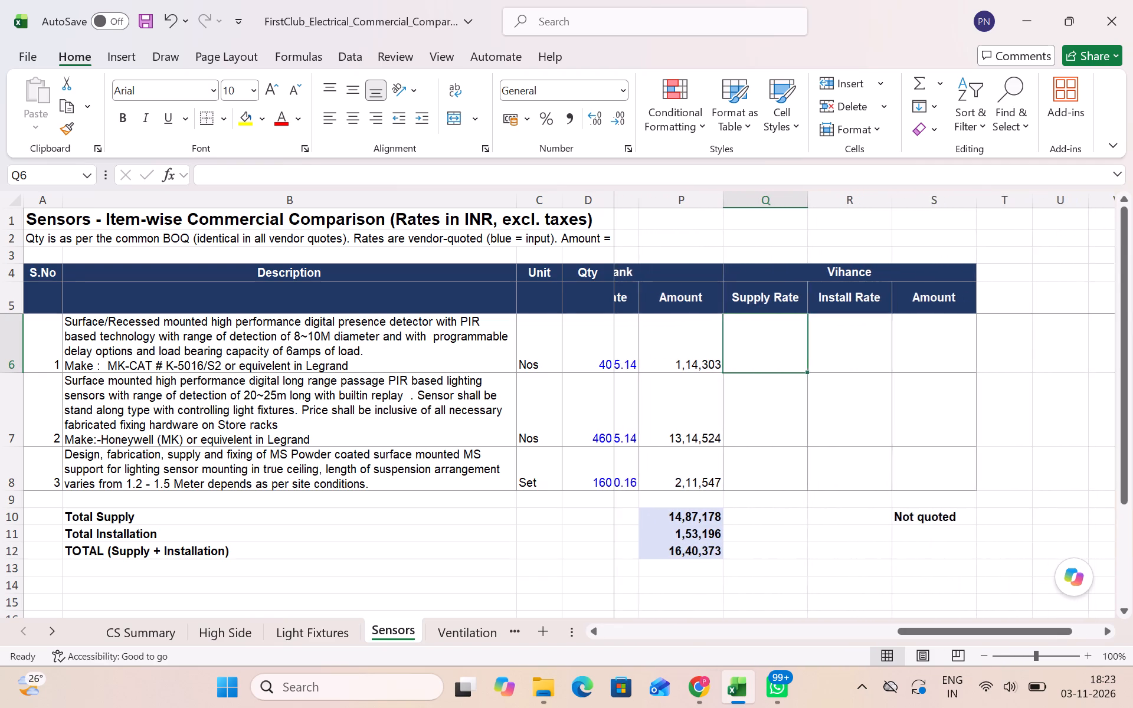
scroll(781, 395, left, 2)
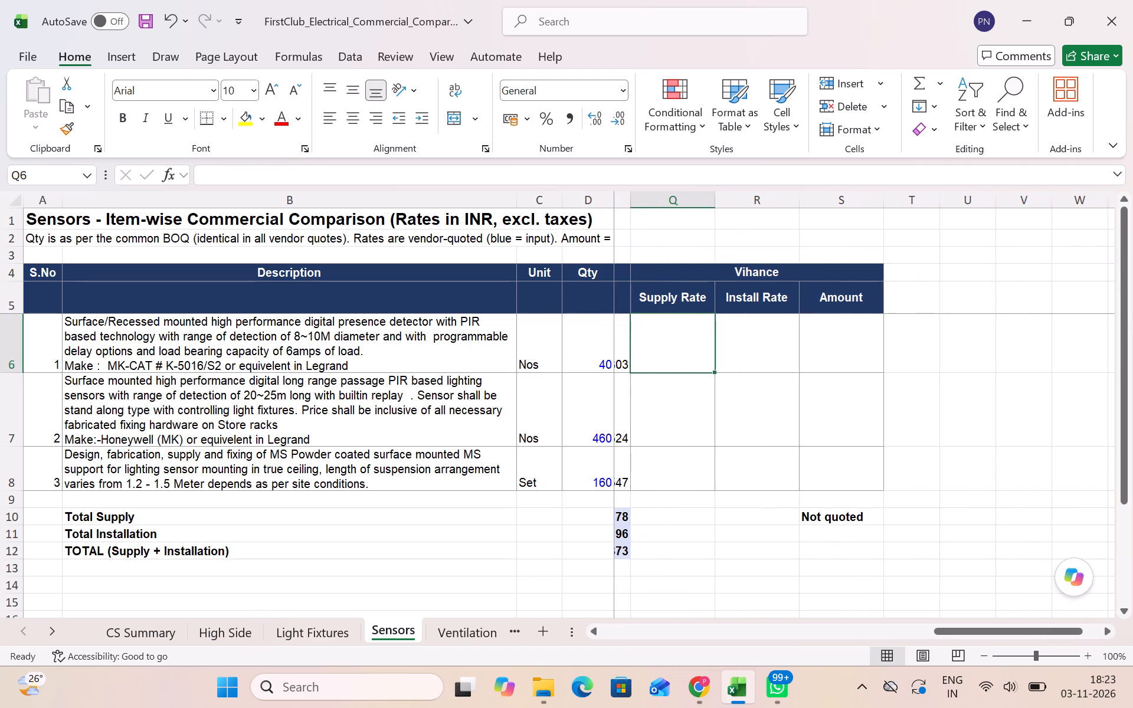
double_click(670, 330)
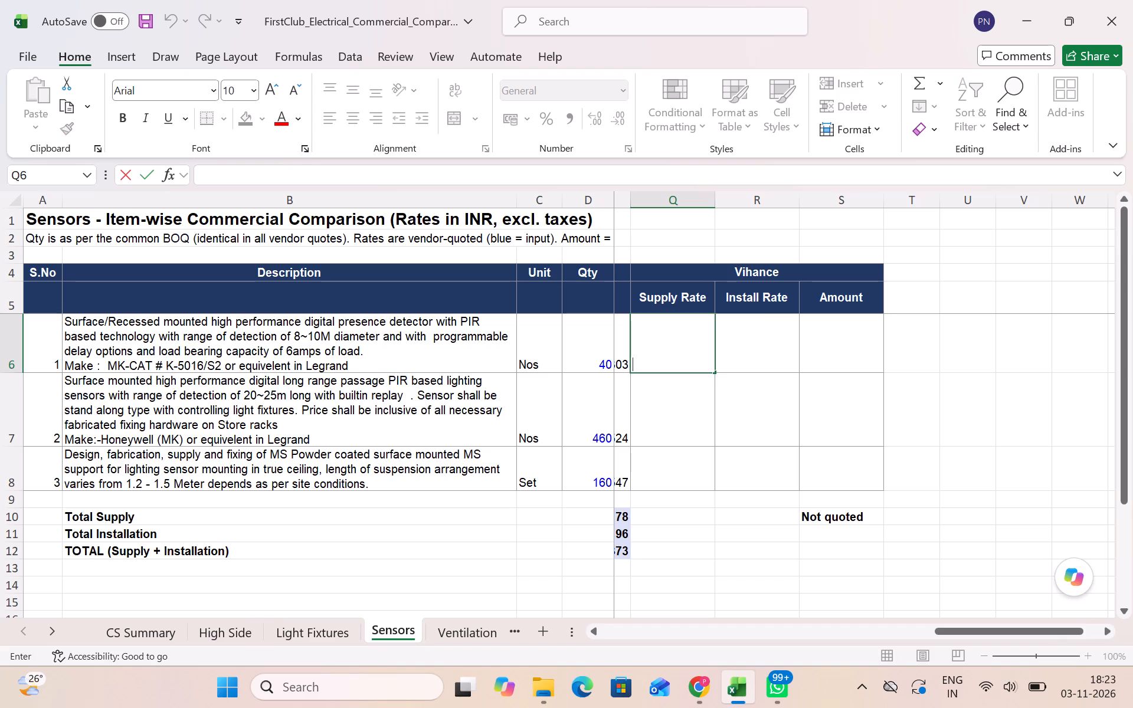
scroll(670, 330, left, 1)
text(3500)
key(Right)
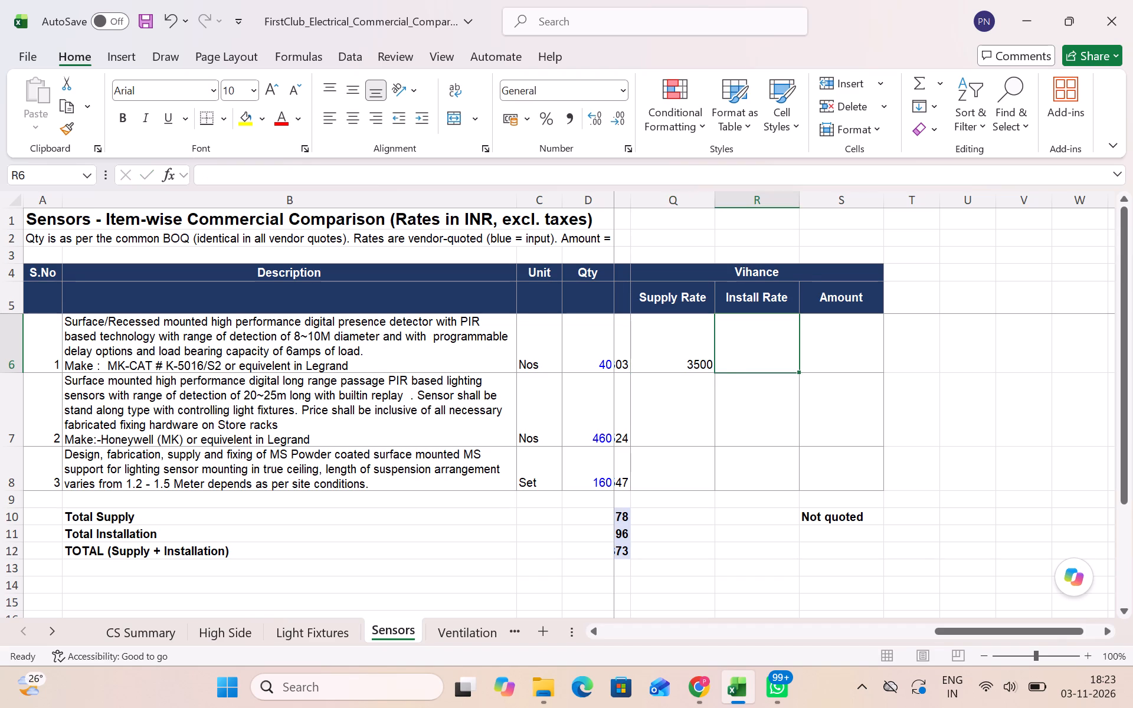
text(500)
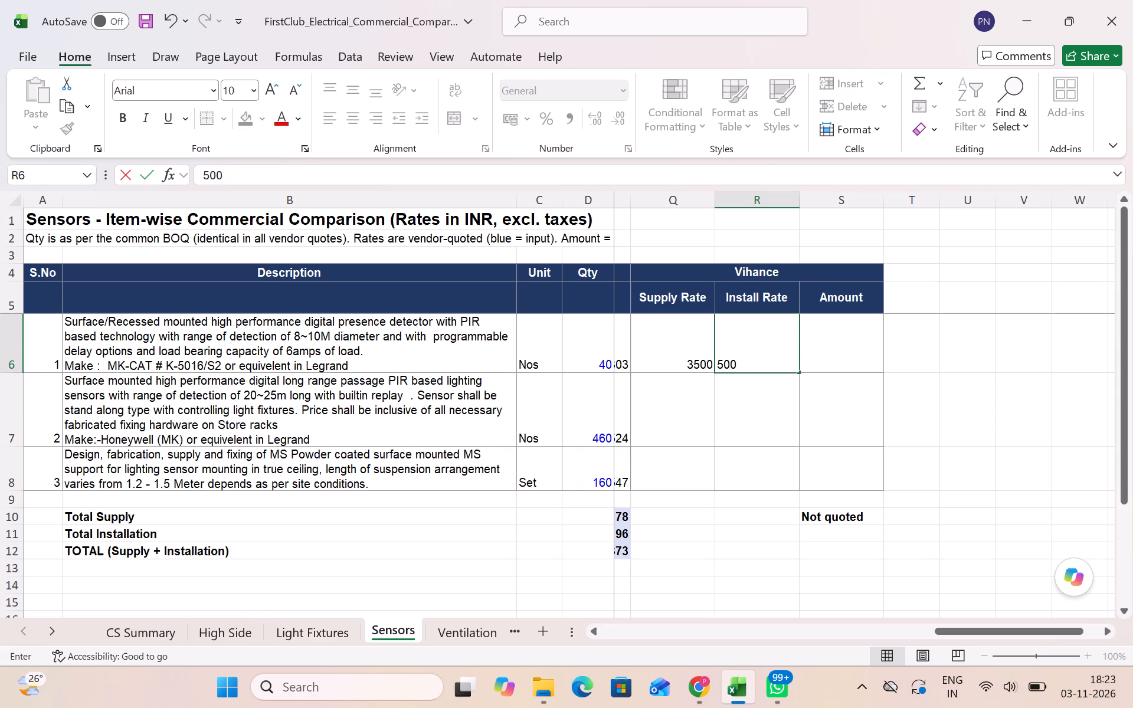
key(Return)
Copy Knight Frank's item 1 amount formula from P6 into Vihance's Amount cell S6 on the Sensors sheet.
click(827, 358)
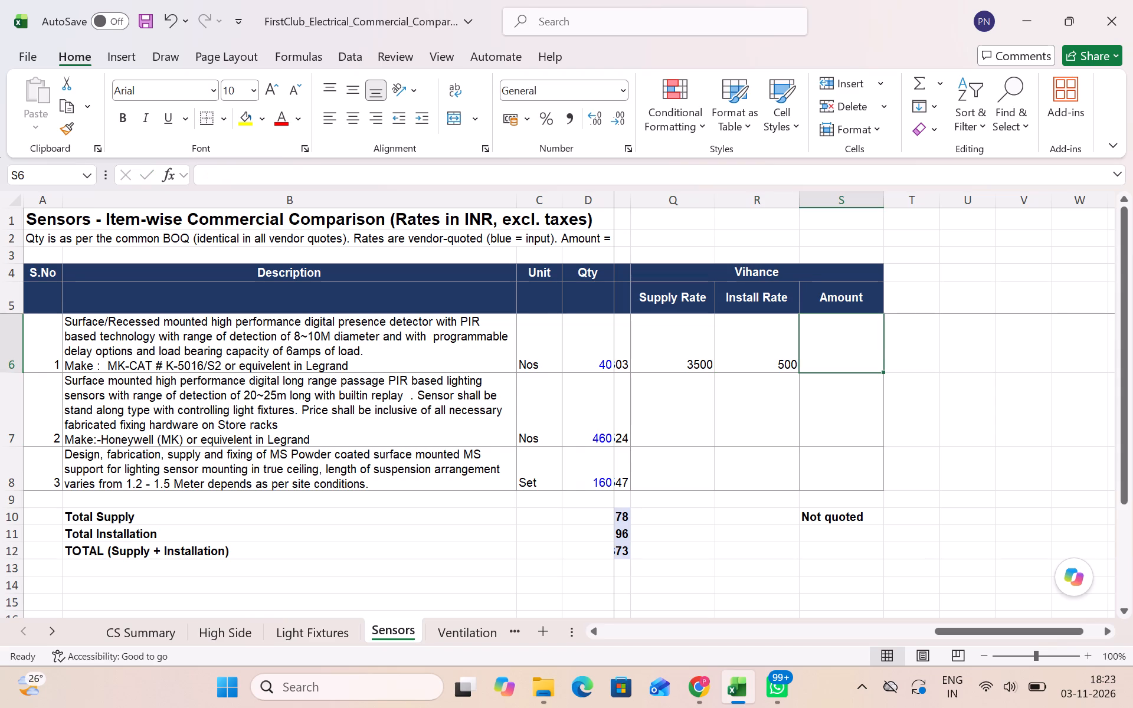
scroll(721, 383, right, 2)
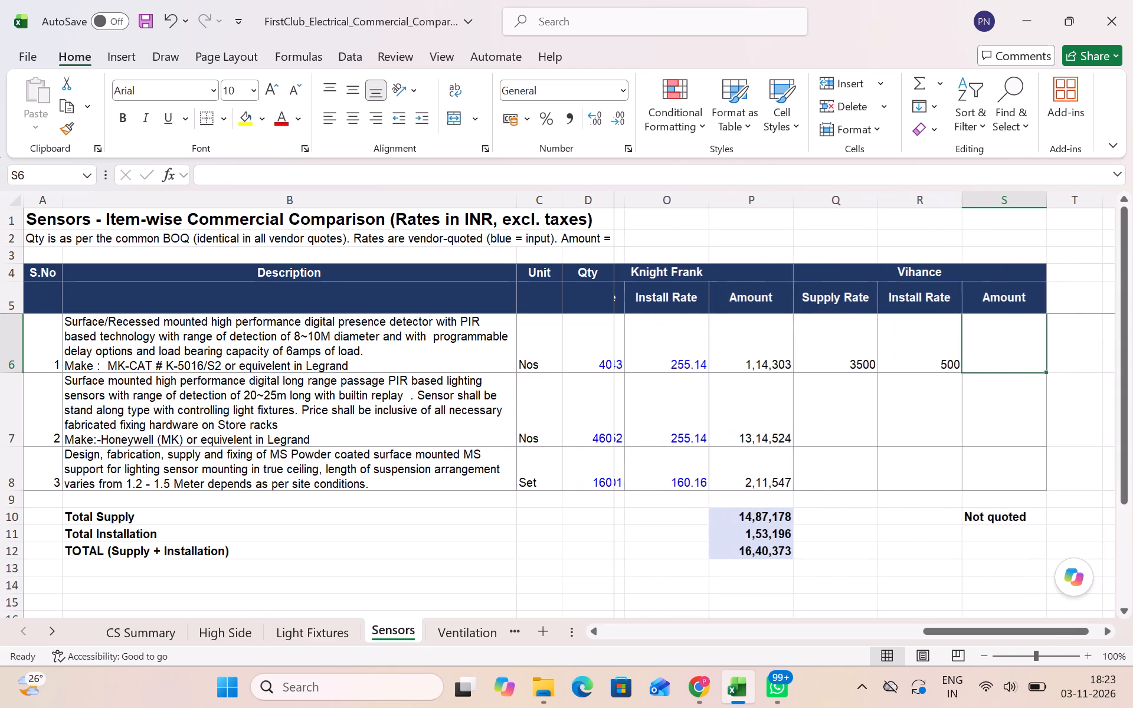
scroll(721, 383, right, 1)
click(857, 335)
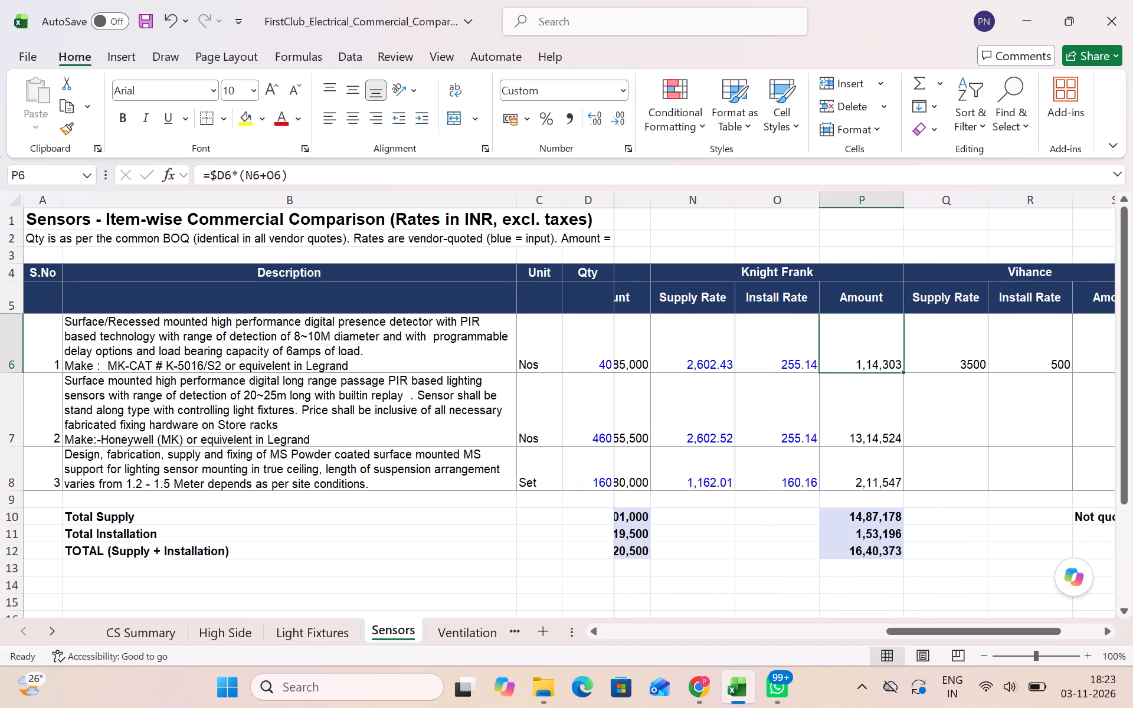
scroll(857, 335, left, 1)
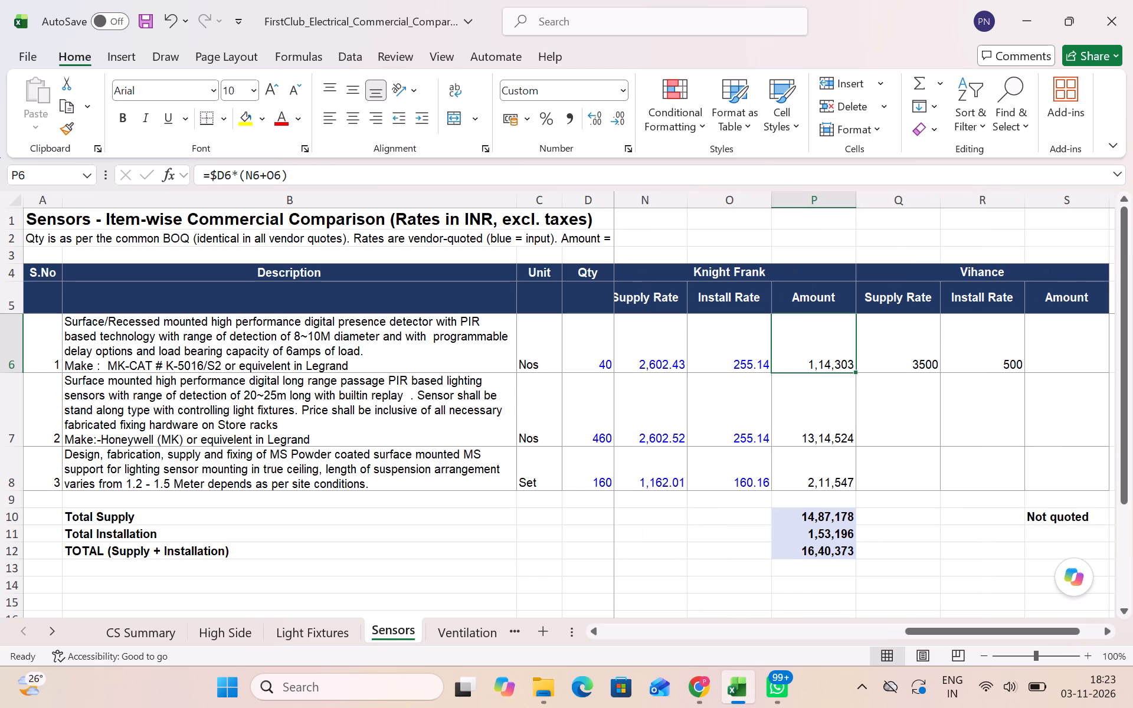
key(ctrl+c)
click(1042, 354)
key(ctrl+v)
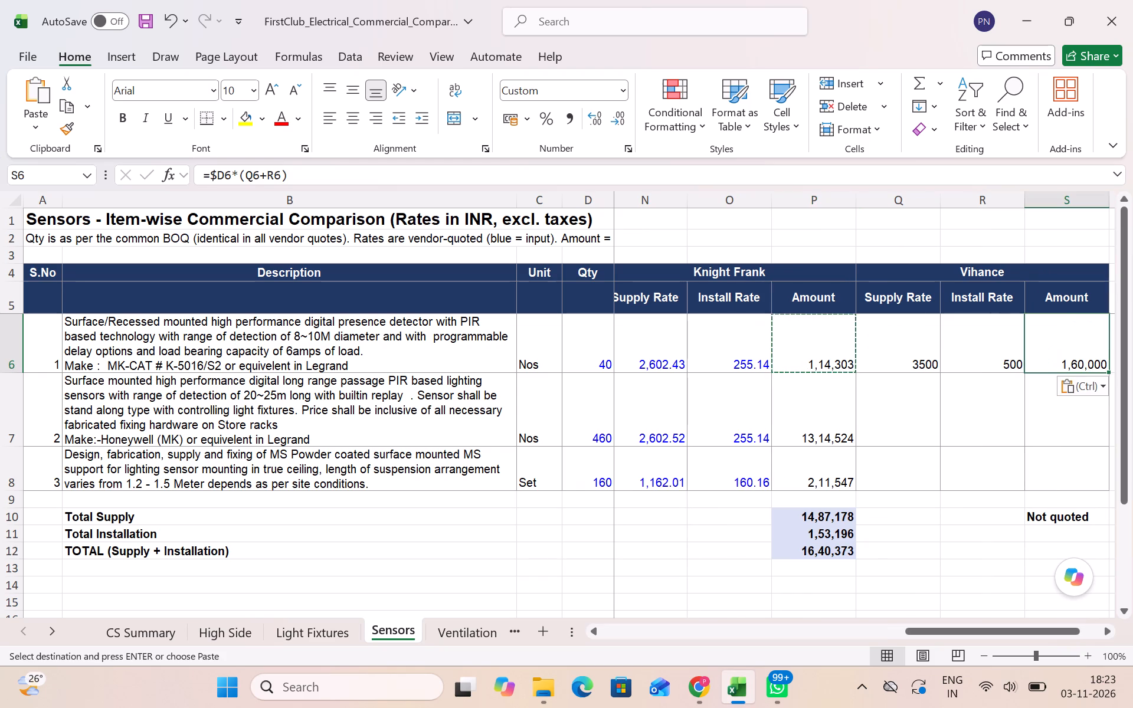
Copy Vihance's item 1 amount formula from S6 into the item 2 and item 3 Amount cells, S7 and S8.
click(1049, 423)
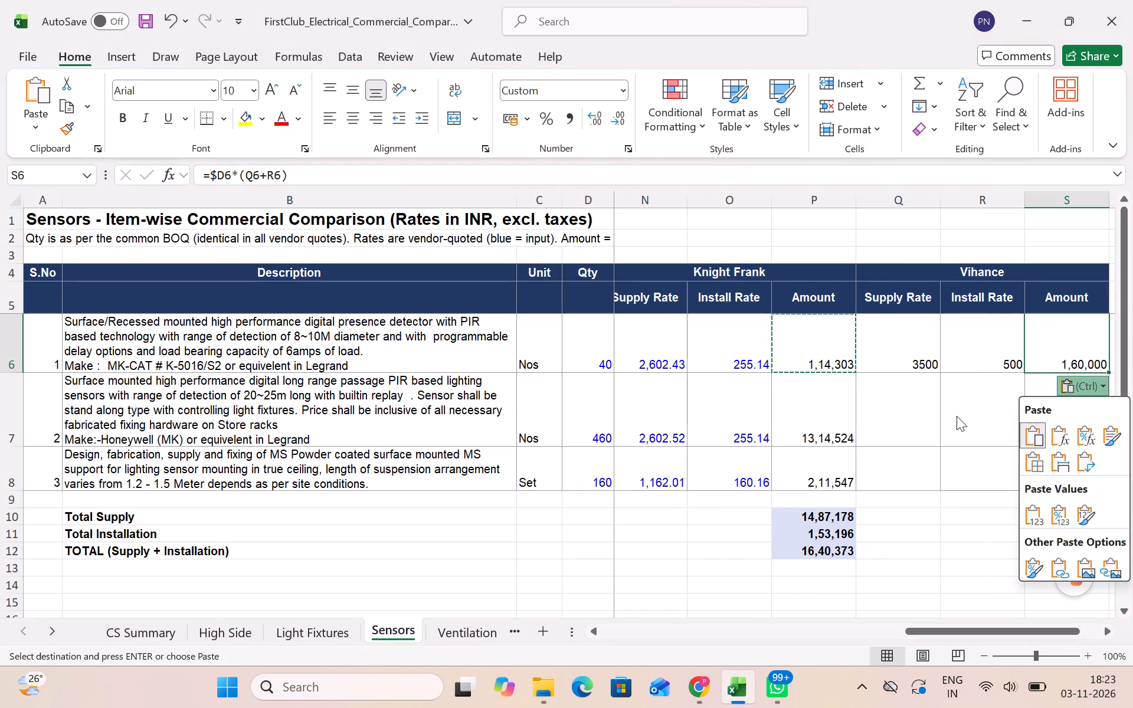
click(1091, 347)
key(ctrl+c)
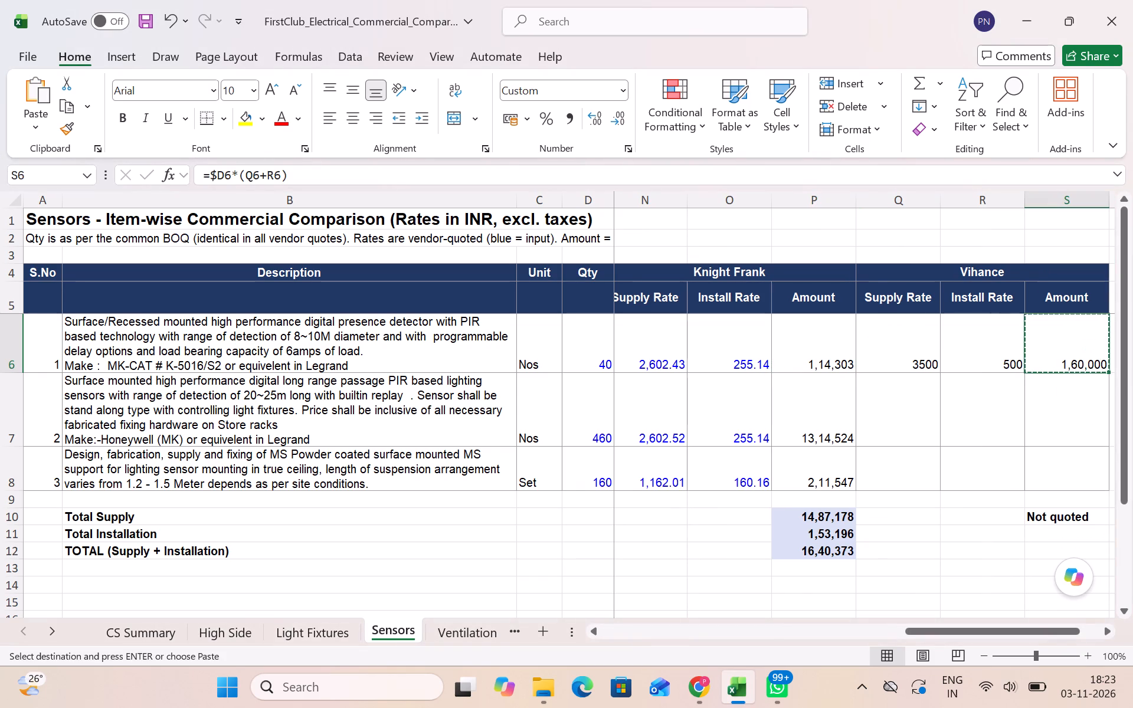
click(1089, 418)
key(ctrl+v)
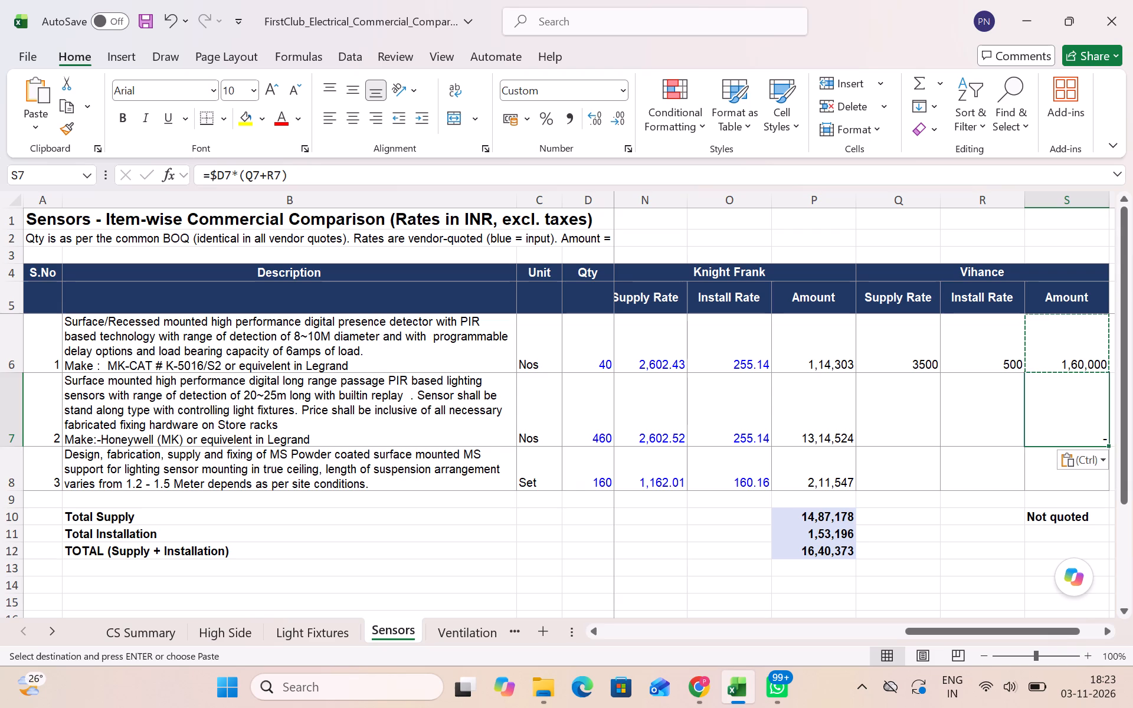
click(1035, 490)
key(ctrl+v)
key(Escape)
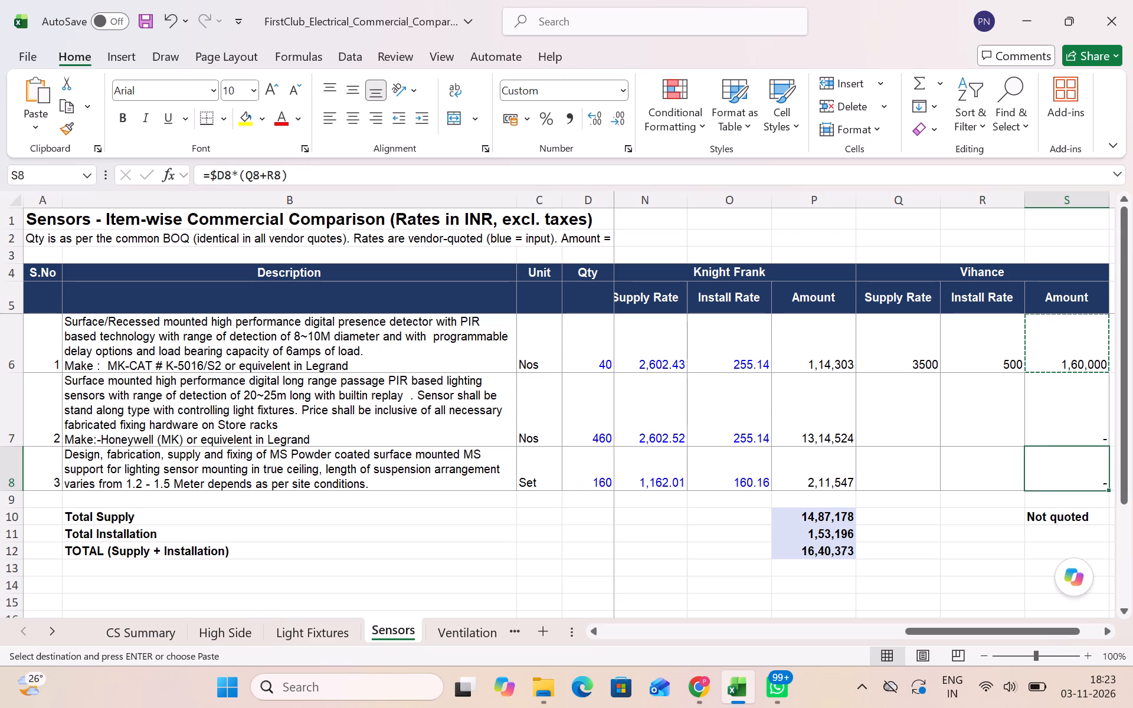
click(960, 588)
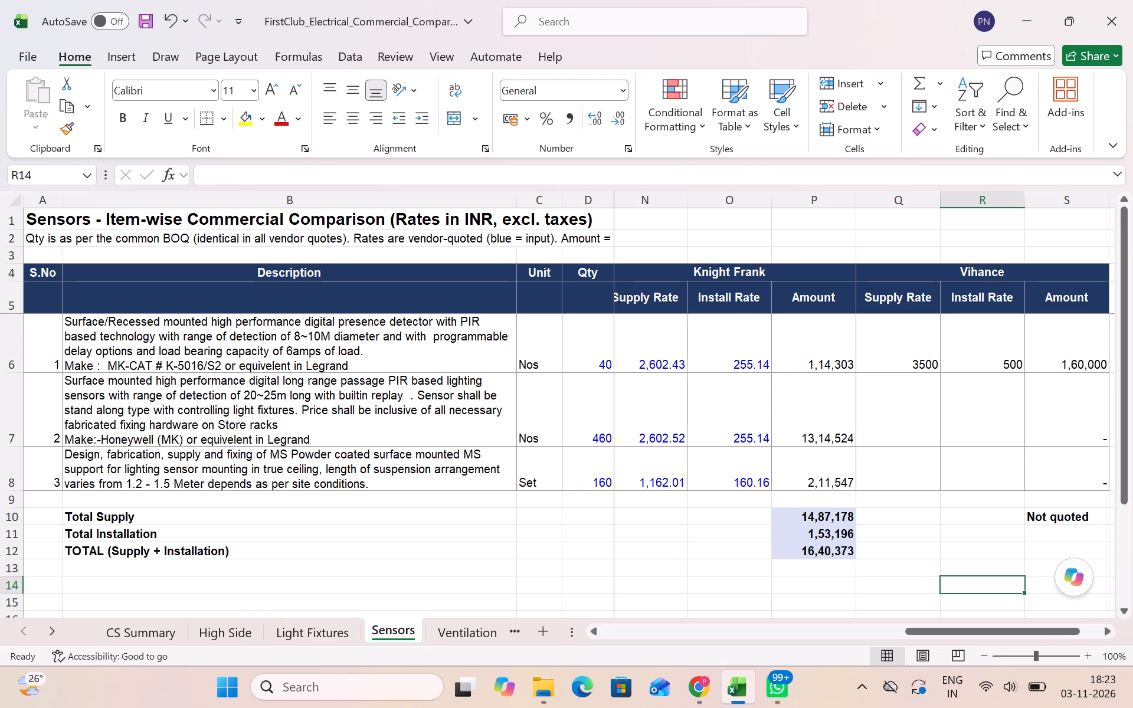
Select Vihance's Supply Rate cell Q7 for item 2, the long range passage sensor, on the Sensors sheet.
scroll(942, 440, left, 2)
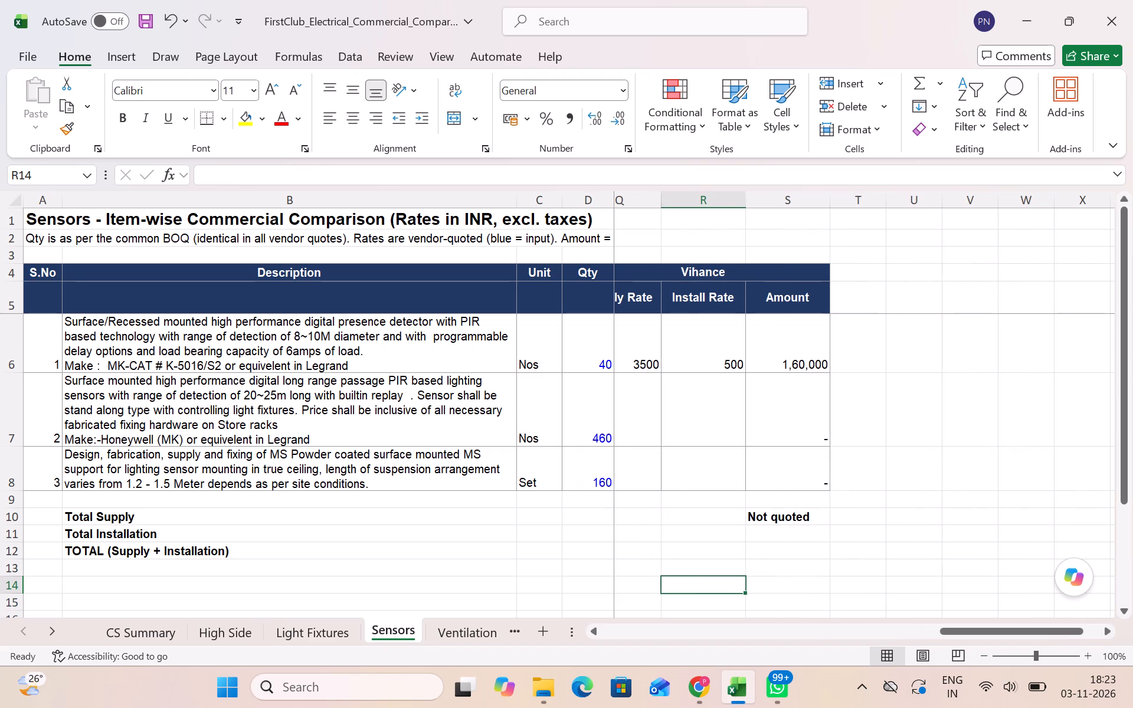
click(653, 431)
scroll(653, 431, right, 1)
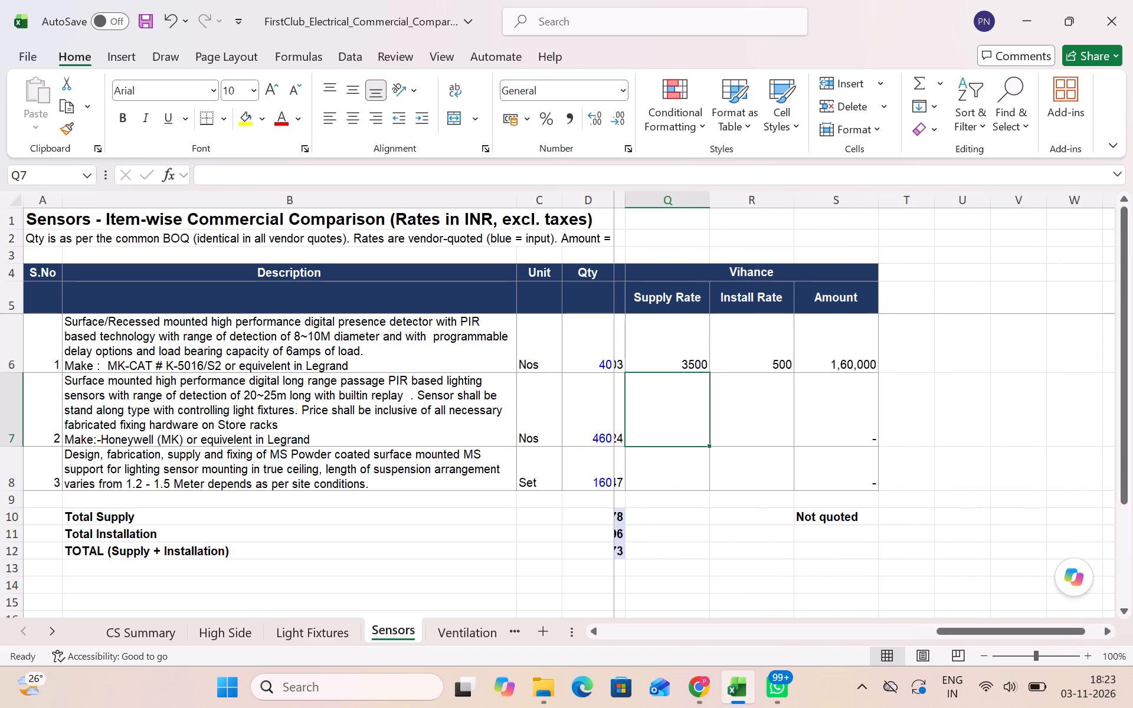
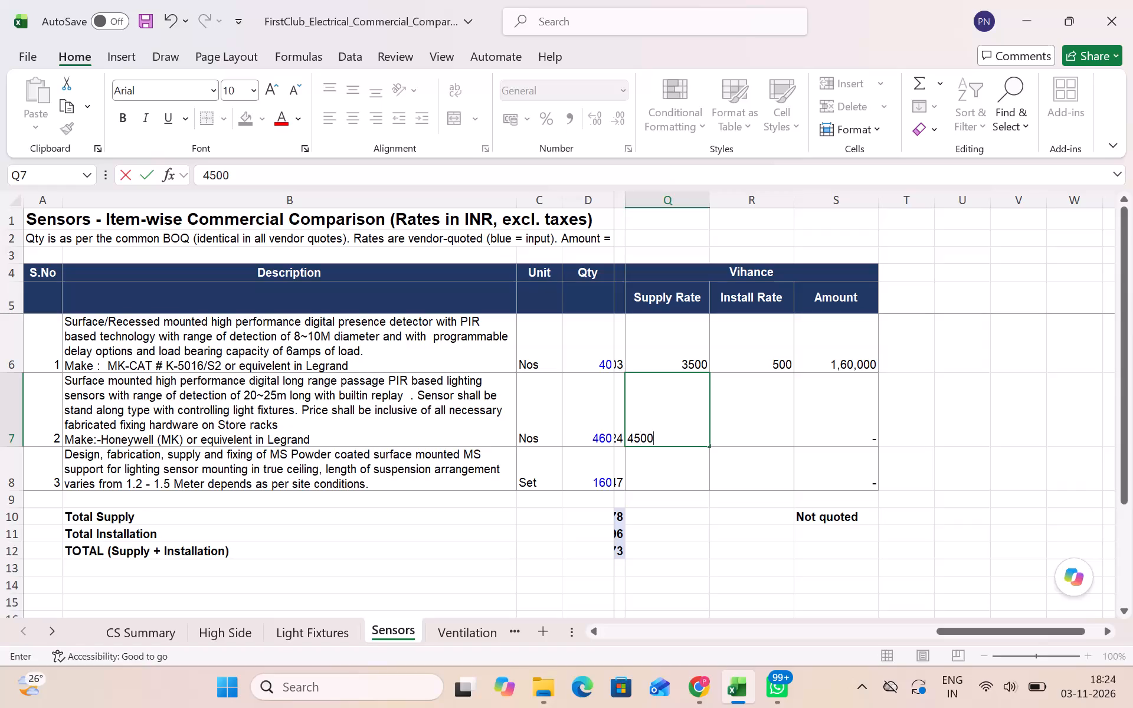
Complete Vihance's Sensors rates: install rate 500 for item 2, and supply rate 2000 with install rate 500 for item 3.
key(Right)
text(500)
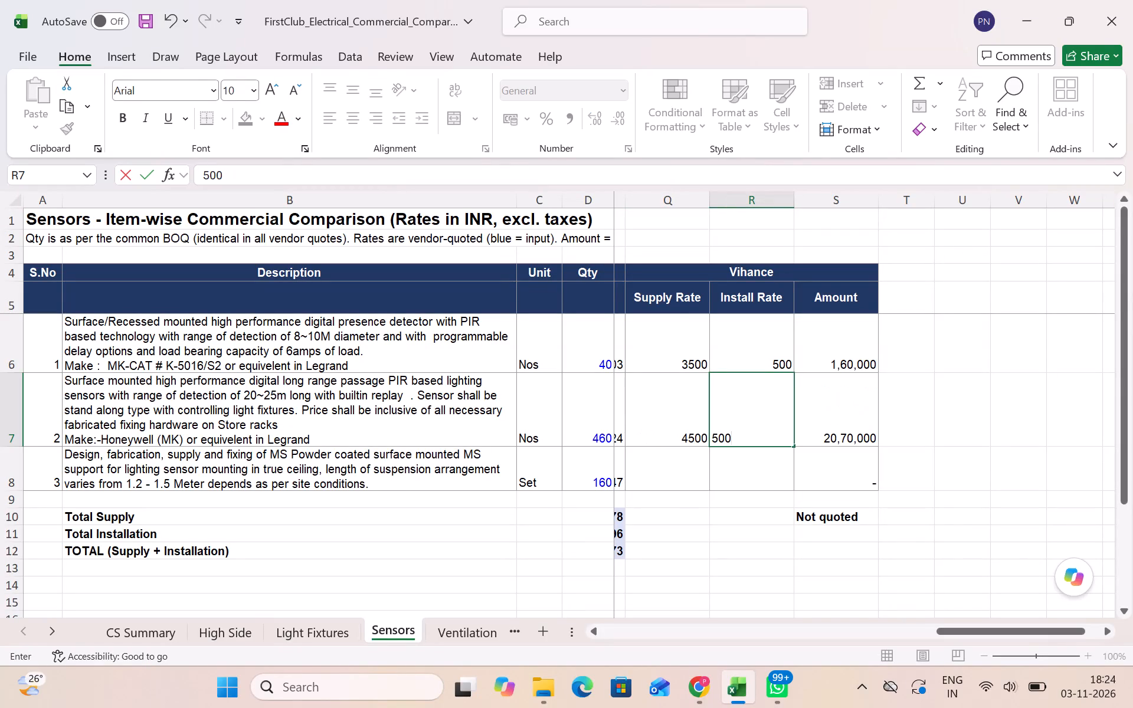
key(Down)
key(Left)
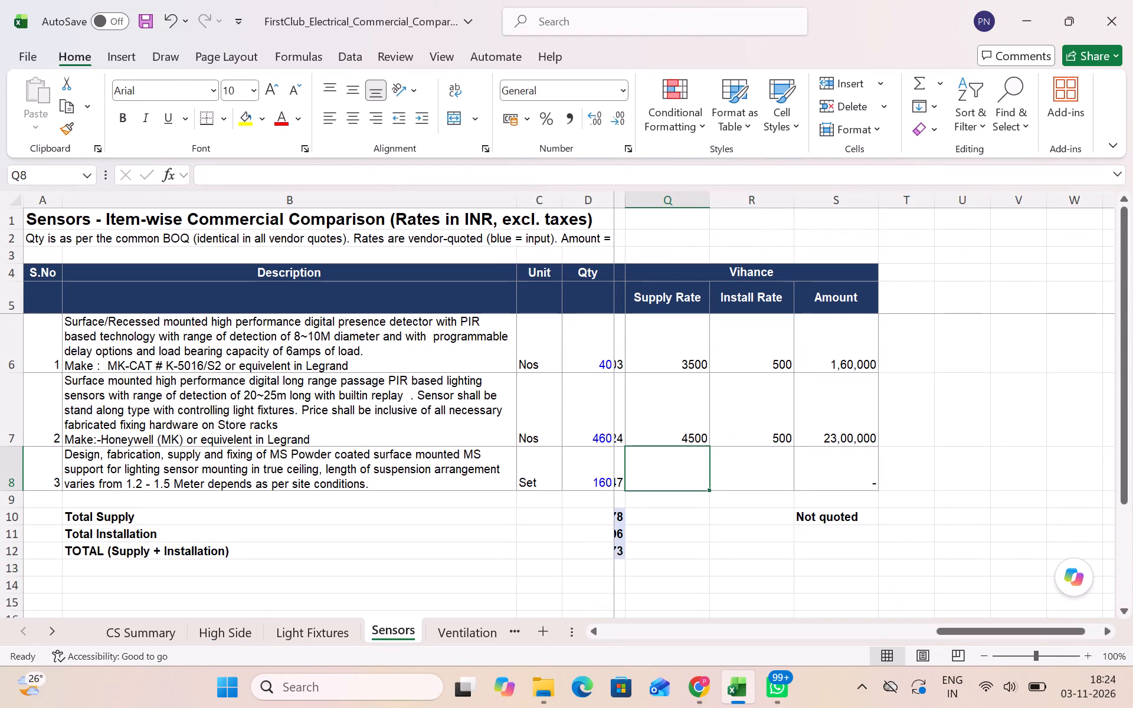
text(2000)
key(Right)
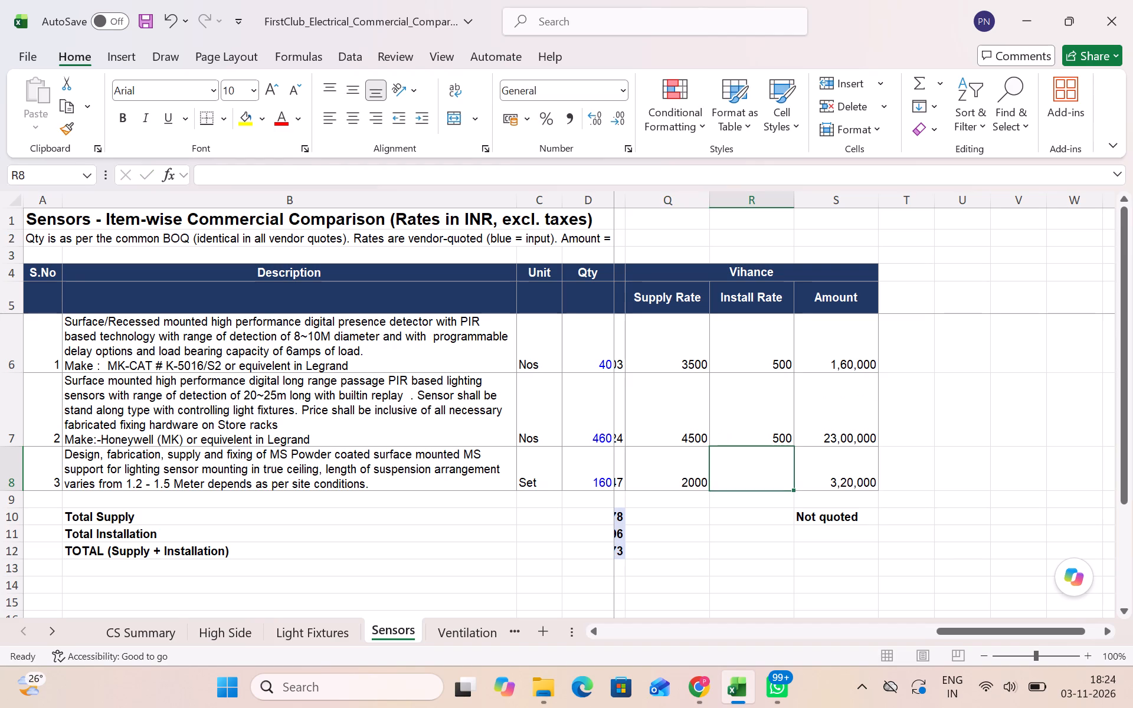
text(500)
key(Return)
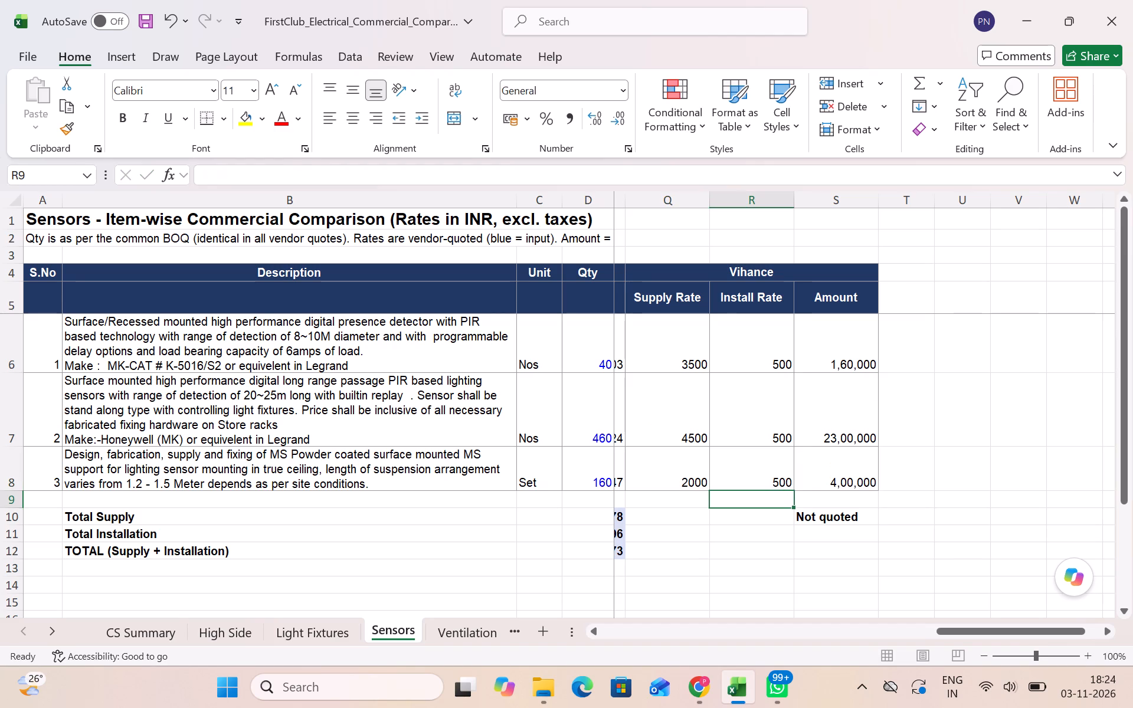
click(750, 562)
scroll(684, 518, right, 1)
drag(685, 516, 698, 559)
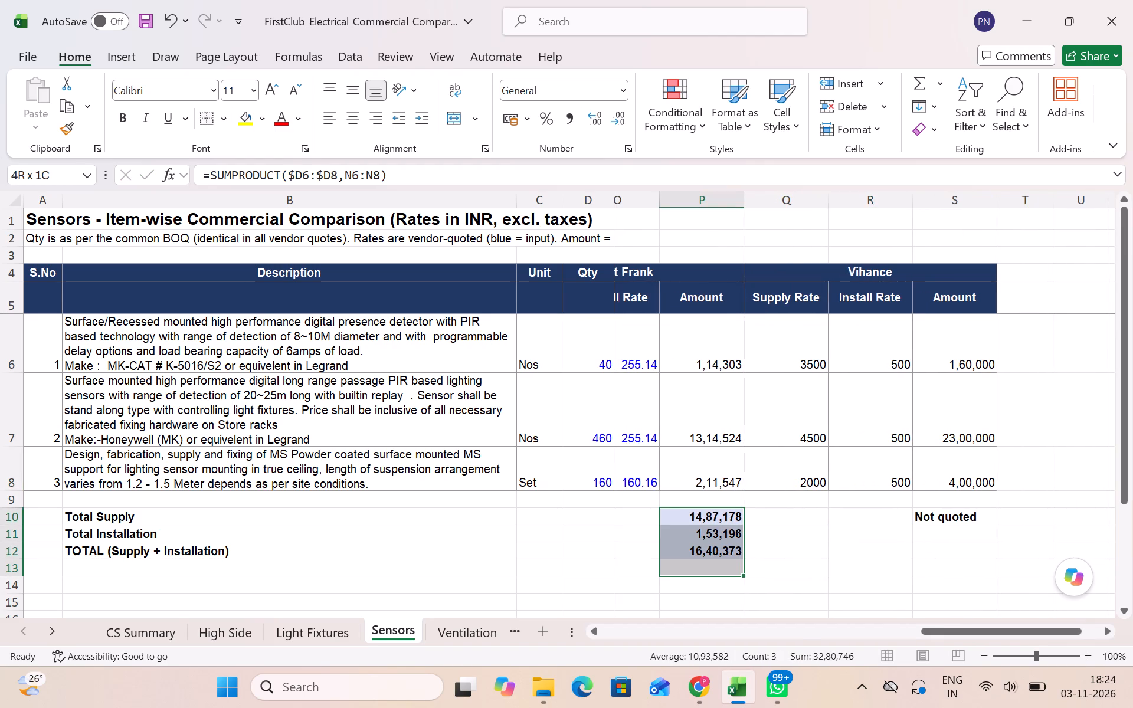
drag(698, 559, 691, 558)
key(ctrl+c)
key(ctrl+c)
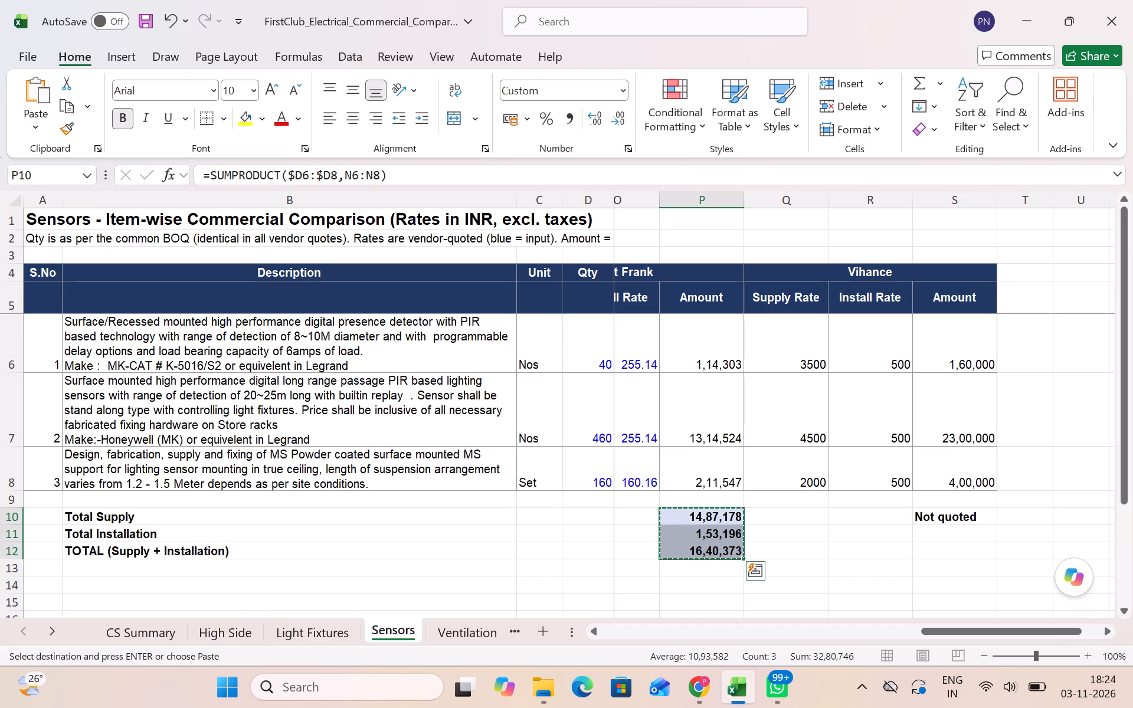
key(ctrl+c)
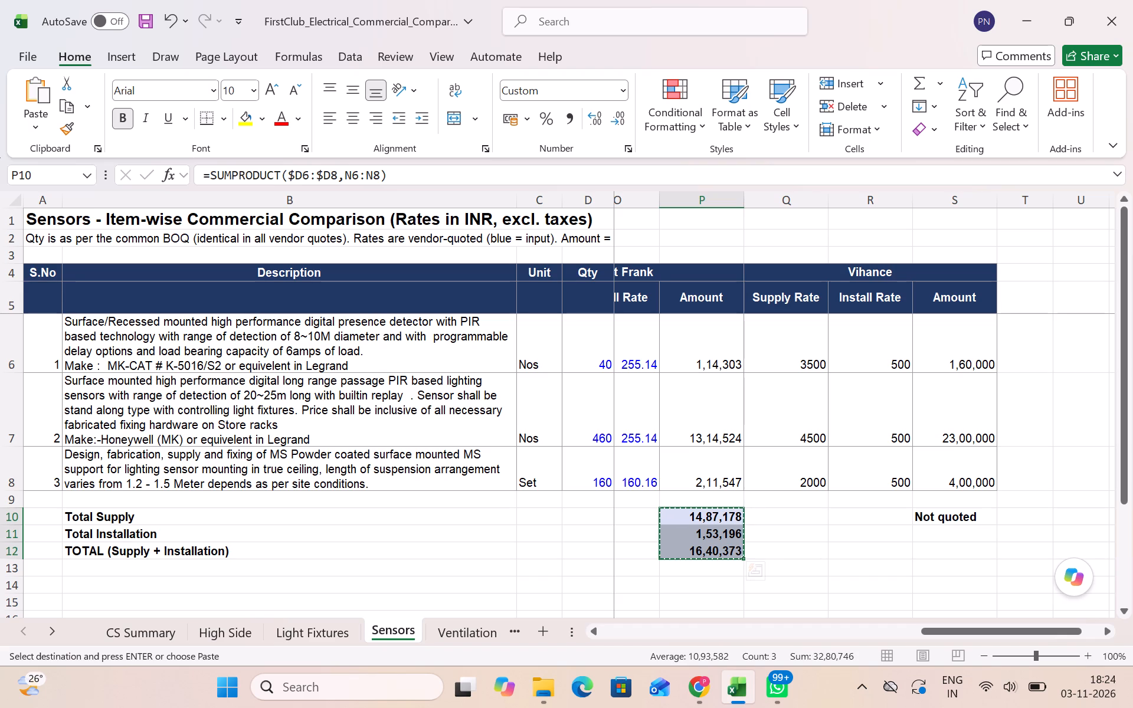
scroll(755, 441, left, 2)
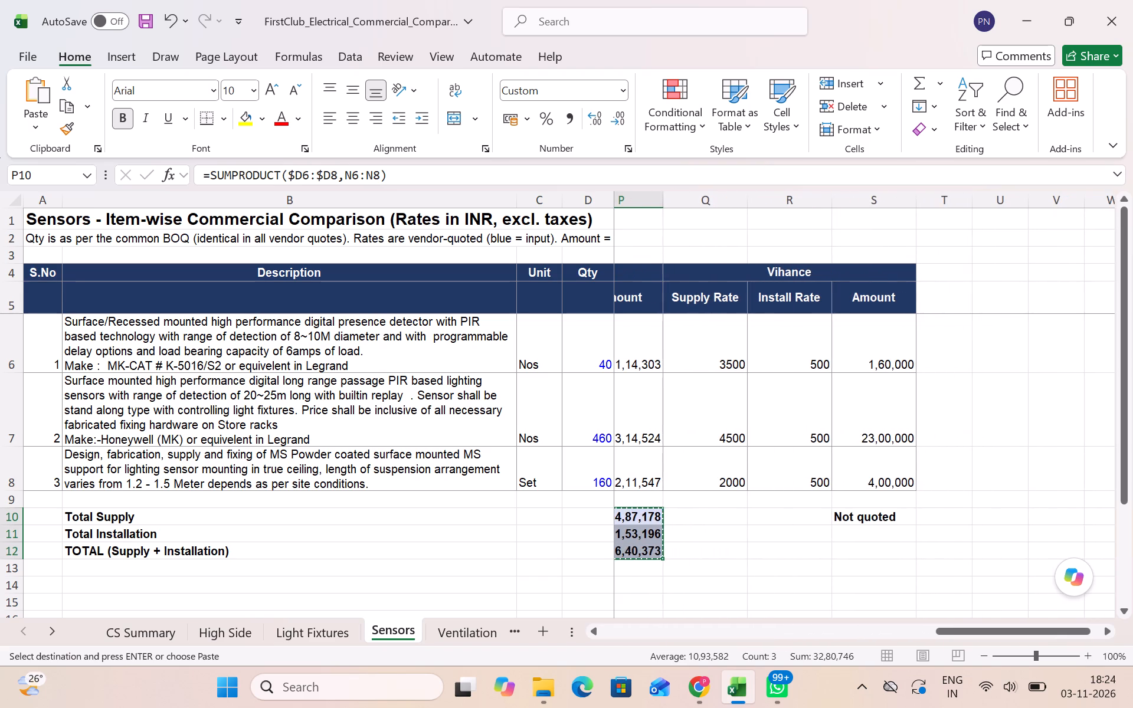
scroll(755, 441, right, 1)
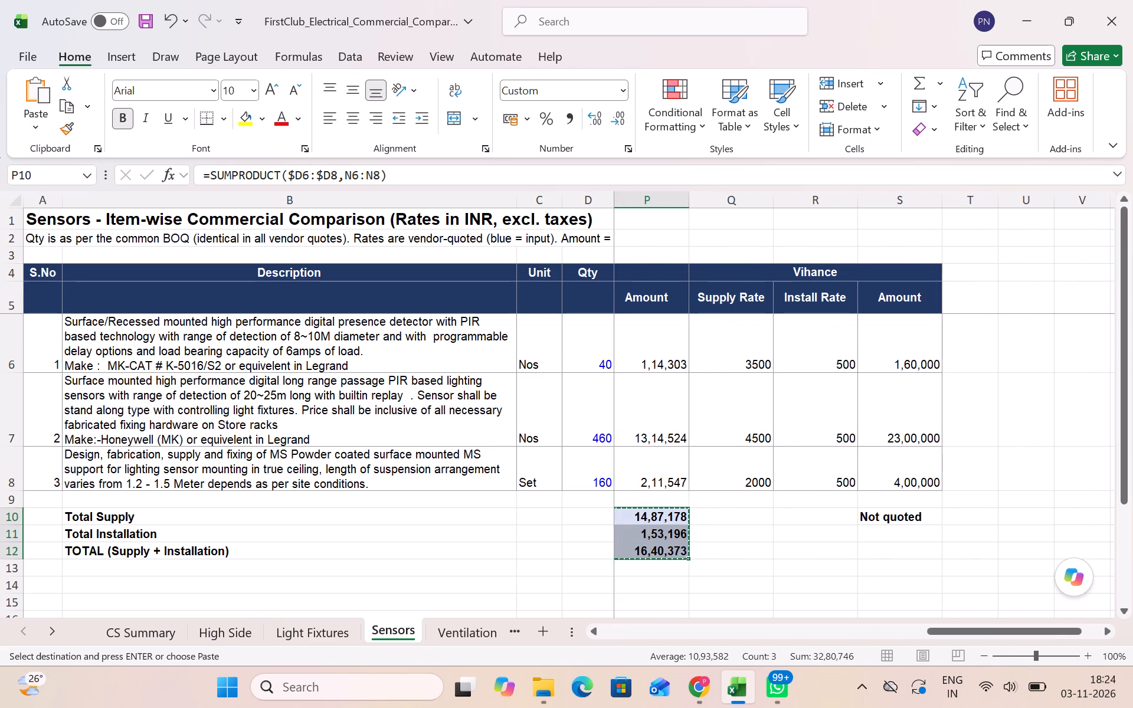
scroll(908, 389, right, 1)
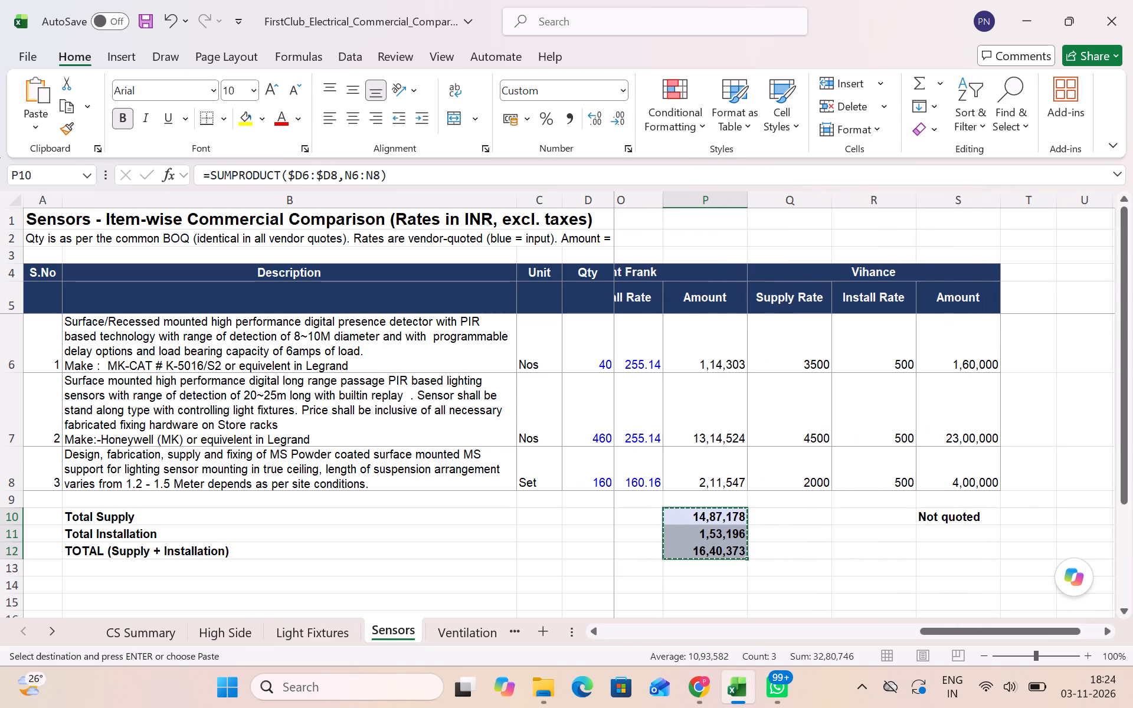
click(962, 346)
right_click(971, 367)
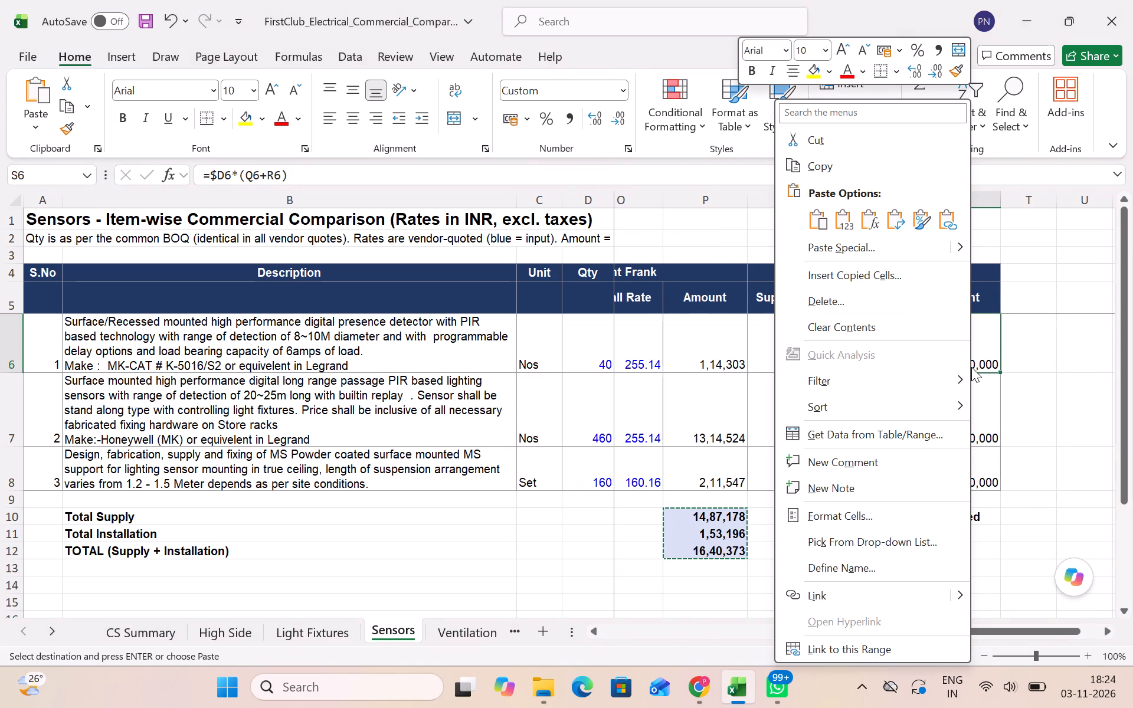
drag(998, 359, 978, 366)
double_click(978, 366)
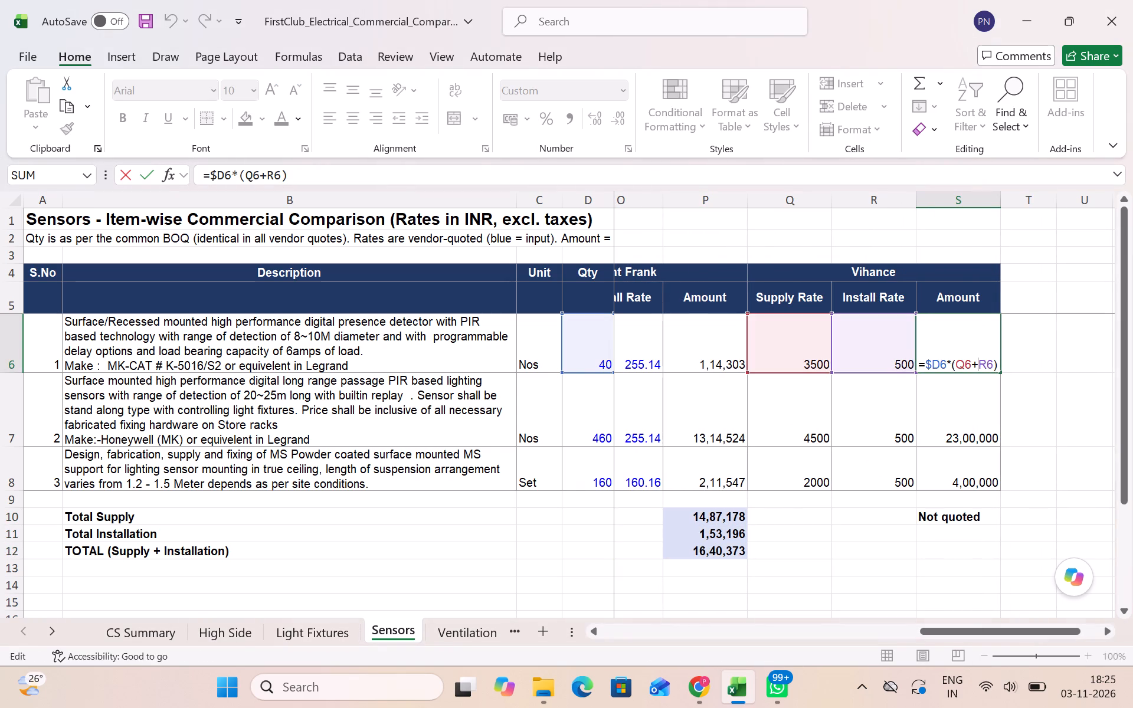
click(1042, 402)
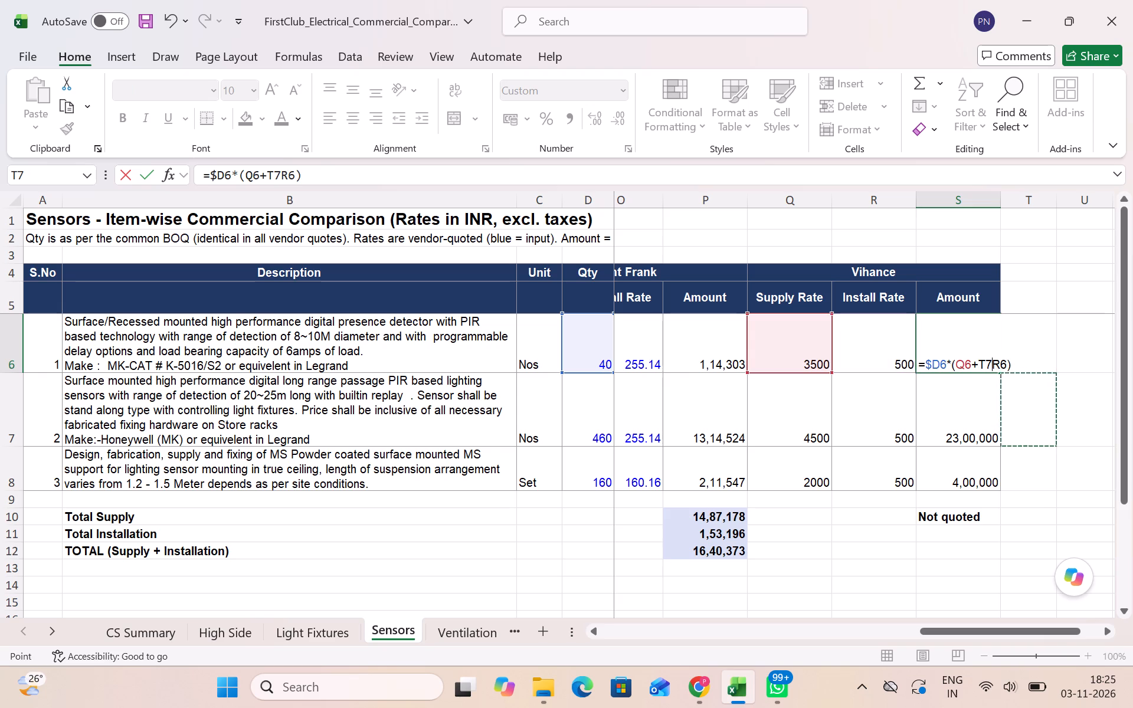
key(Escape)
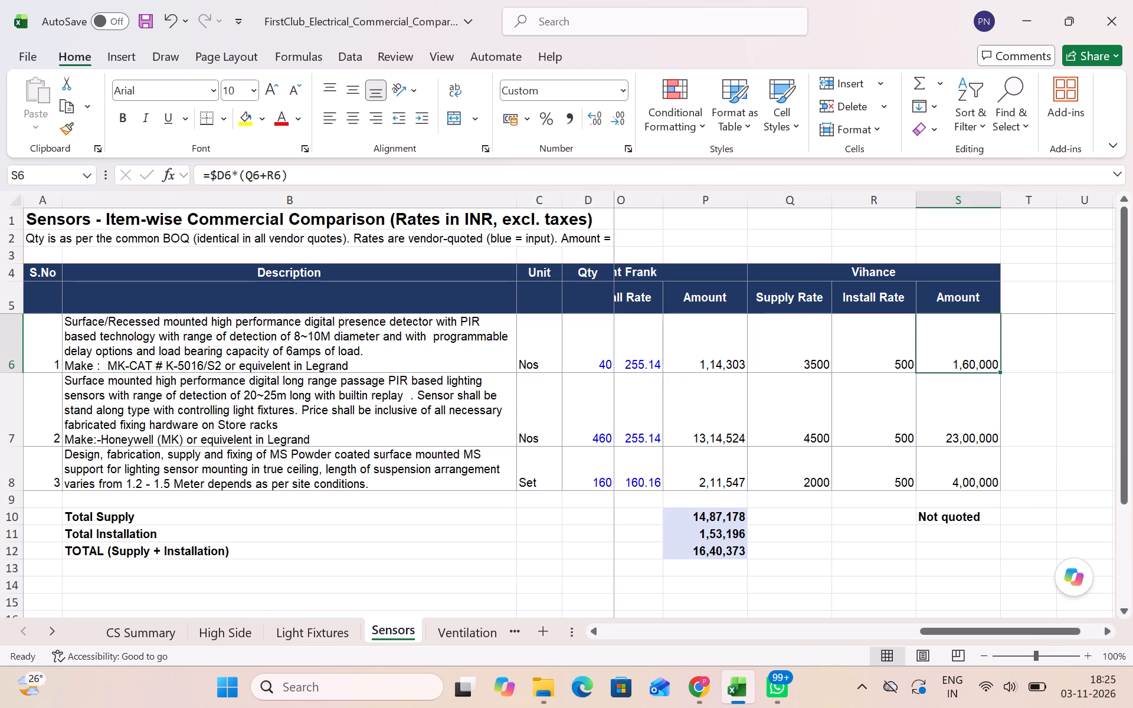
Copy Knight Frank's supply, installation and overall total formulas from P10:P12 into Vihance's Amount cells S10:S12 on the Sensors sheet.
drag(698, 513, 708, 552)
key(ctrl+c)
key(ctrl+c)
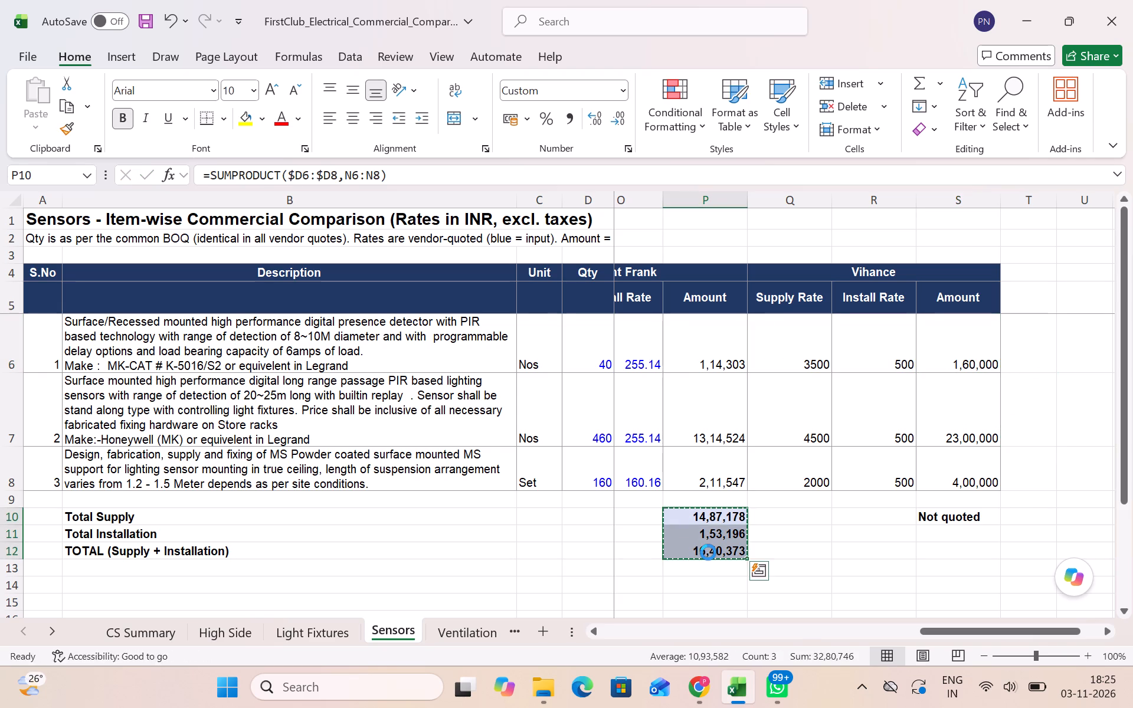
click(934, 522)
key(ctrl+v)
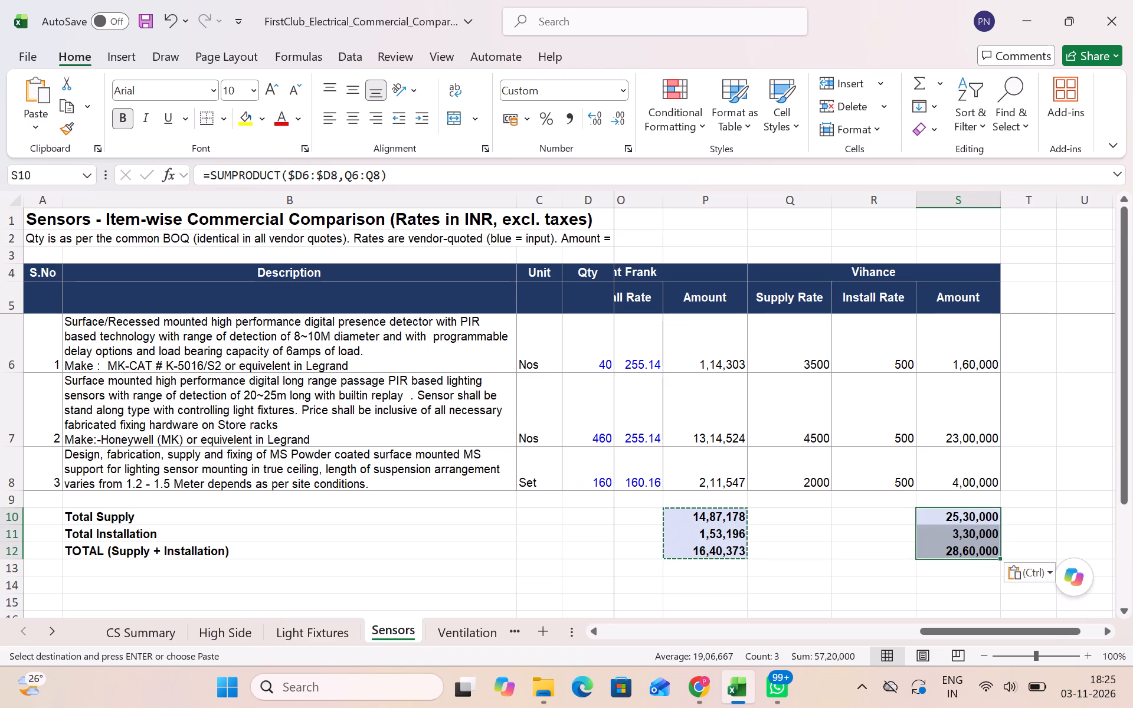
click(953, 608)
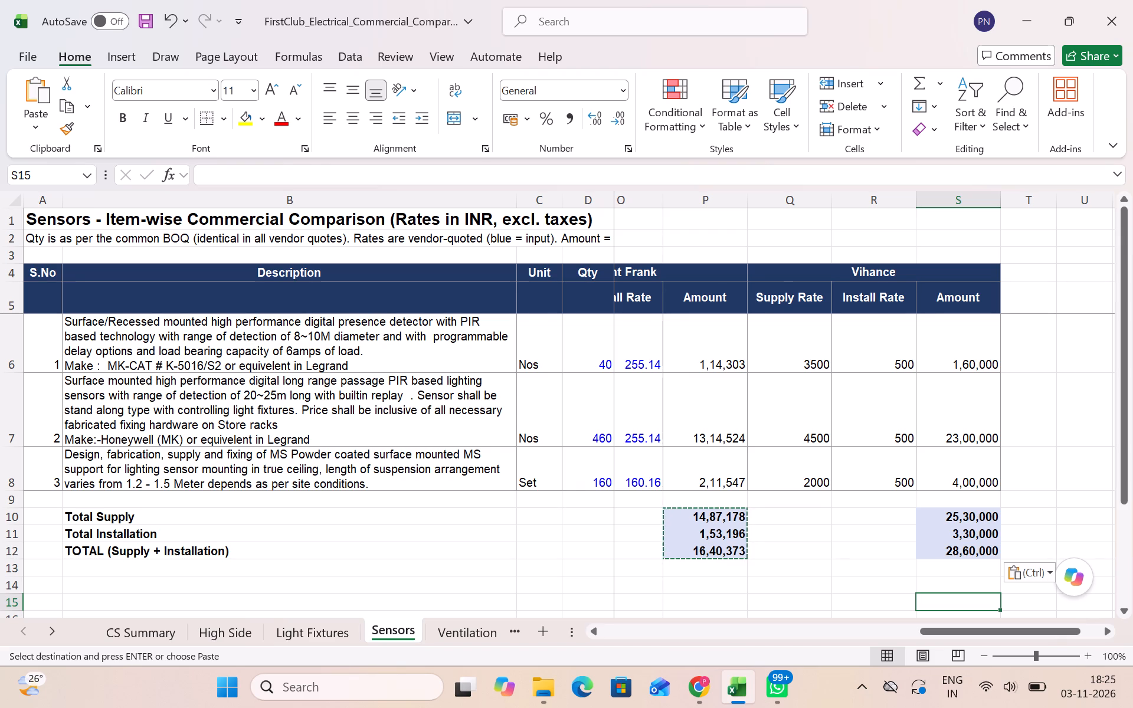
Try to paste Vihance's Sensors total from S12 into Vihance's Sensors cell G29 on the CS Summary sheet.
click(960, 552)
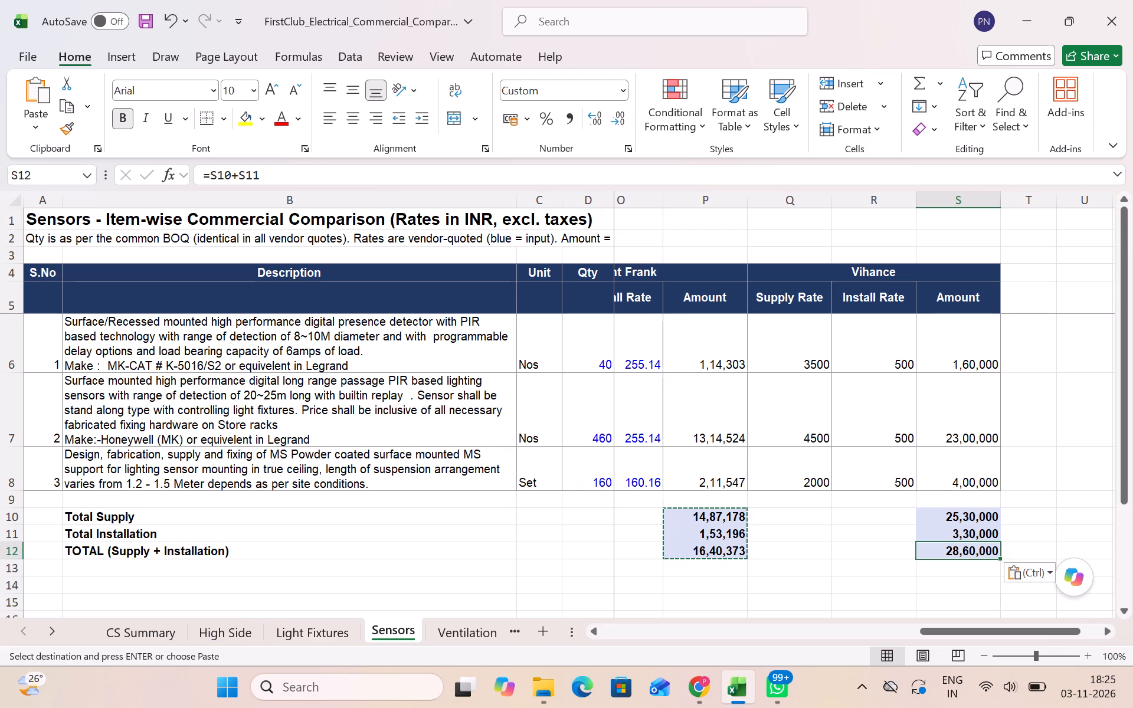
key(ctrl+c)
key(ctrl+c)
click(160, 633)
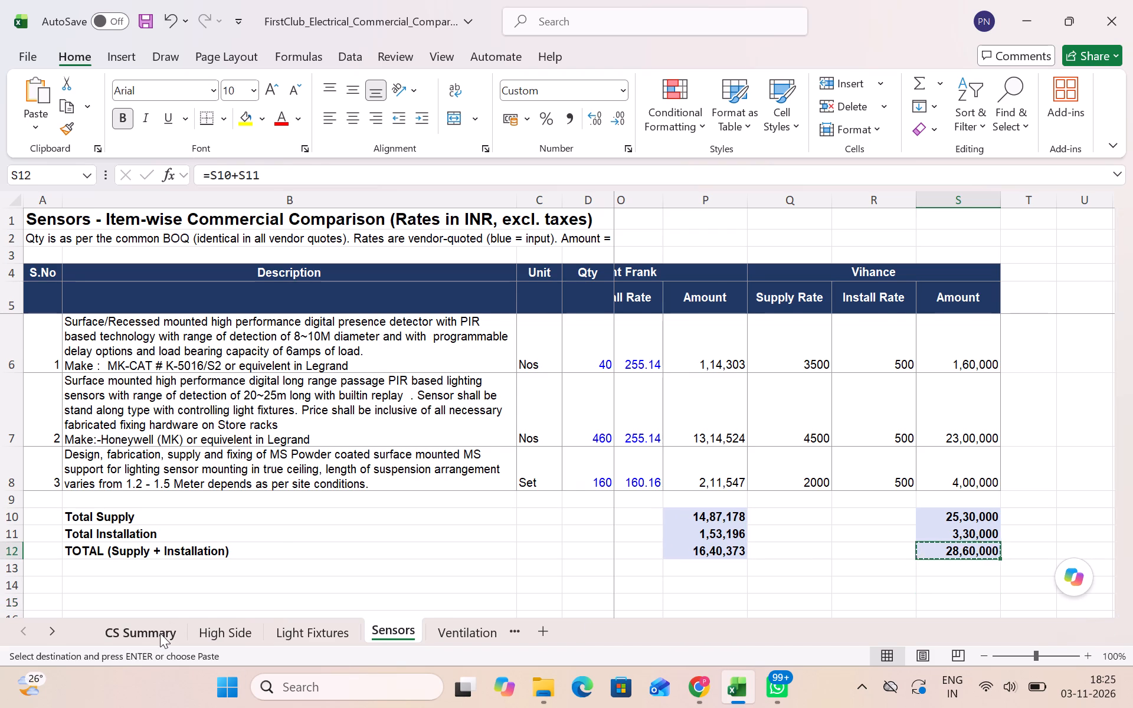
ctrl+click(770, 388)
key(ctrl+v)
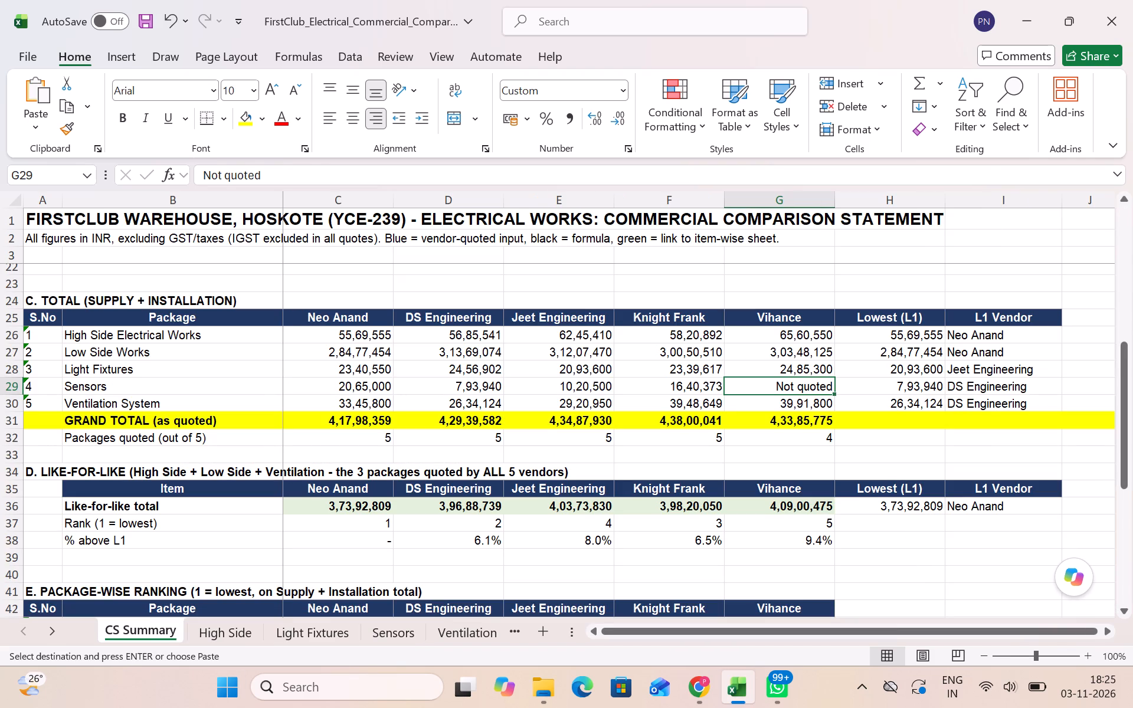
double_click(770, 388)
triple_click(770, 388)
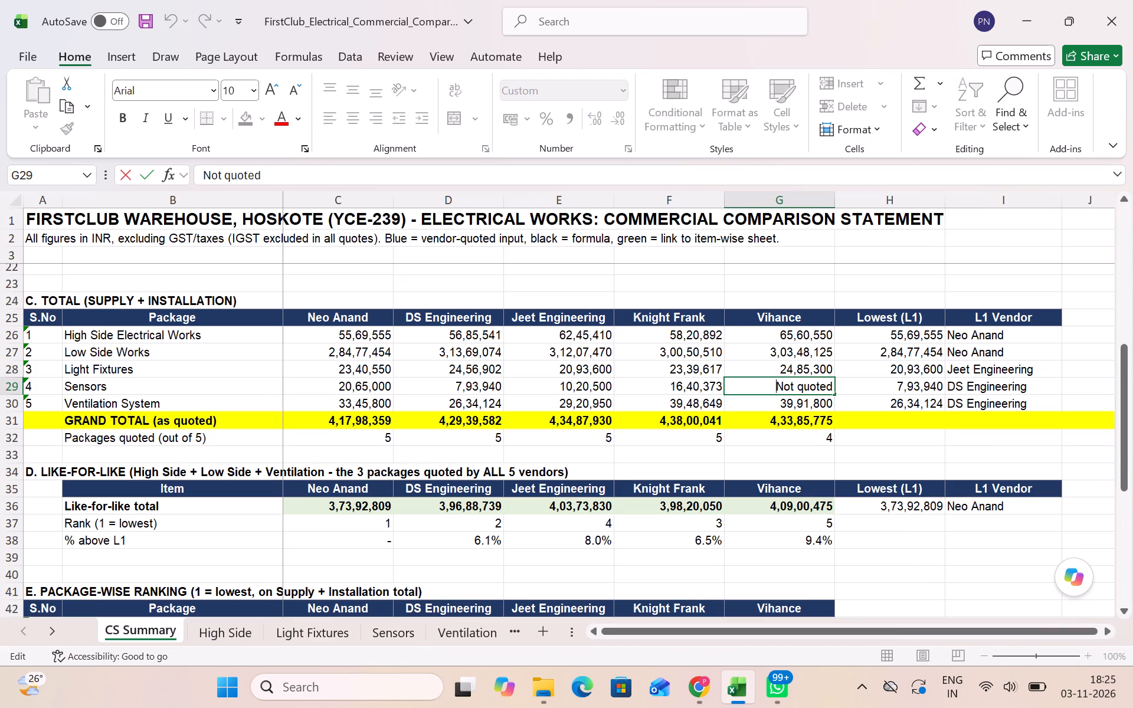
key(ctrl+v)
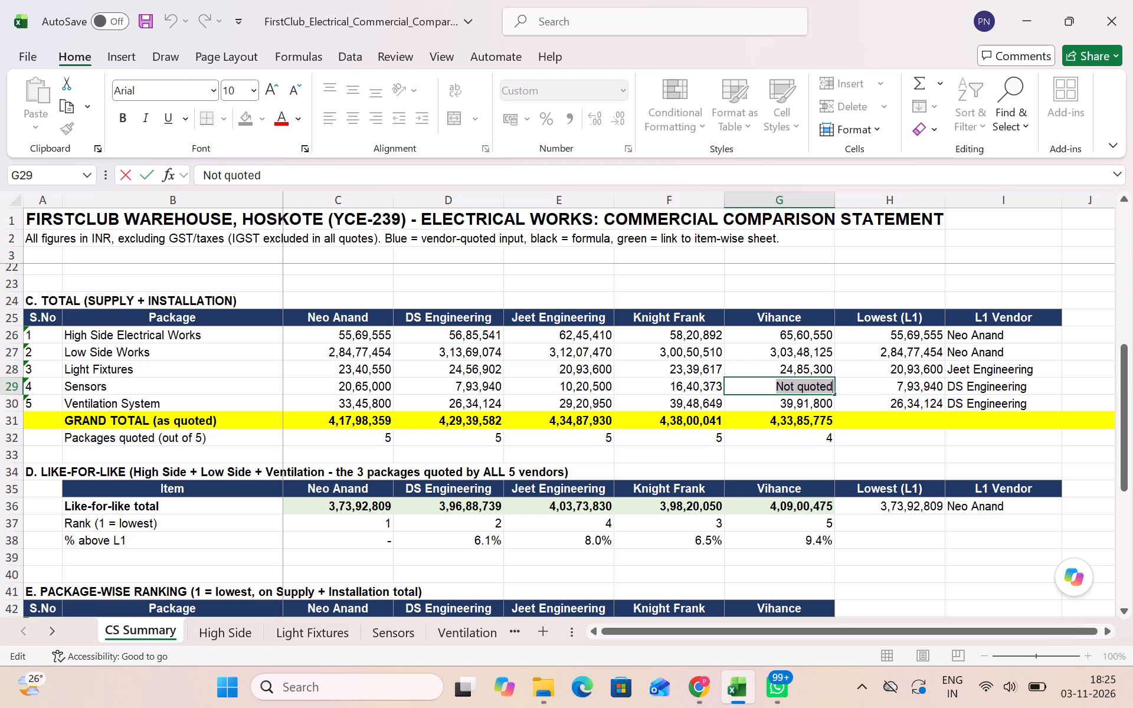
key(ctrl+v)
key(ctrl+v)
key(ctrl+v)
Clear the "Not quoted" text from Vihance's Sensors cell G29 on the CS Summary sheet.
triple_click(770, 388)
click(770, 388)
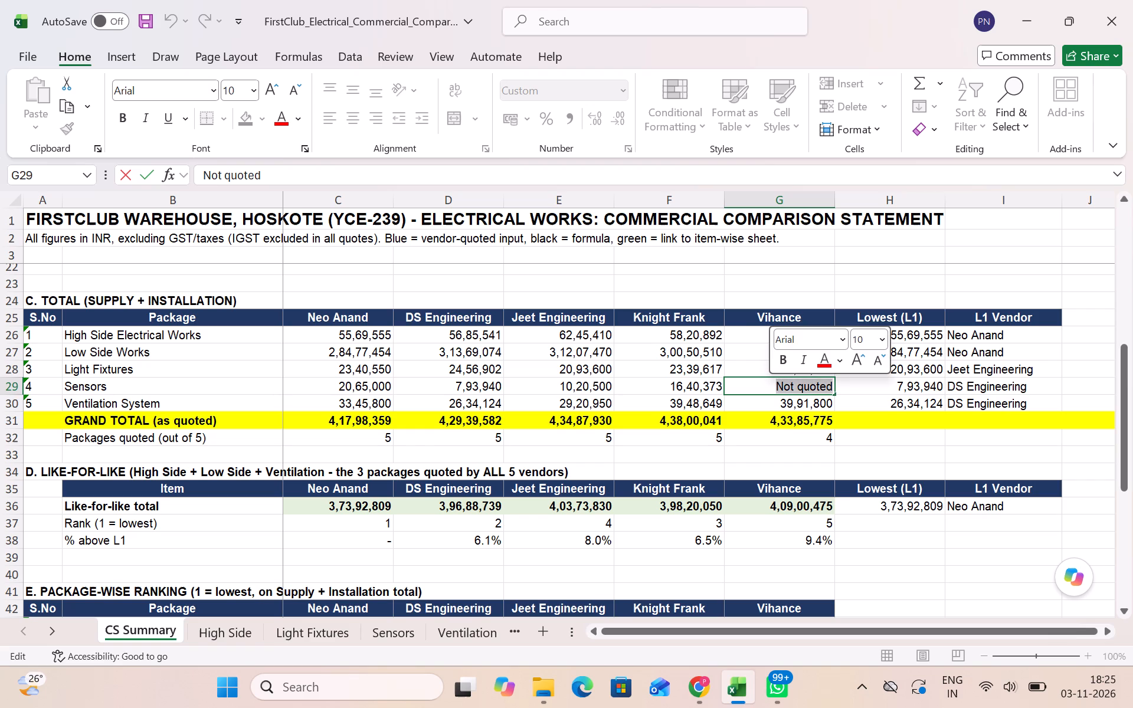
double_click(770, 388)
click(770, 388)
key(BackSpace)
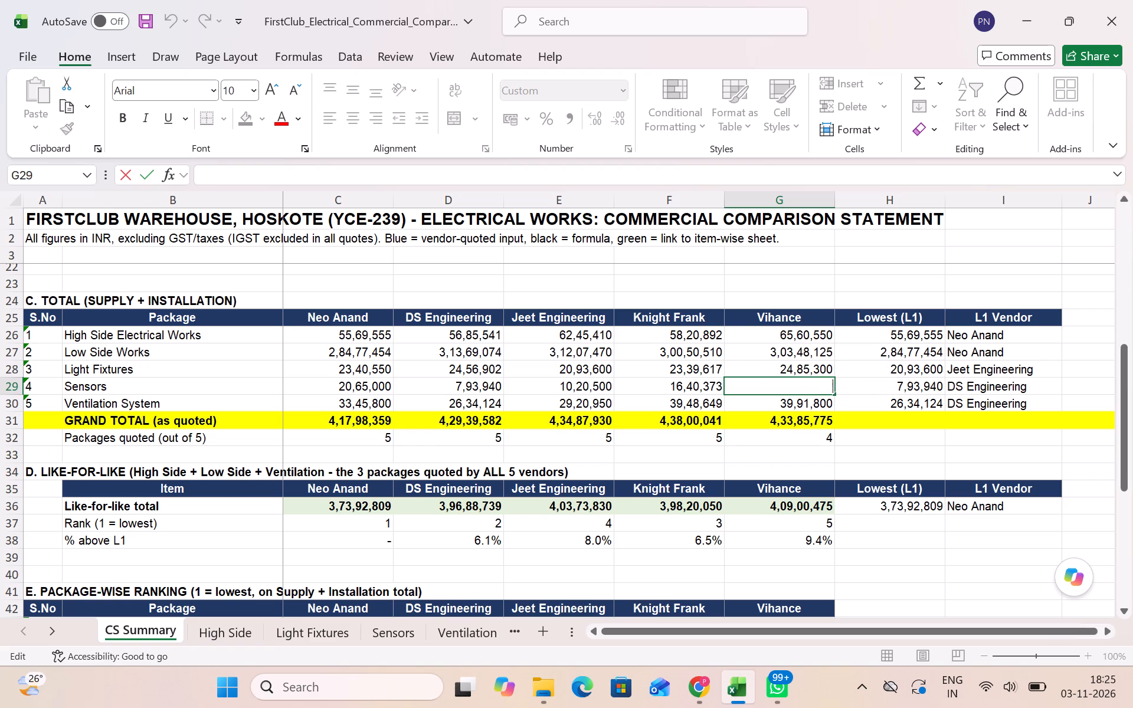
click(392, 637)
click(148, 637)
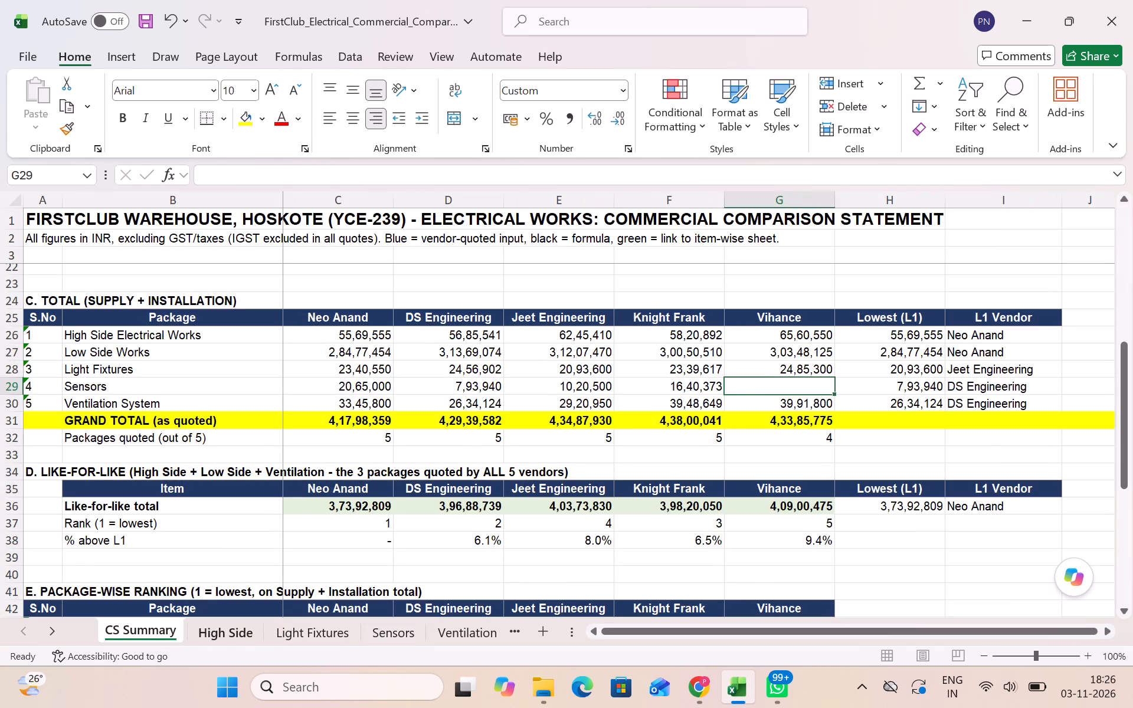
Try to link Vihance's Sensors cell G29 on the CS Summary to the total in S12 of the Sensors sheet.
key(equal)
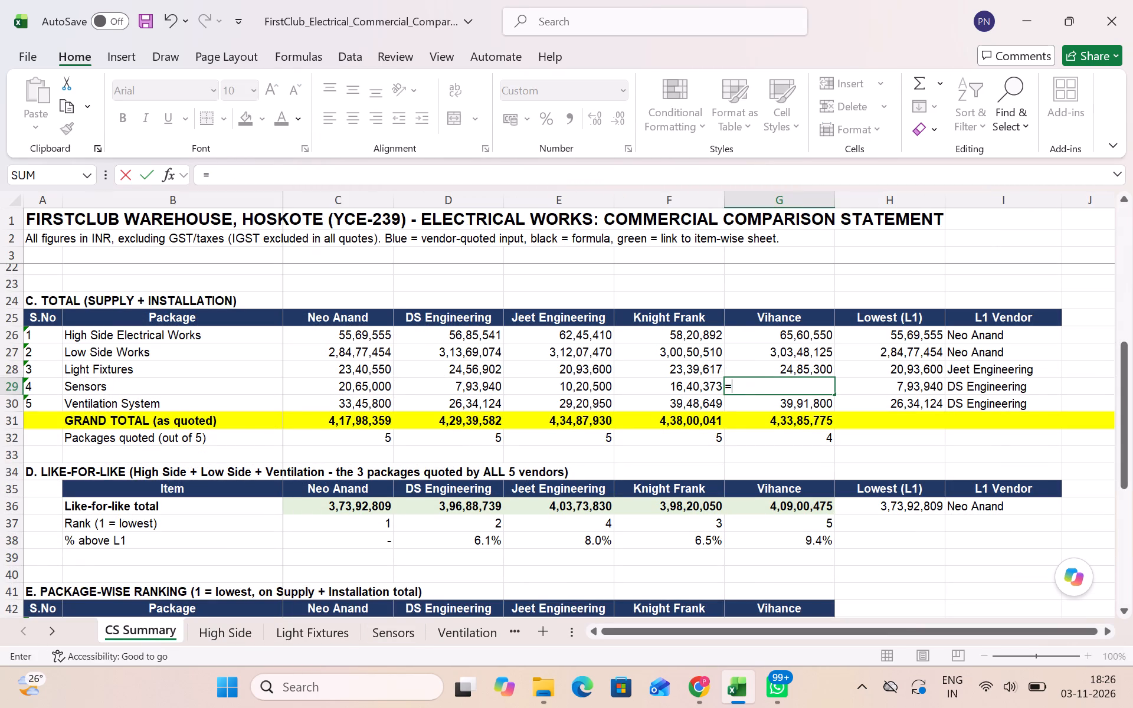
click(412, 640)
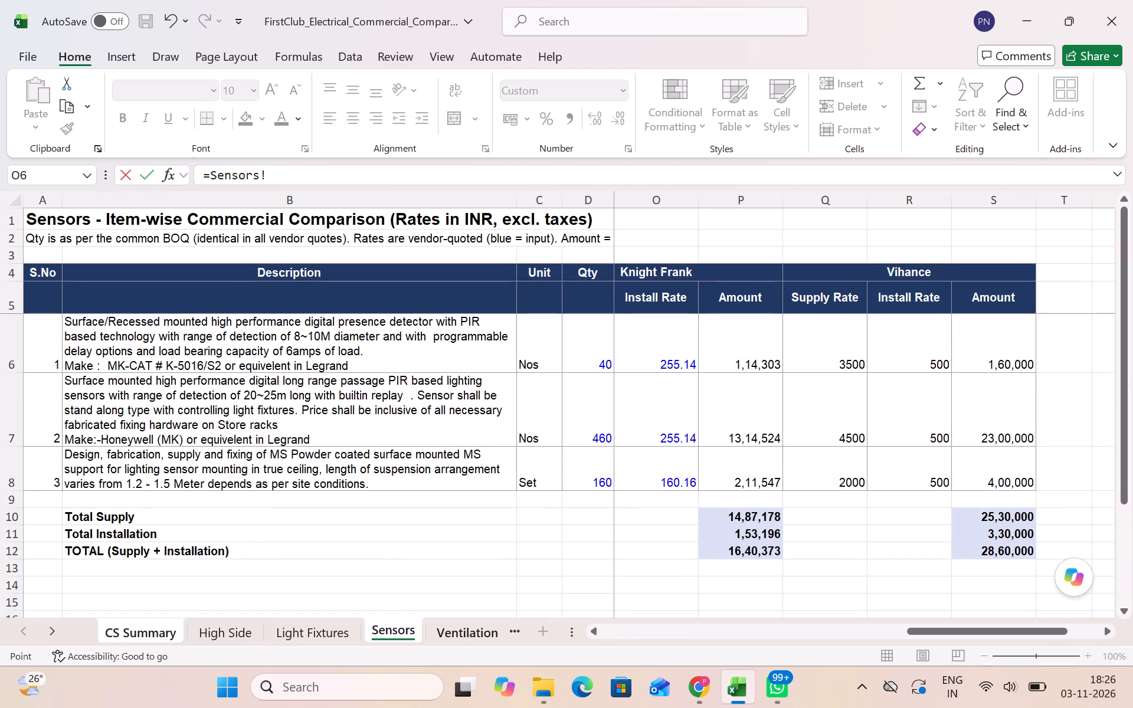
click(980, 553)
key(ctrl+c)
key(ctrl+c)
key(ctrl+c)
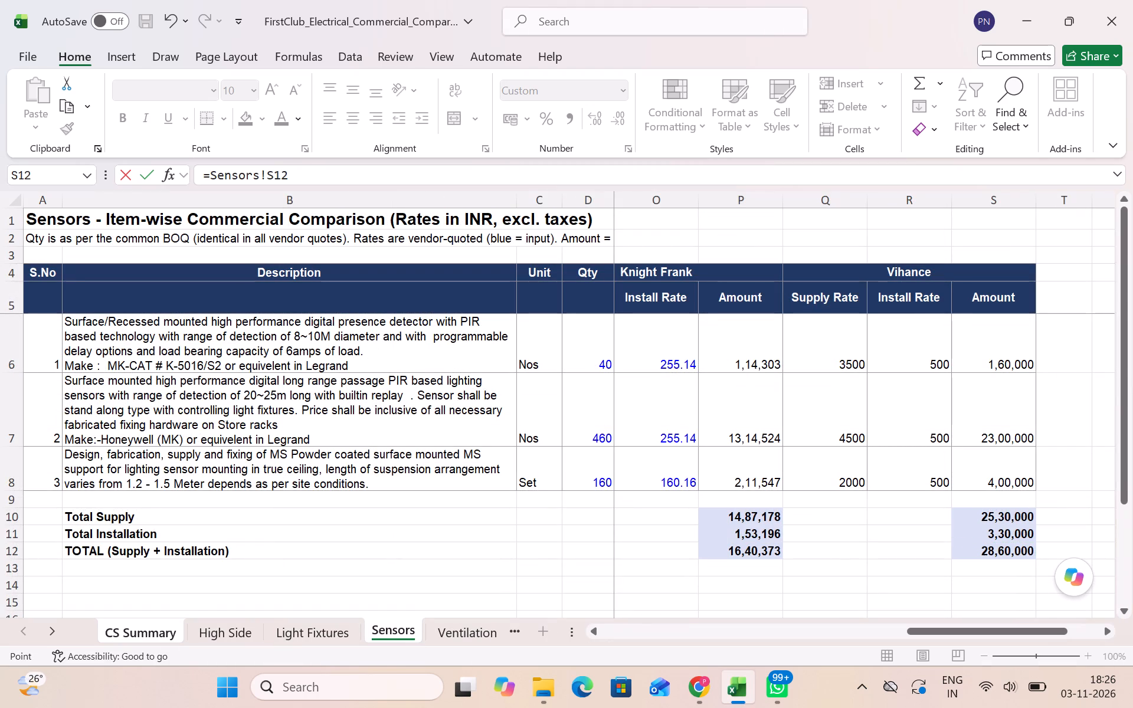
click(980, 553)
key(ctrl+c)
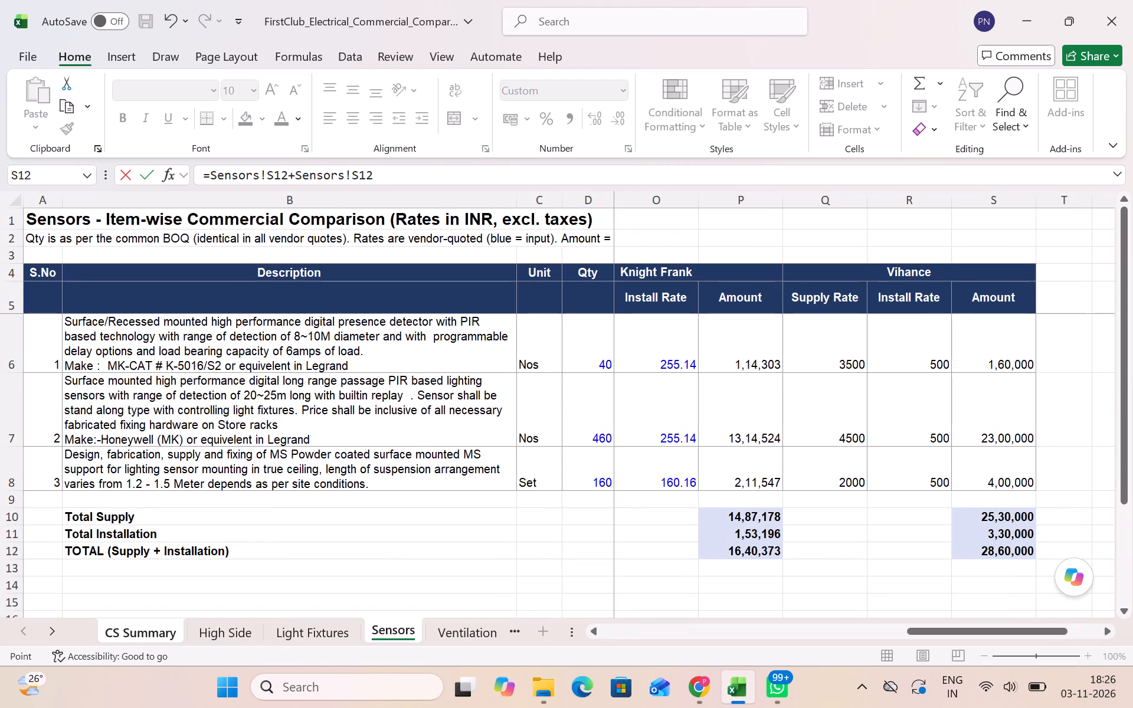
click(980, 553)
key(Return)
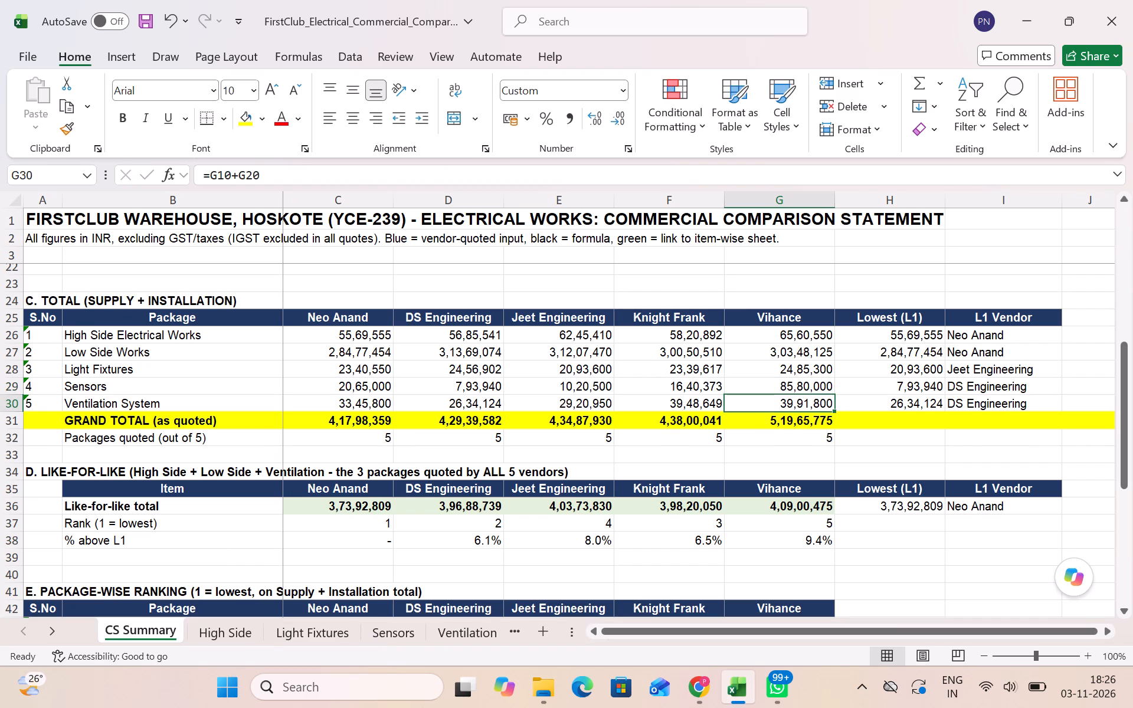
Replace the formula in Vihance's Sensors cell G29 on the CS Summary with a single link, =Sensors!S12.
click(783, 386)
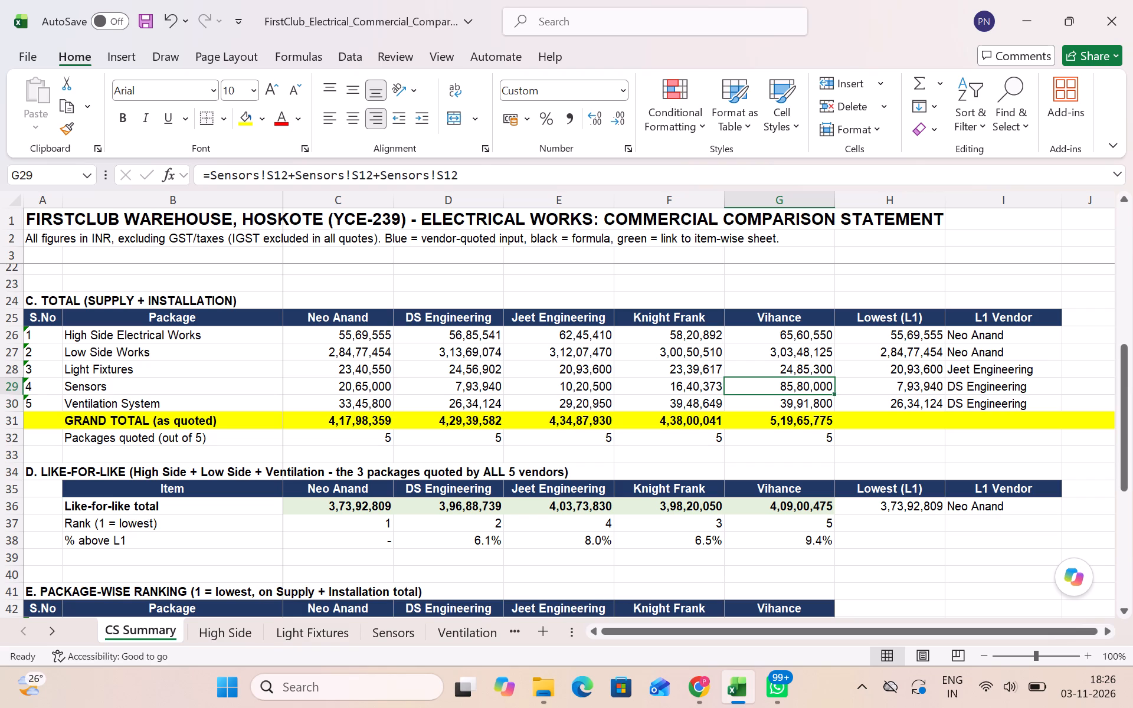
key(equal)
click(390, 630)
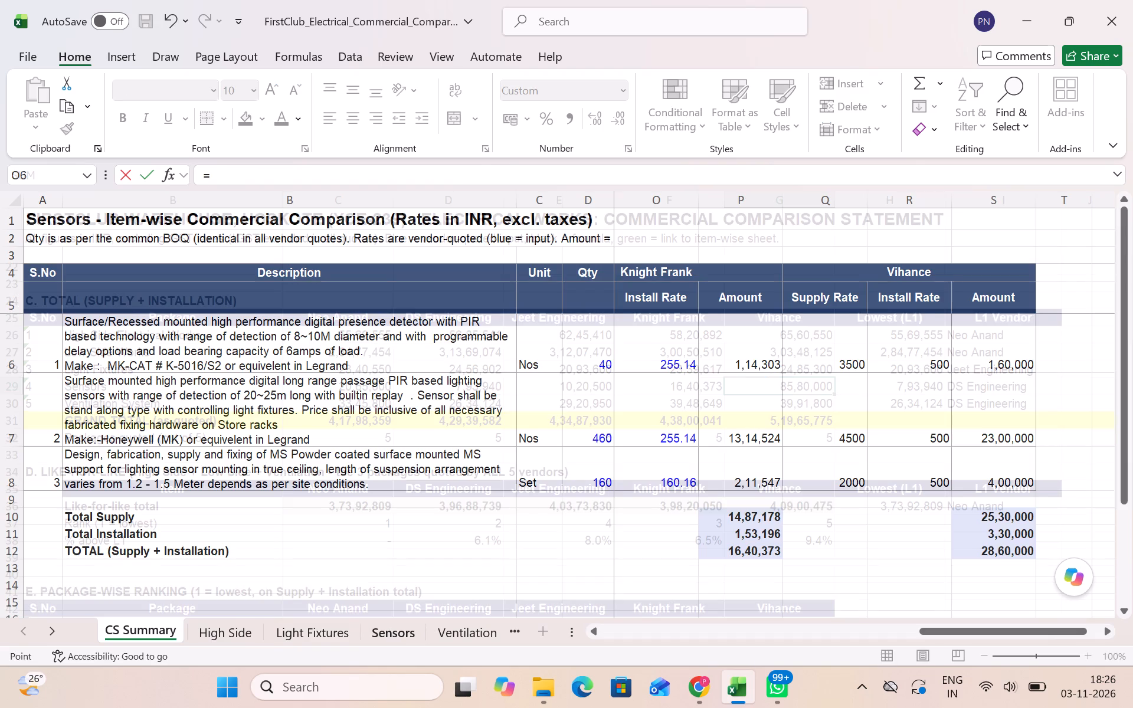
click(987, 553)
key(Return)
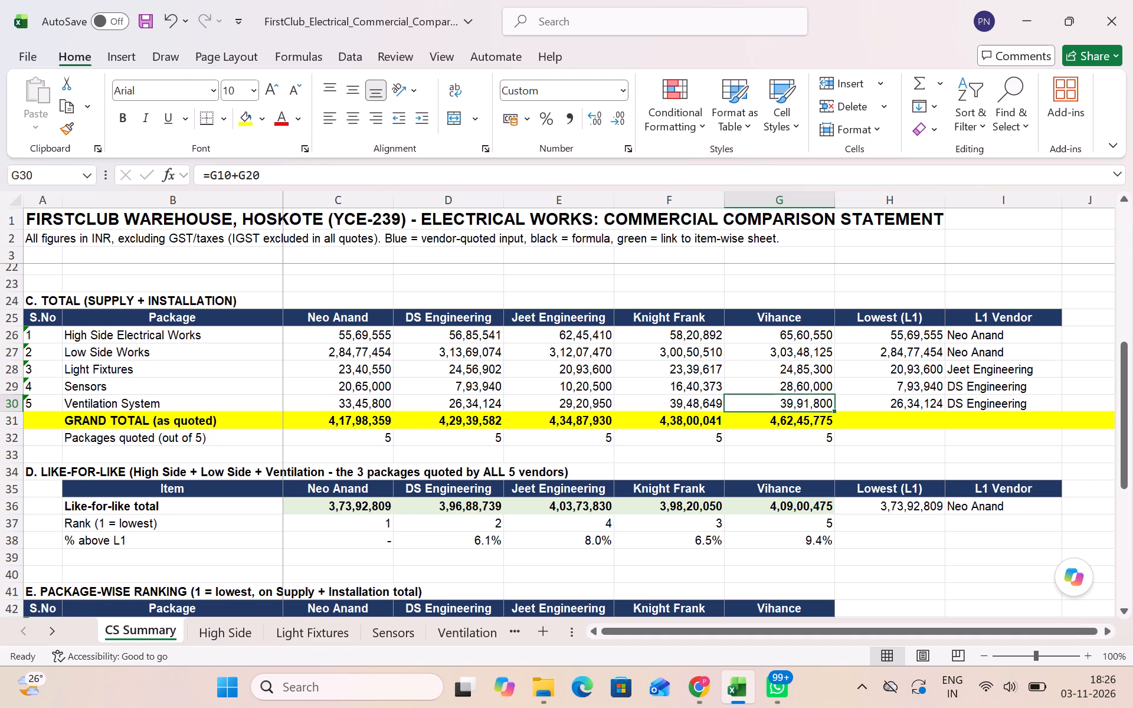
Review the CS Summary sheet's supply, installation, total, like-for-like, ranking and variance sections across all five vendors.
scroll(850, 414, right, 1)
scroll(732, 460, right, 4)
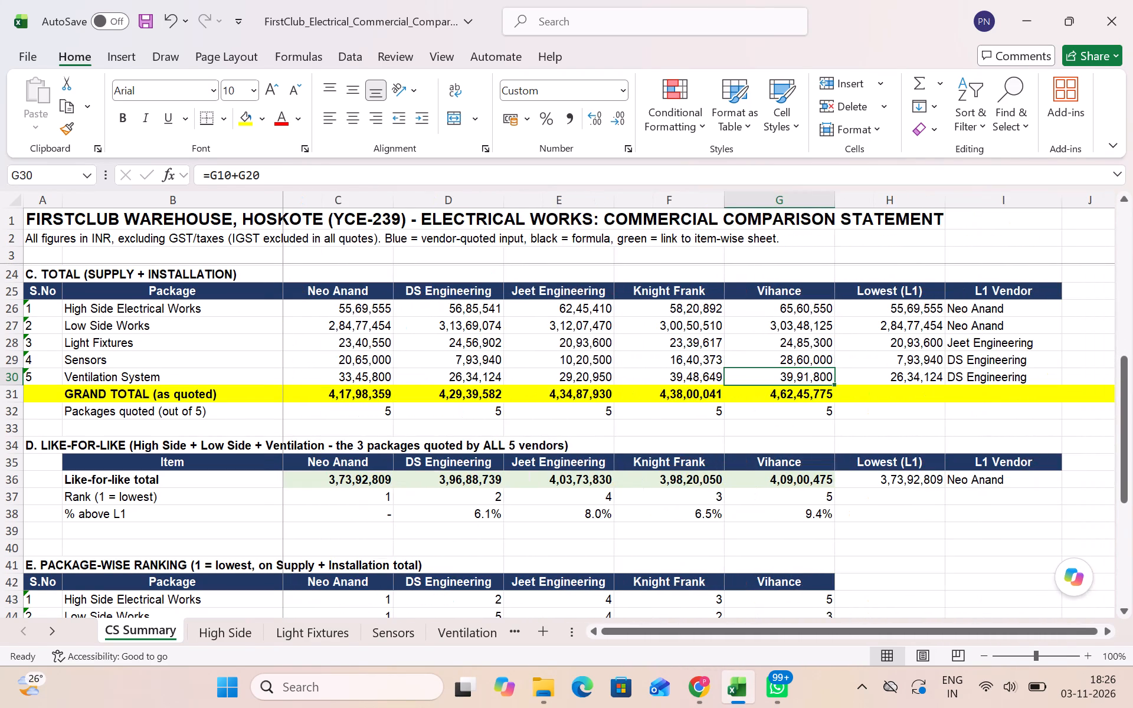
scroll(361, 498, down, 1)
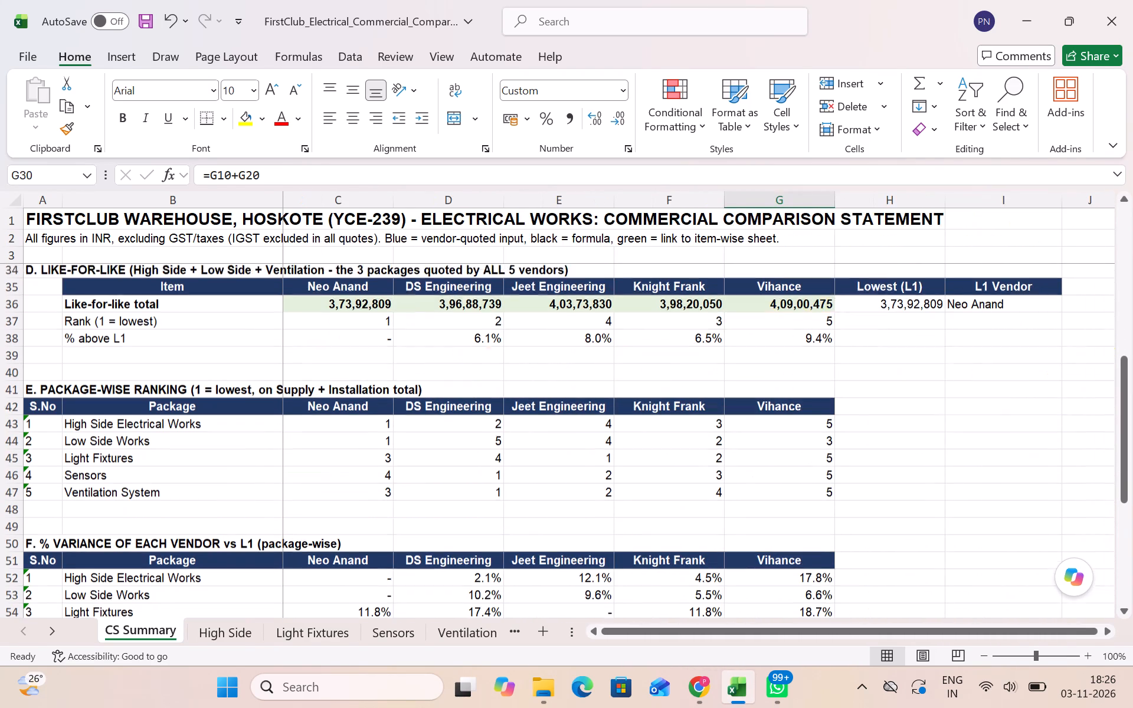
scroll(361, 498, down, 2)
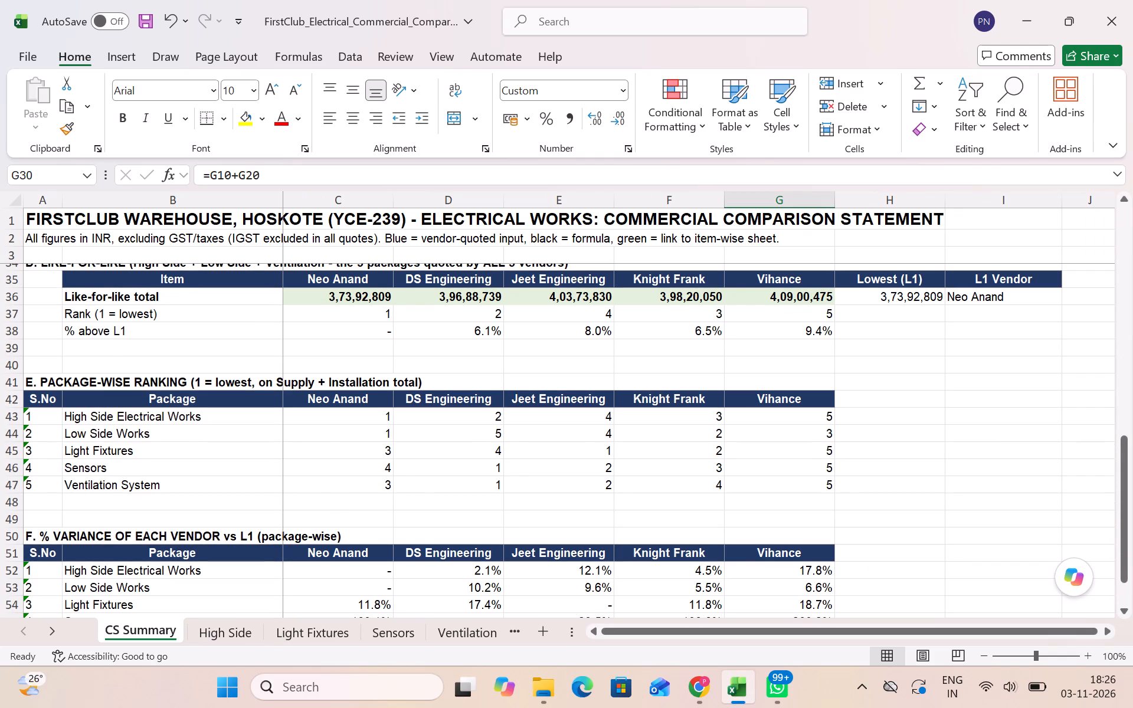
scroll(361, 498, down, 1)
scroll(361, 498, up, 5)
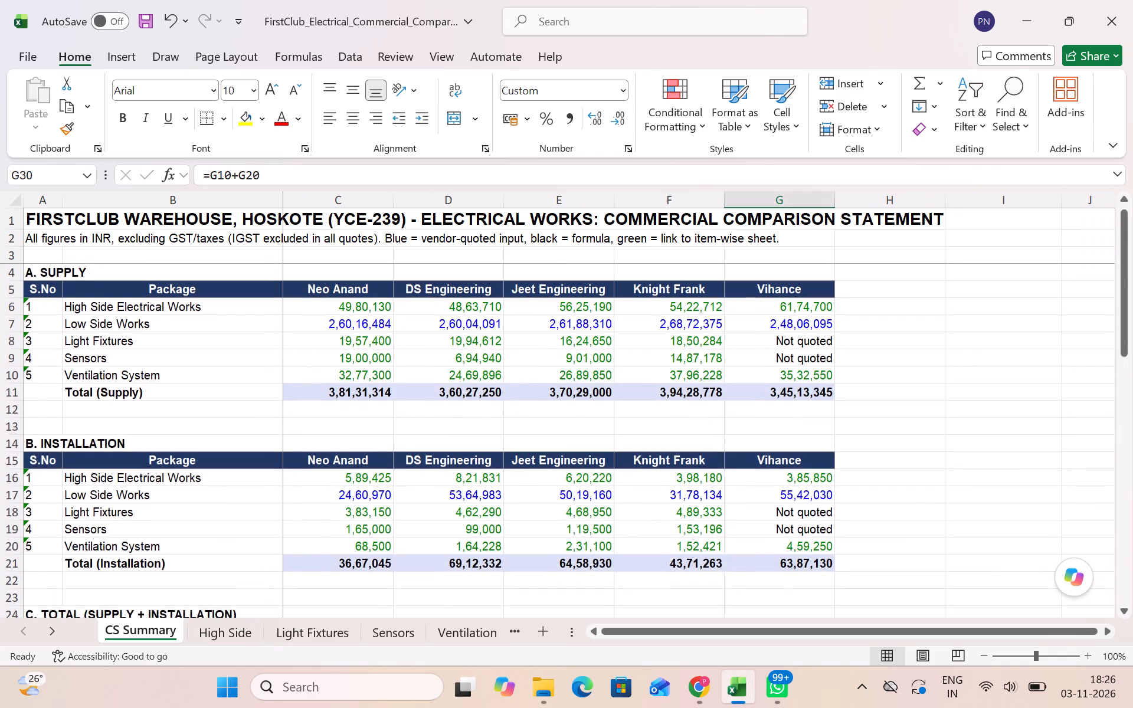
scroll(337, 500, right, 2)
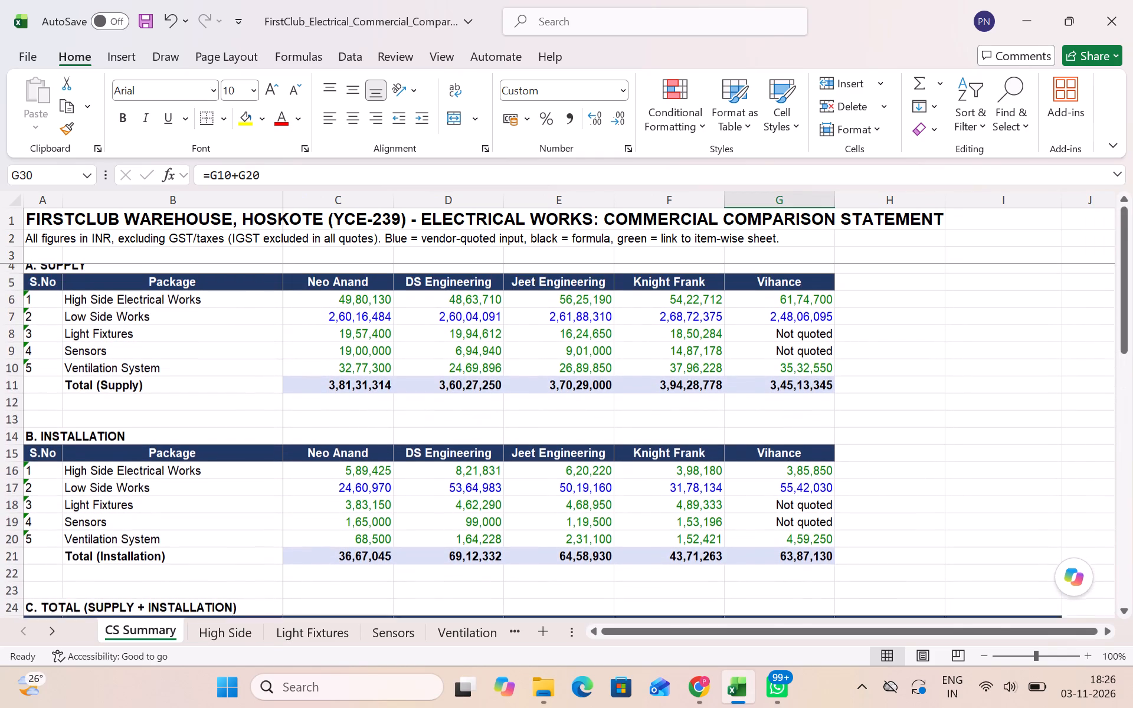
scroll(337, 500, right, 1)
scroll(337, 500, up, 3)
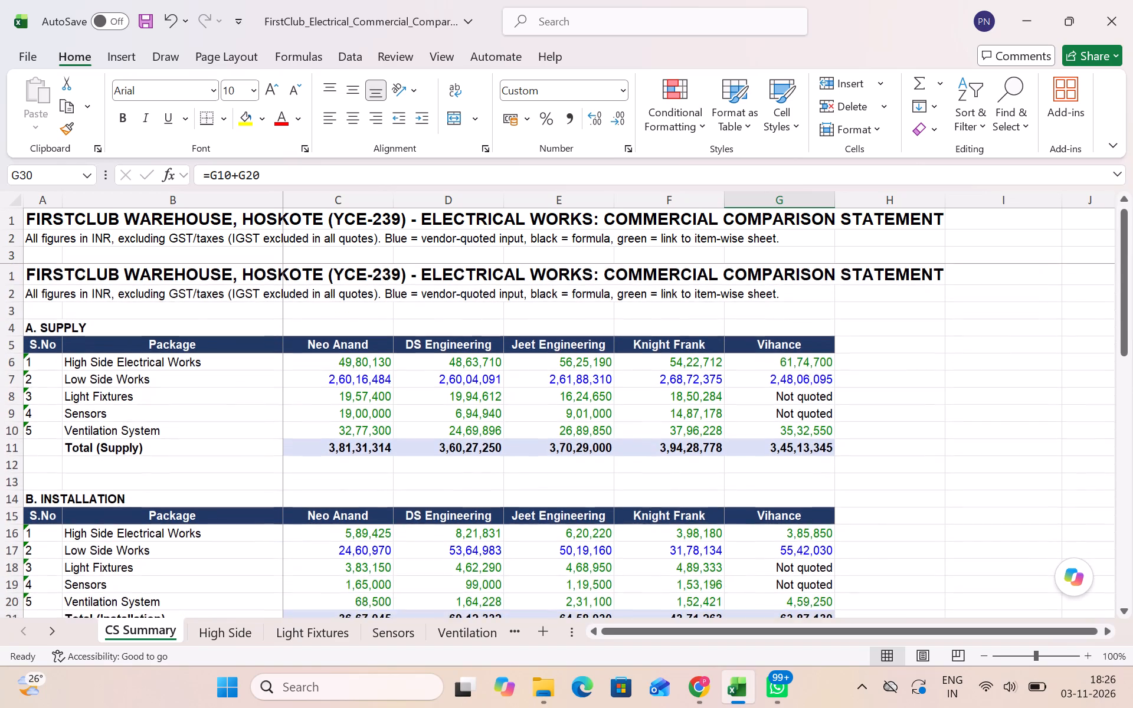
scroll(337, 500, down, 1)
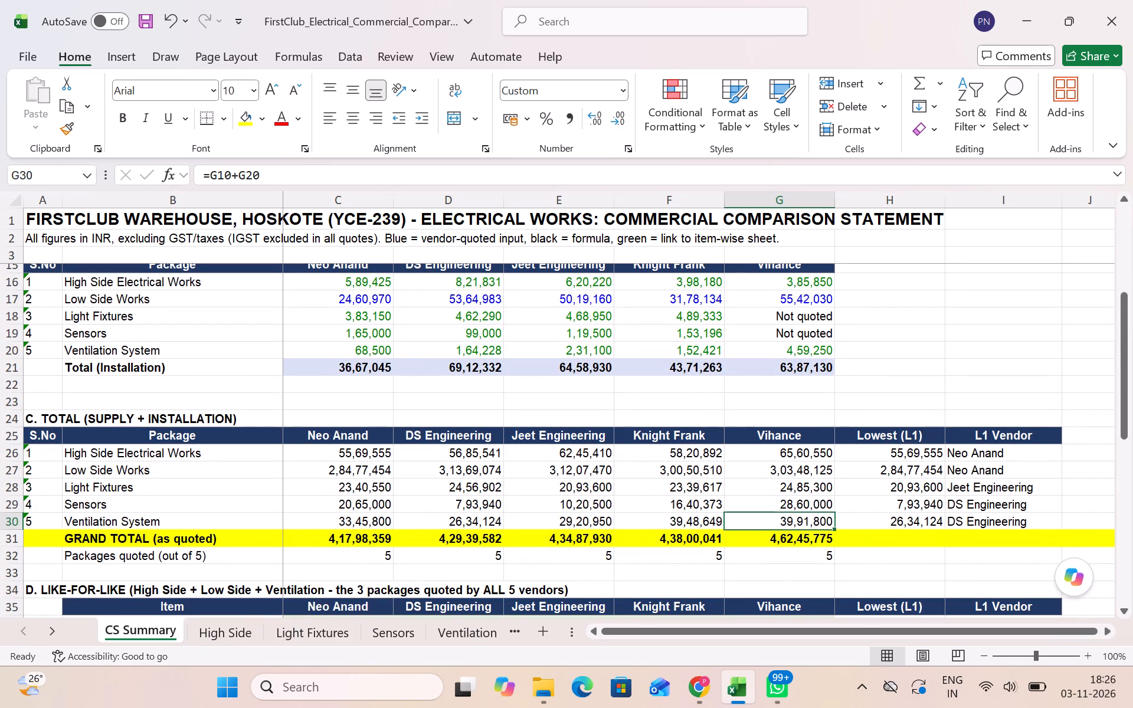
scroll(114, 402, up, 3)
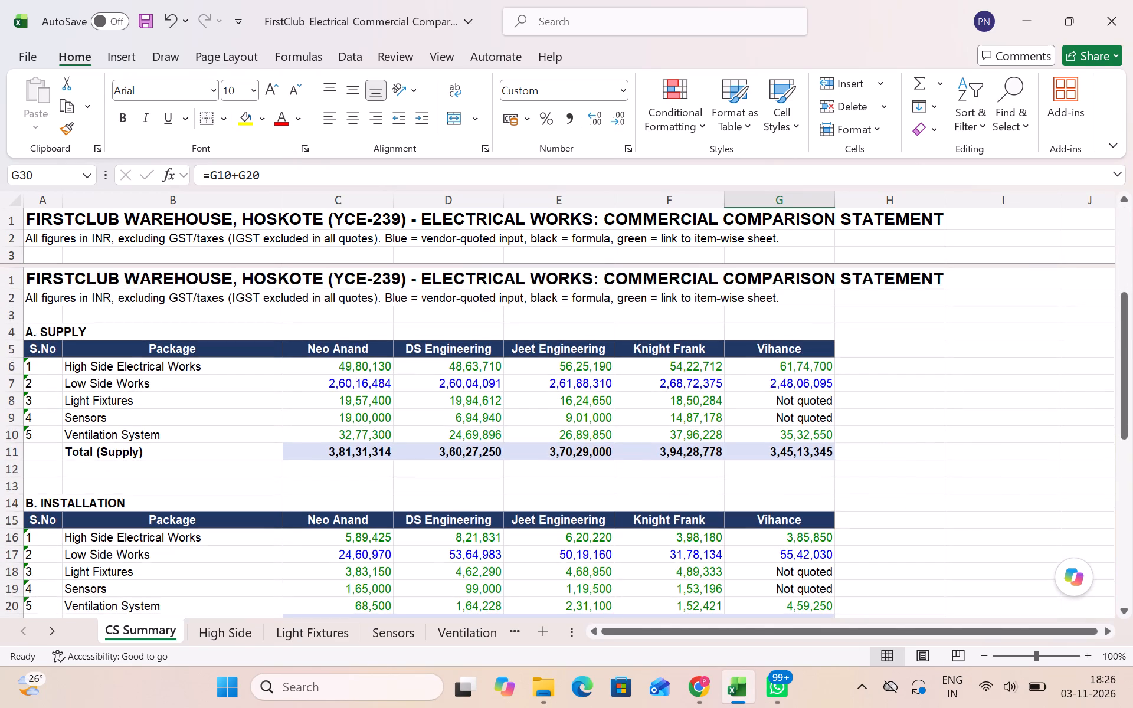
scroll(114, 402, down, 4)
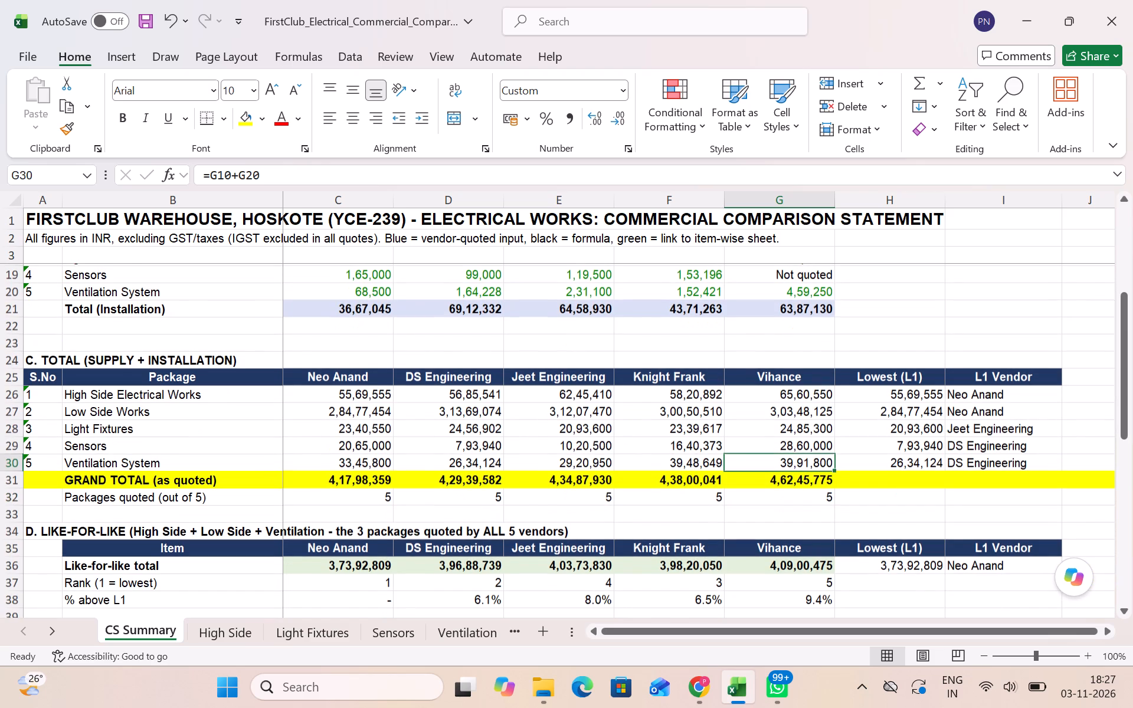
scroll(114, 402, down, 3)
scroll(114, 402, up, 2)
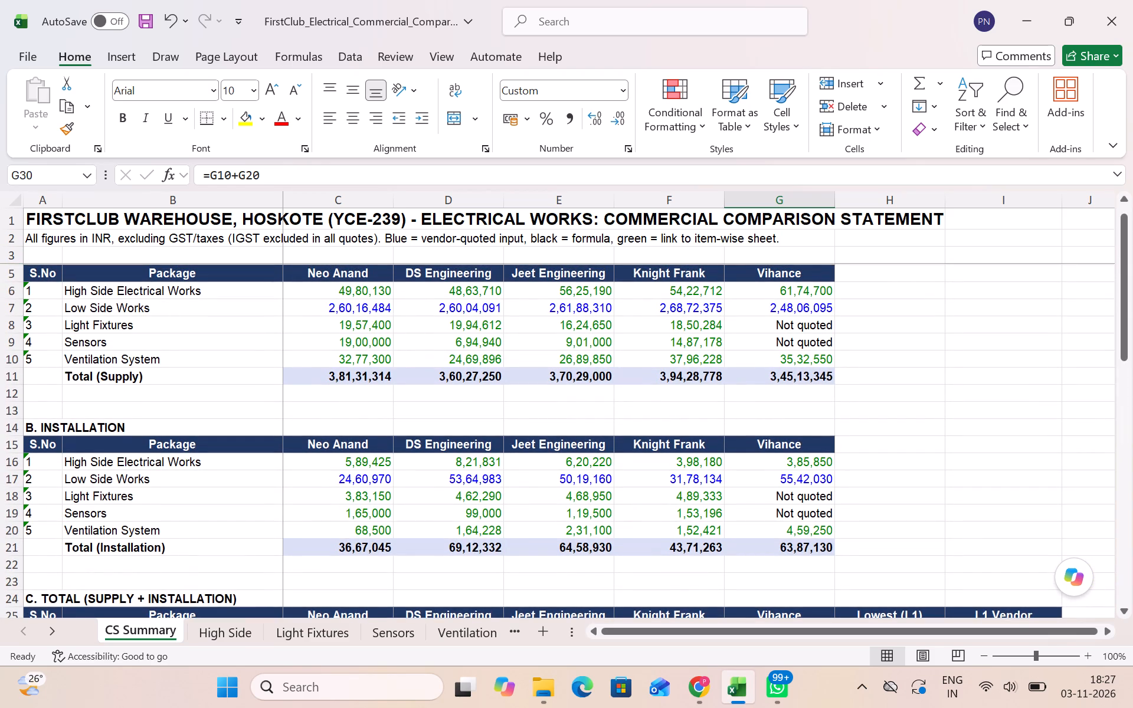
scroll(104, 416, down, 1)
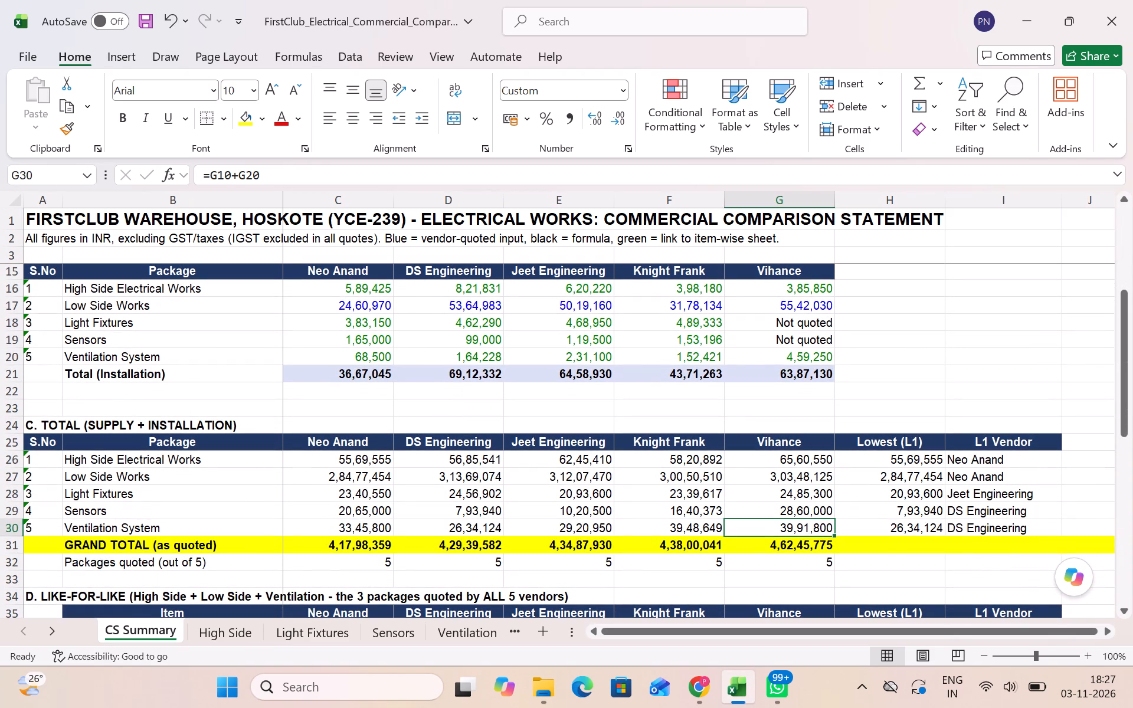
Copy section C, Total (Supply + Installation), from its heading to the grand total row, A24:G31, without the L1 columns.
click(38, 427)
drag(38, 427, 295, 458)
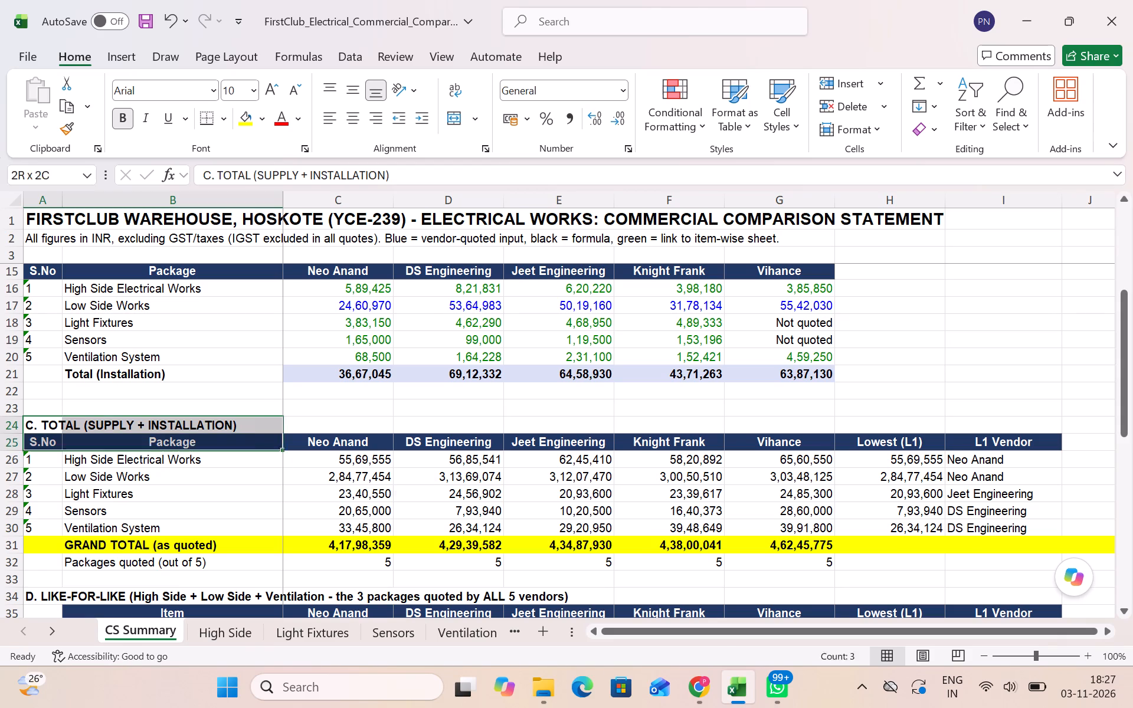
drag(295, 458, 846, 534)
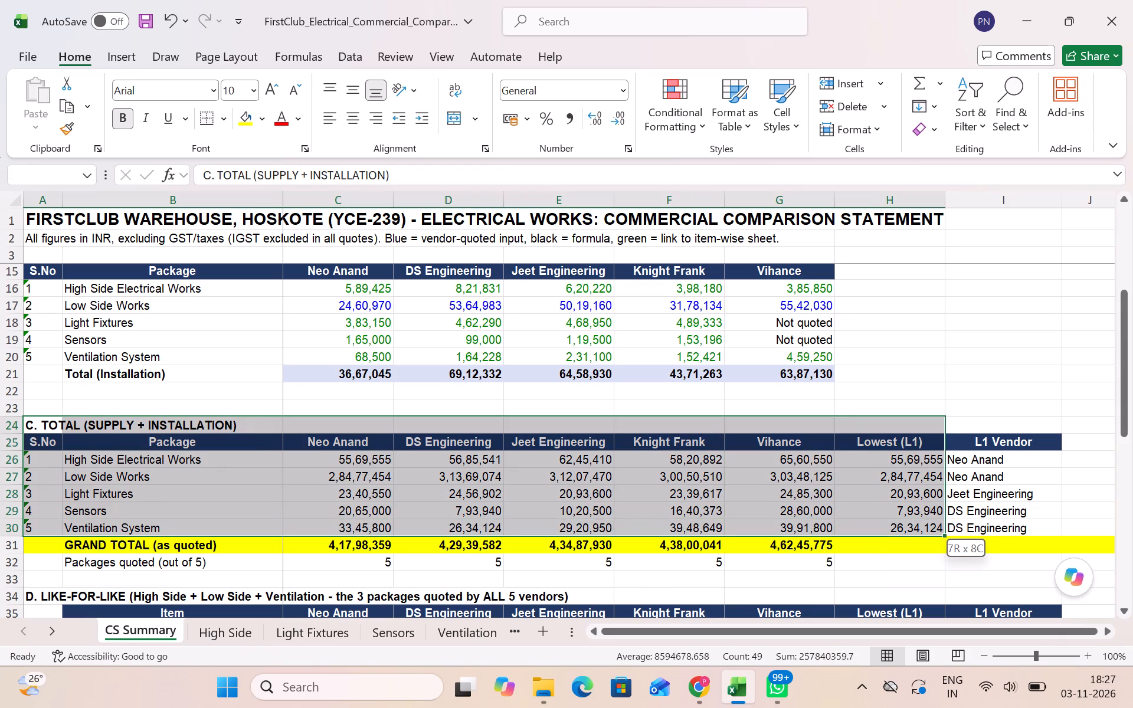
drag(846, 534, 807, 537)
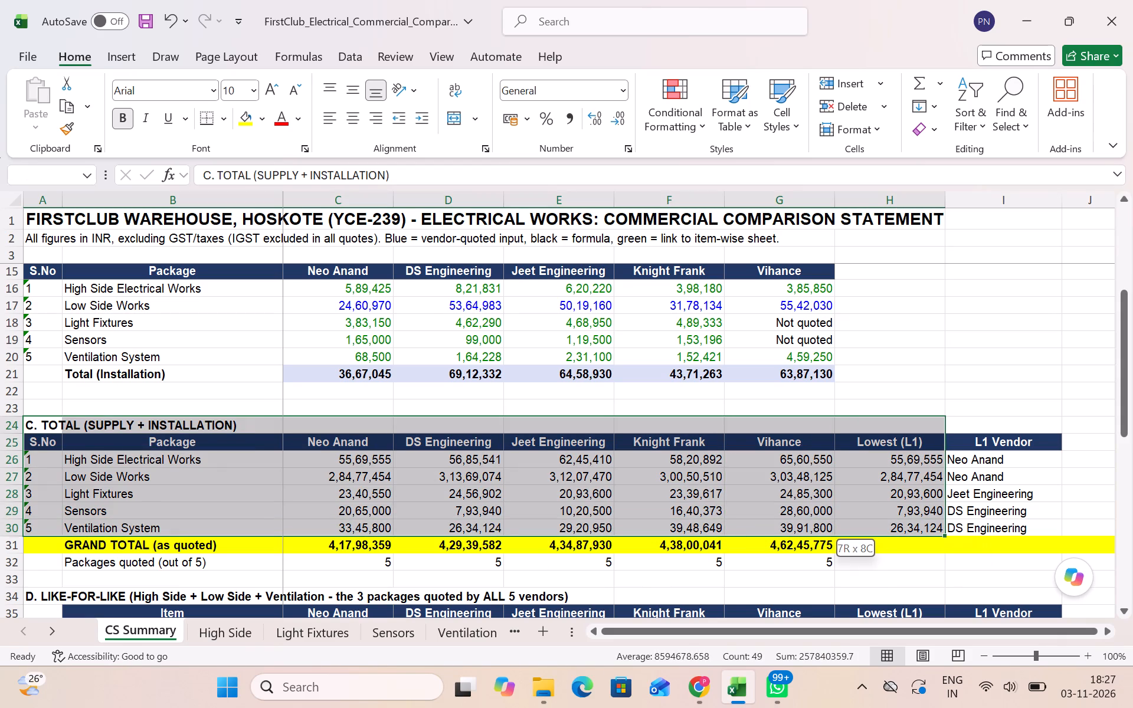
drag(807, 537, 806, 542)
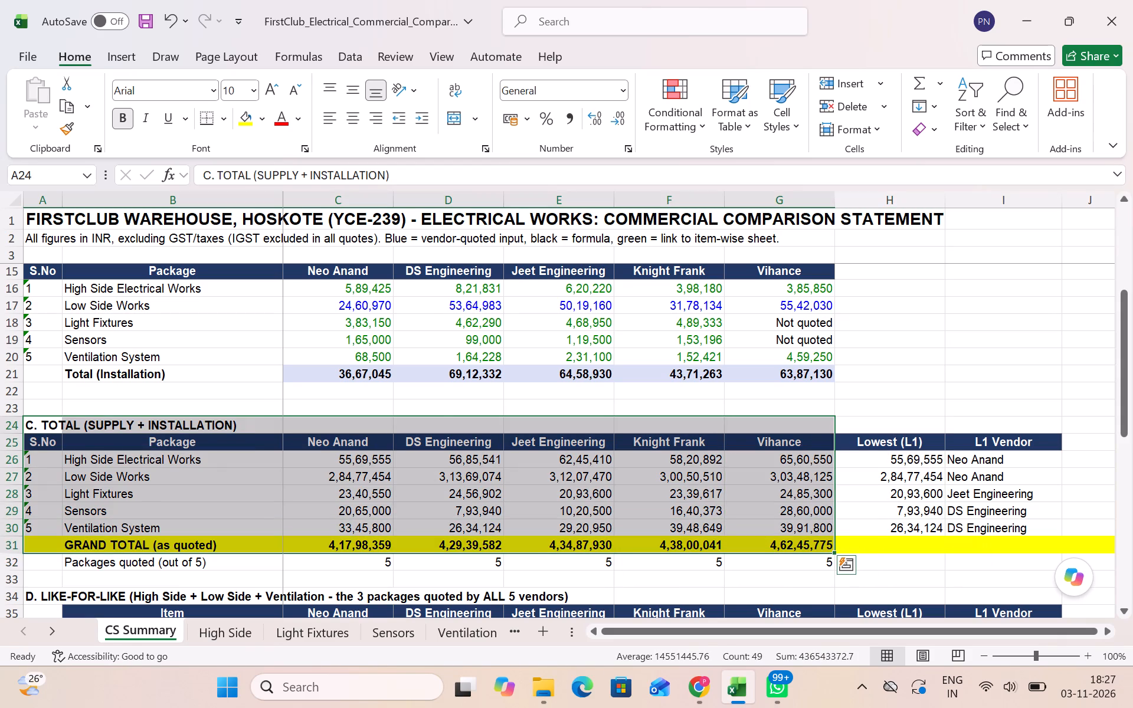
key(ctrl+c)
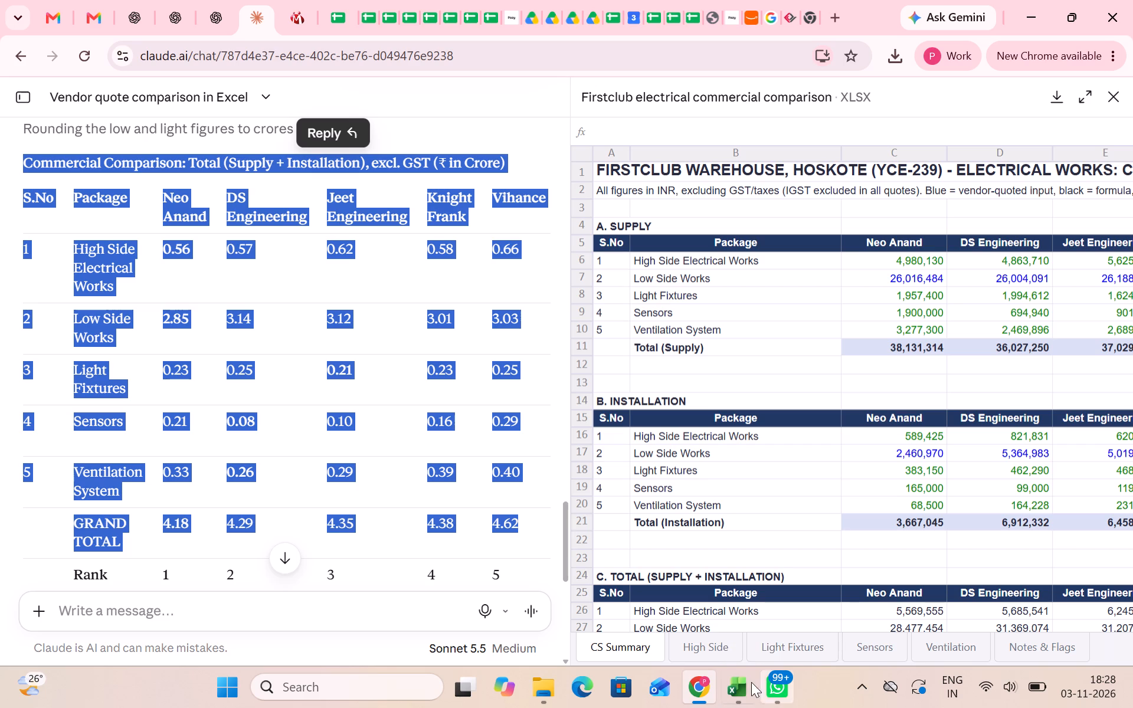
click(751, 619)
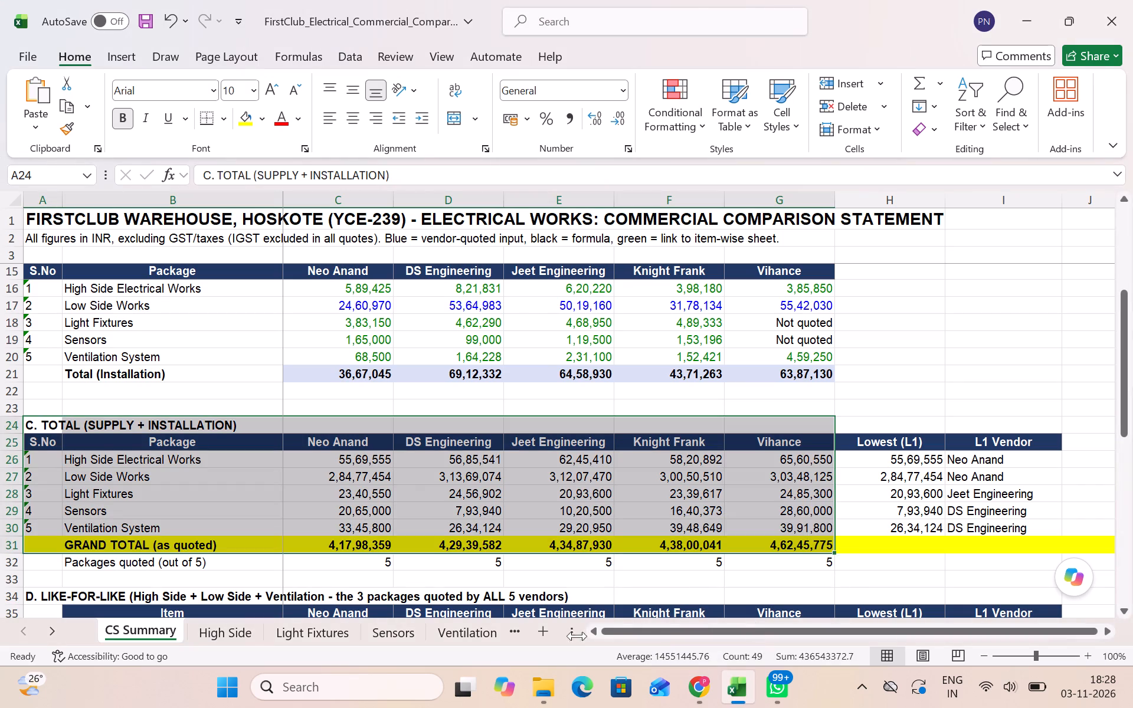
click(716, 579)
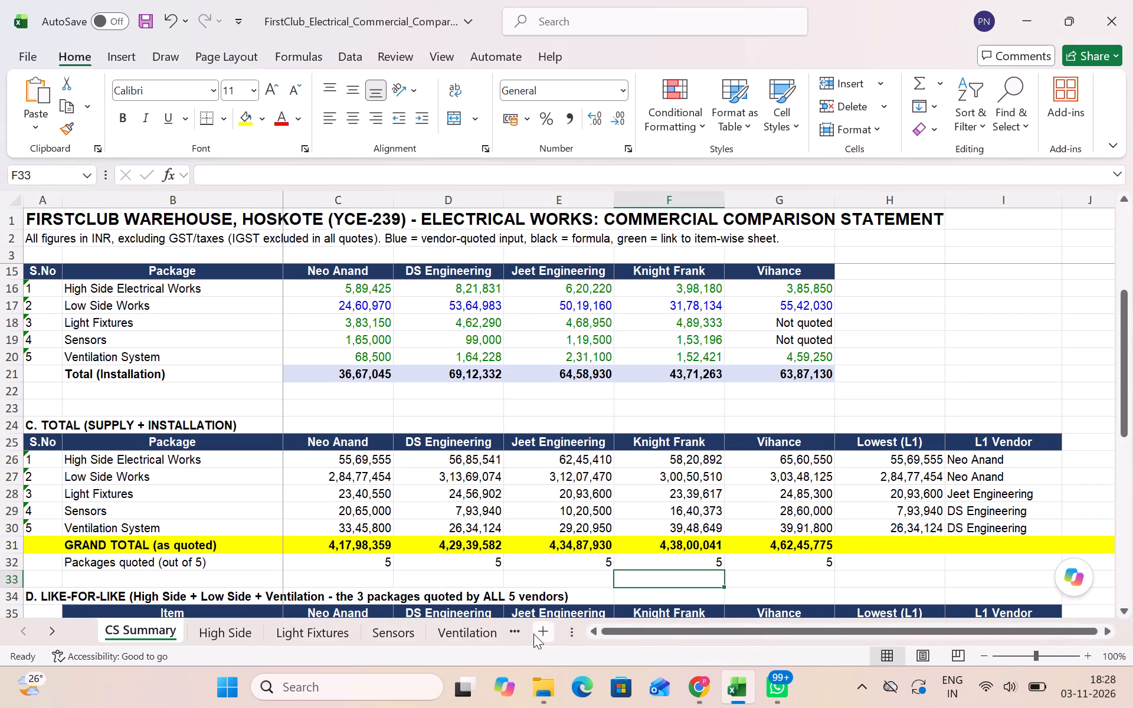
click(540, 634)
click(152, 254)
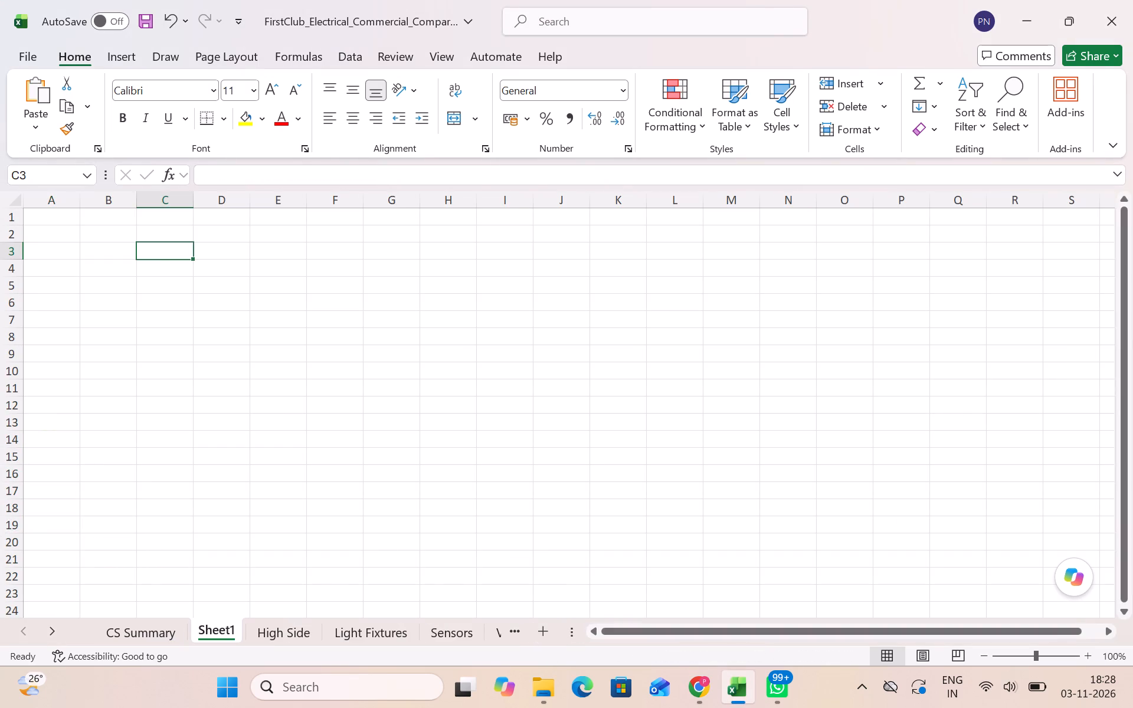
key(ctrl+v)
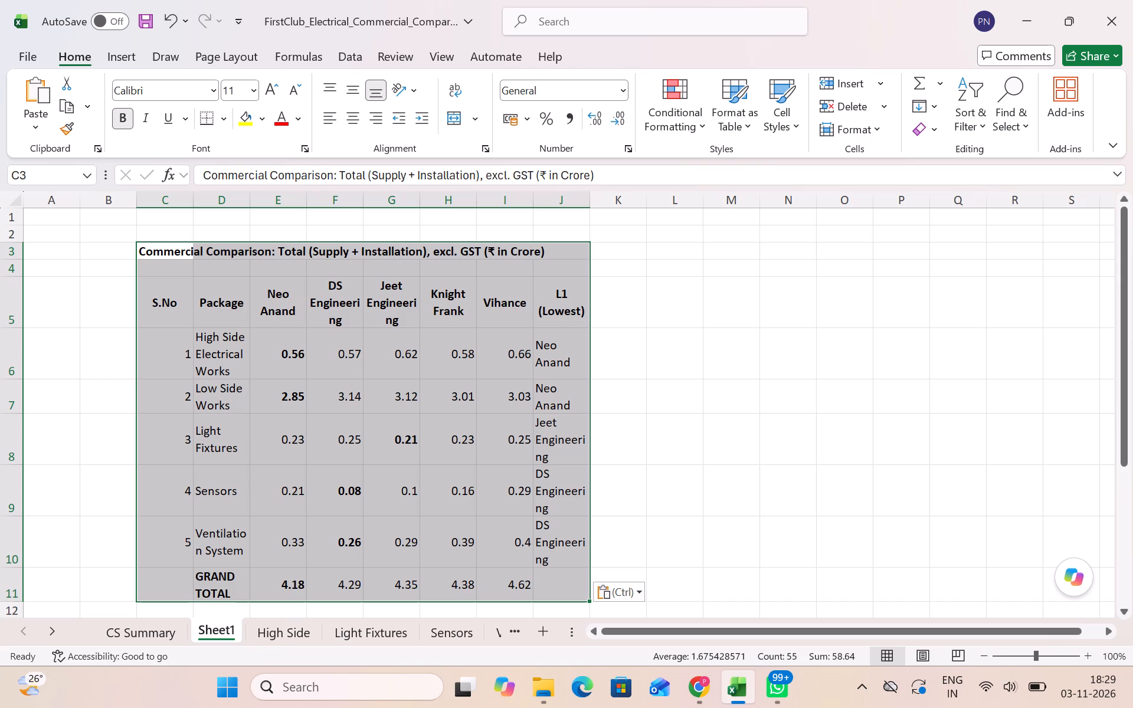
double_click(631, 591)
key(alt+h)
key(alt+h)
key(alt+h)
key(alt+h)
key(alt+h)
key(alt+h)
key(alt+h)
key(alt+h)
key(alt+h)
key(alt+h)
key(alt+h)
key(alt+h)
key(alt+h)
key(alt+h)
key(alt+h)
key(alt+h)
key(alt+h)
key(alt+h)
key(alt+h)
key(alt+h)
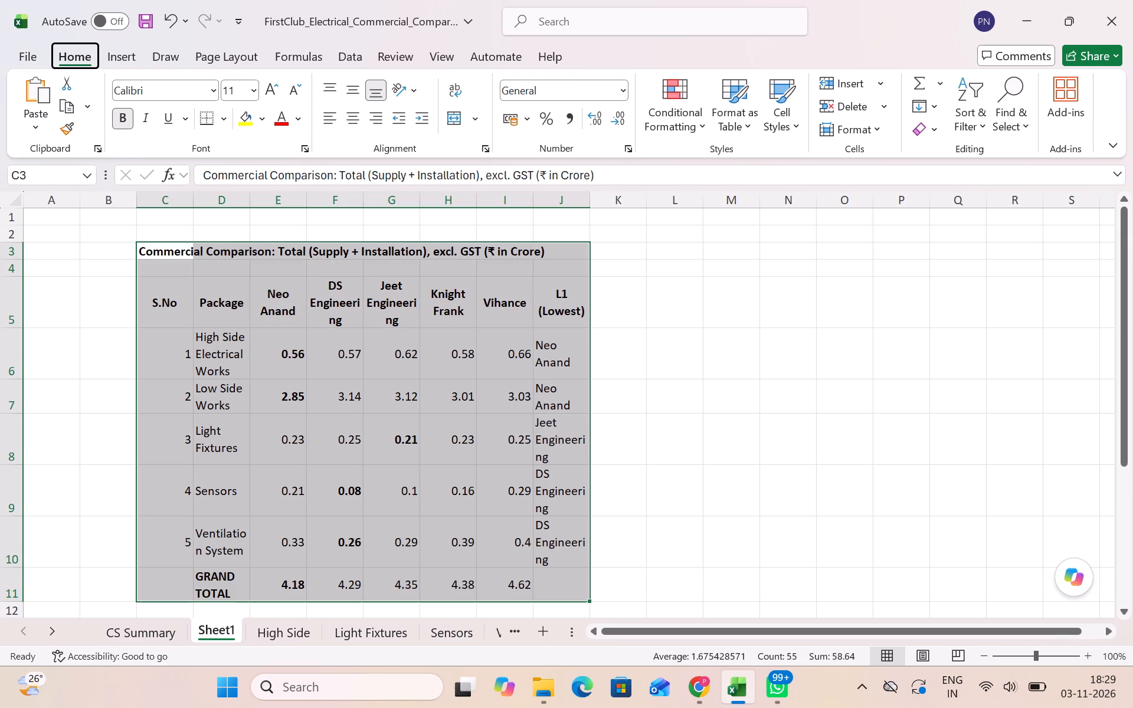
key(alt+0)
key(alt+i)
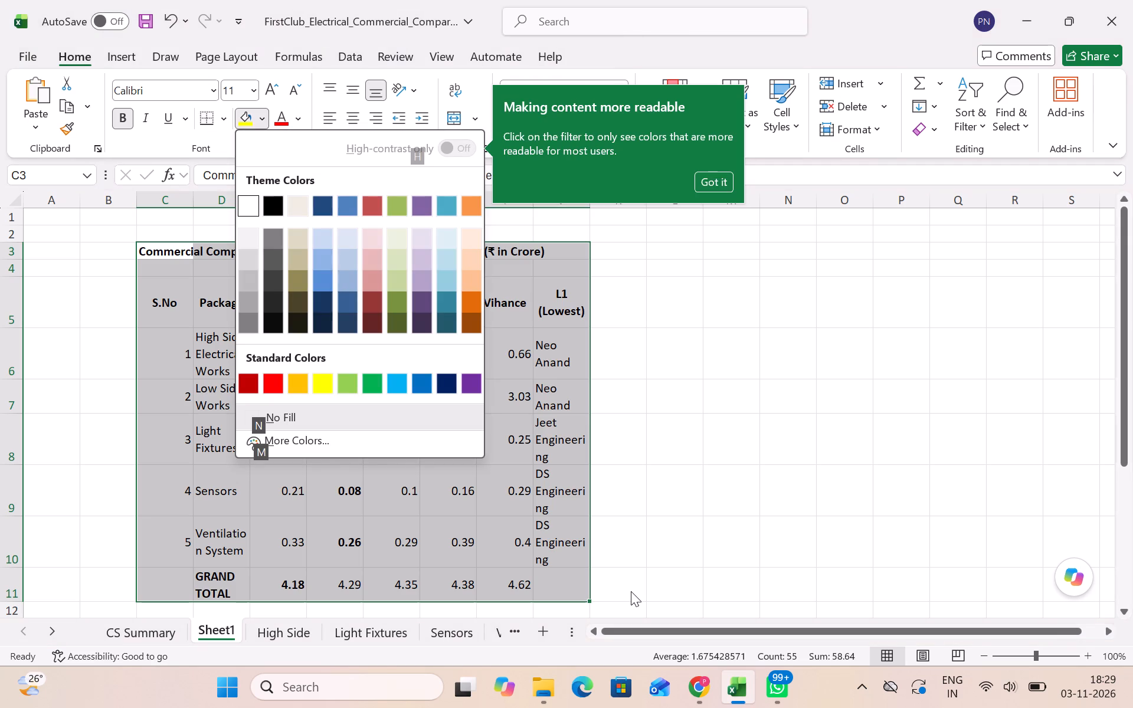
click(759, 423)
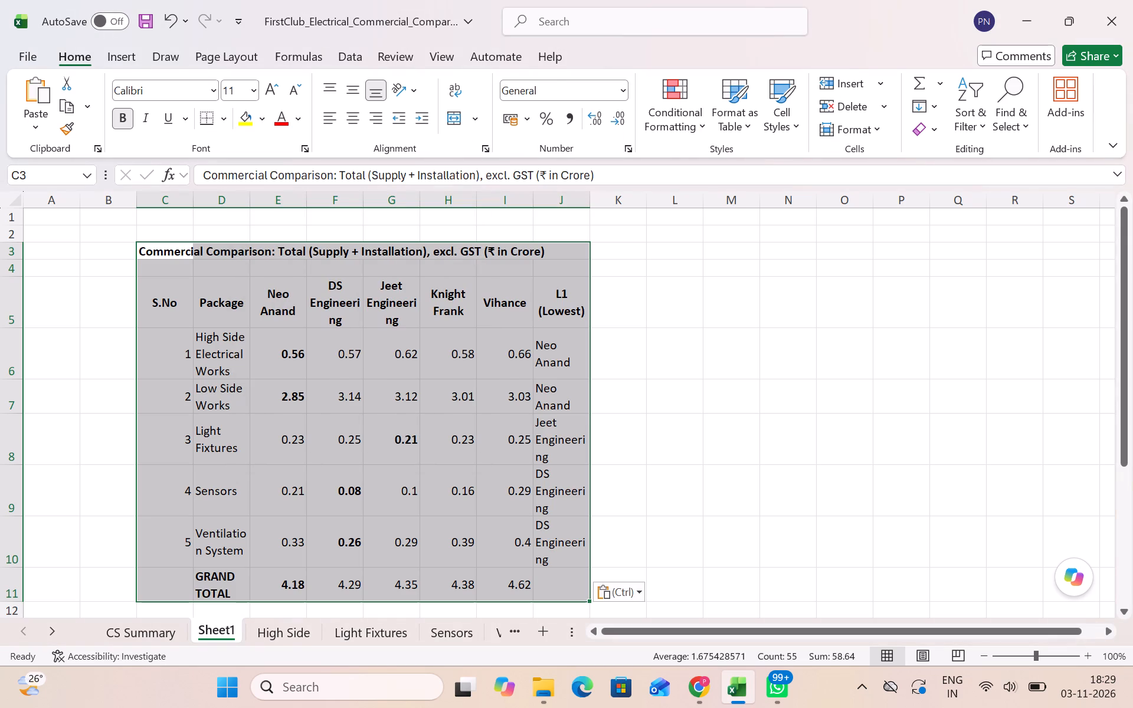
AutoFit the column widths of the pasted table, C3:J11.
text(hoi)
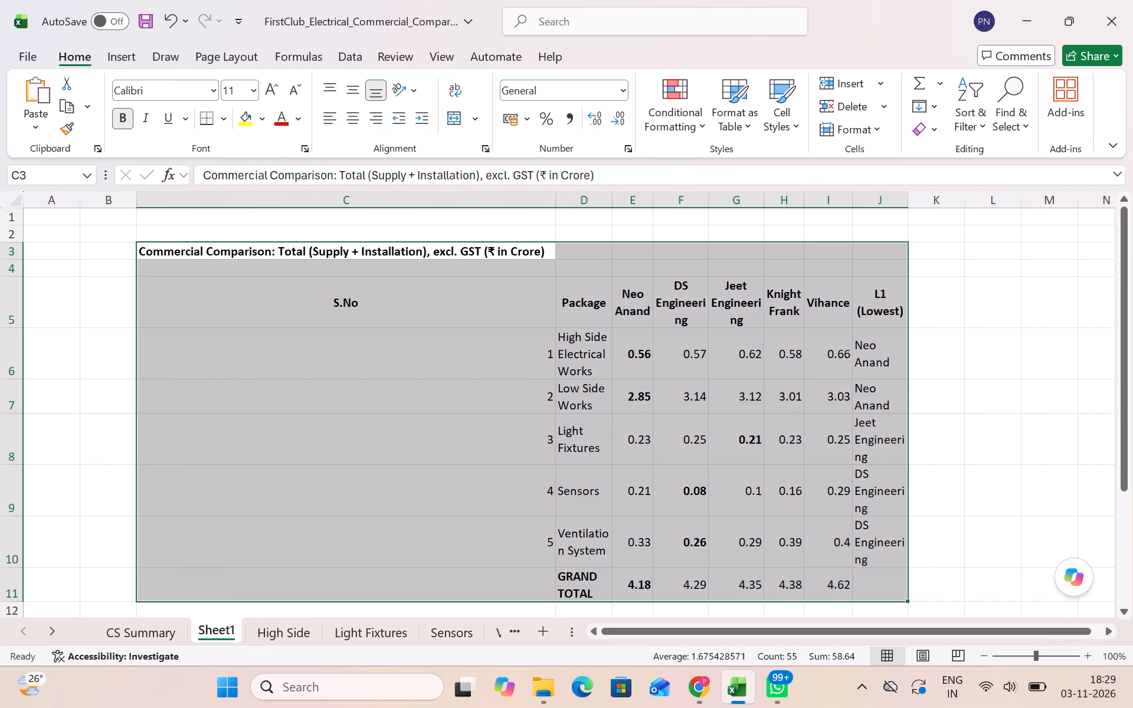
Apply all borders to the pasted table, C3:J11.
text(hba)
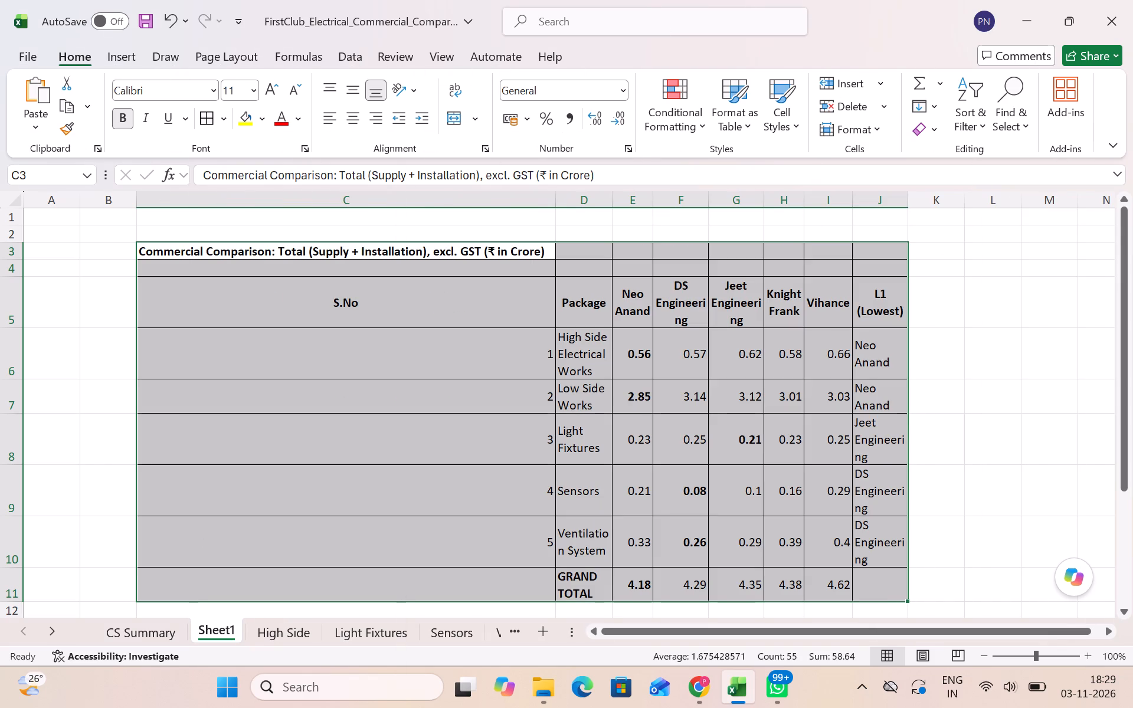
click(1056, 461)
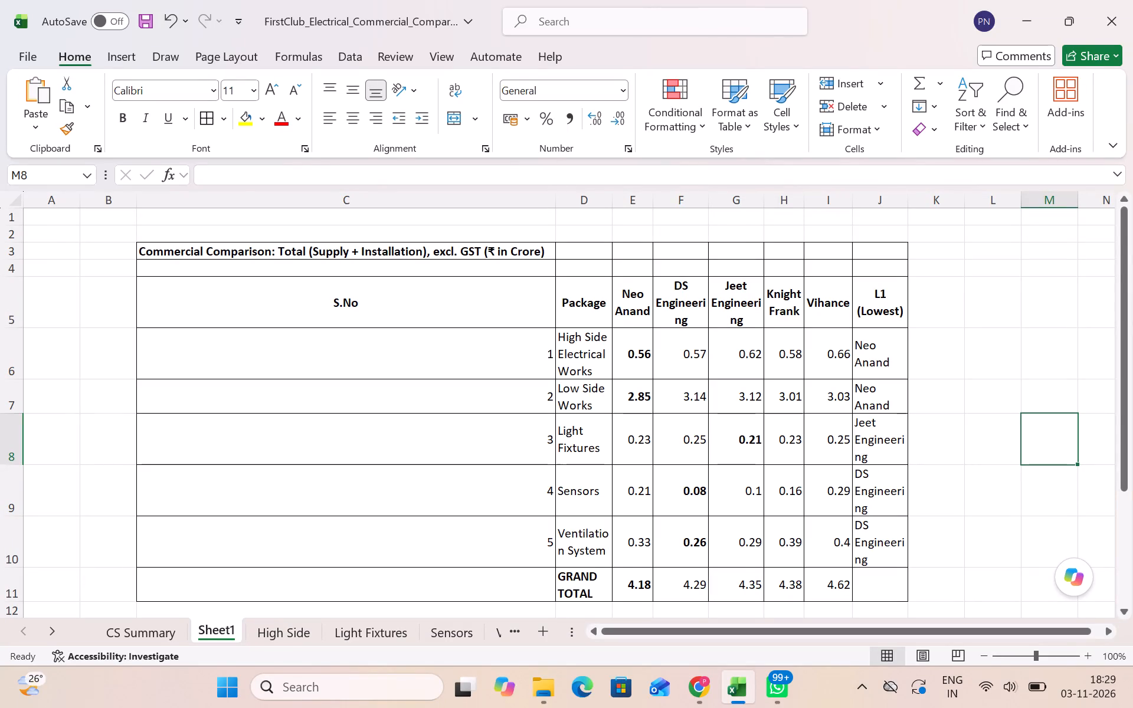
Narrow the S.No column to a width of about 8.3 and widen the Package column so each package name fits on one line.
drag(559, 191, 198, 278)
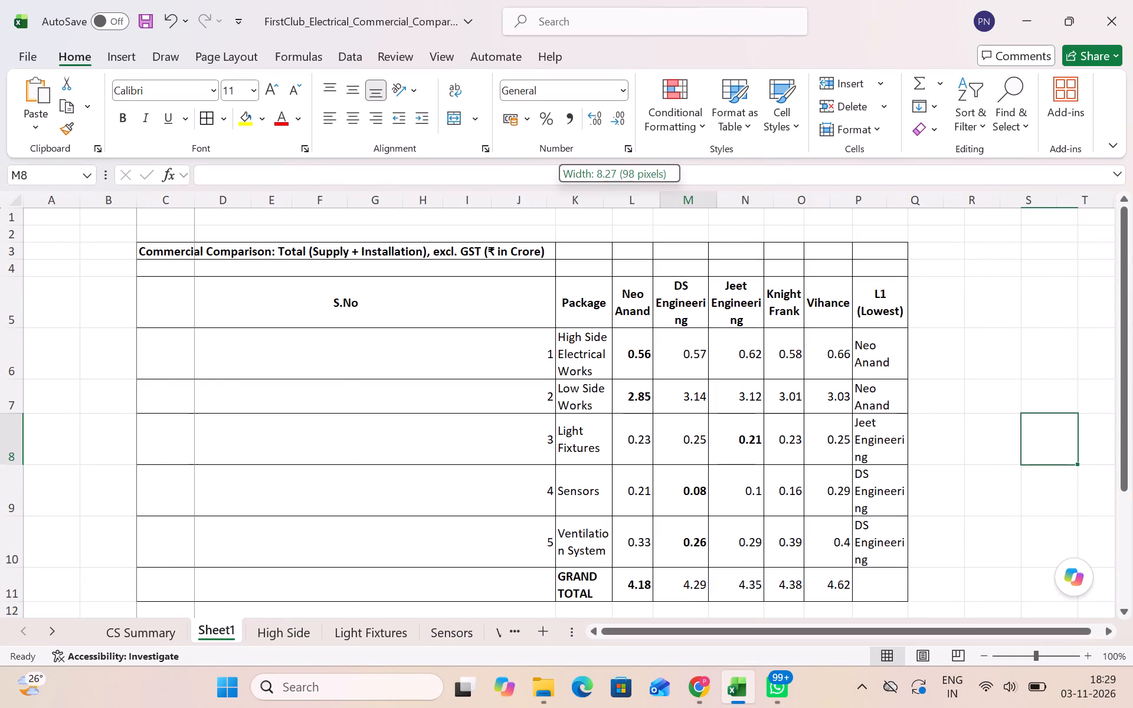
drag(198, 278, 199, 278)
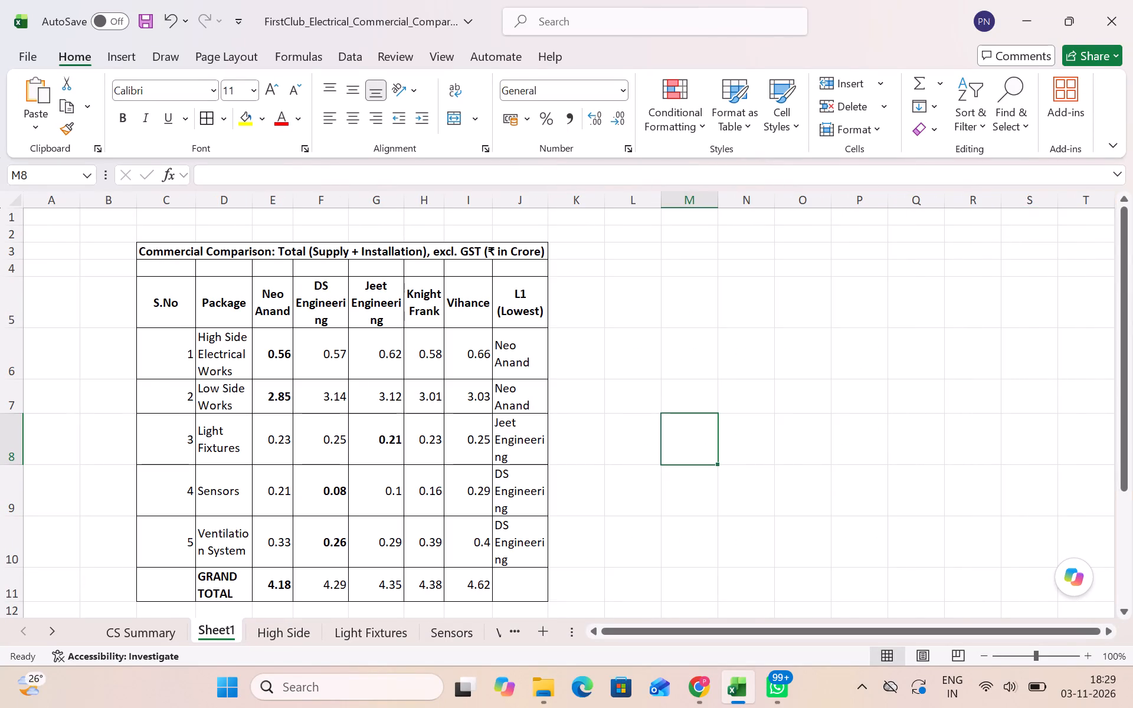
drag(253, 198, 346, 196)
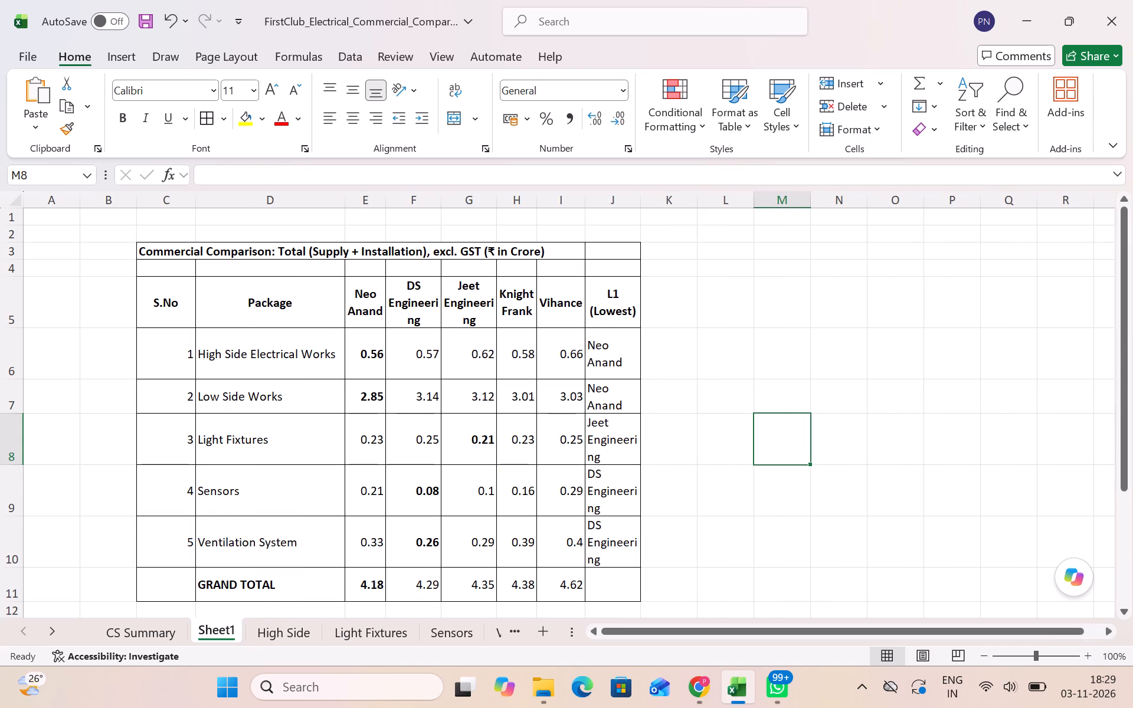
Delete the L1 (Lowest) column, column J, from the table.
drag(609, 301, 613, 477)
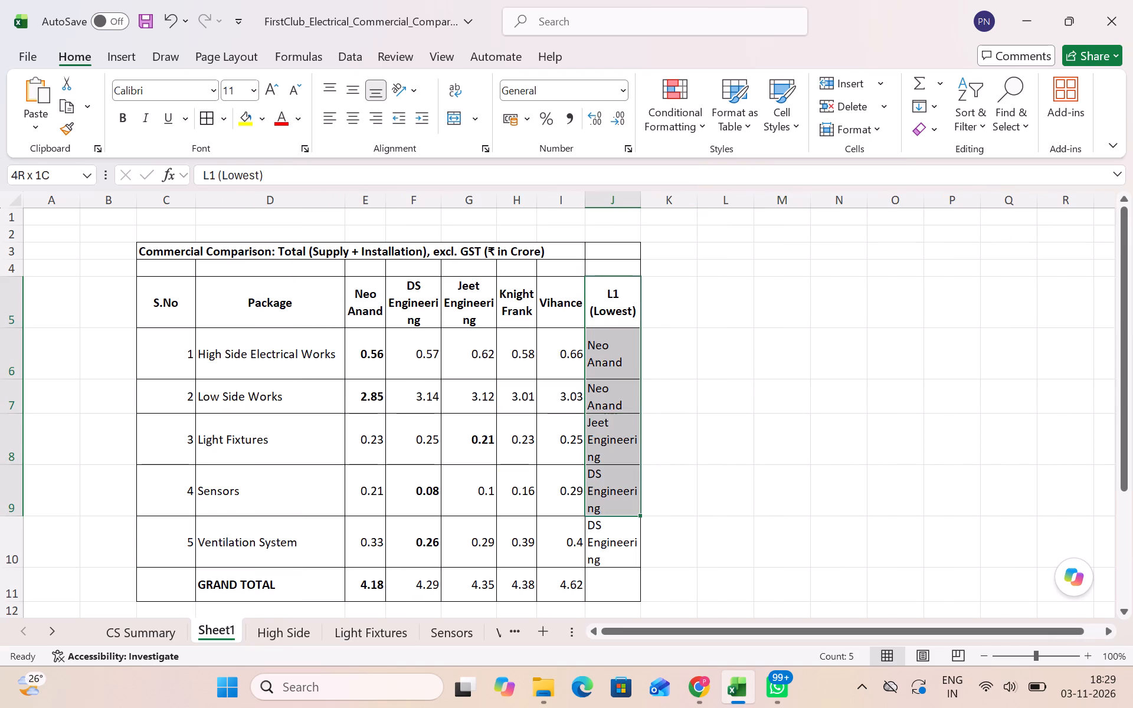
drag(613, 477, 616, 549)
key(BackSpace)
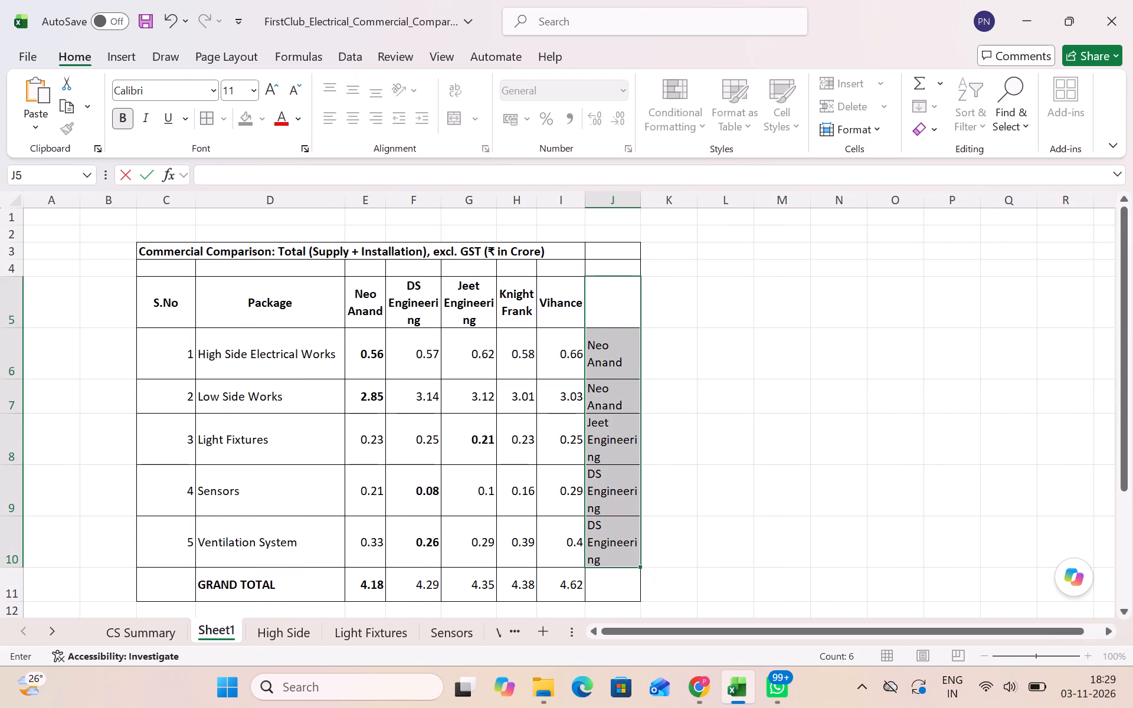
click(609, 192)
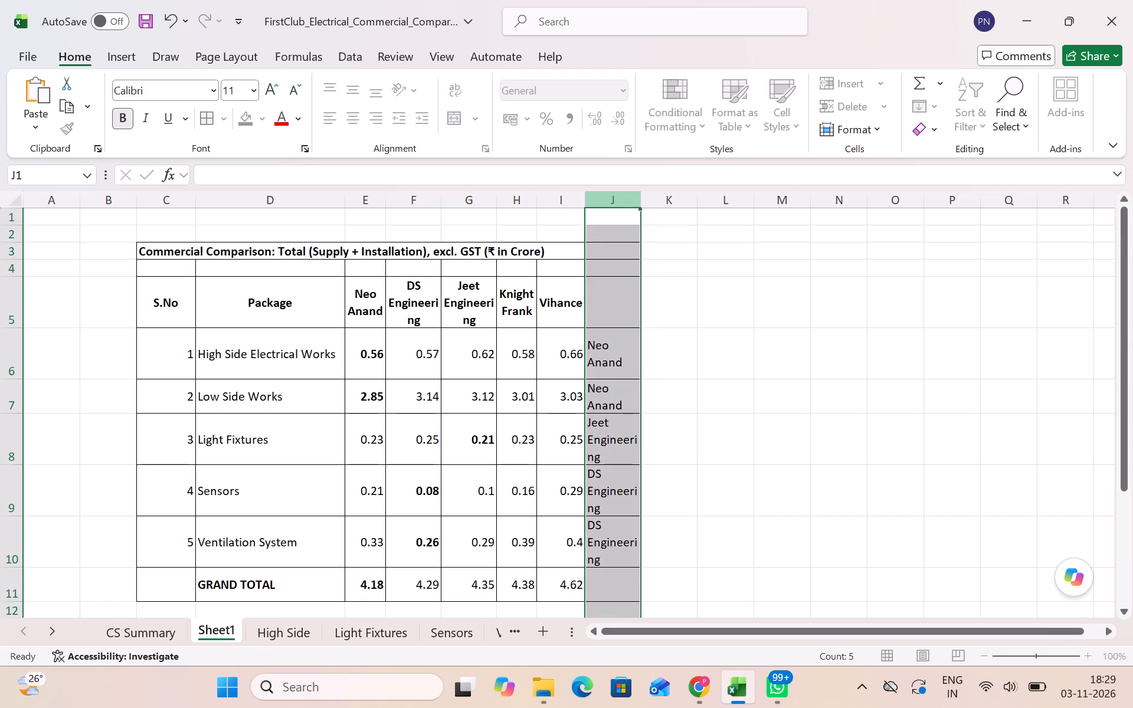
ctrl+right_click(609, 192)
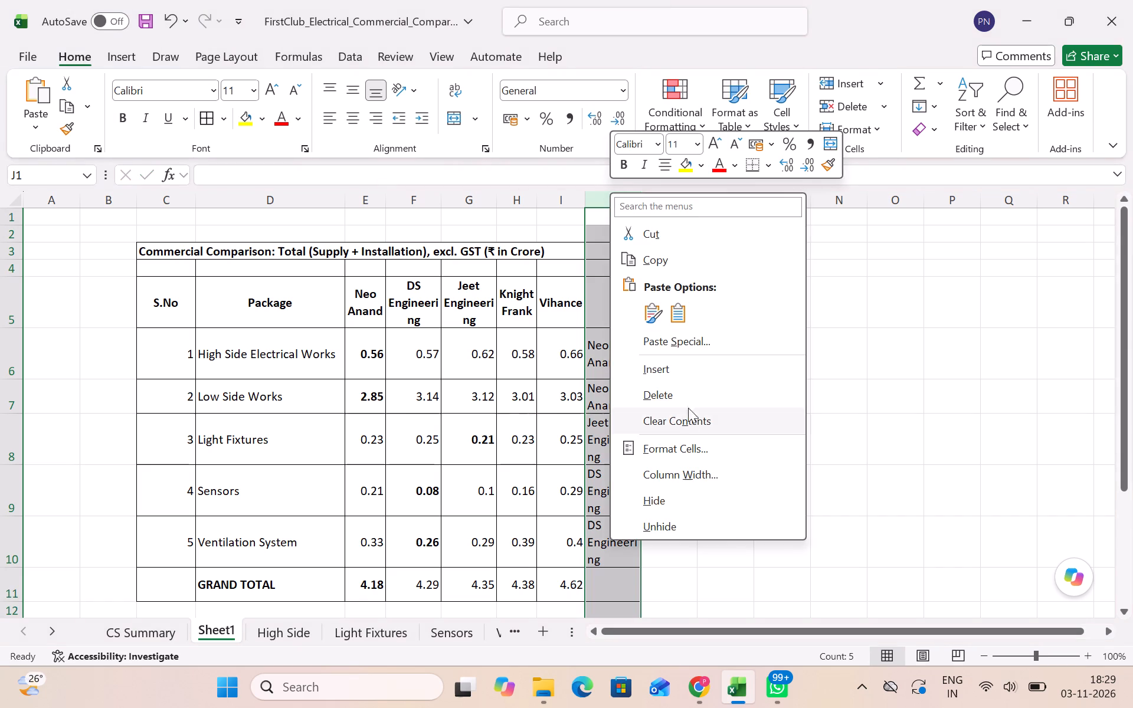
click(680, 395)
click(709, 461)
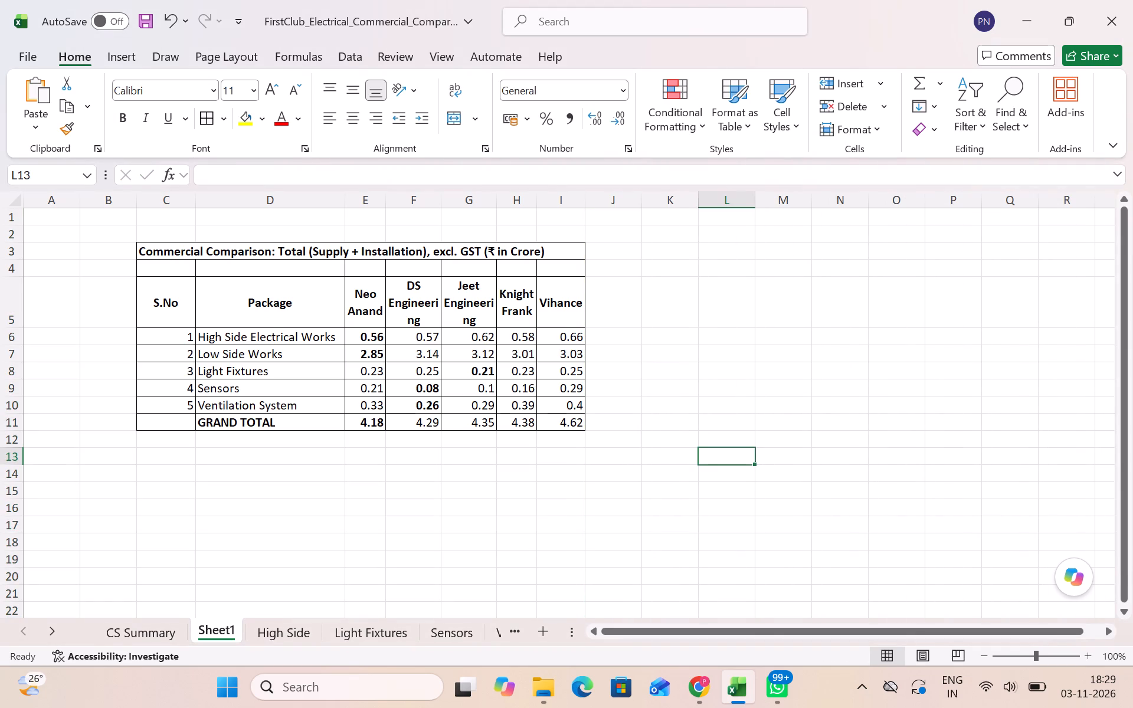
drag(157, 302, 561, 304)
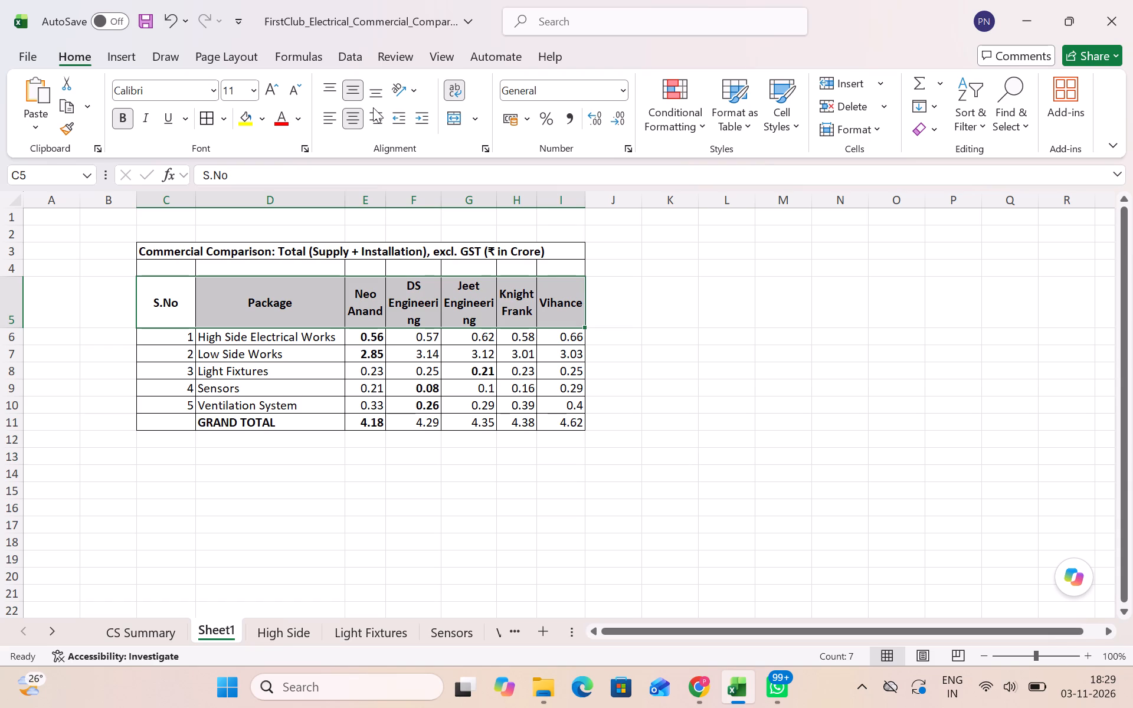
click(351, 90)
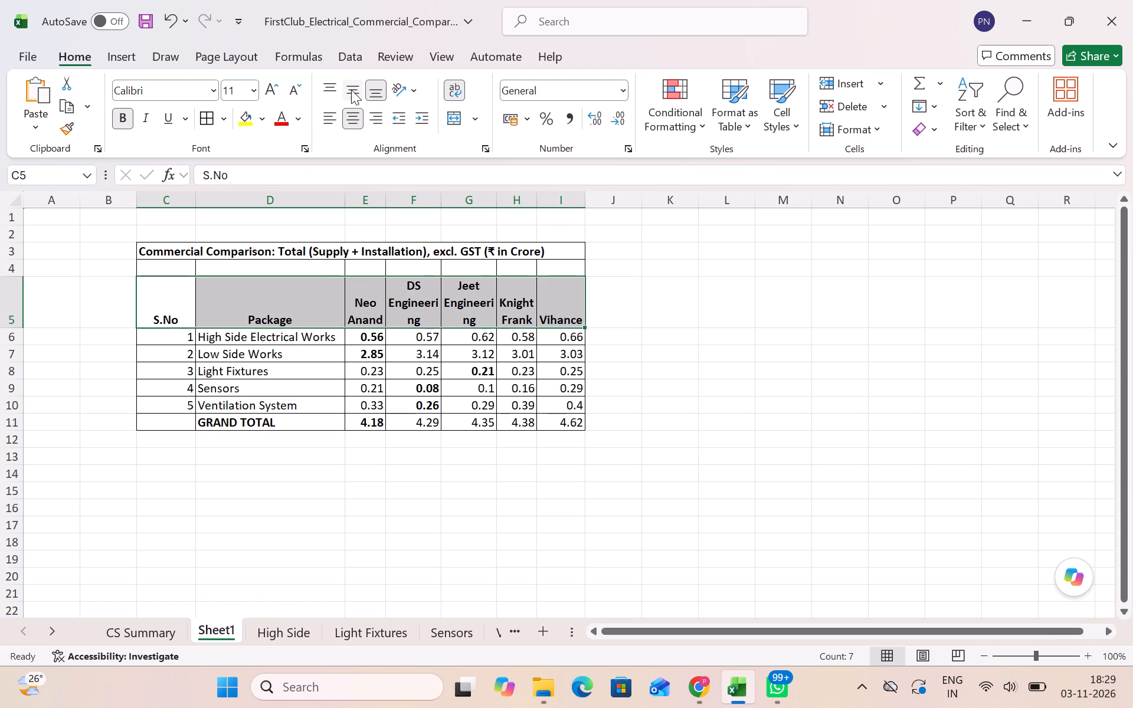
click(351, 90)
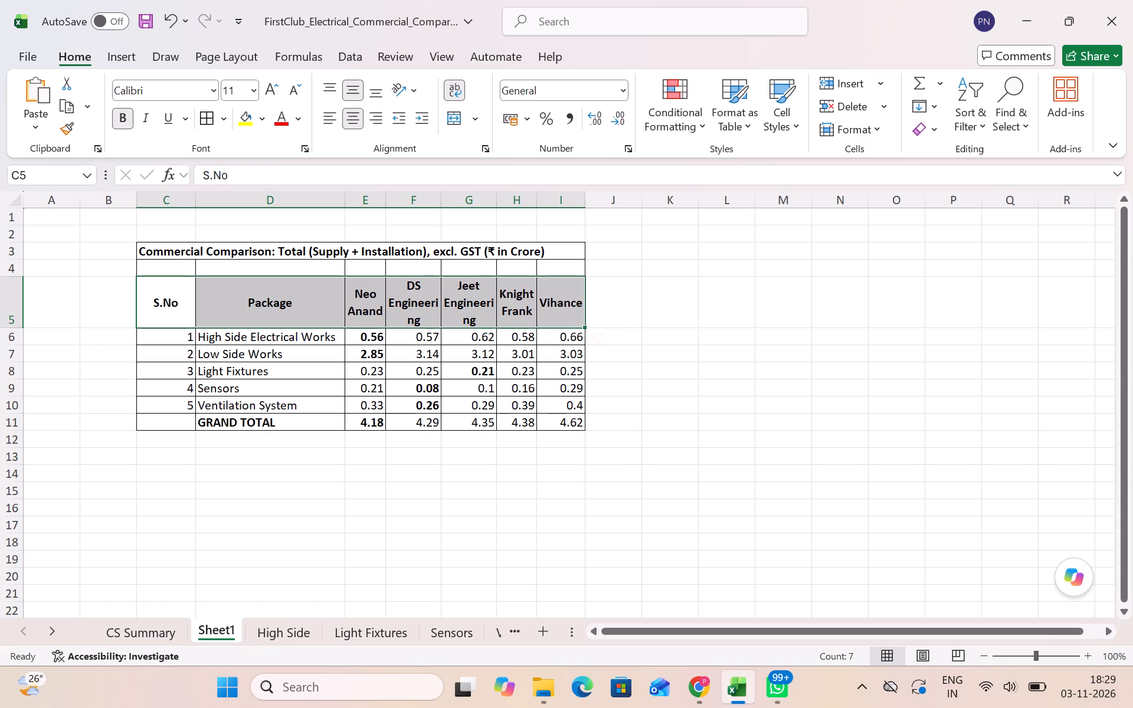
Slightly widen the four vendor columns F to I, so that the DS Engineering heading fits without breaking the word.
drag(440, 194, 457, 194)
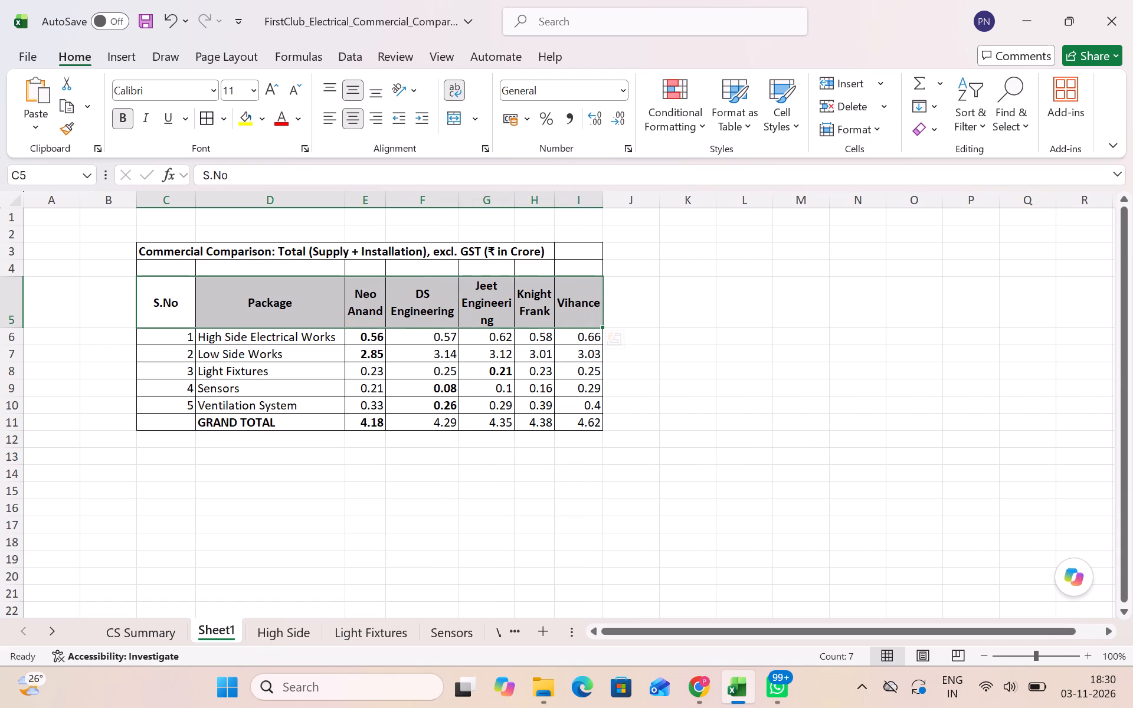
click(515, 197)
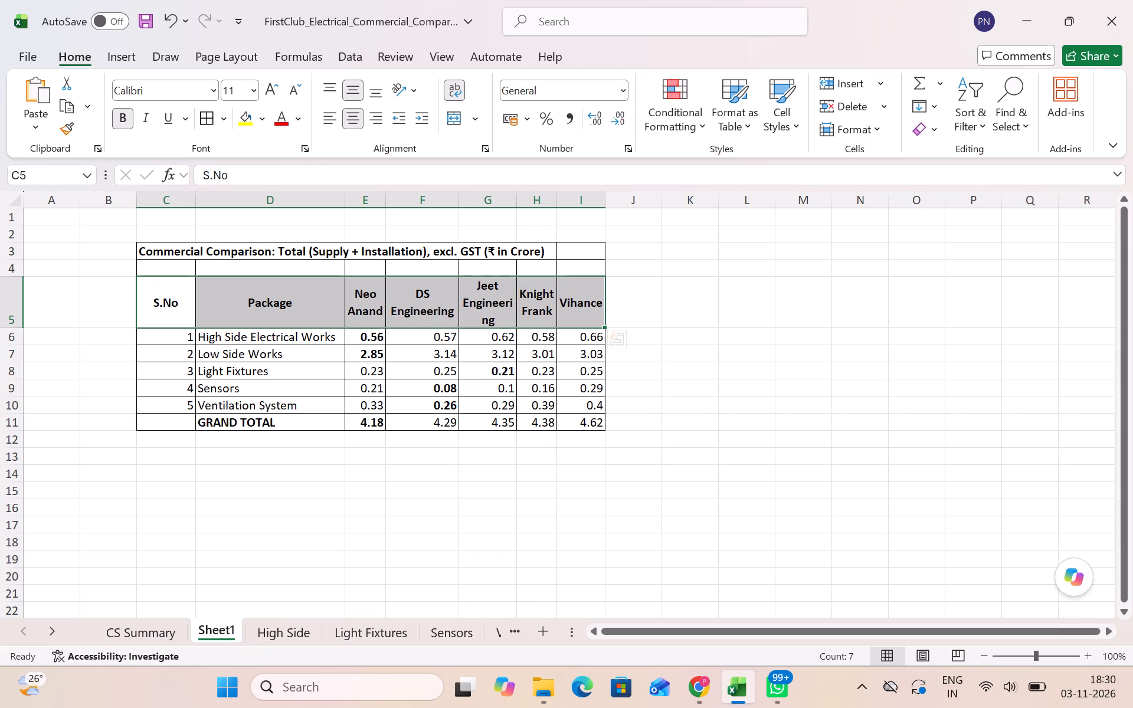
click(558, 205)
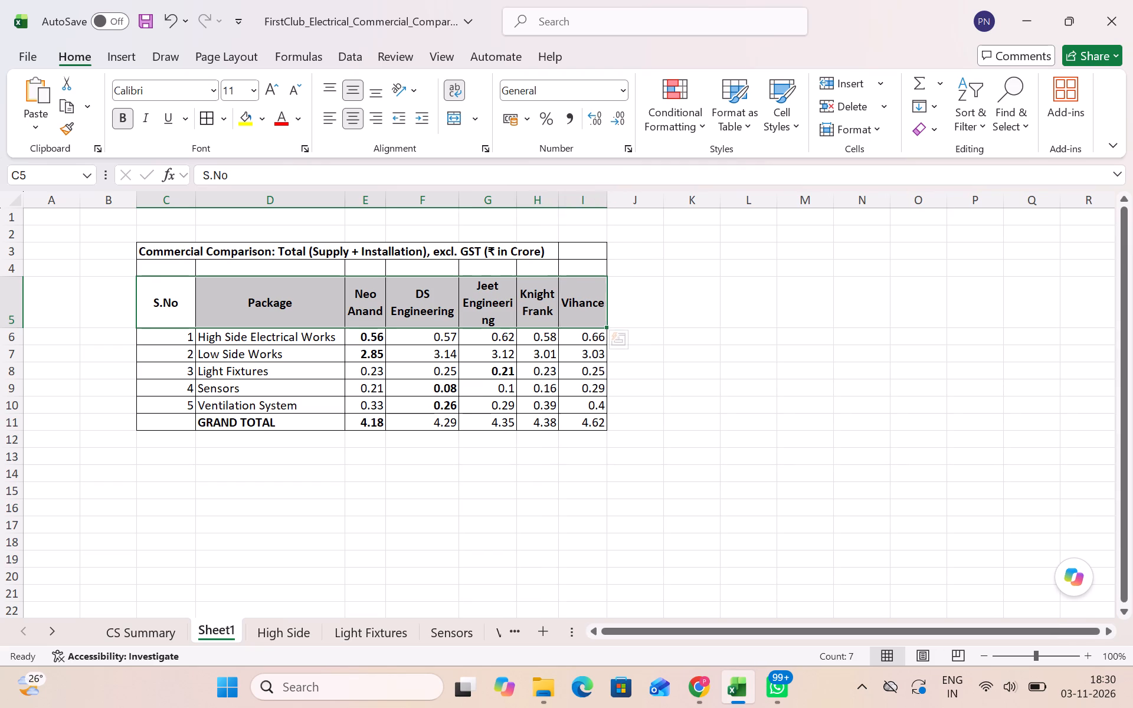
drag(608, 198, 619, 198)
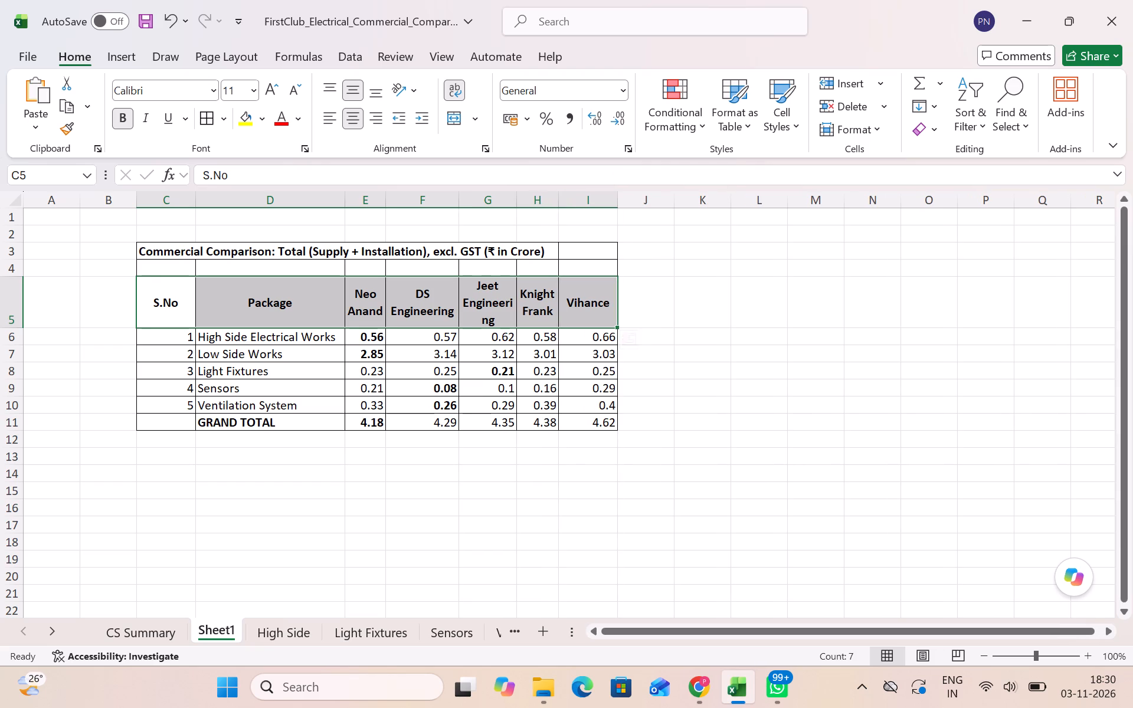
click(552, 498)
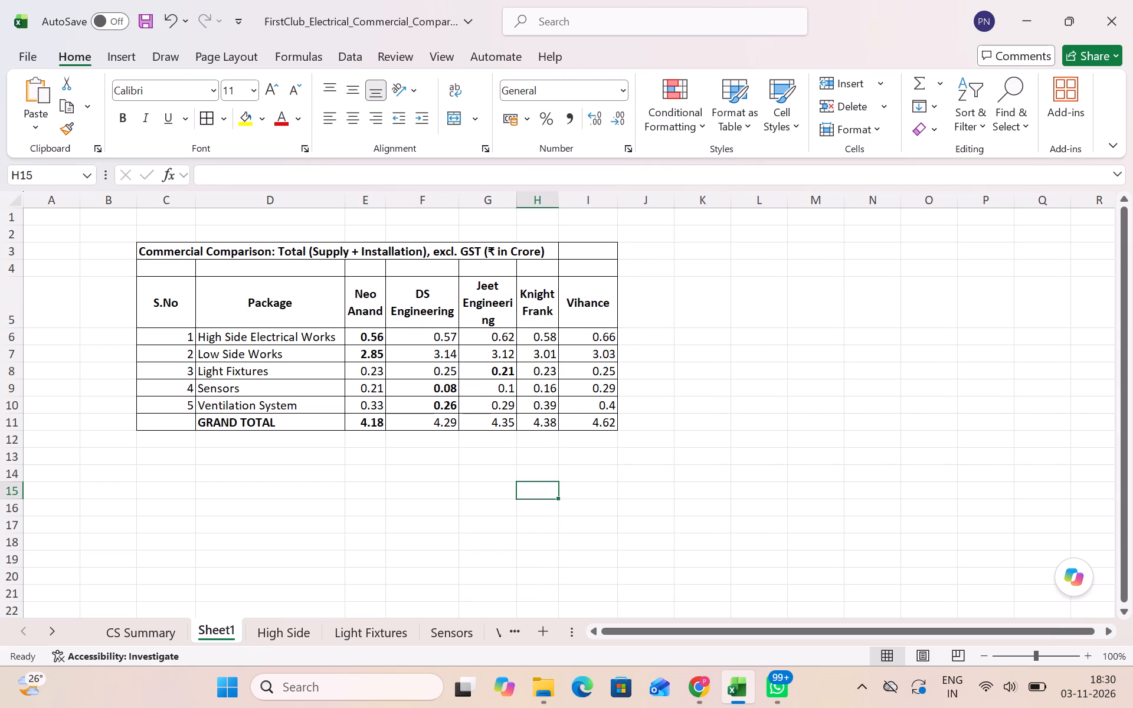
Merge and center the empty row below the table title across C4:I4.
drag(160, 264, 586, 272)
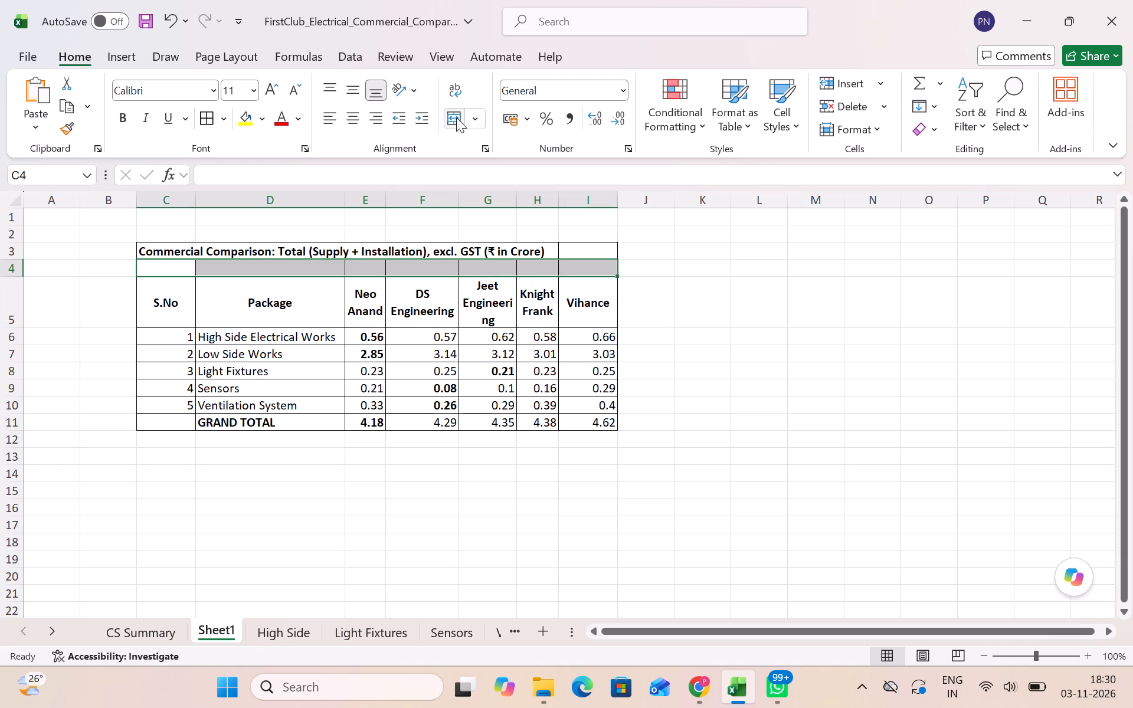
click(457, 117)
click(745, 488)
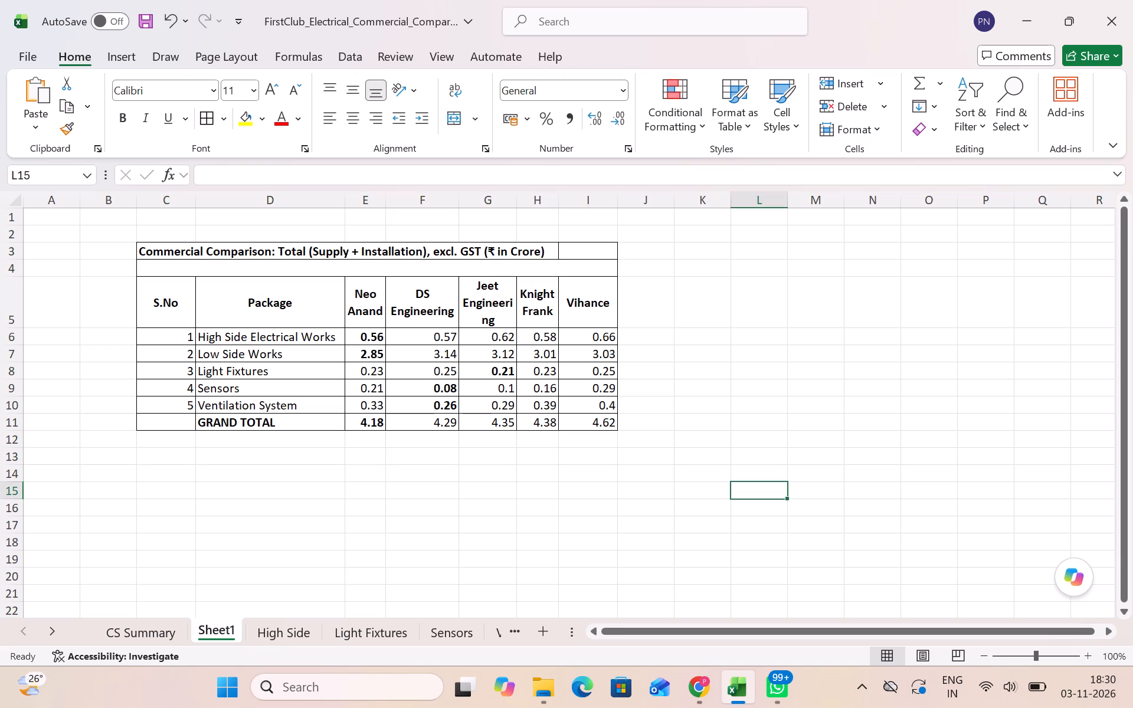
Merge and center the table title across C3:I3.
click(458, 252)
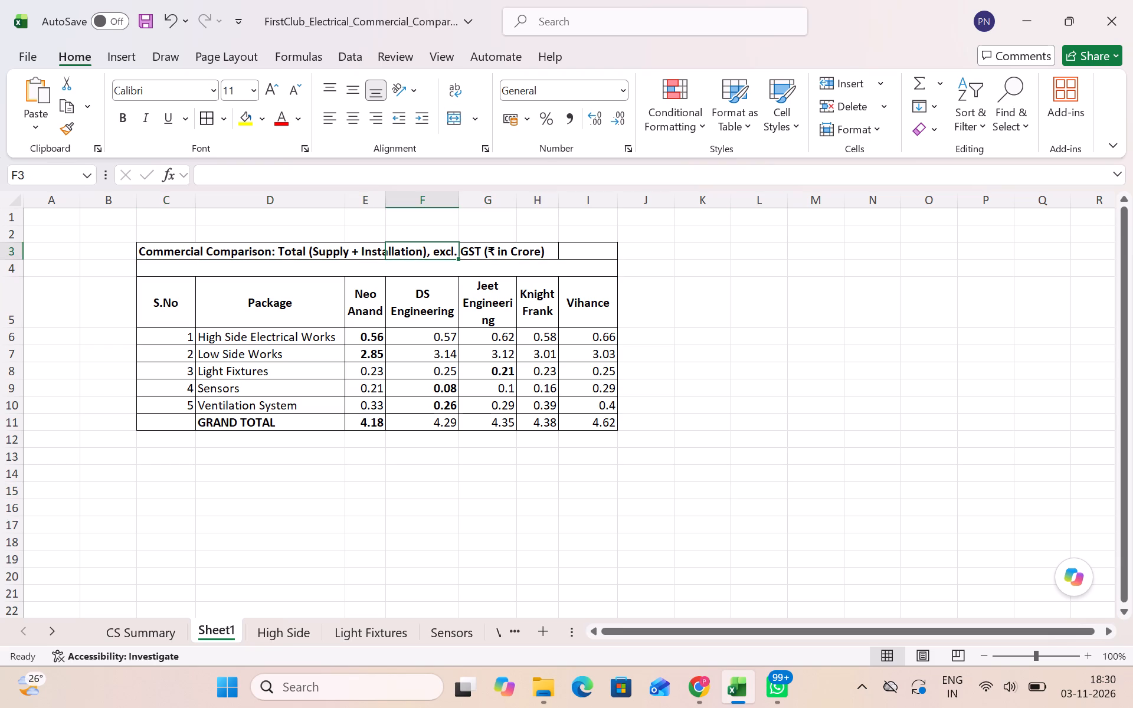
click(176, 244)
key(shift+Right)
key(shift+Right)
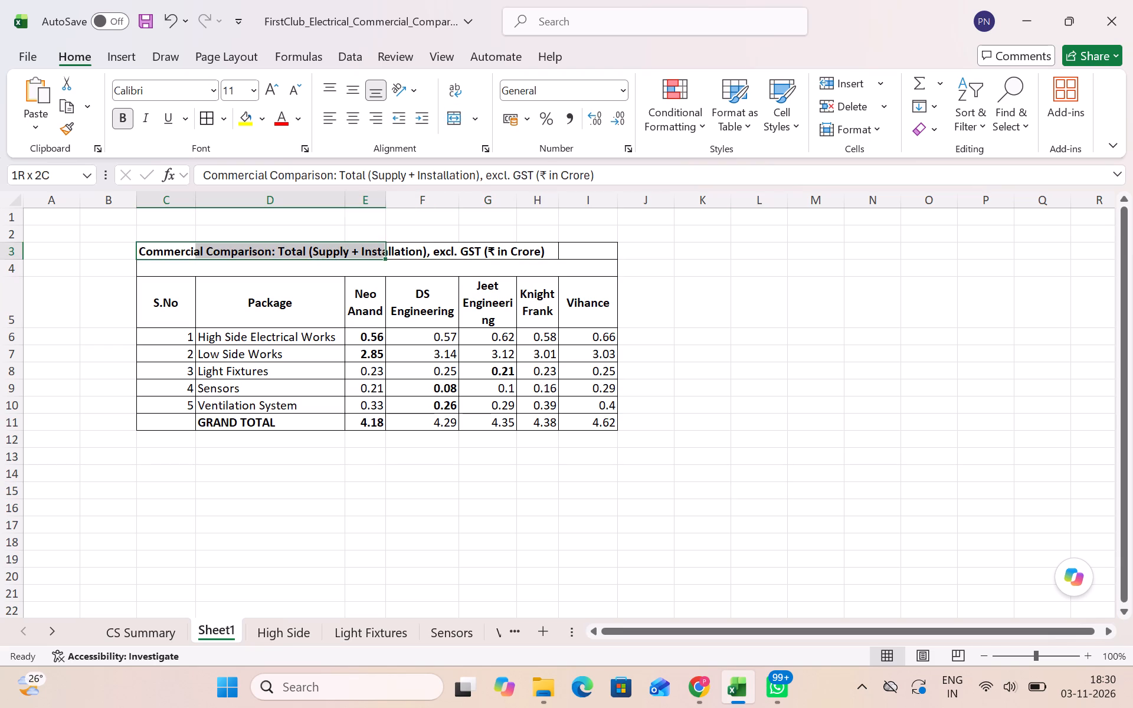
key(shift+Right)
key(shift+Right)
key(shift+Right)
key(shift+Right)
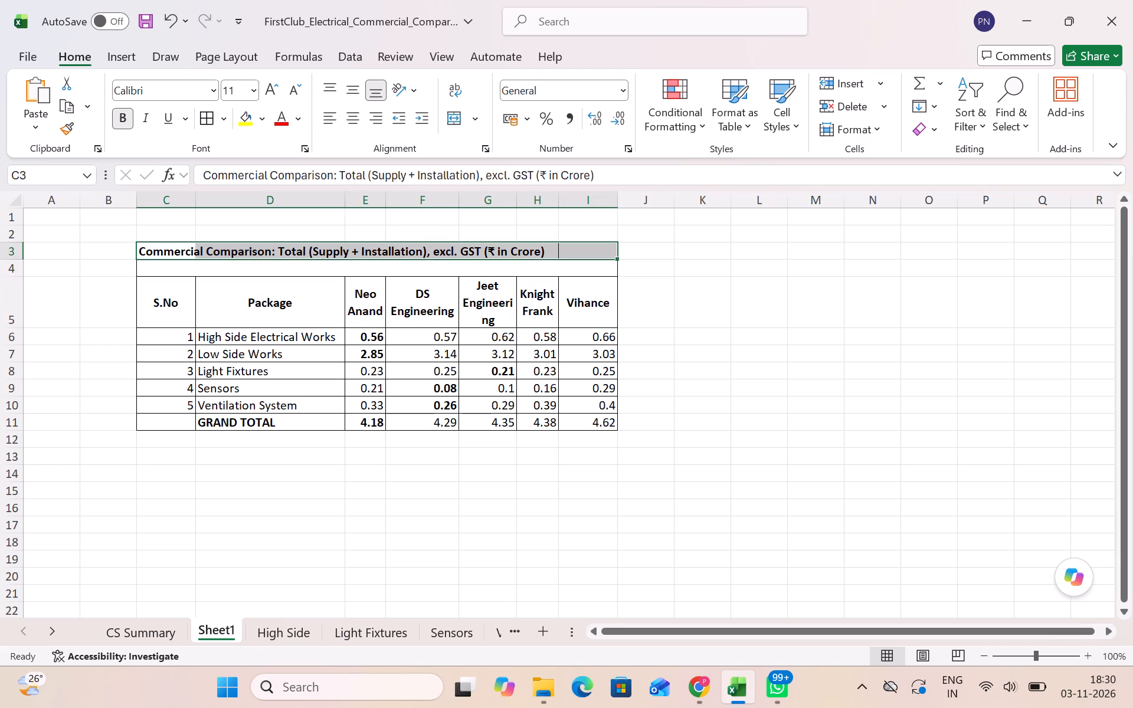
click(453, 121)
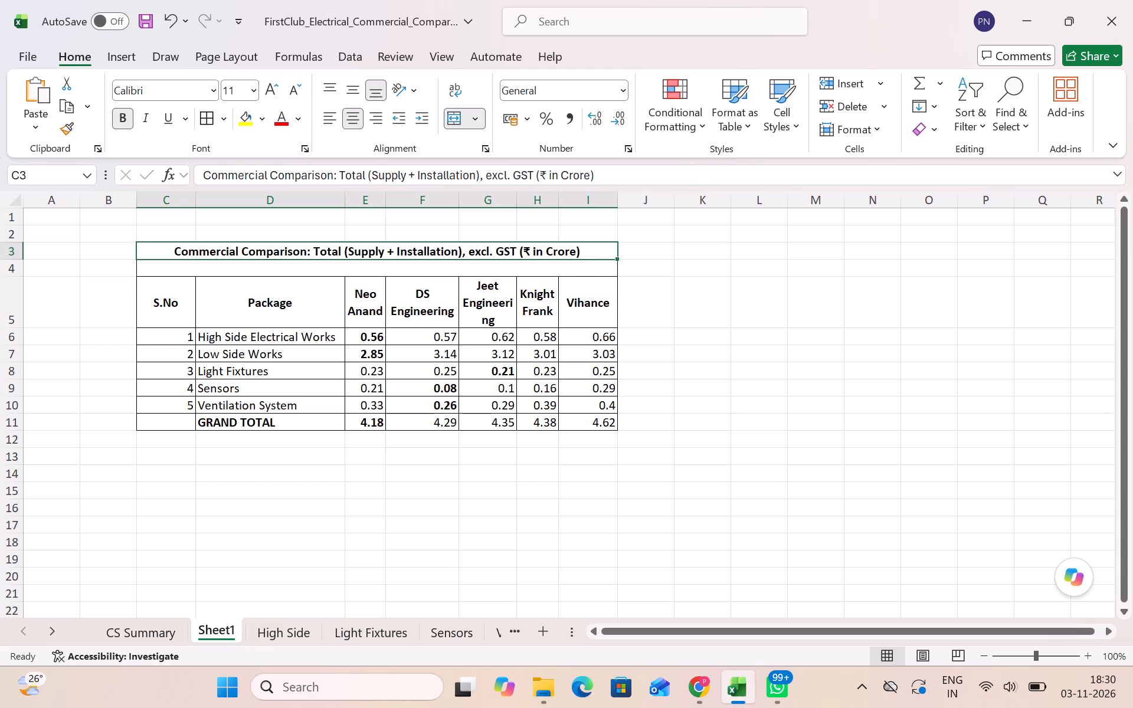
Merge the table title and the empty row below it into C3:I4, with the text centered horizontally and middle-aligned.
key(shift+Down)
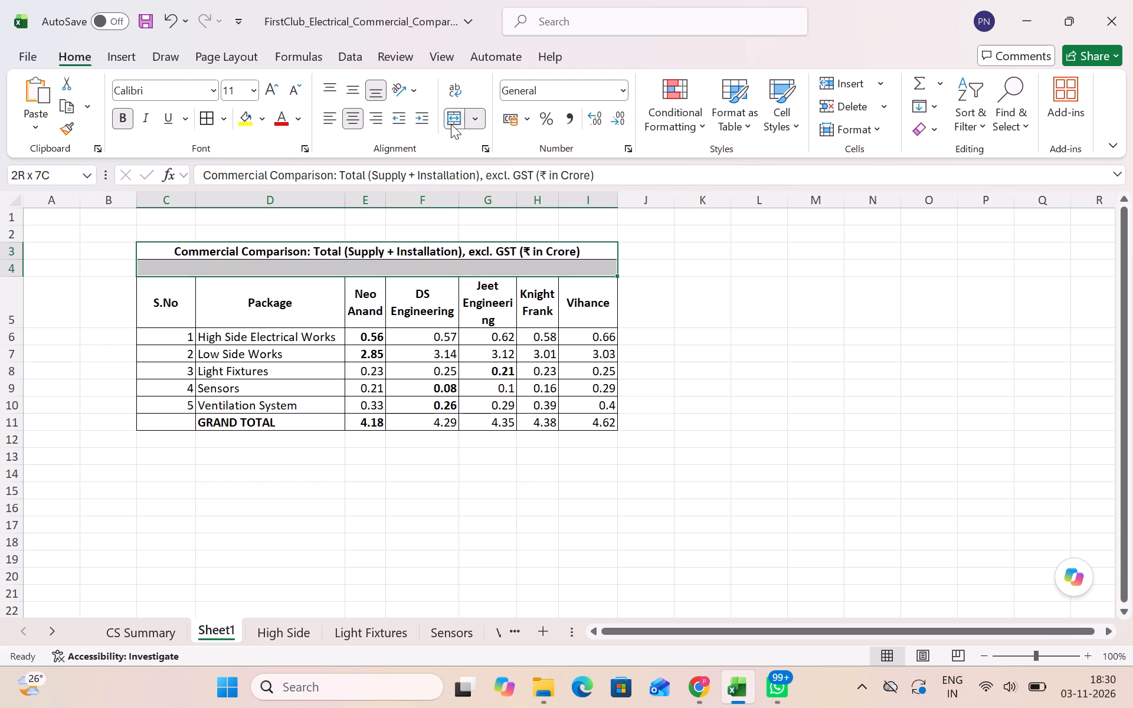
click(450, 120)
click(450, 120)
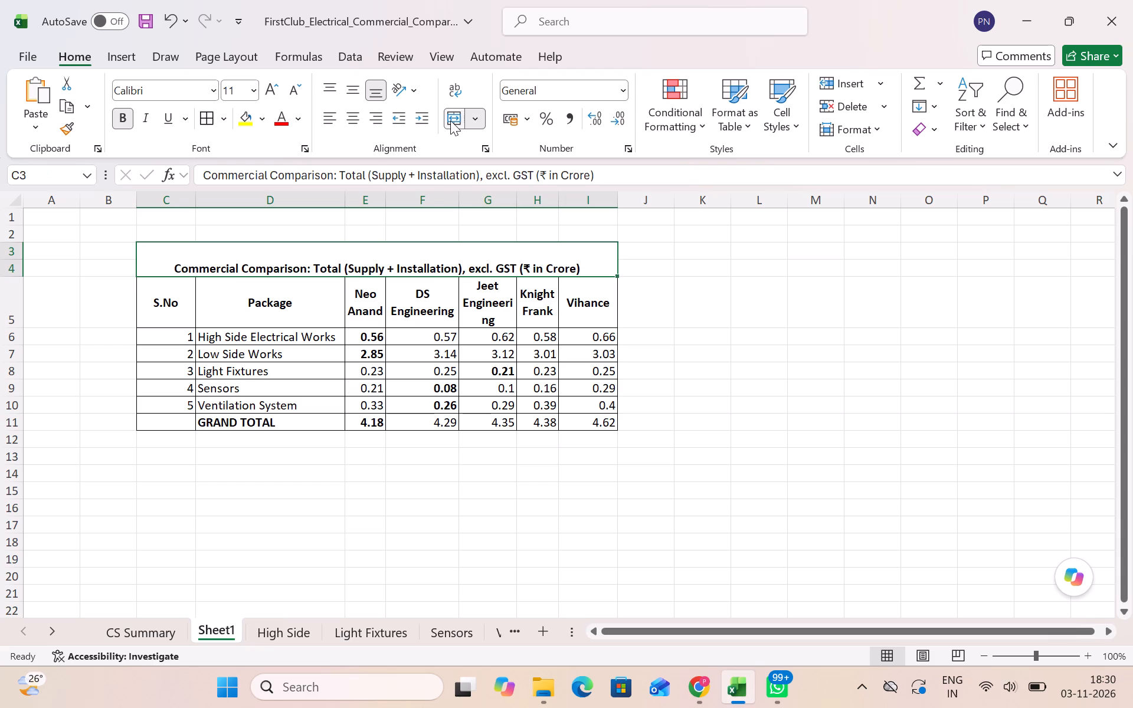
click(450, 120)
click(347, 87)
drag(347, 87, 351, 119)
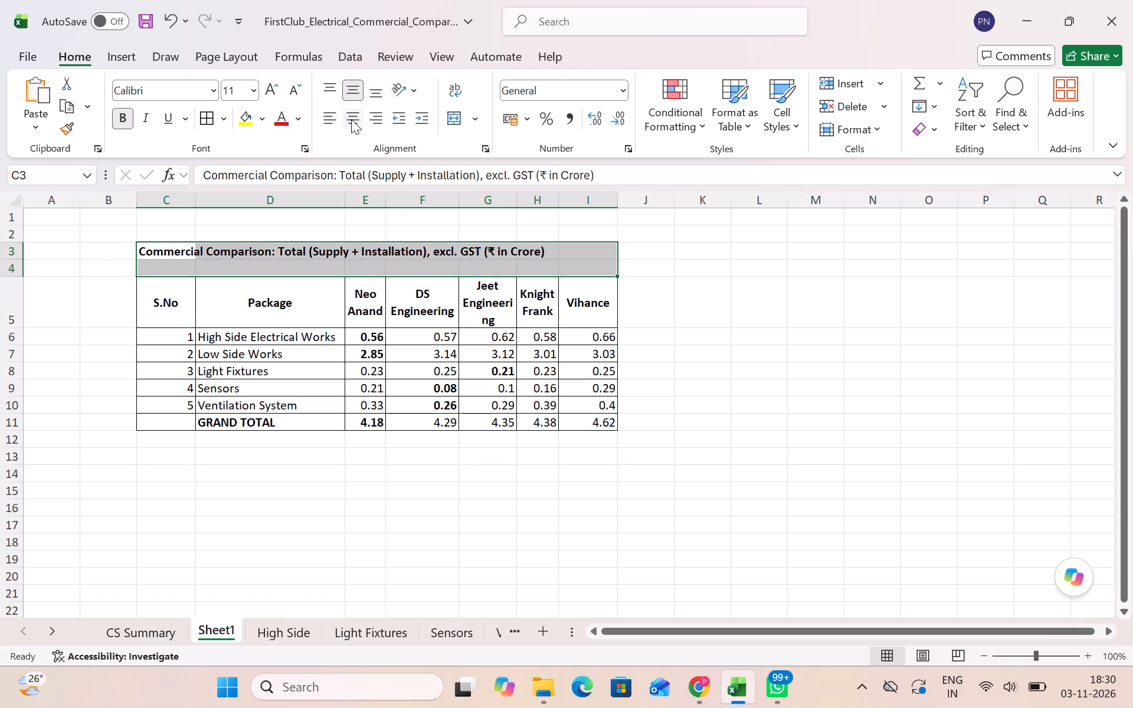
click(448, 120)
click(718, 466)
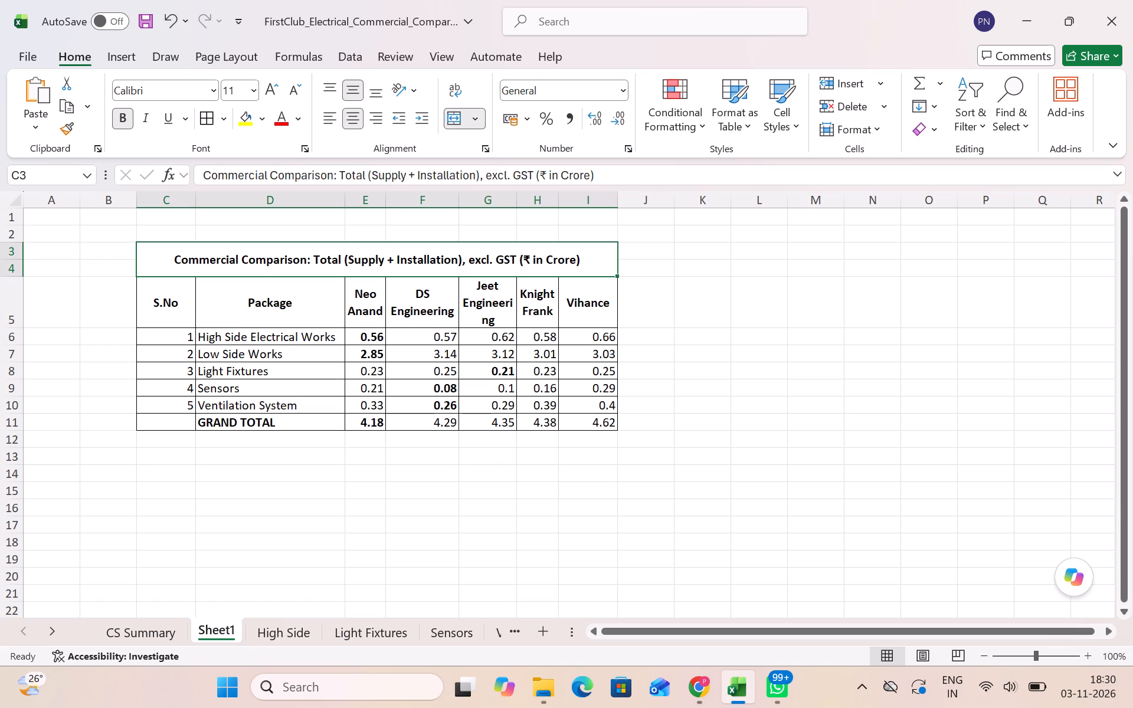
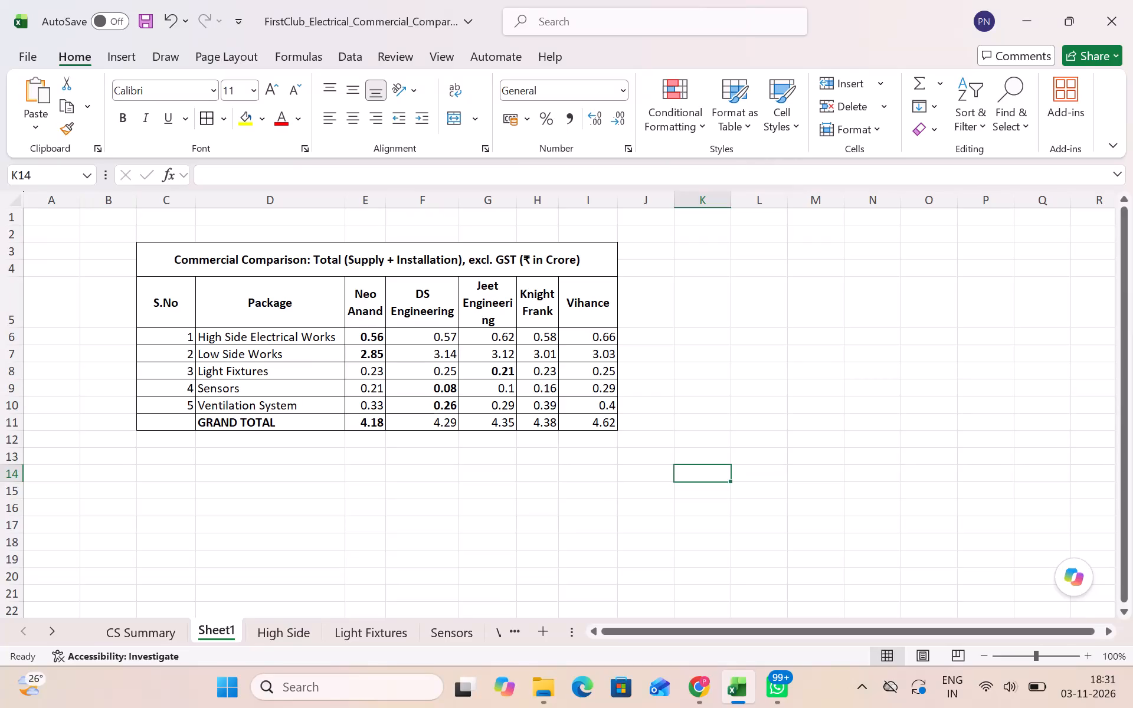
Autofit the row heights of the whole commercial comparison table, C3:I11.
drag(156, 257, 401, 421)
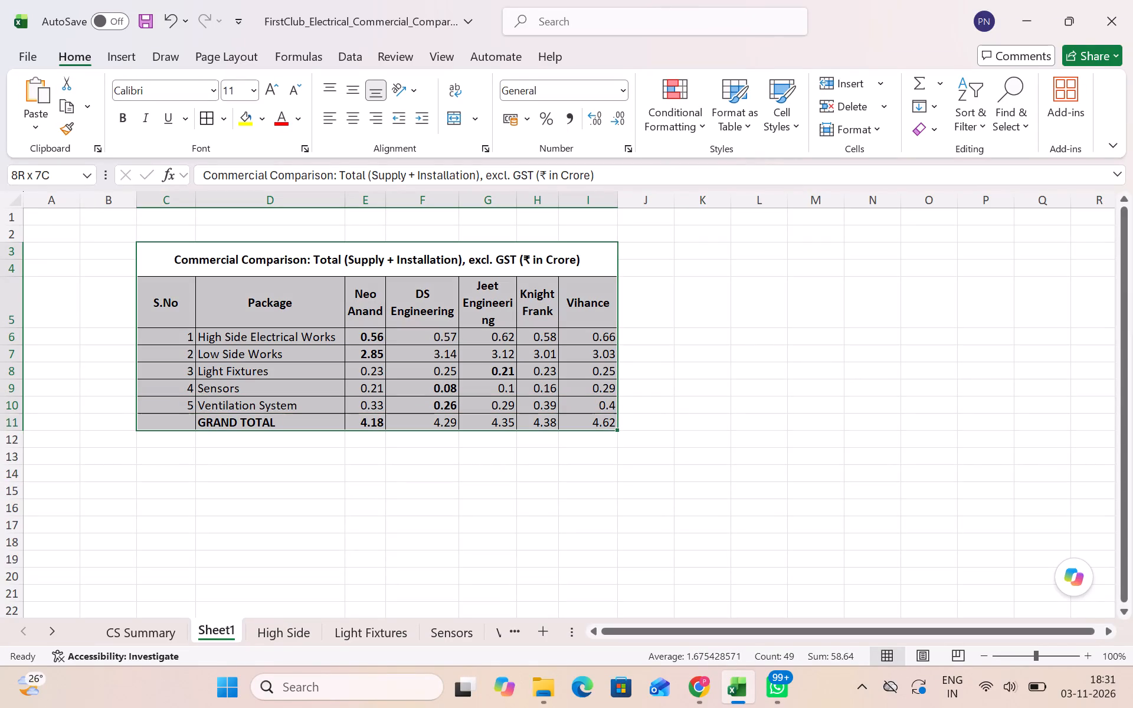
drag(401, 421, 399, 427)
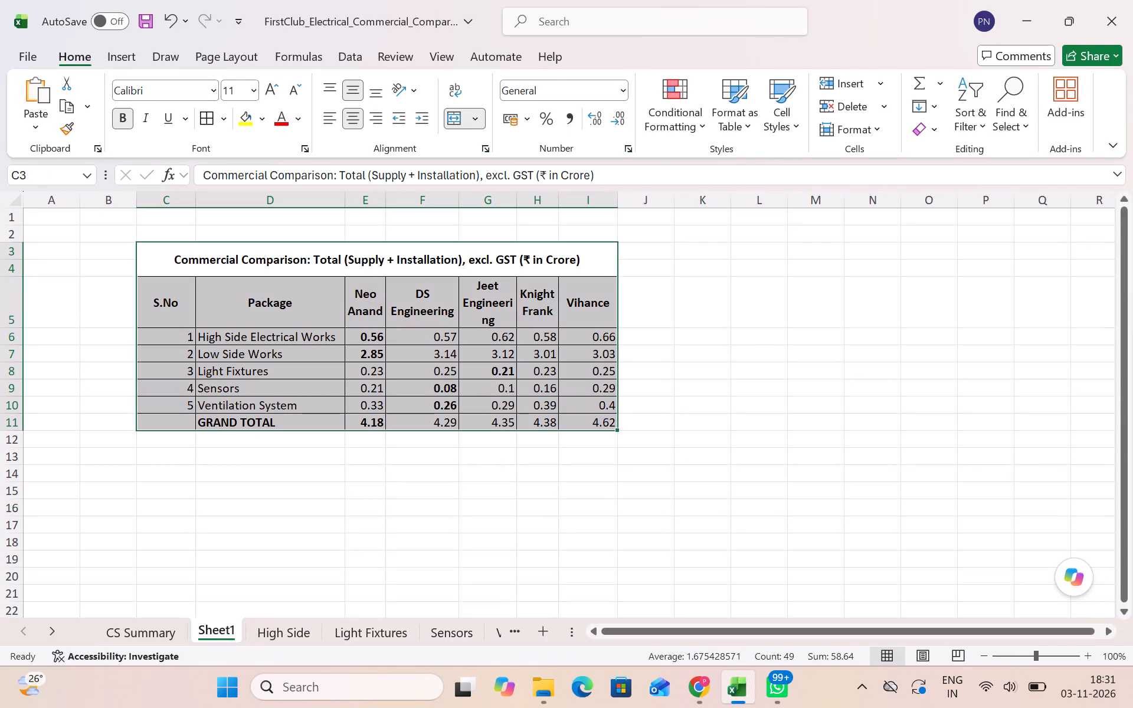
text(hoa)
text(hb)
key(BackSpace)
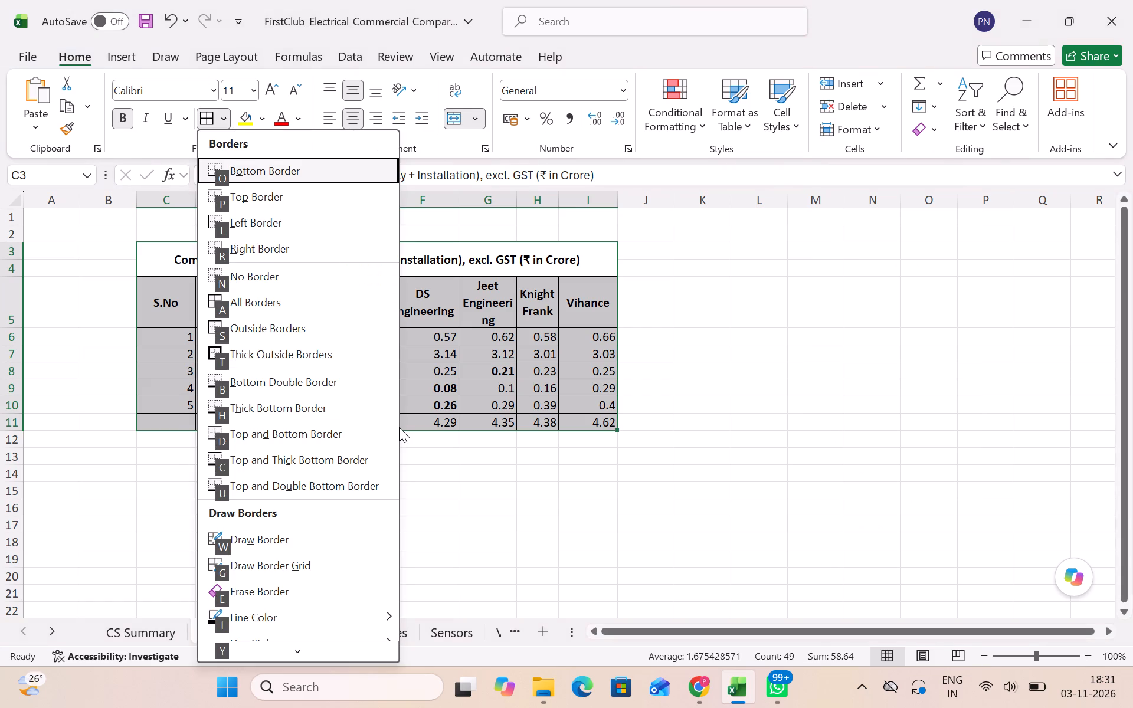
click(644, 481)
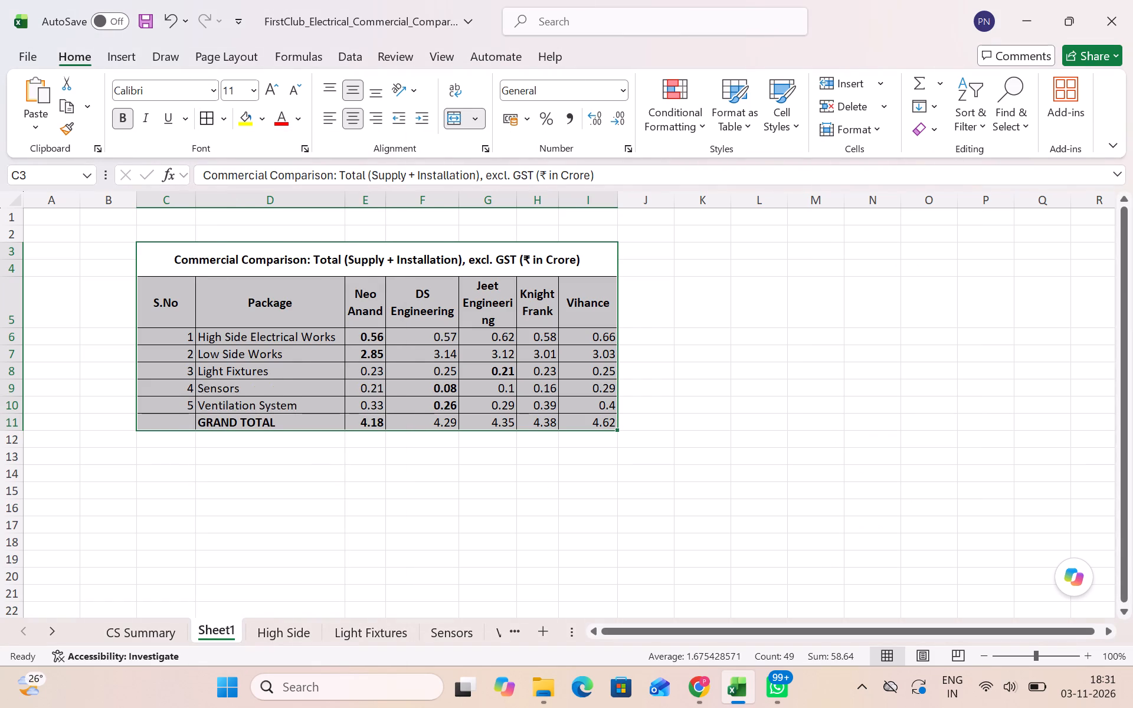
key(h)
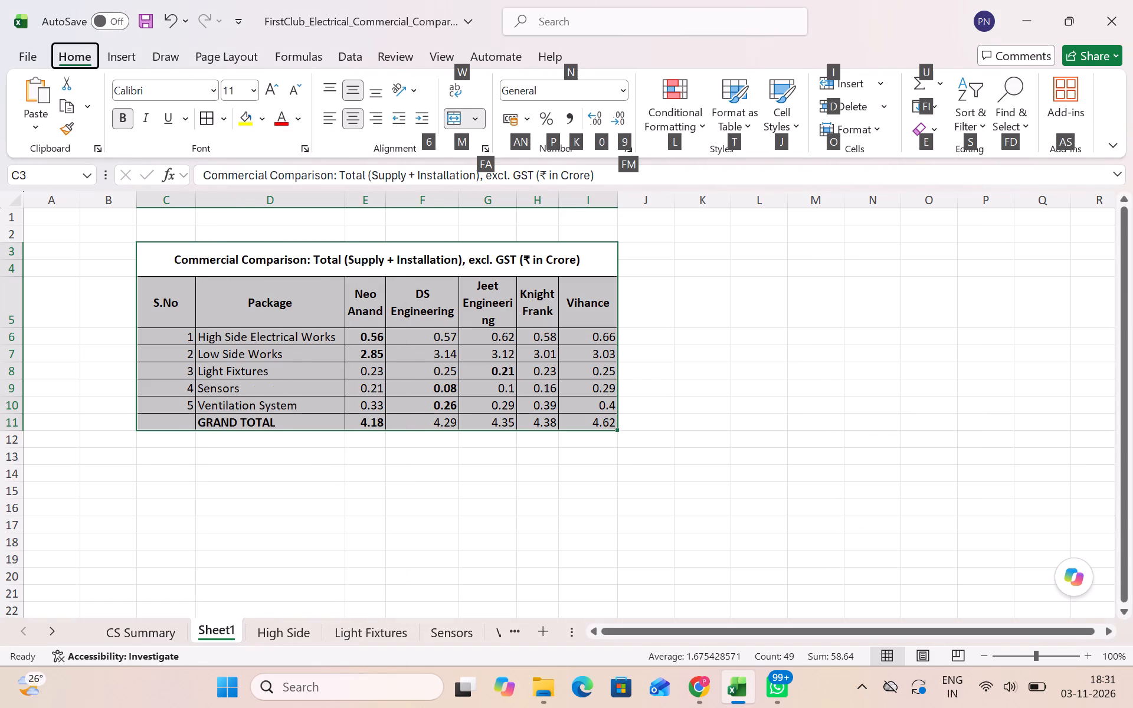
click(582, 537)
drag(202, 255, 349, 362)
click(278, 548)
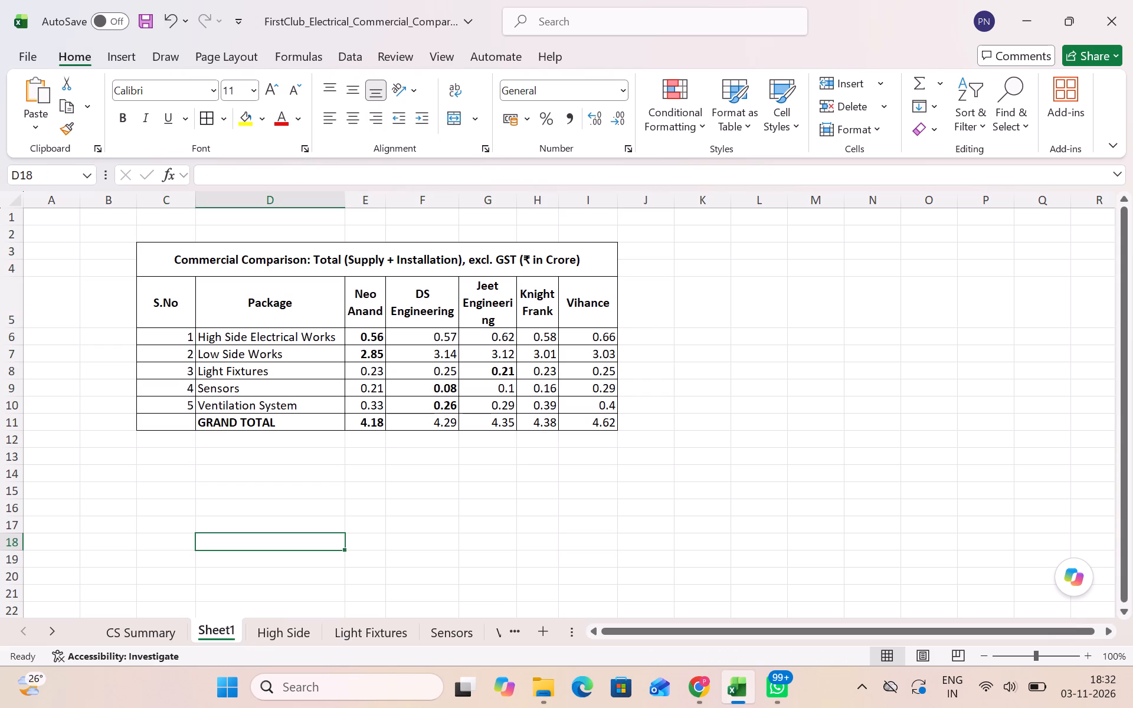
Autofit both the column widths and the row heights of the whole commercial comparison table, C3:I11.
drag(149, 262, 435, 441)
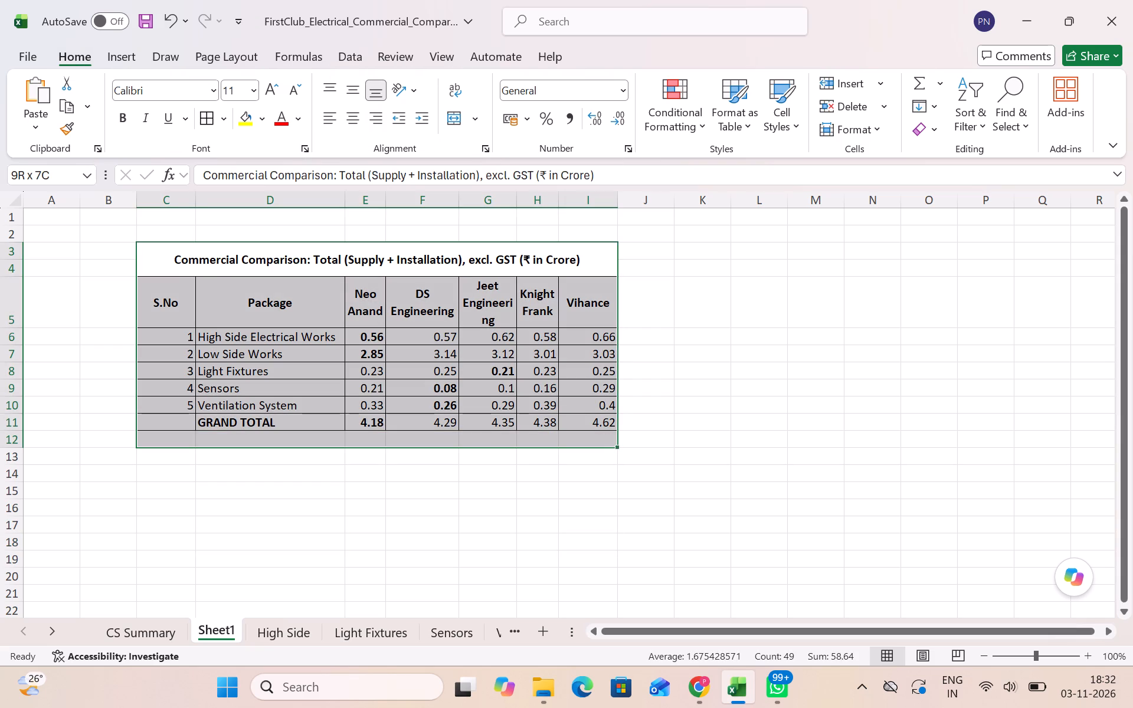
drag(435, 441, 392, 422)
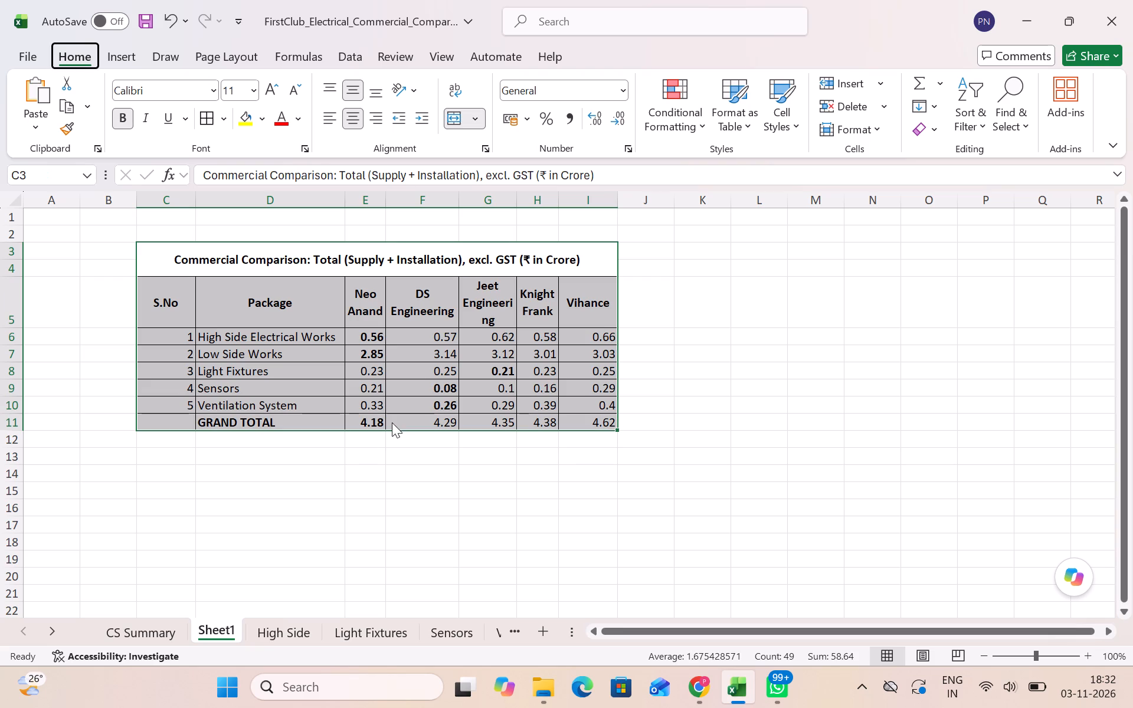
text(hoi)
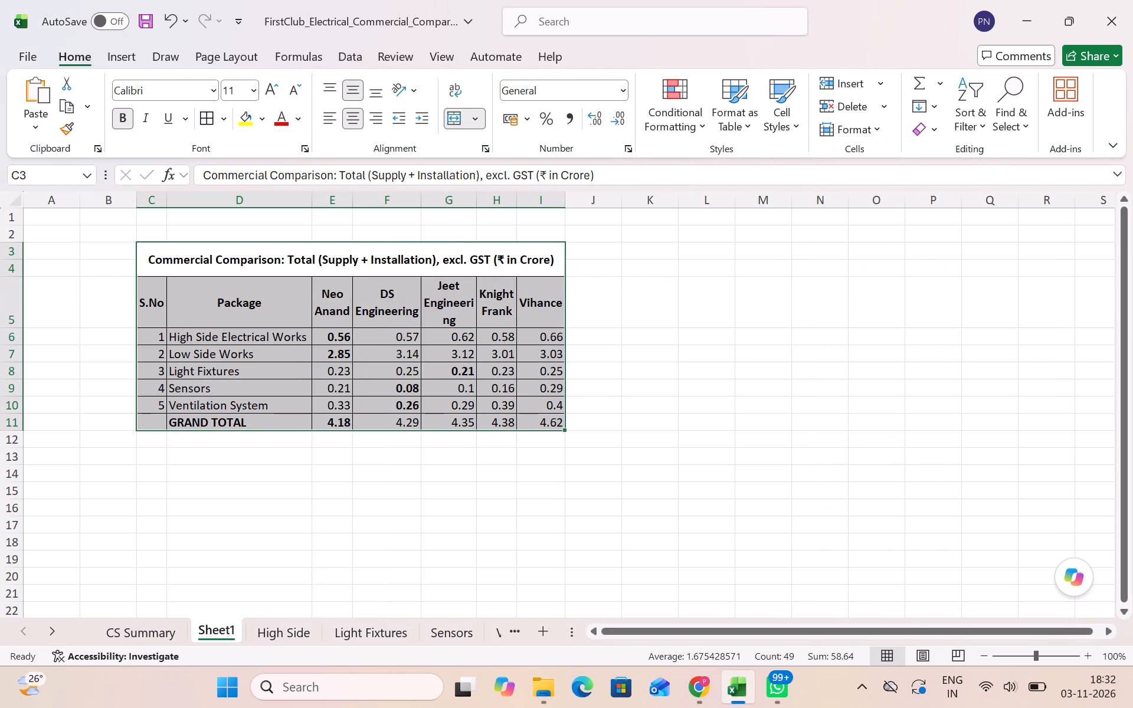
key(h)
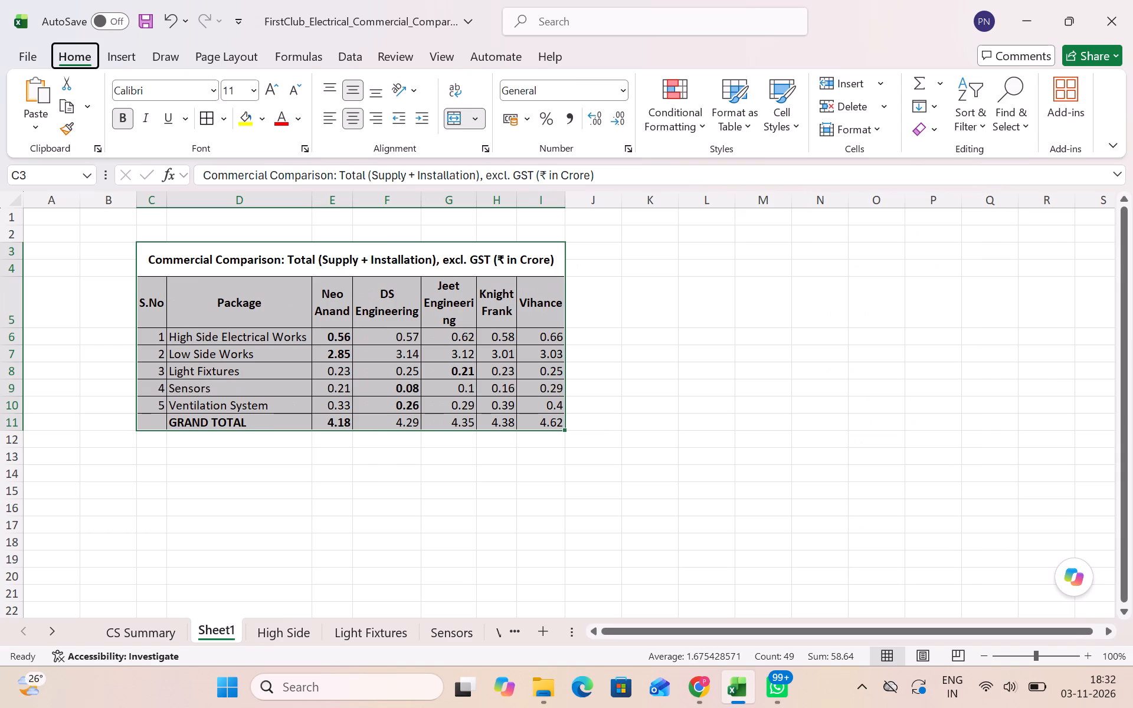
text(oa)
click(388, 528)
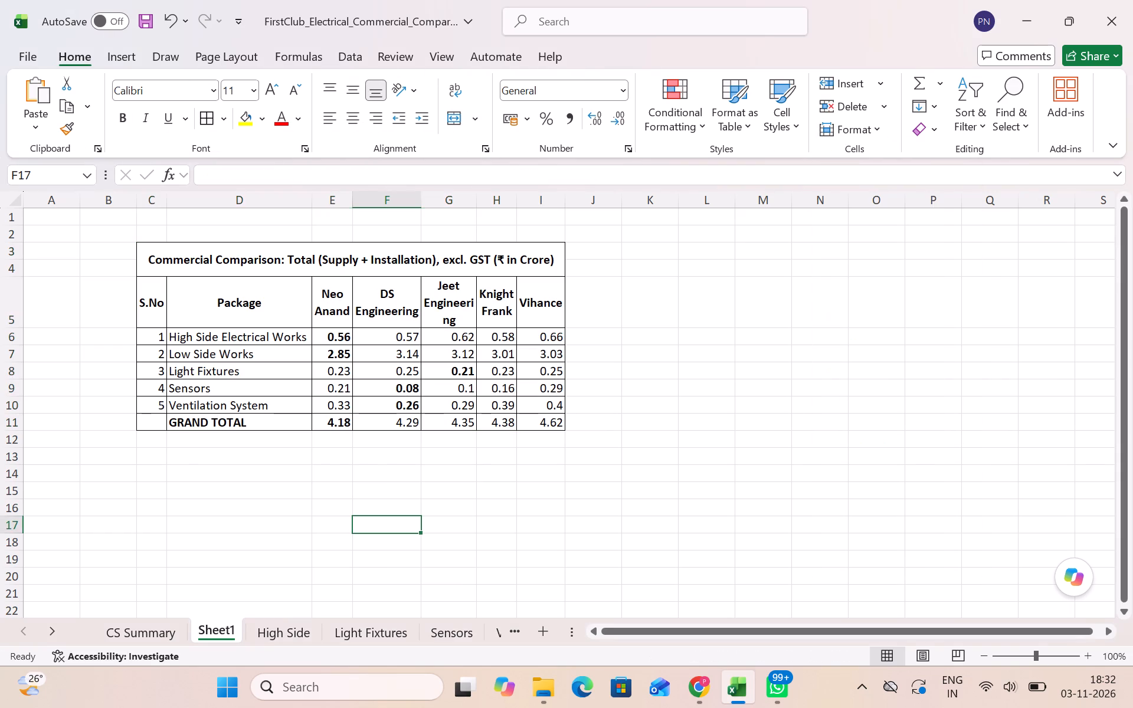
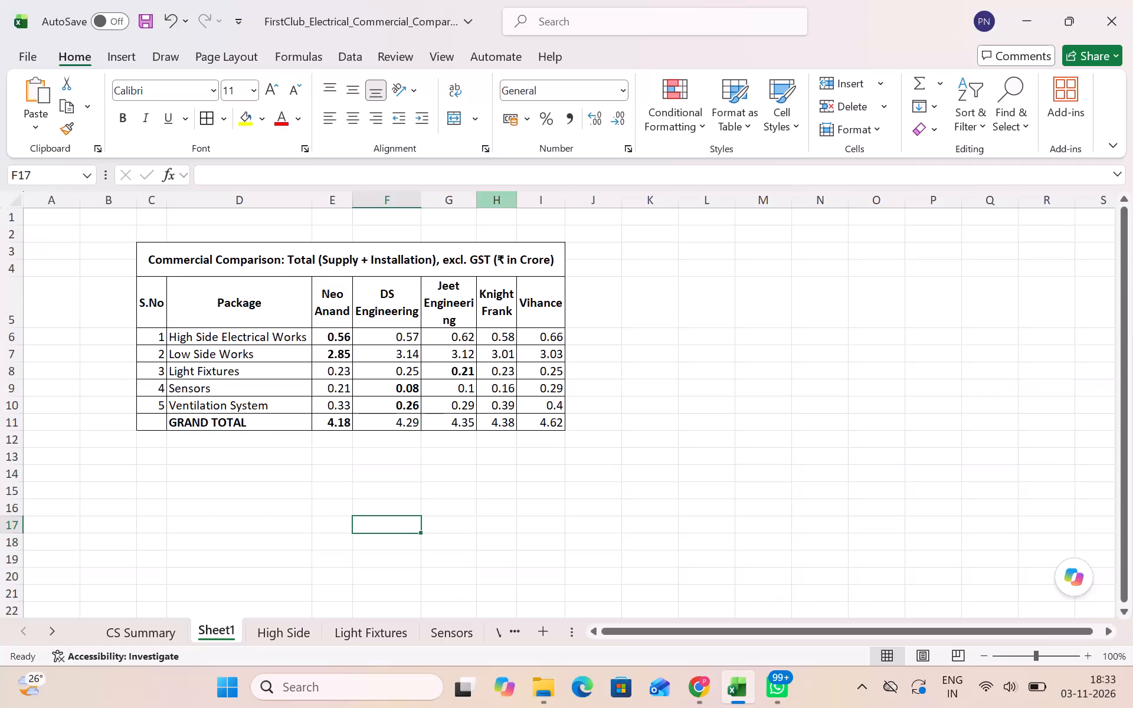
Widen column G so the Jeet Engineering header no longer breaks mid-word.
drag(474, 201, 487, 202)
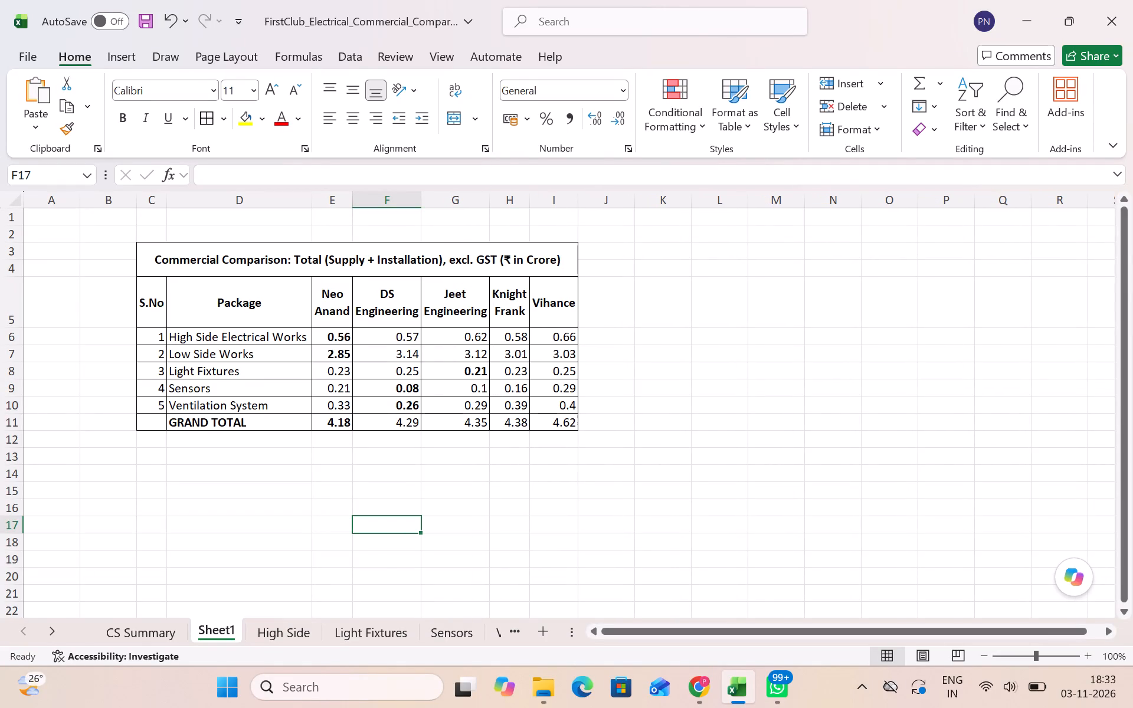
Make all the vendor figures in the GRAND TOTAL row, E11:I11, bold.
drag(325, 425, 526, 423)
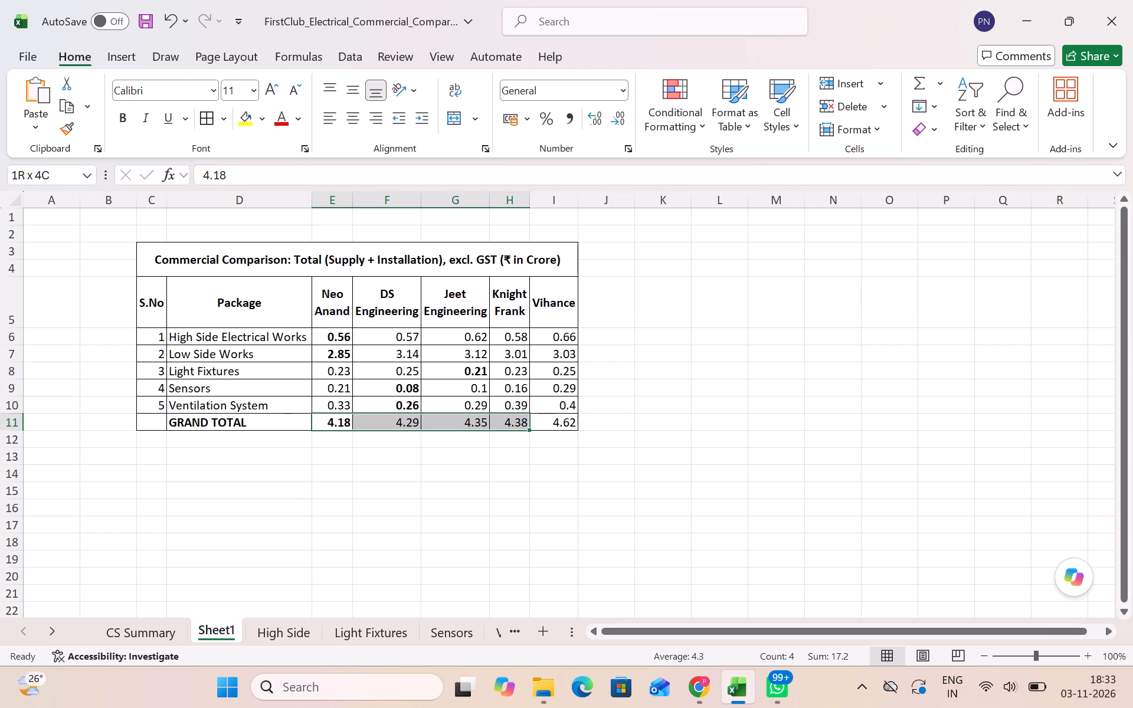
drag(526, 423, 539, 424)
click(118, 117)
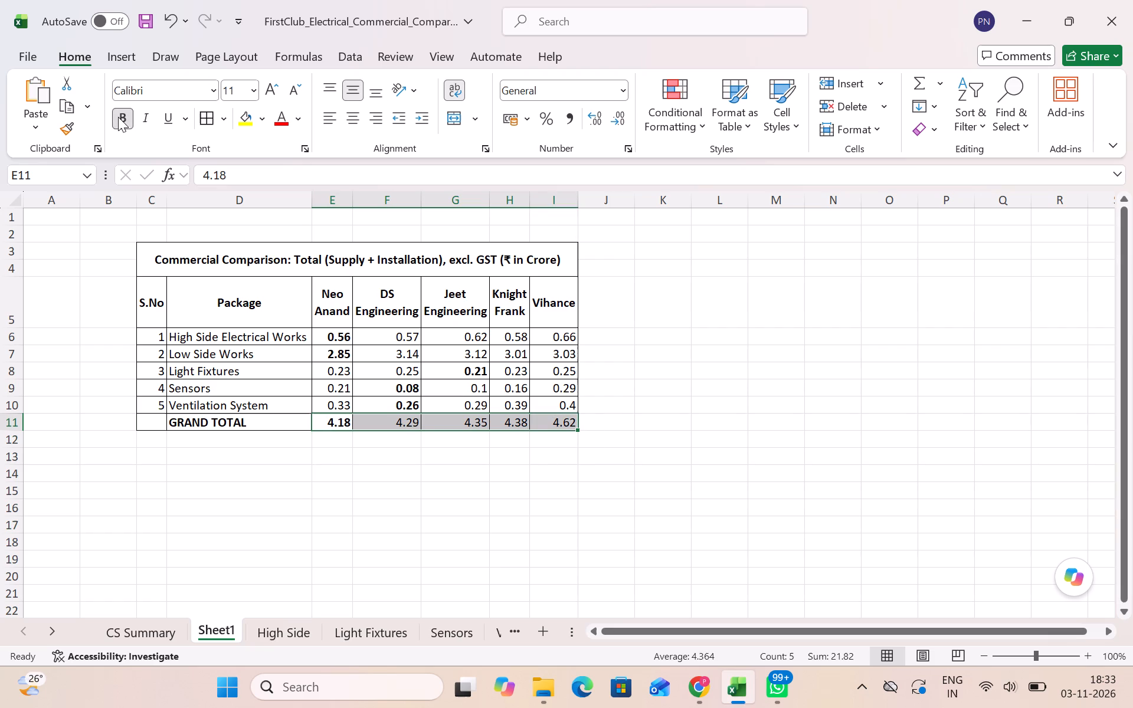
click(118, 117)
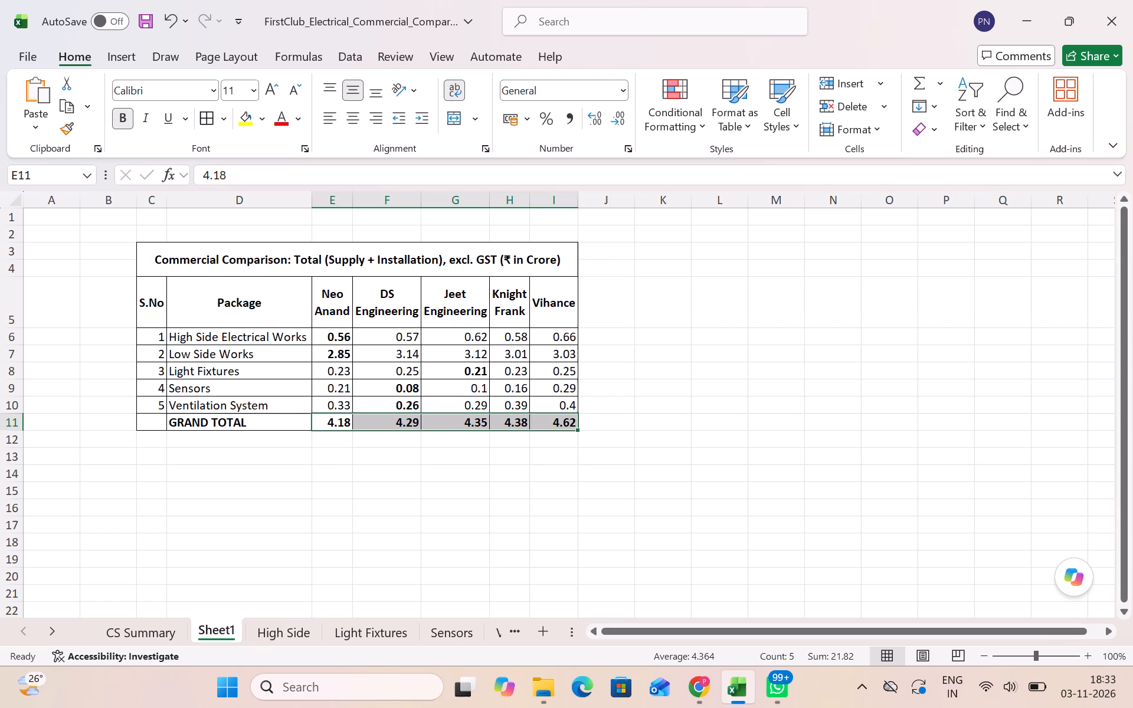
click(194, 478)
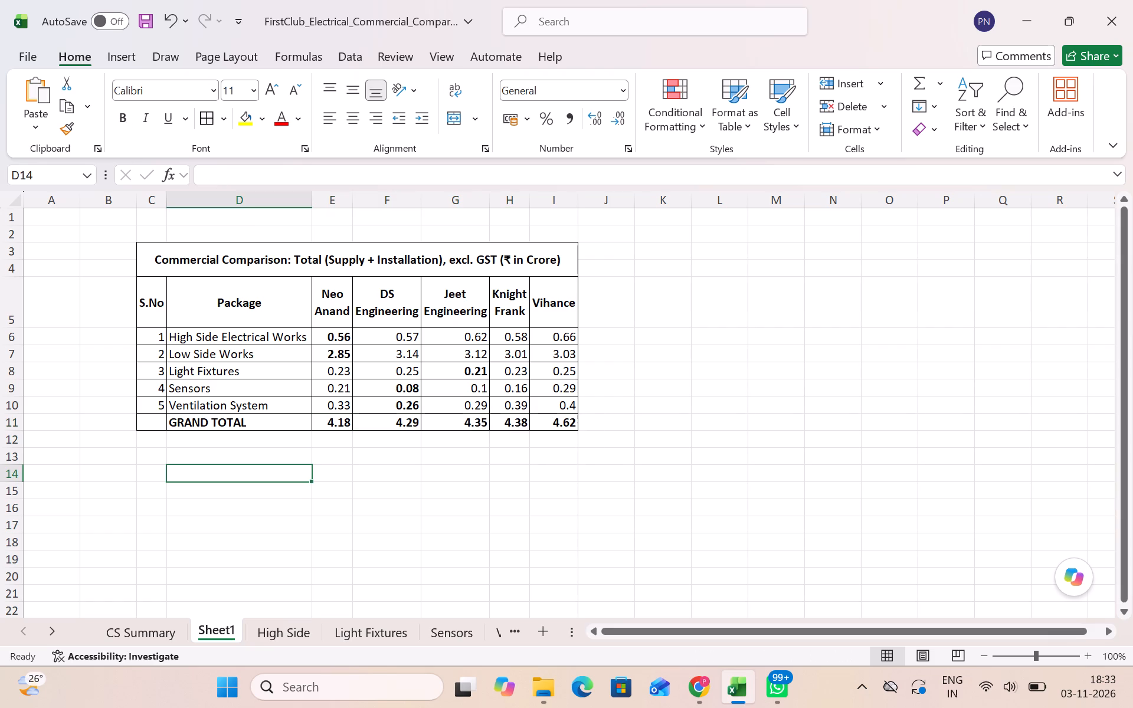
Merge and centre C2:I2 above the comparison table and enter the title "MEP ELECTRICAL".
drag(159, 228, 535, 230)
click(454, 121)
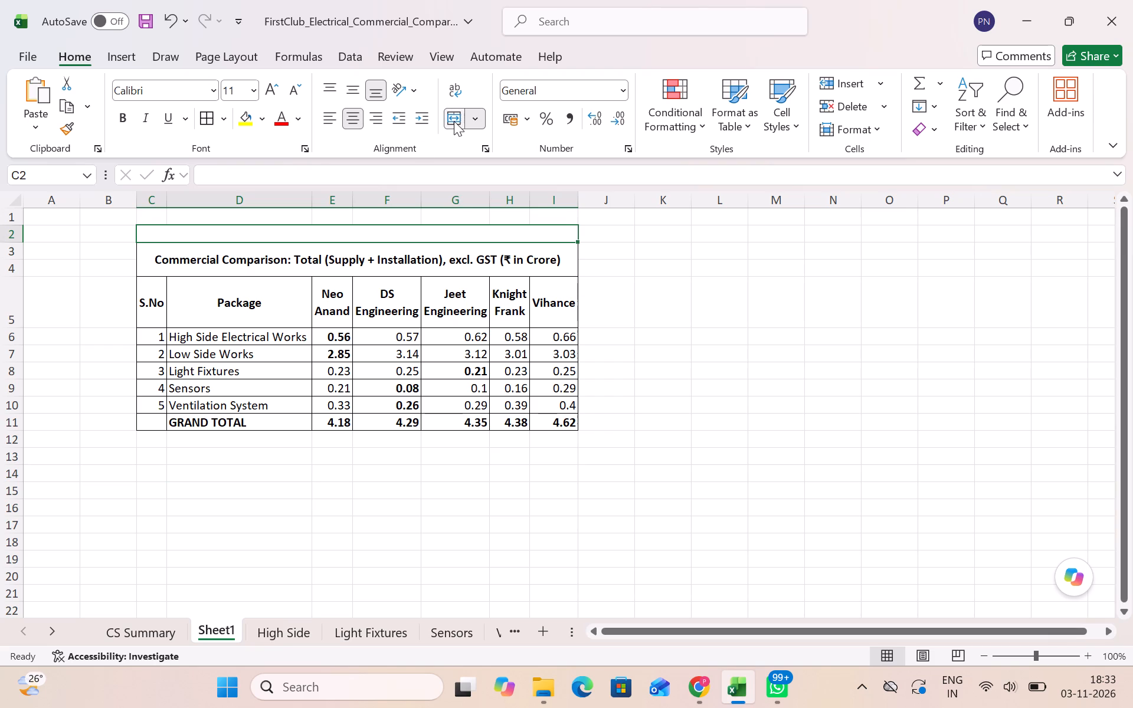
text(MEP)
key(space)
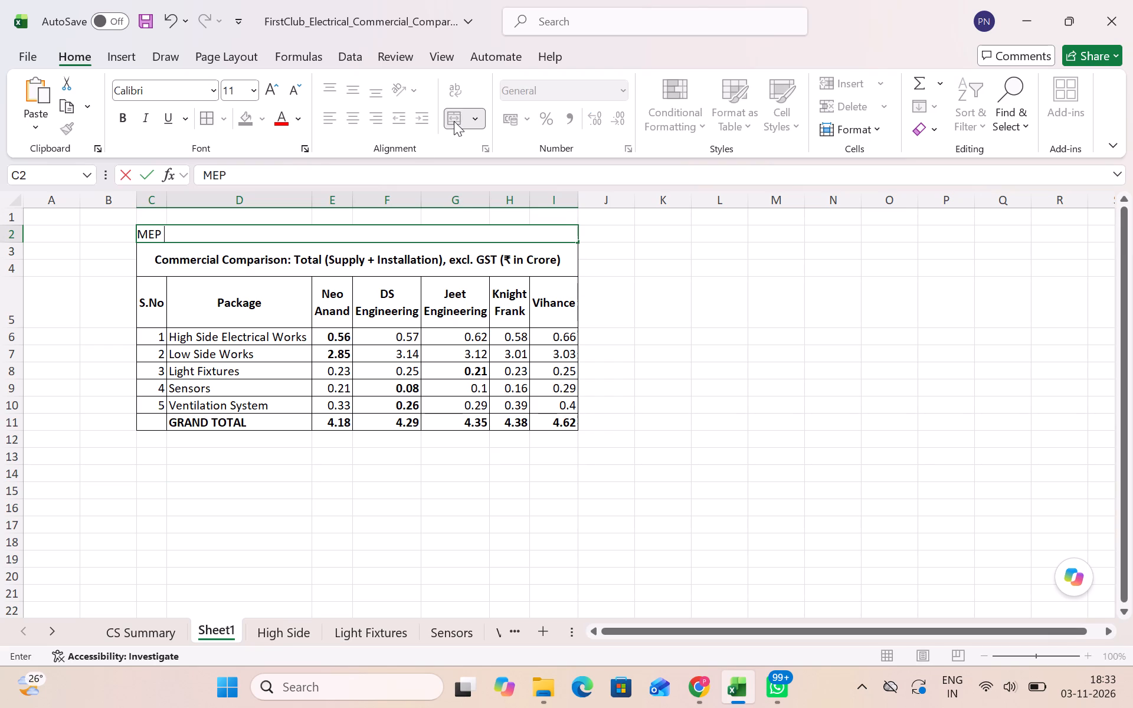
text(ELEC)
text(TRICAL)
key(Return)
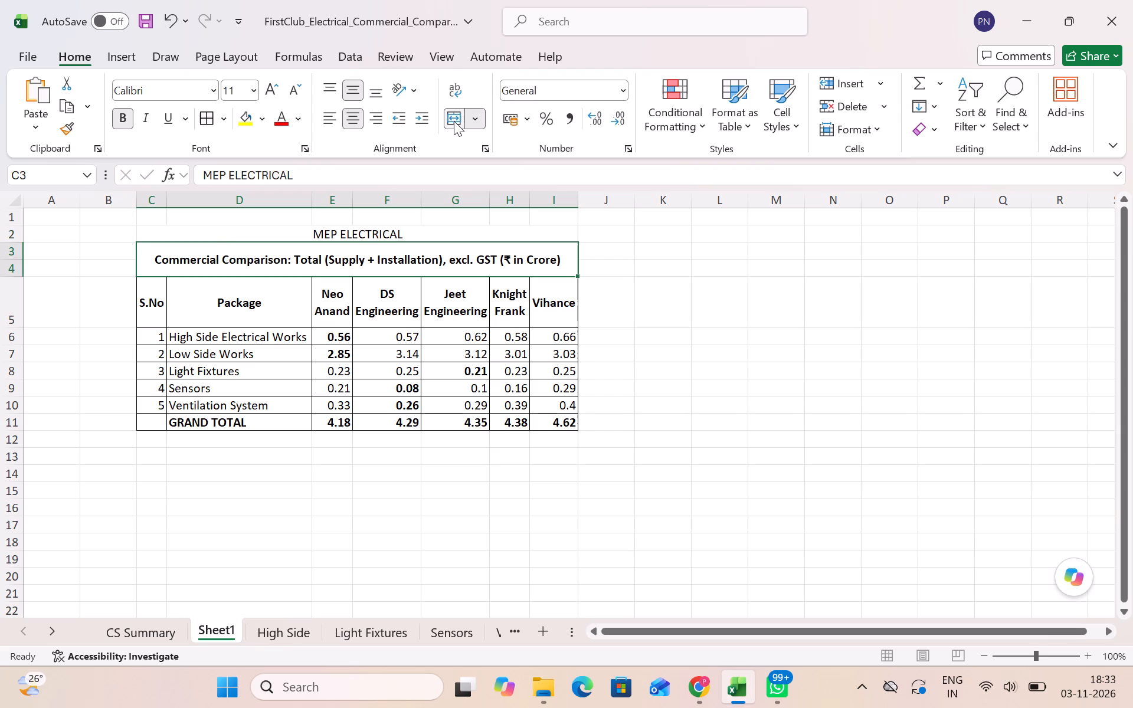
Extend the title in C2 to read "MEP ELECTRICAL WORKS FMCG WH".
click(421, 229)
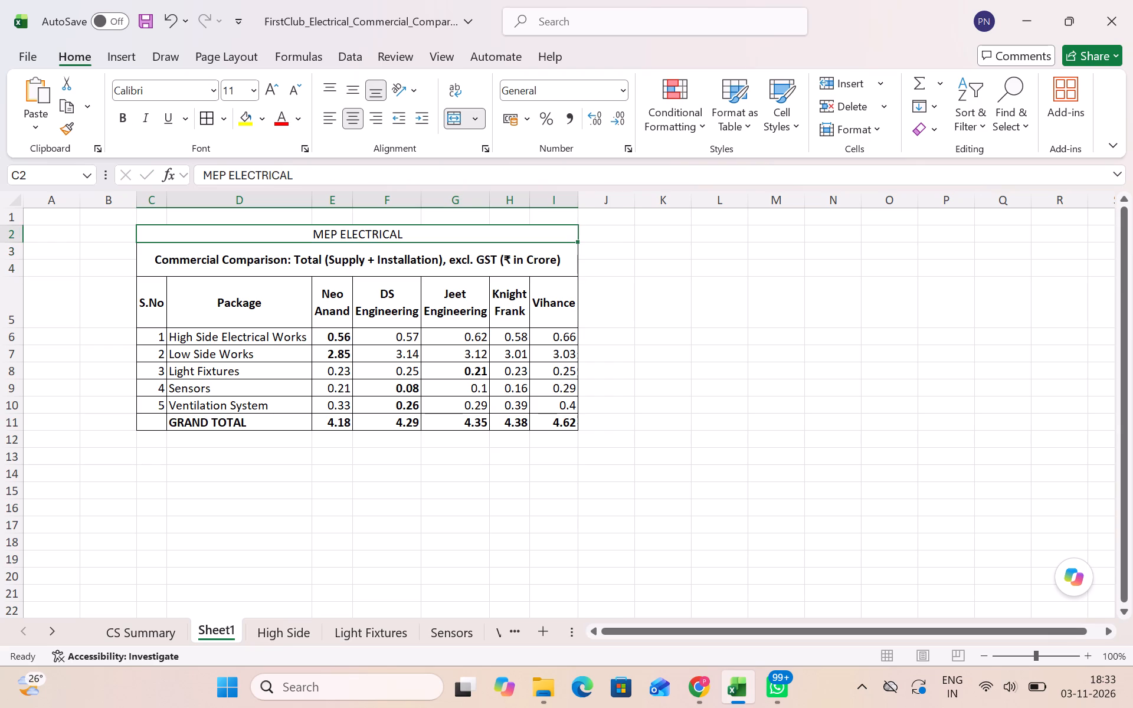
click(335, 176)
key(space)
text(WORK)
key(space)
key(BackSpace)
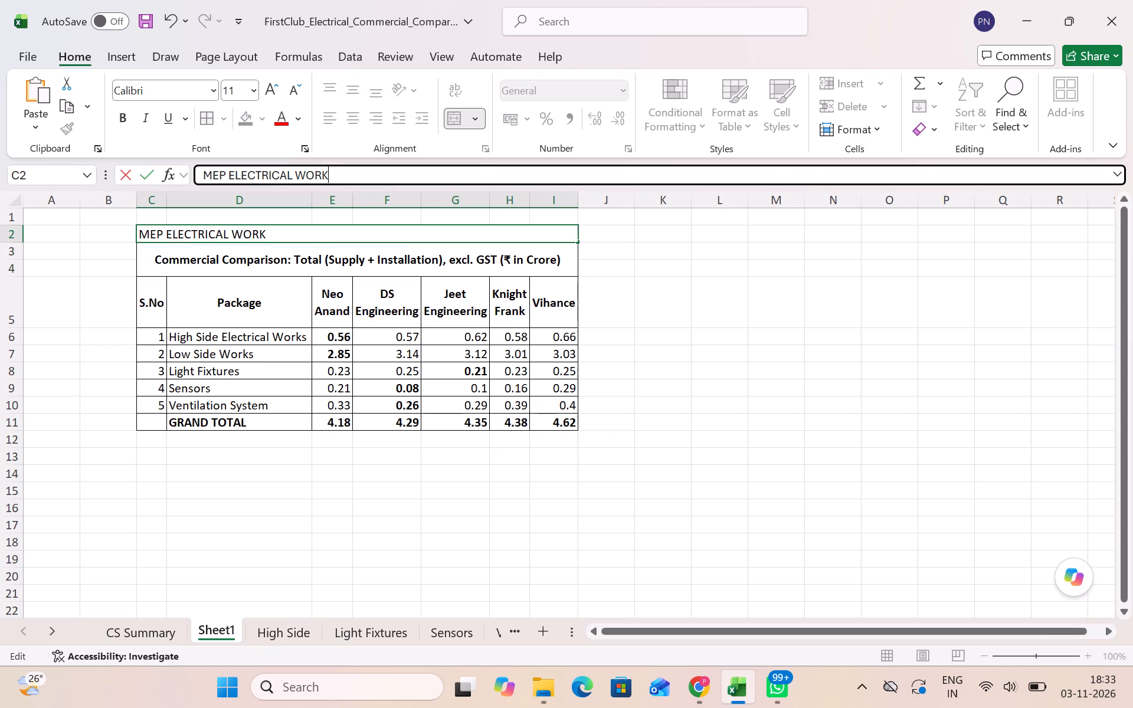
text(S)
key(space)
text(FMCG P)
key(shift+BackSpace)
text(WH)
key(Return)
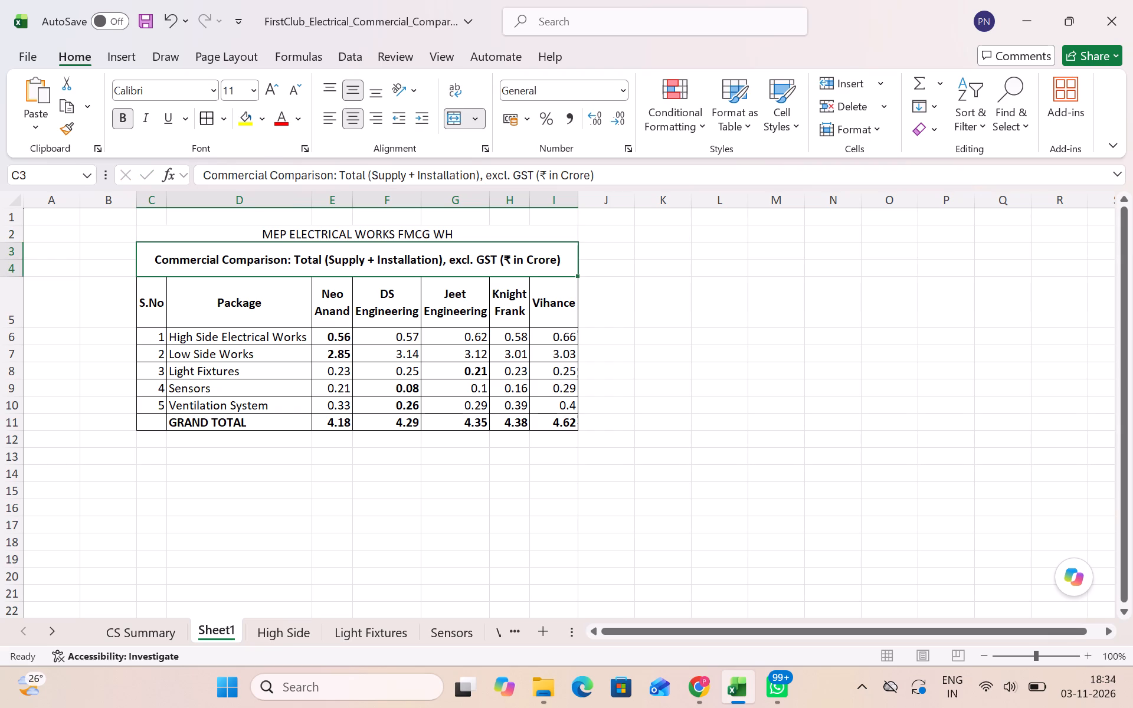
Make the merged title in row 2 bold.
click(333, 233)
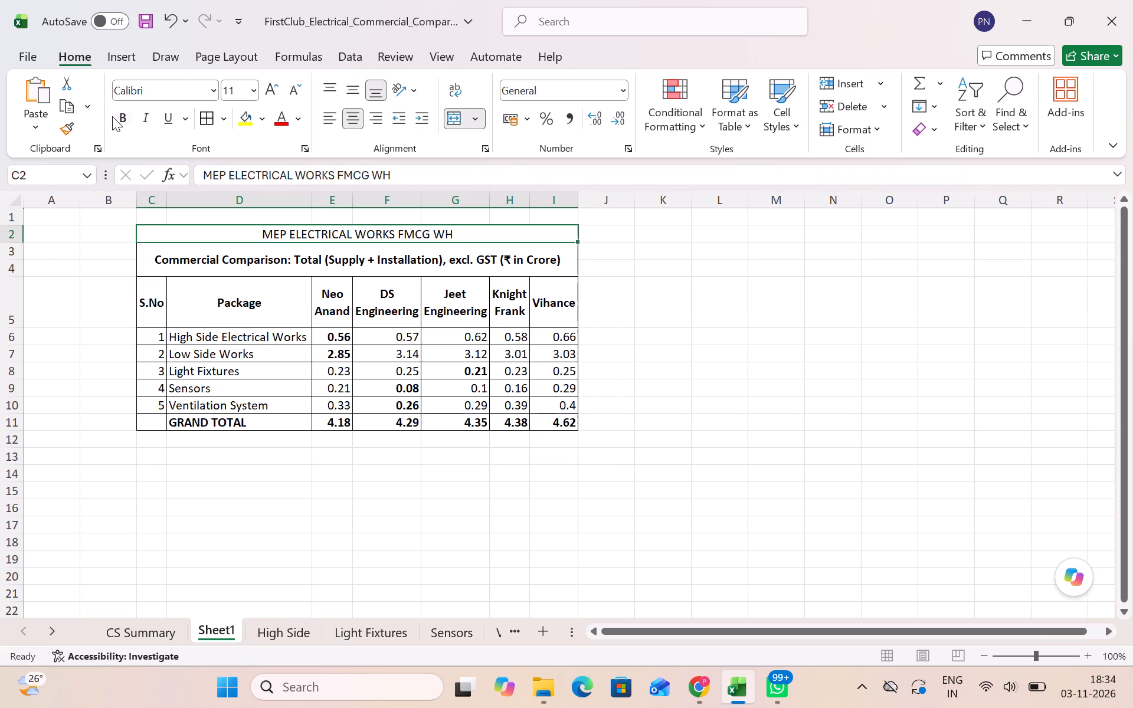
click(120, 120)
click(257, 543)
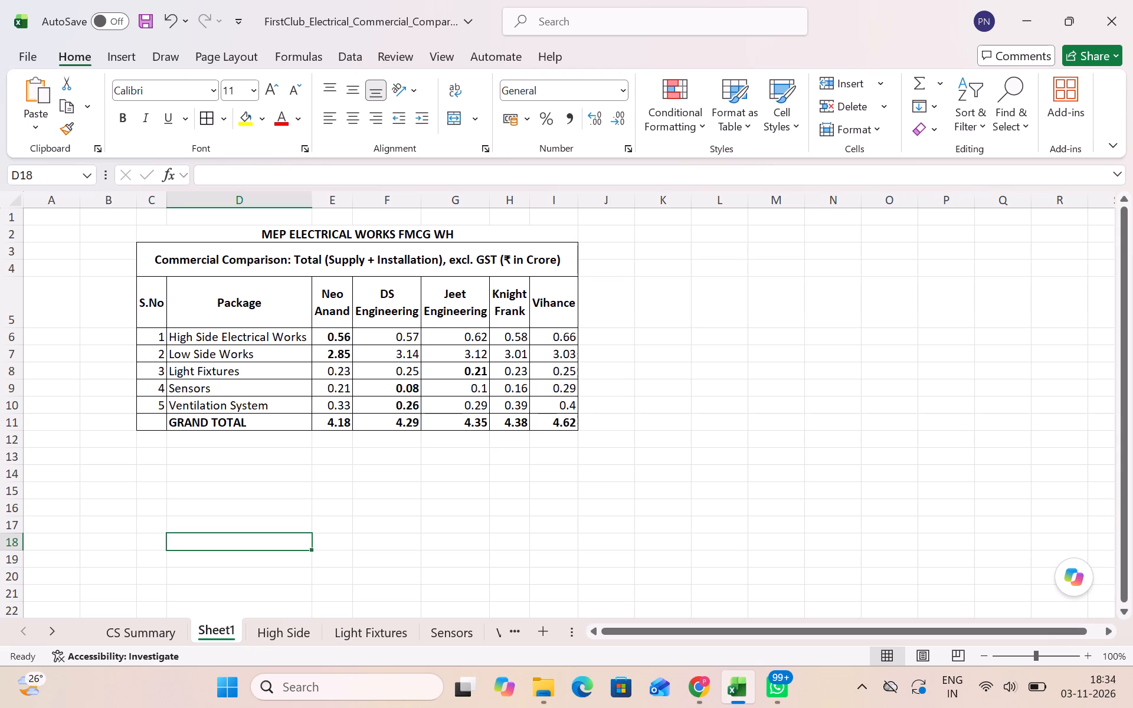
Add the row label "Cost in per sqft" in D12, below GRAND TOTAL.
click(182, 444)
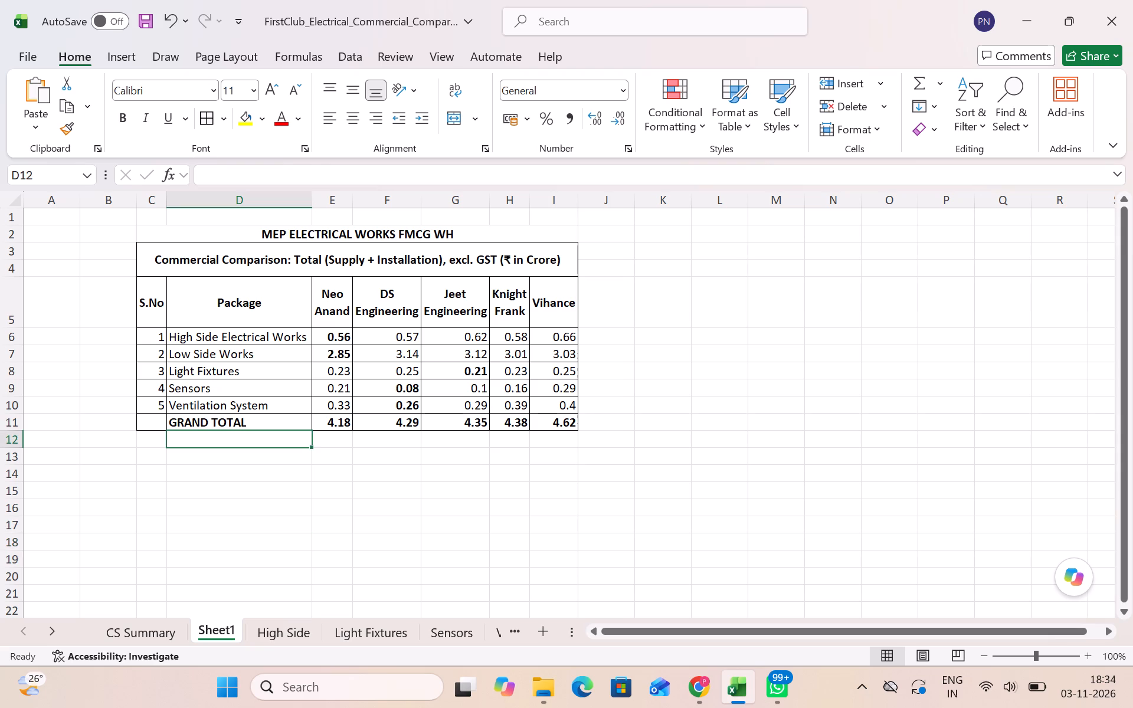
text(Cost in per sqft)
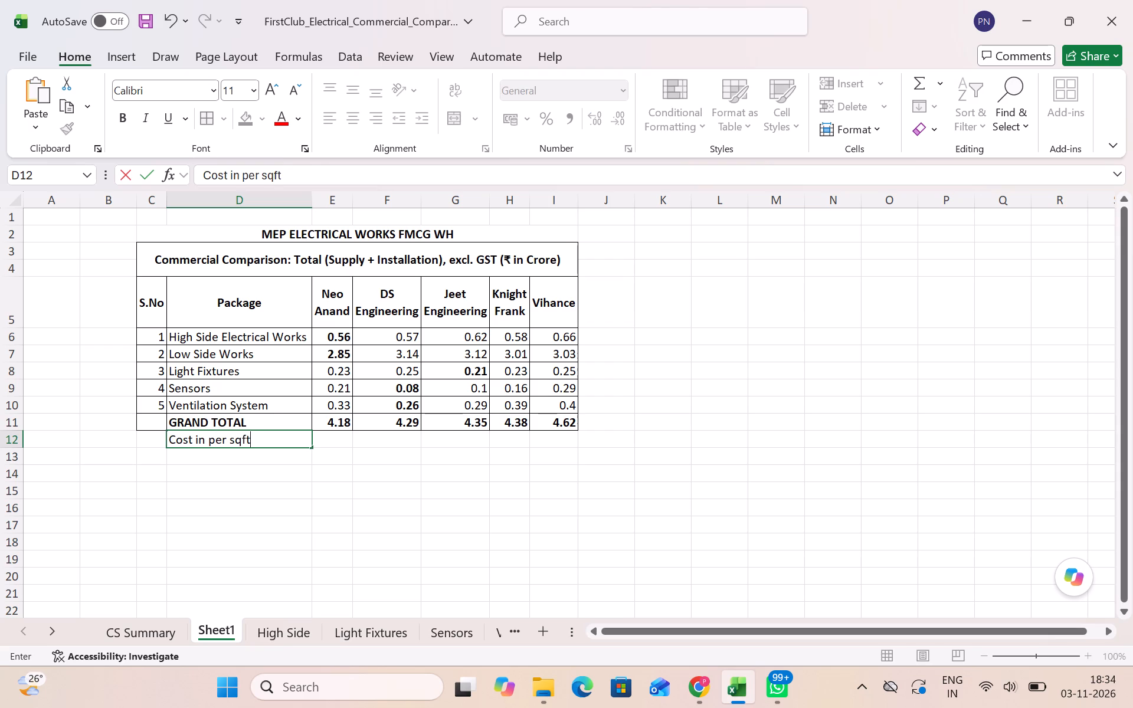
key(Right)
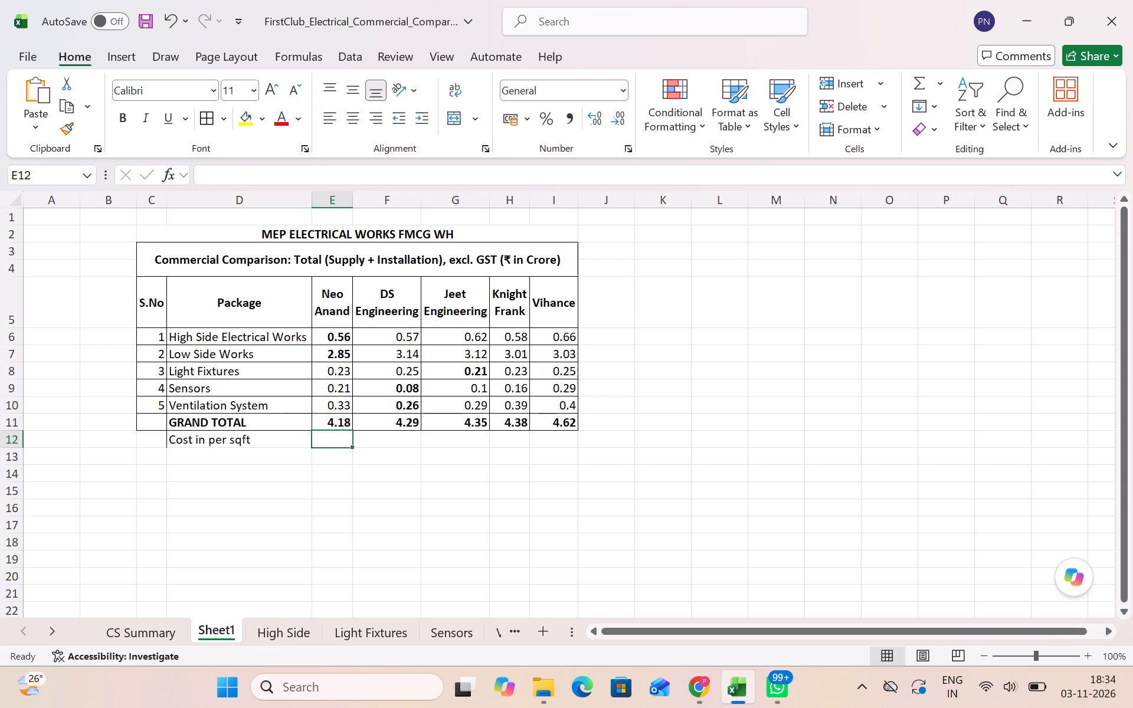
Add borders to the merged title cell C2:I2.
click(205, 230)
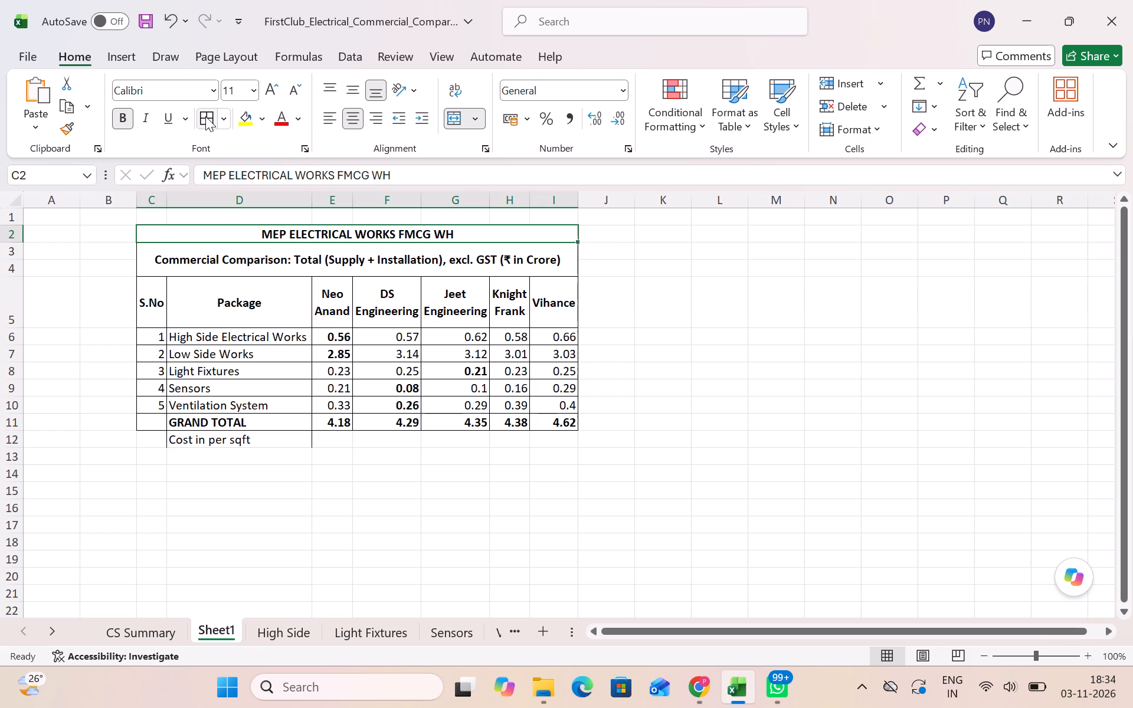
click(205, 116)
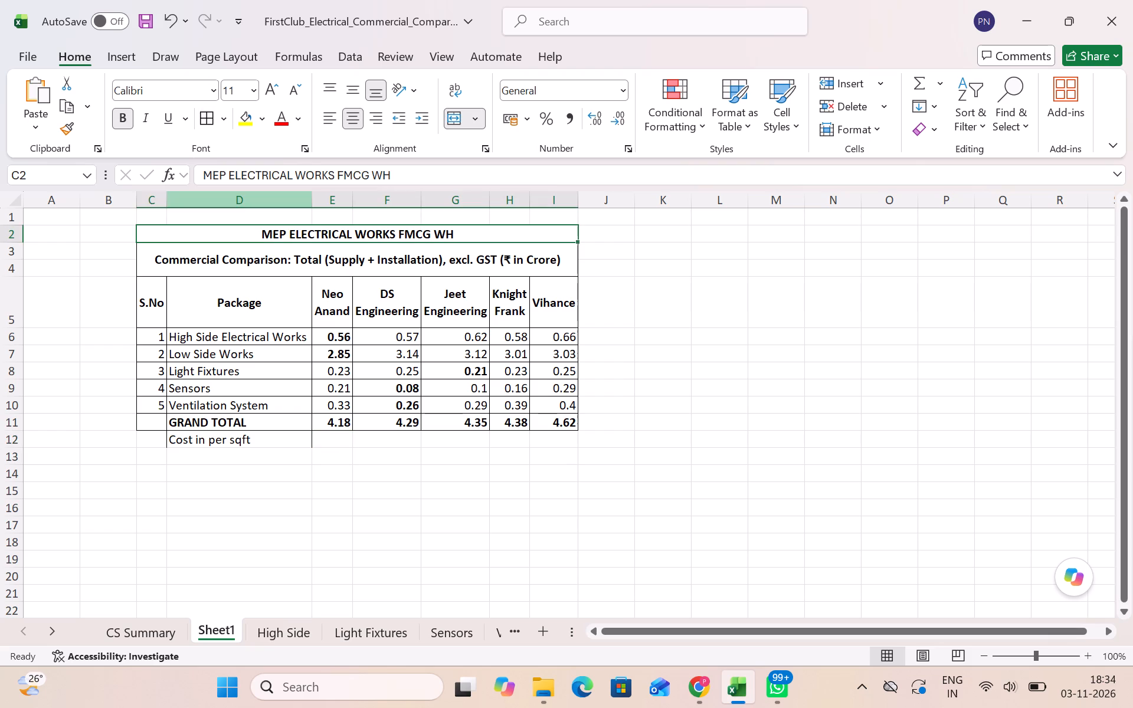
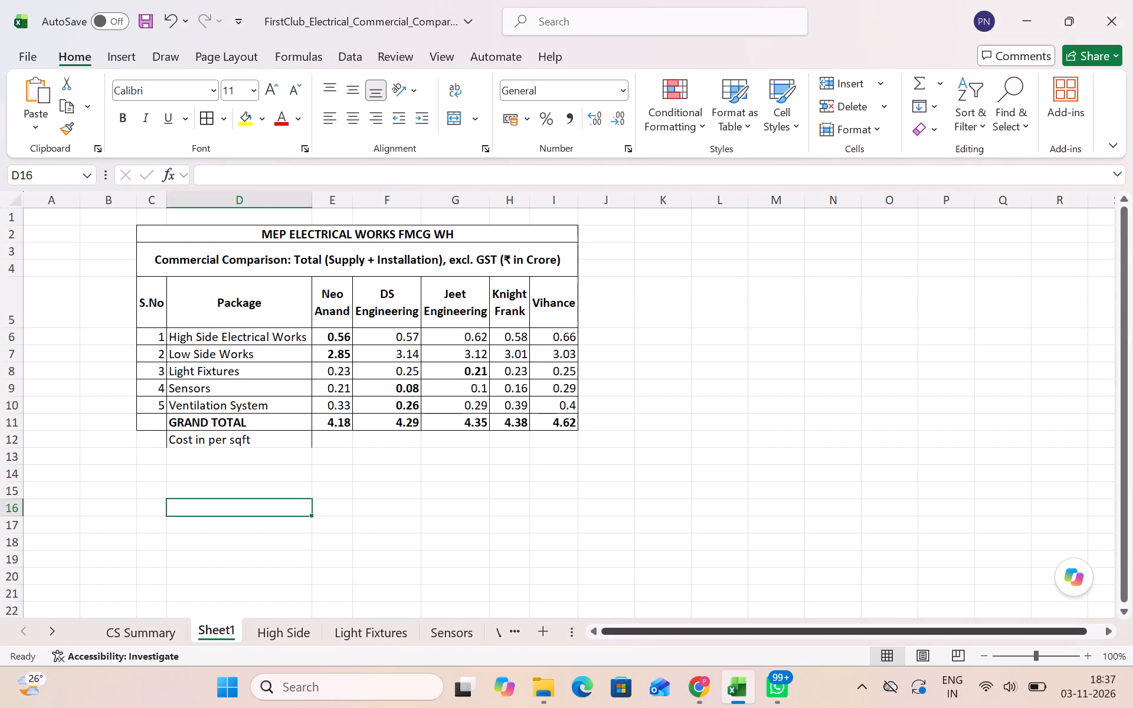
click(257, 436)
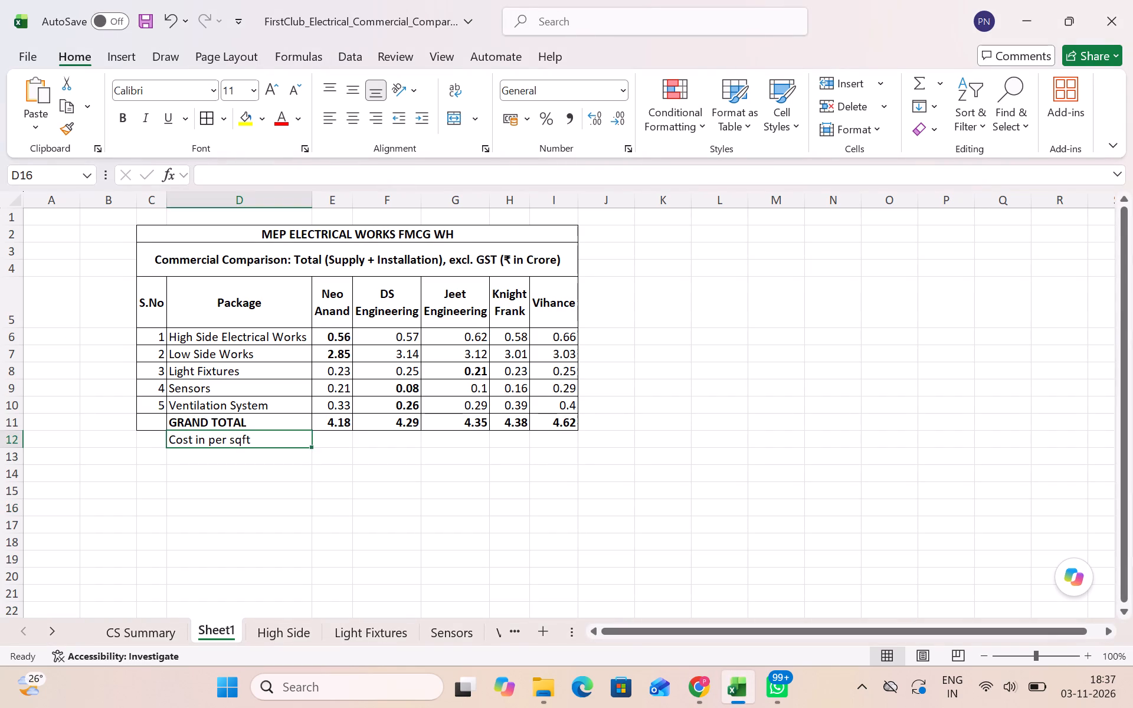
key(BackSpace)
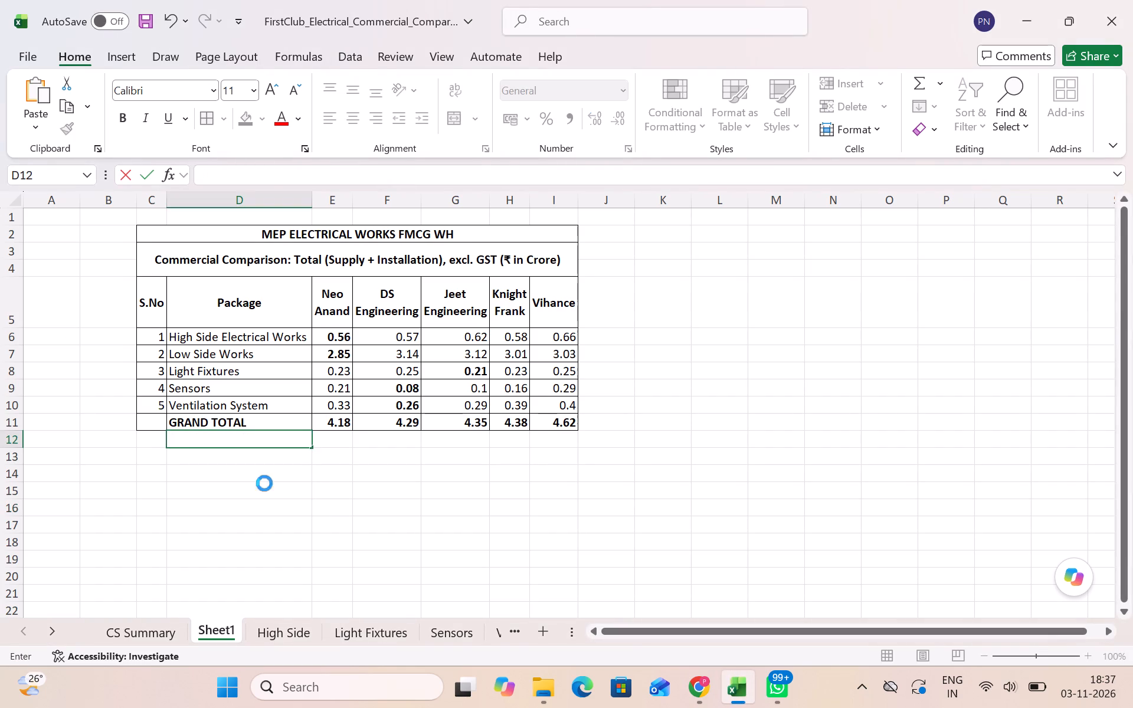
click(264, 483)
Move Sheet1 ahead of the CS Summary sheet.
drag(221, 625, 122, 607)
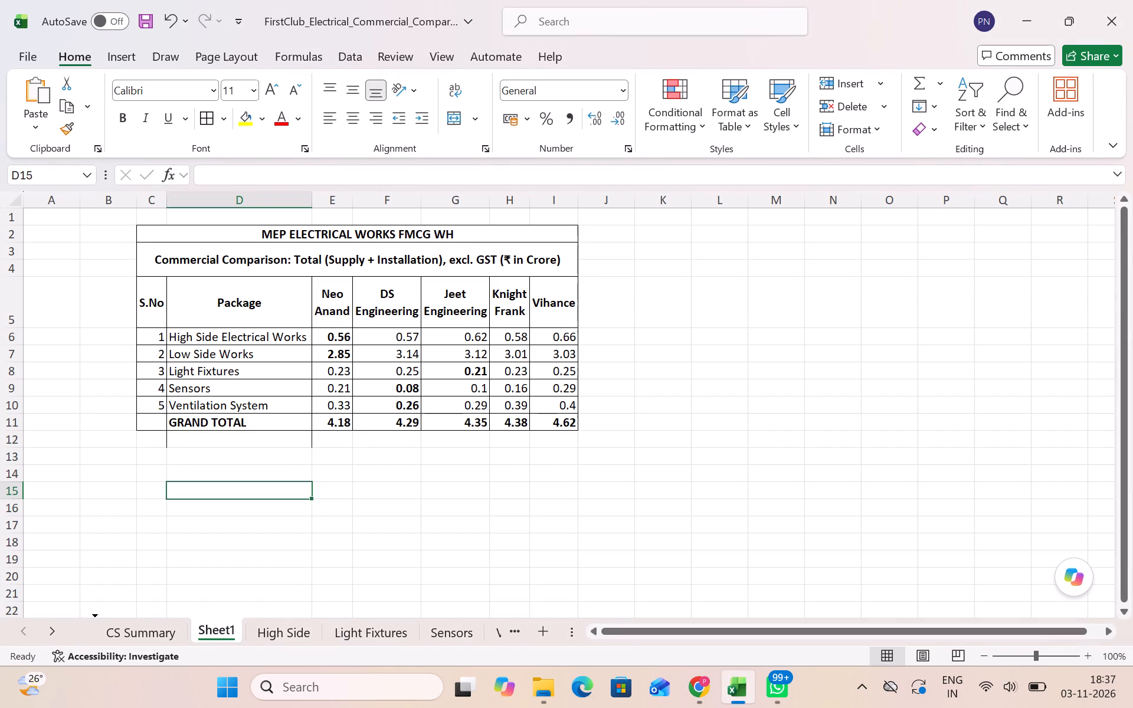
drag(122, 607, 113, 609)
Rename Sheet1 as "High Level Summary".
ctrl+right_click(112, 637)
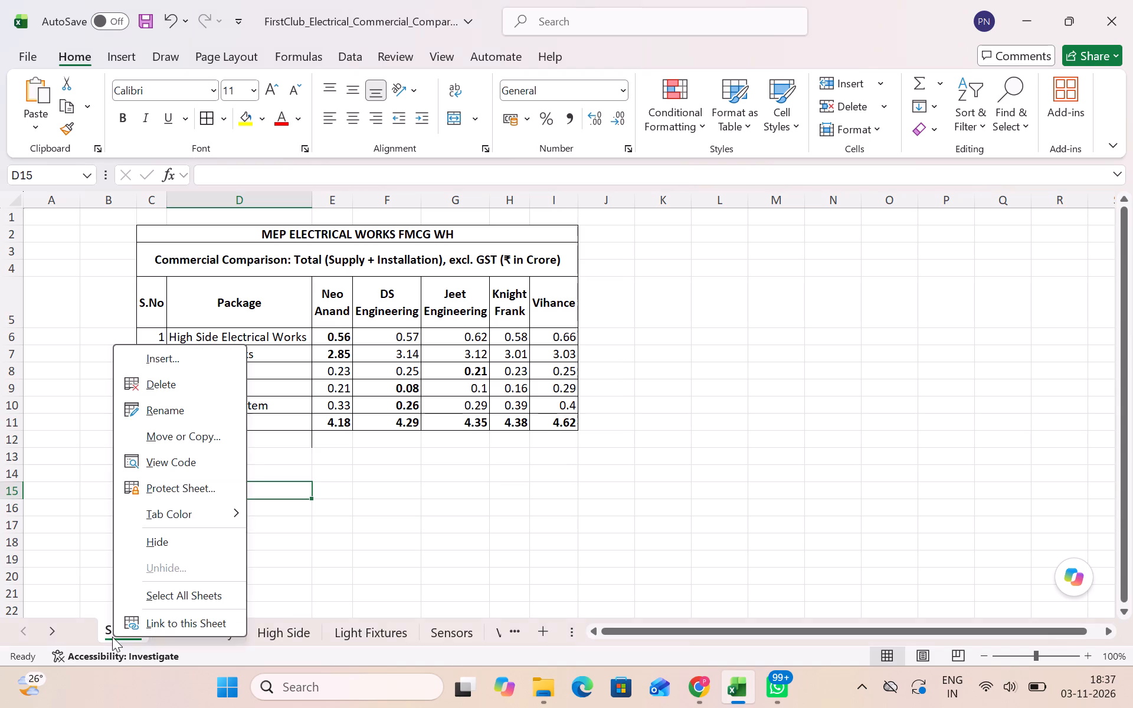
click(180, 412)
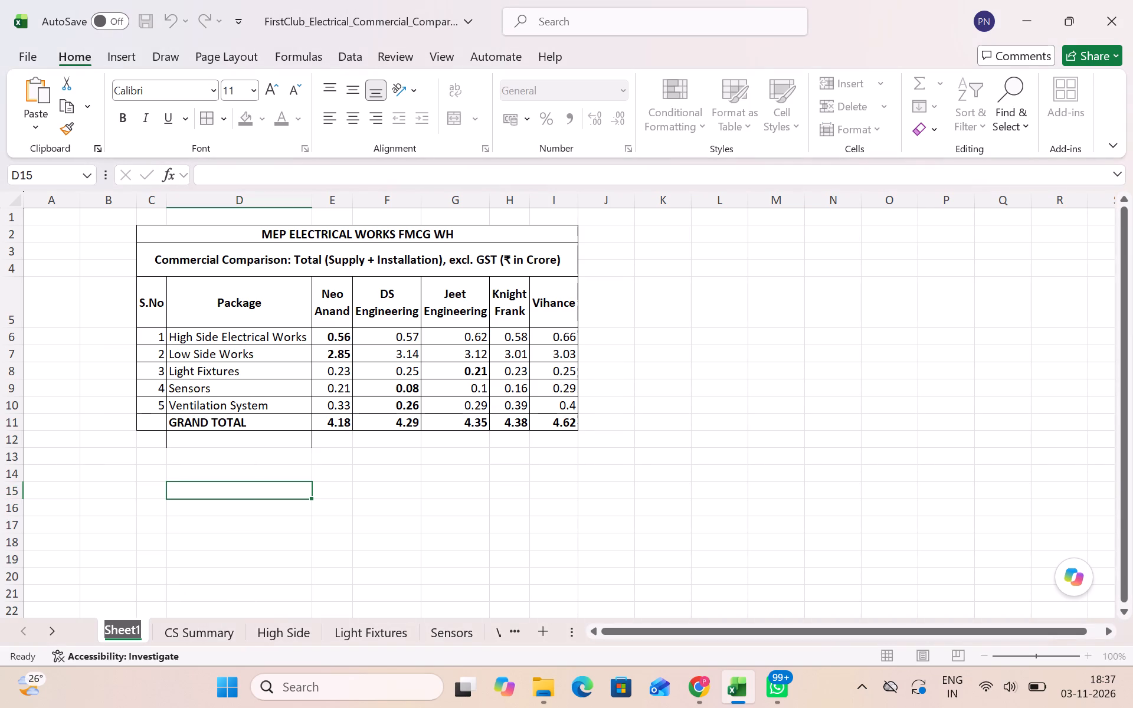
text(High Lelv)
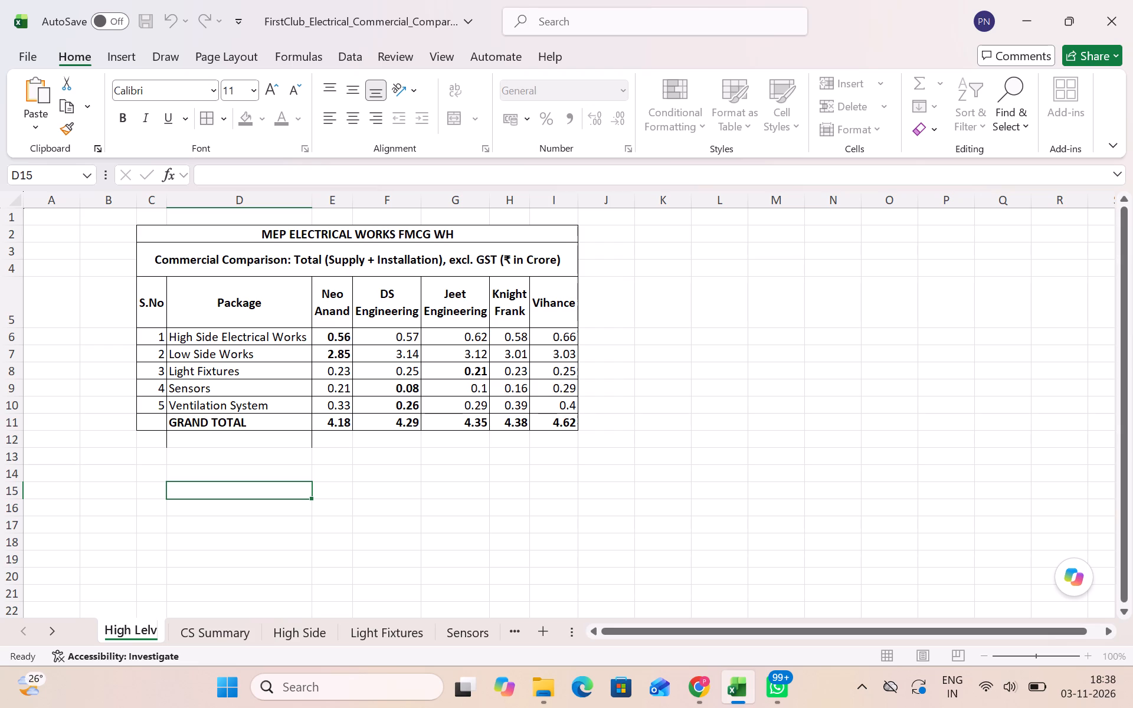
key(BackSpace)
key(BackSpace)
text(vel Summary)
key(Return)
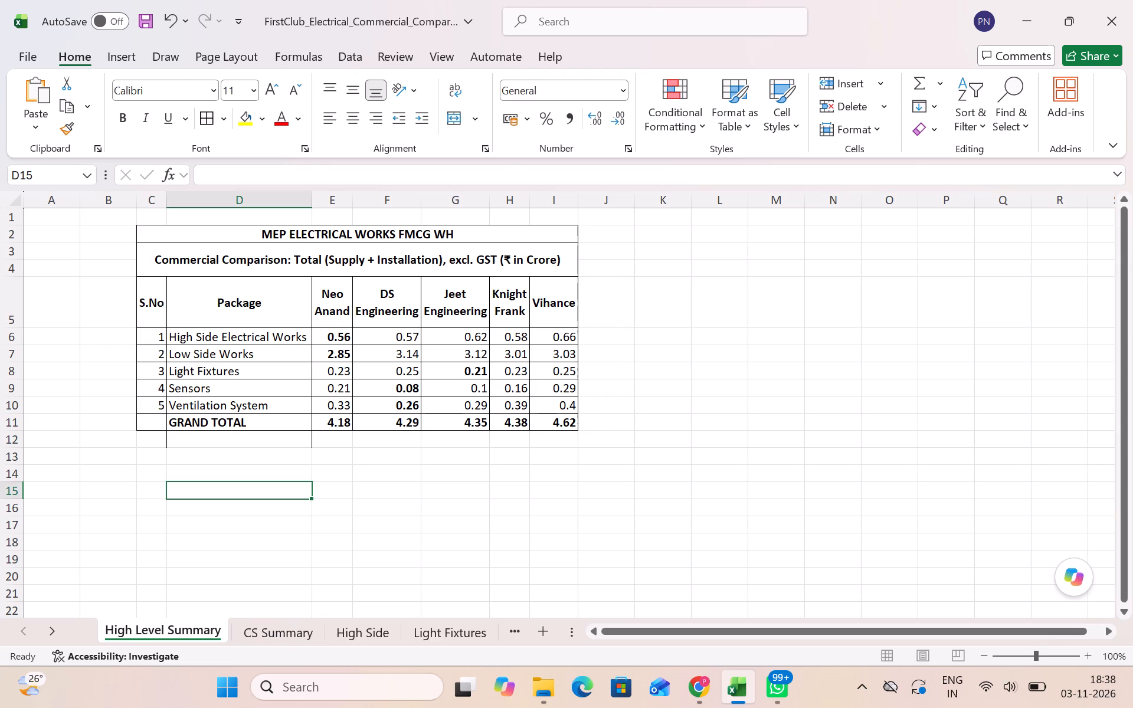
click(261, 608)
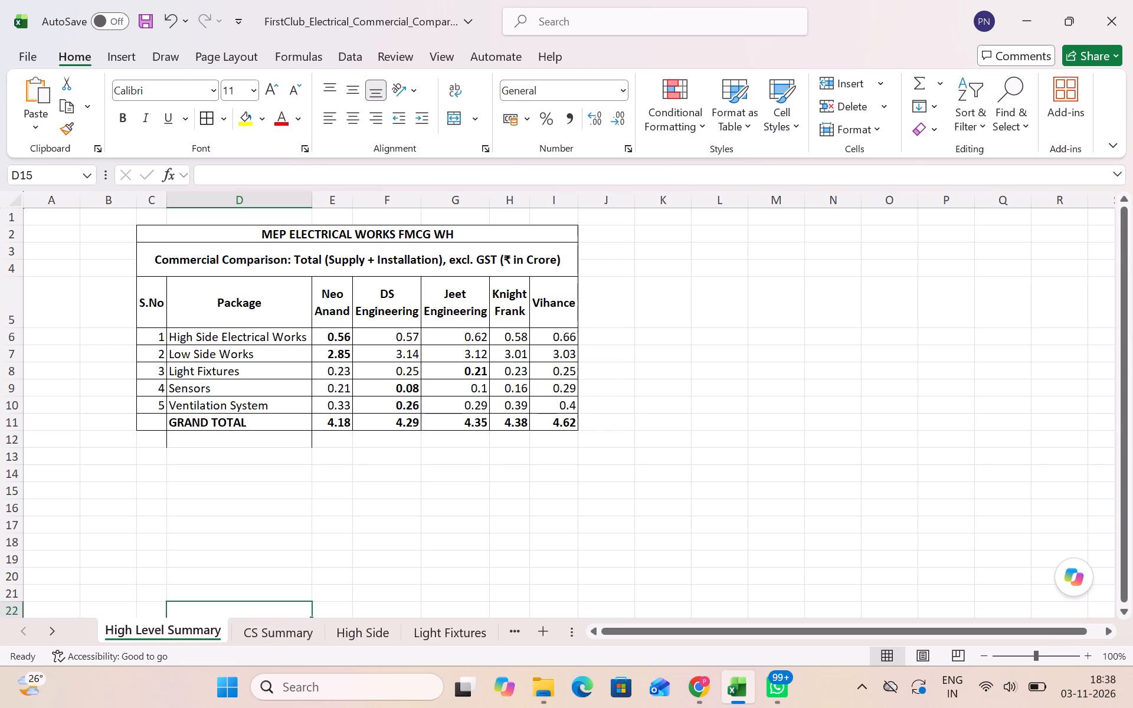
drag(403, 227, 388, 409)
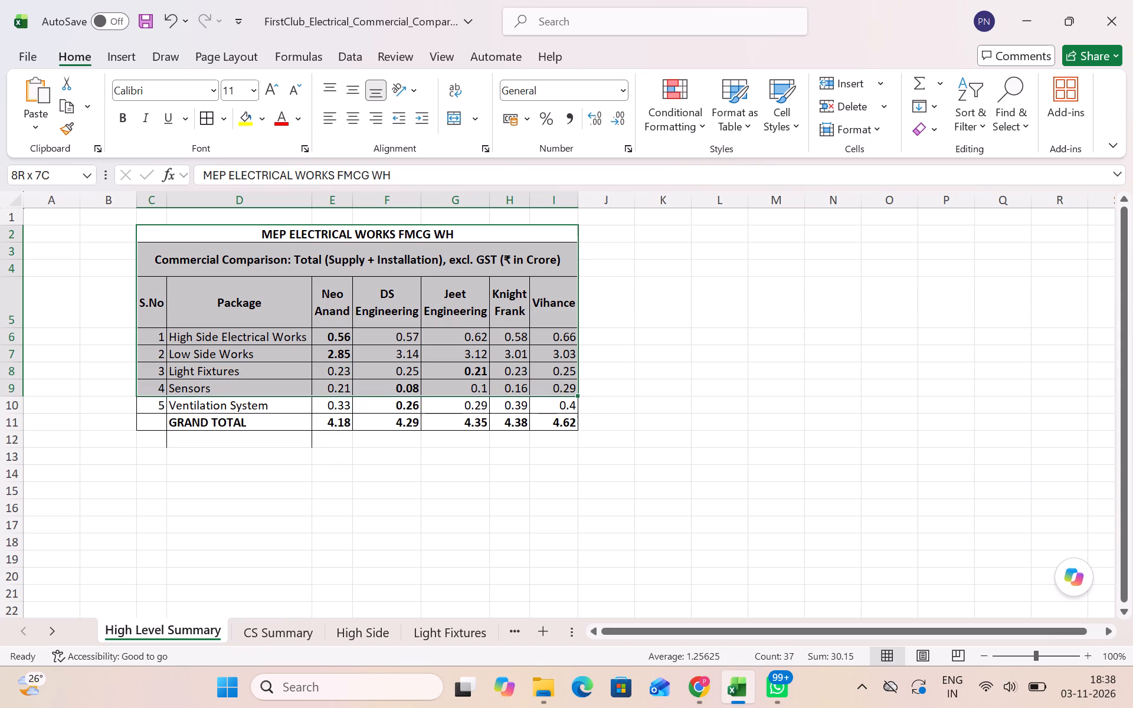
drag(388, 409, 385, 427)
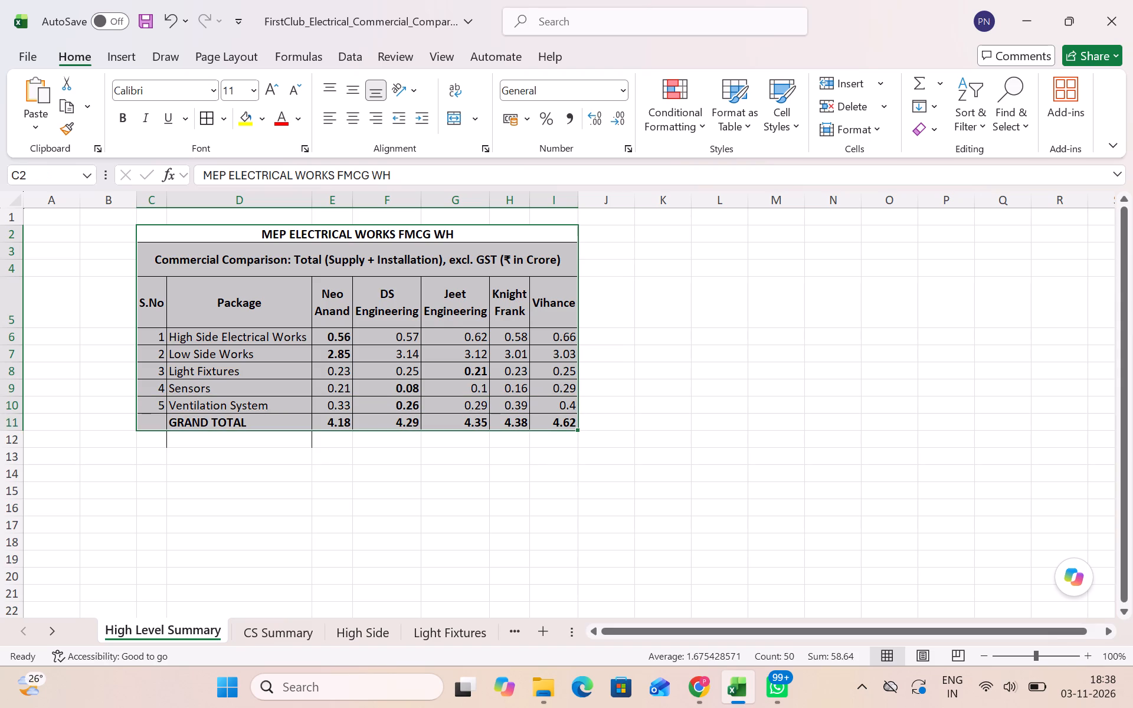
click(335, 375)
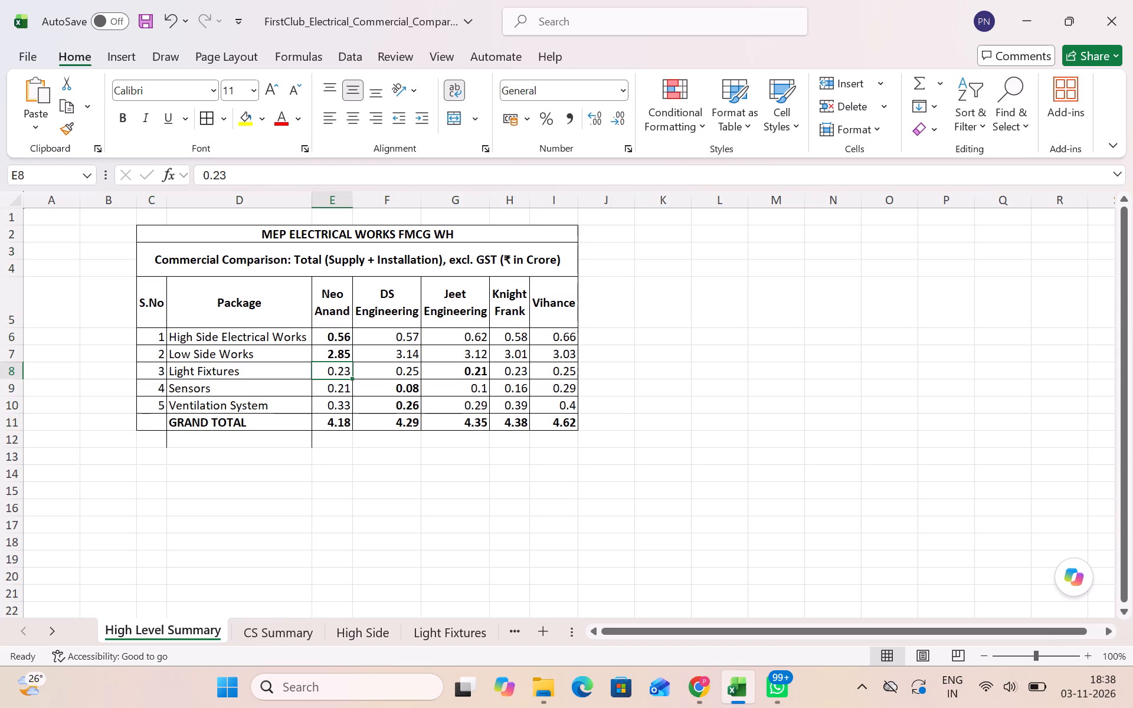
drag(339, 335, 339, 414)
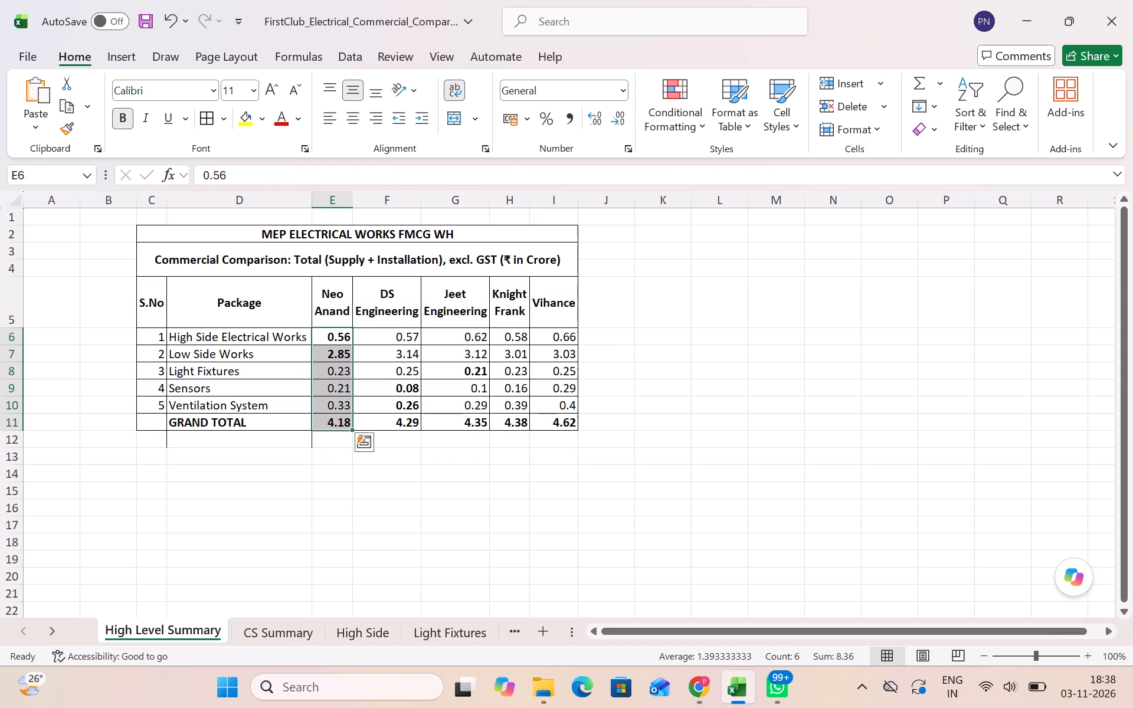
click(123, 116)
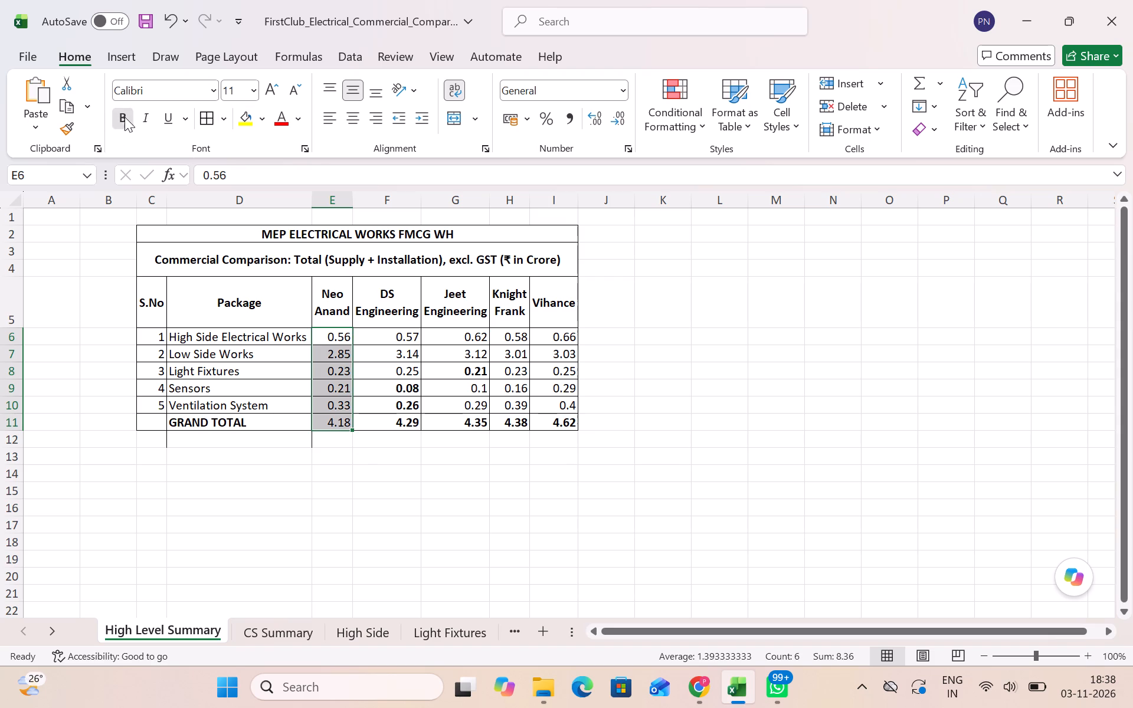
click(125, 117)
click(397, 499)
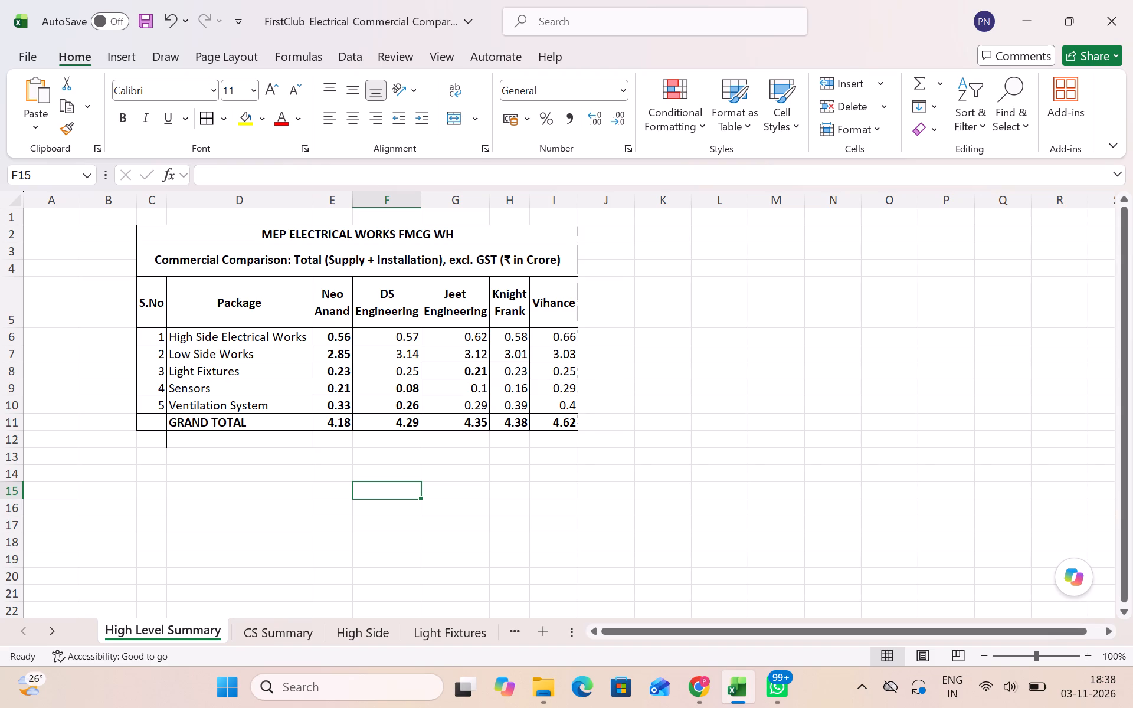
Show the Jeet Engineering Sensors value in G9 with two decimal places.
click(446, 385)
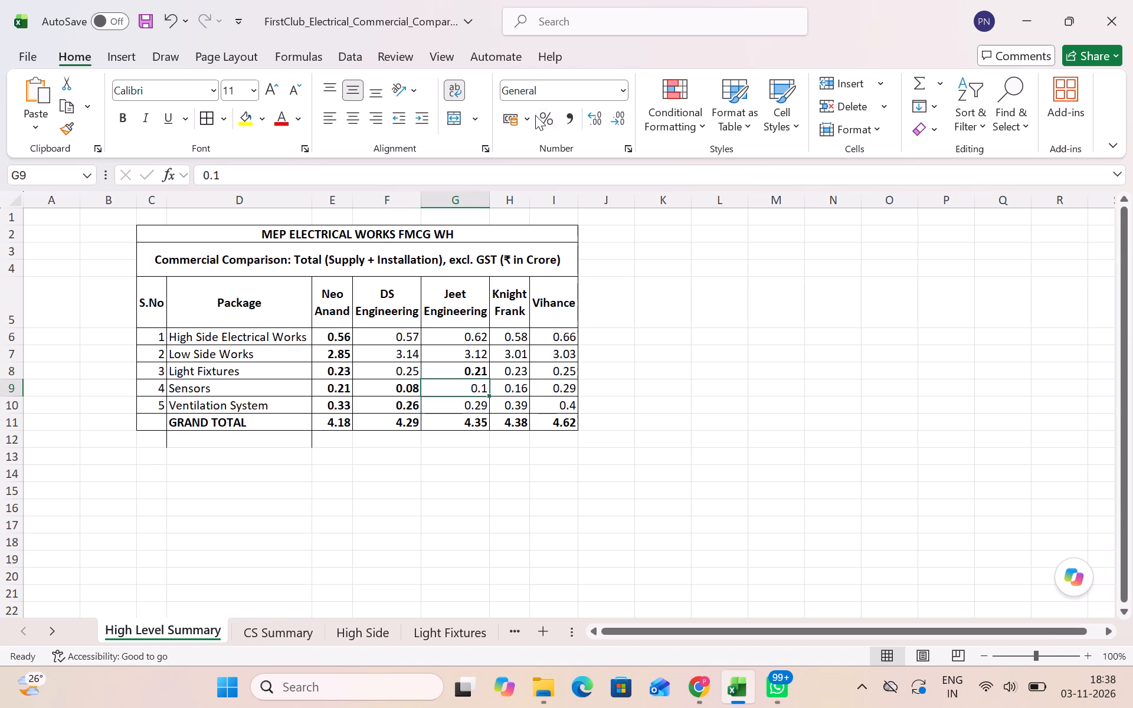
click(602, 120)
click(630, 440)
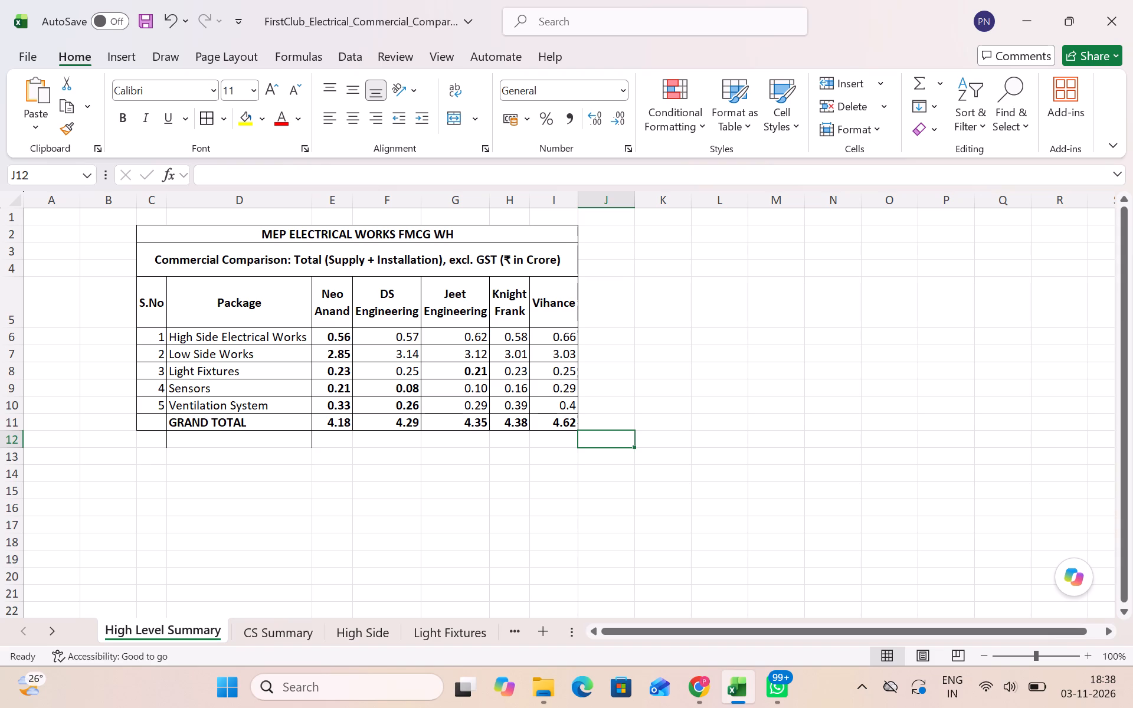
Apply thick outside borders around the whole comparison table, C2:I12, including the empty row below GRAND TOTAL.
click(264, 232)
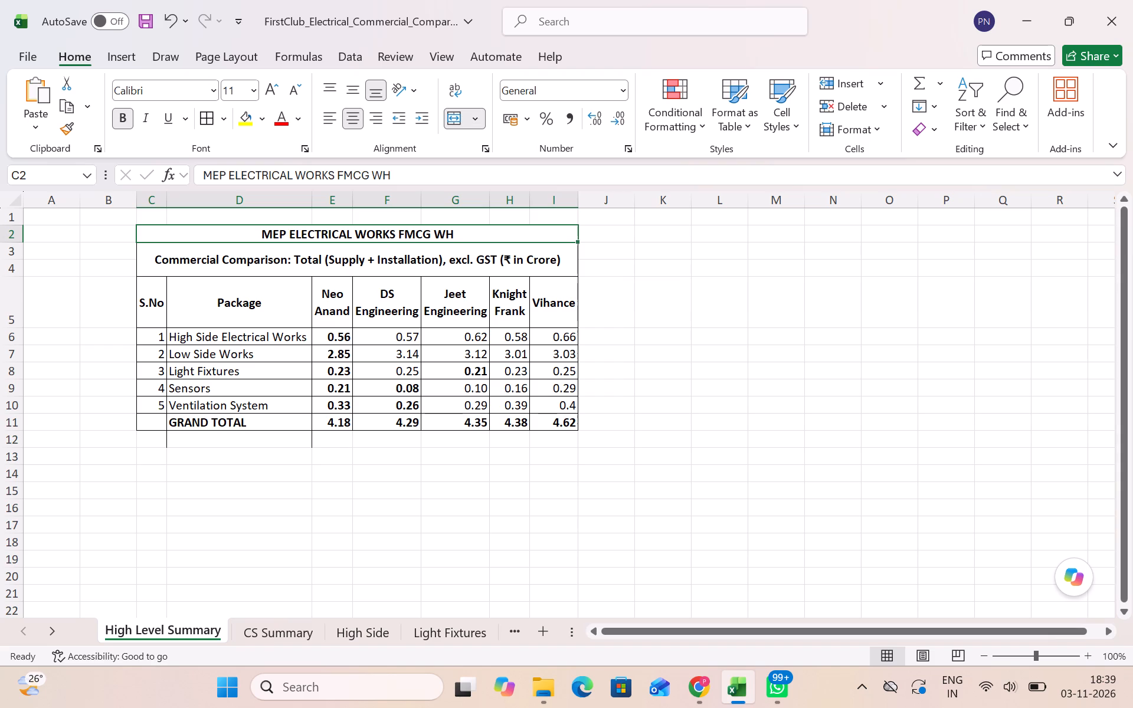
key(shift+Down)
key(shift+Down)
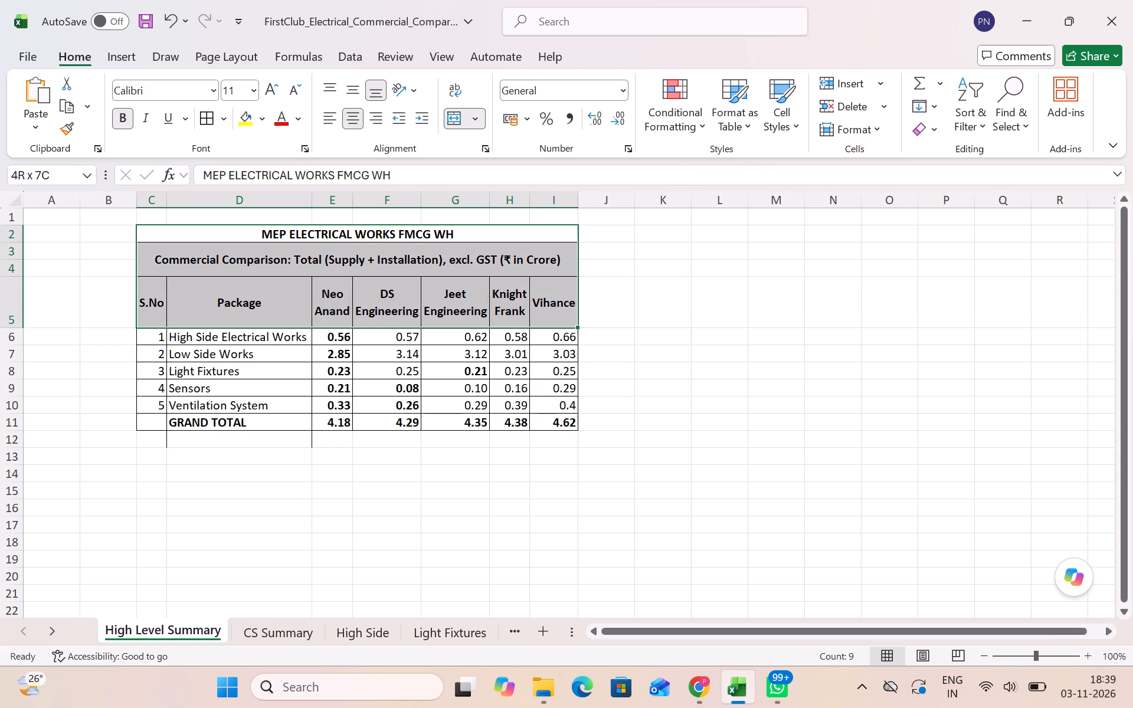
key(shift+Down)
key(shift+Down)
key(shift+Down)
key(shift+Down)
key(shift+Down)
key(shift+Down)
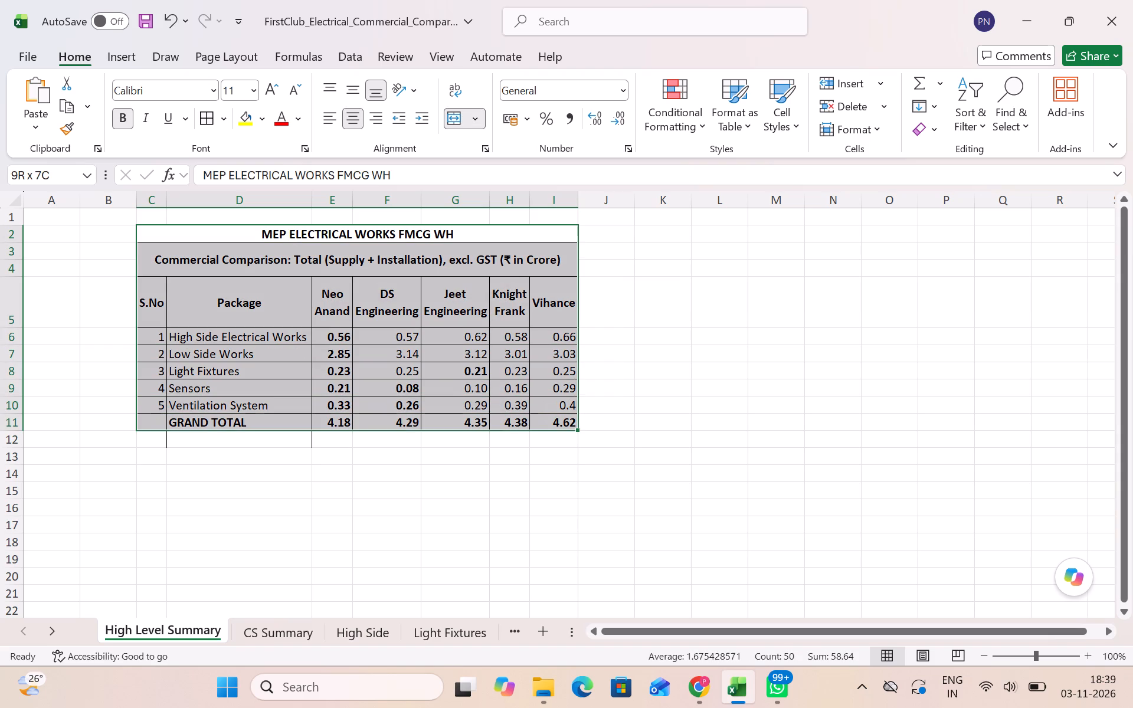
key(shift+Down)
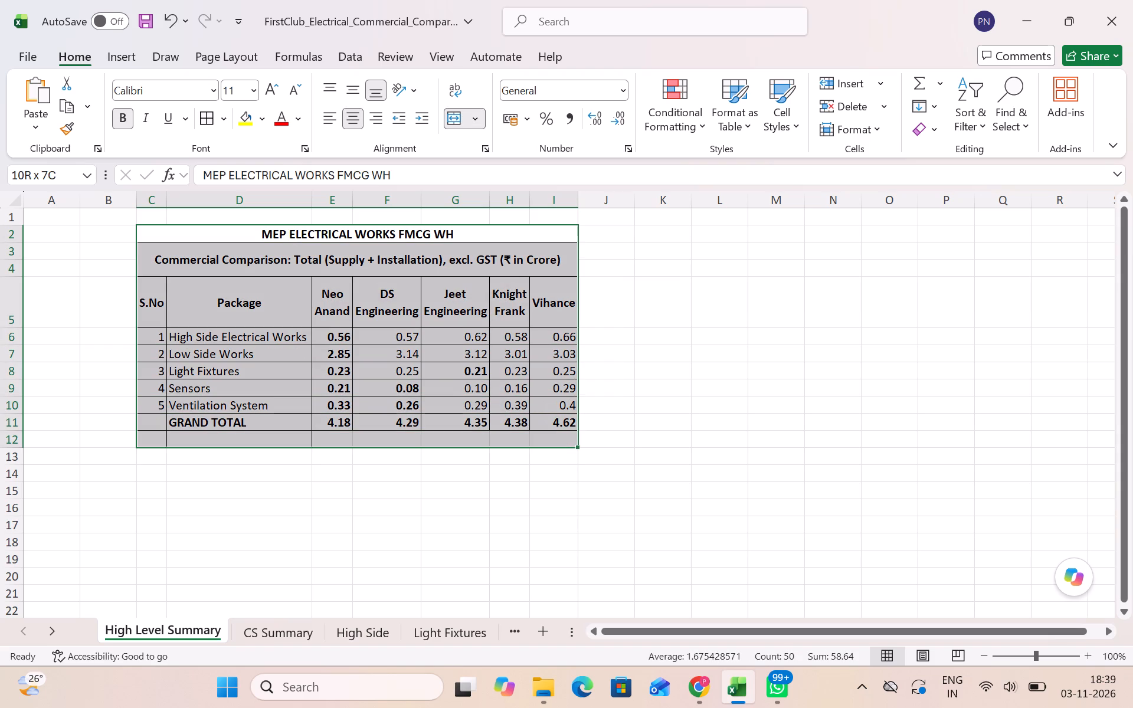
click(227, 125)
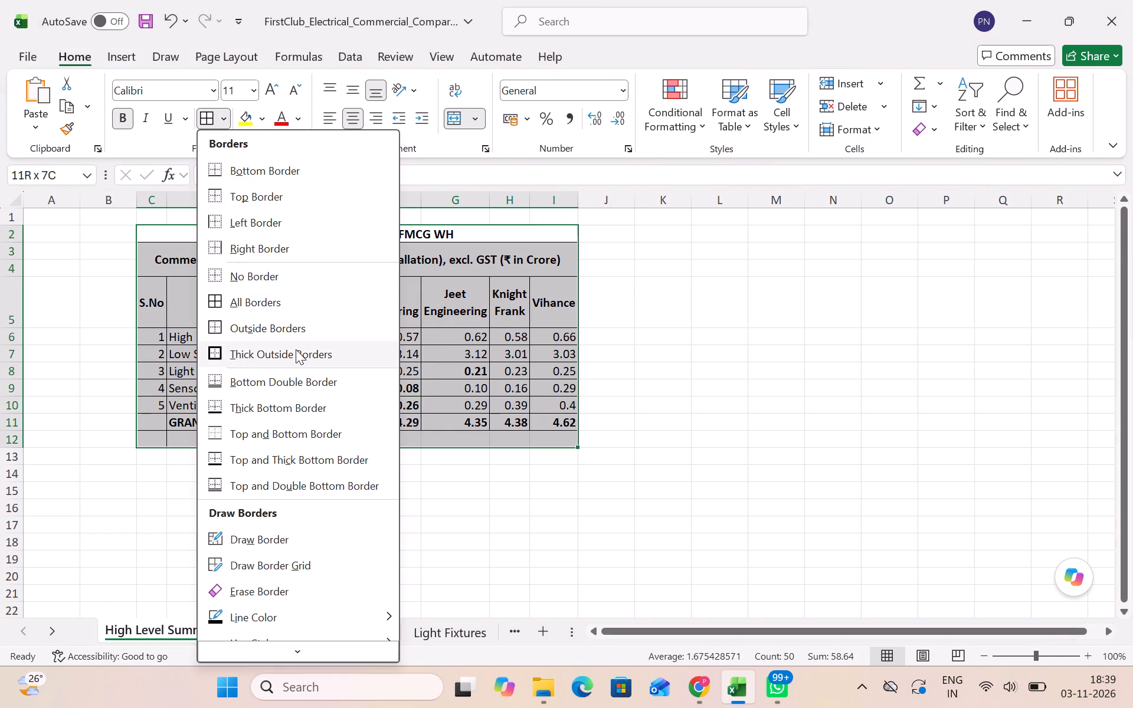
click(295, 349)
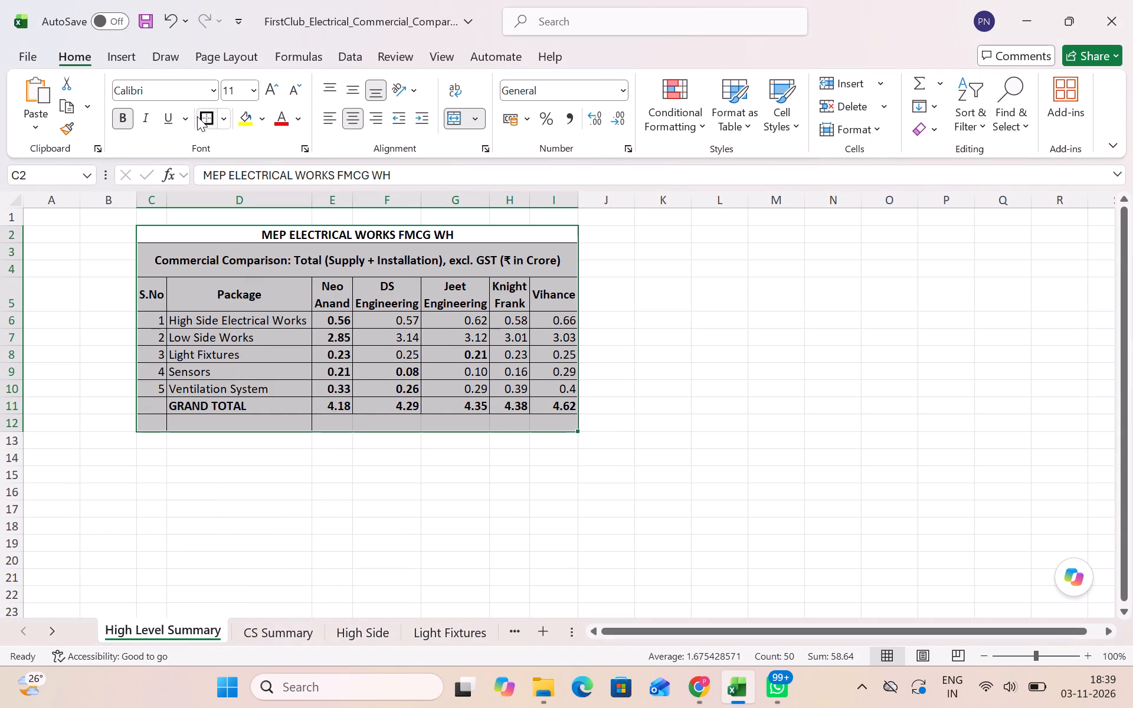
click(202, 120)
click(292, 498)
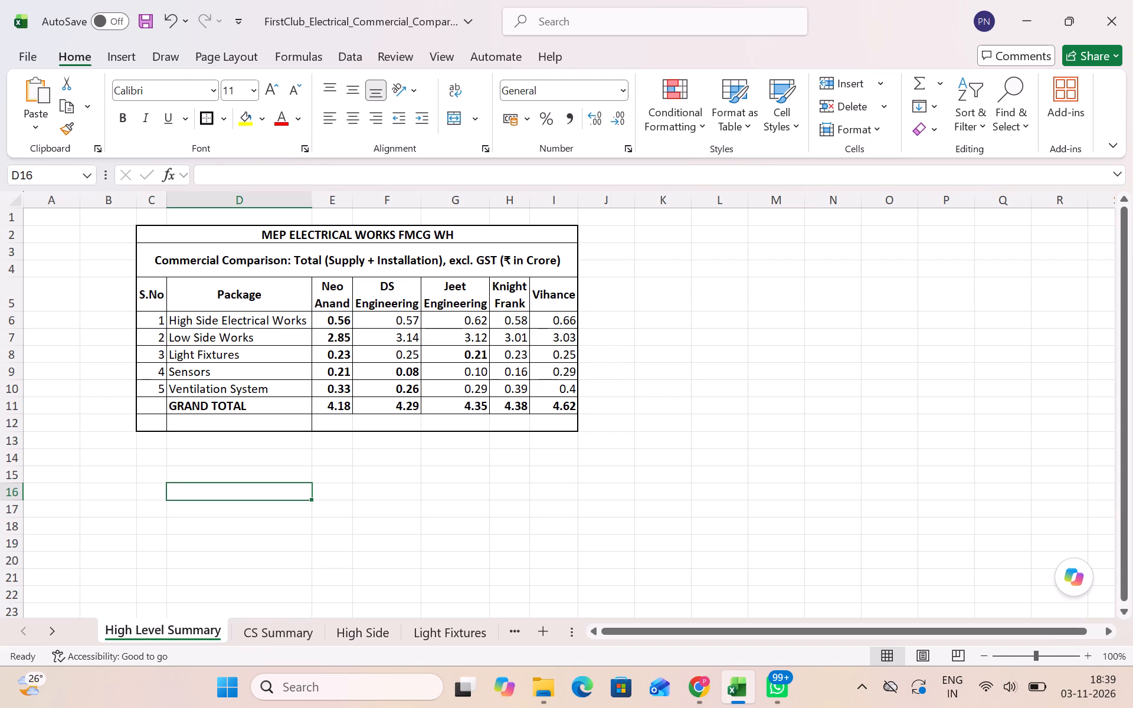
Center the S.No header and serial numbers horizontally in C5:C10.
drag(154, 295, 149, 383)
click(351, 121)
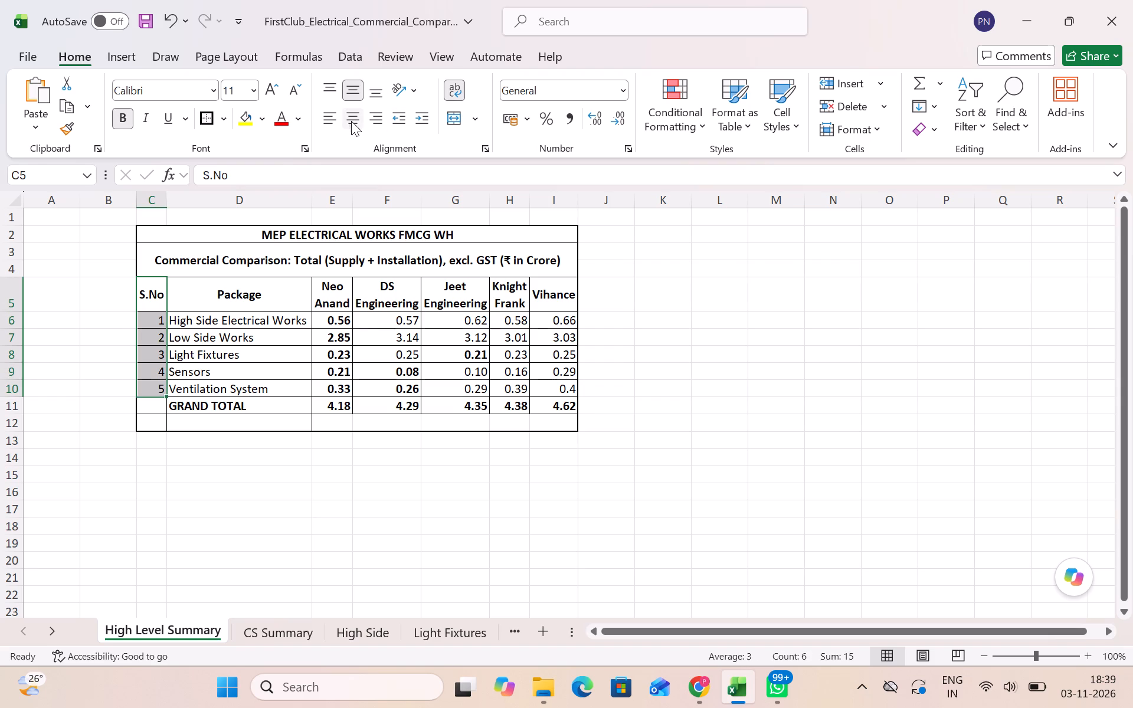
click(353, 123)
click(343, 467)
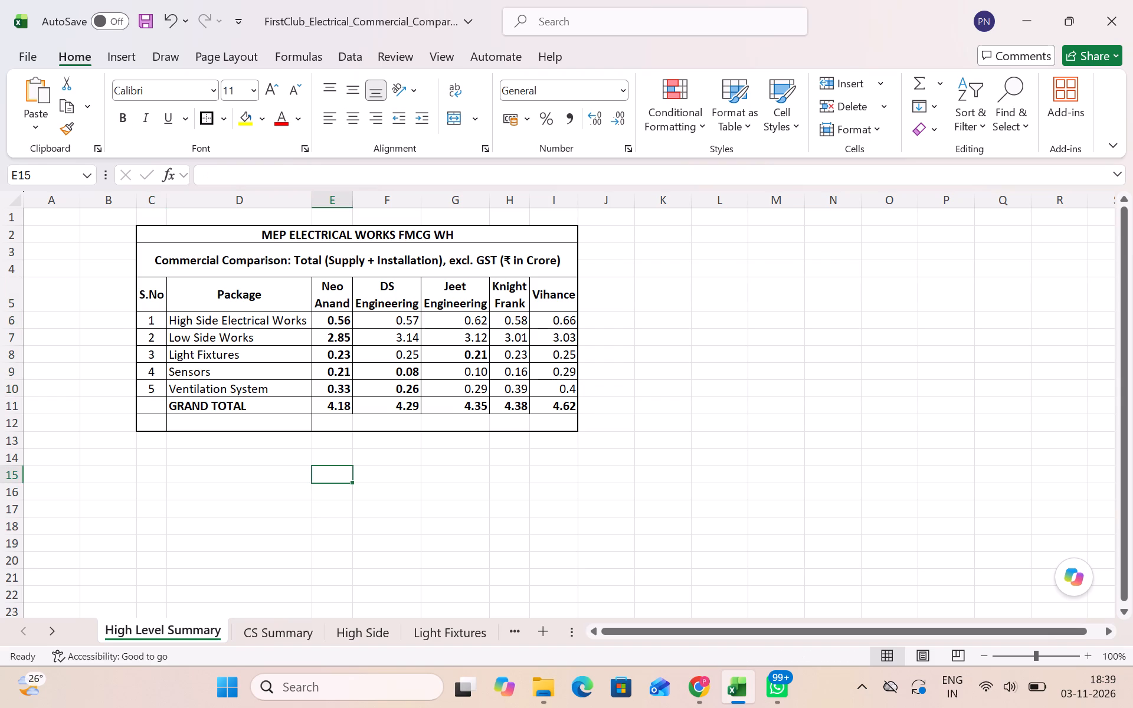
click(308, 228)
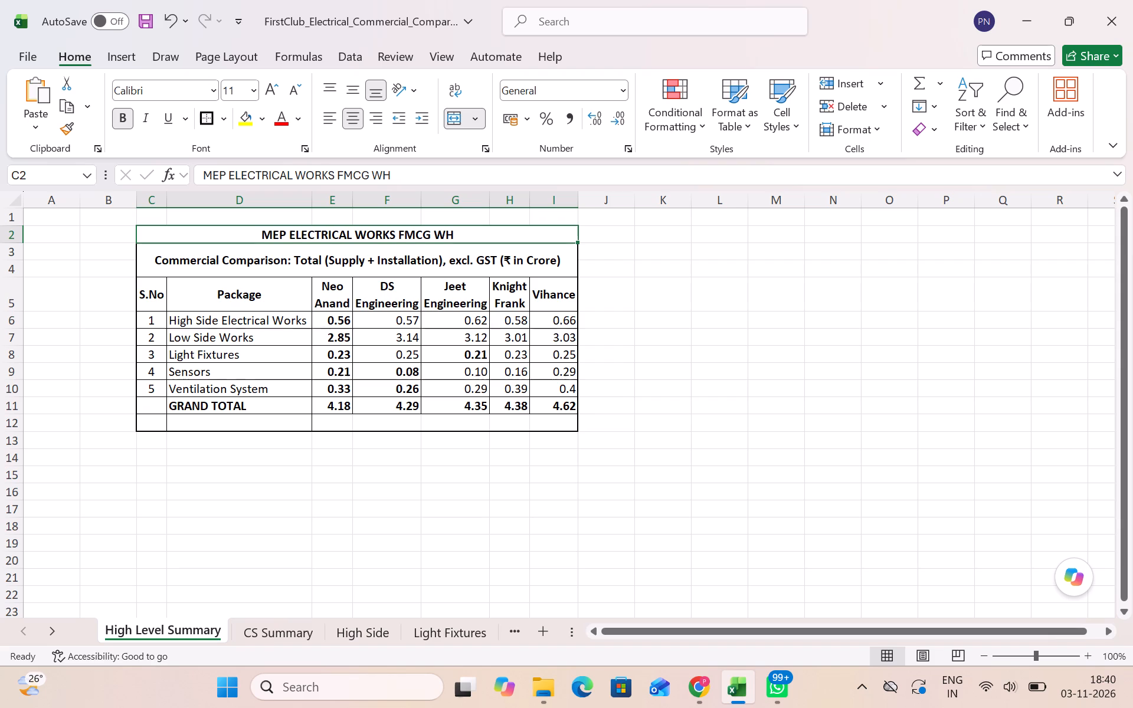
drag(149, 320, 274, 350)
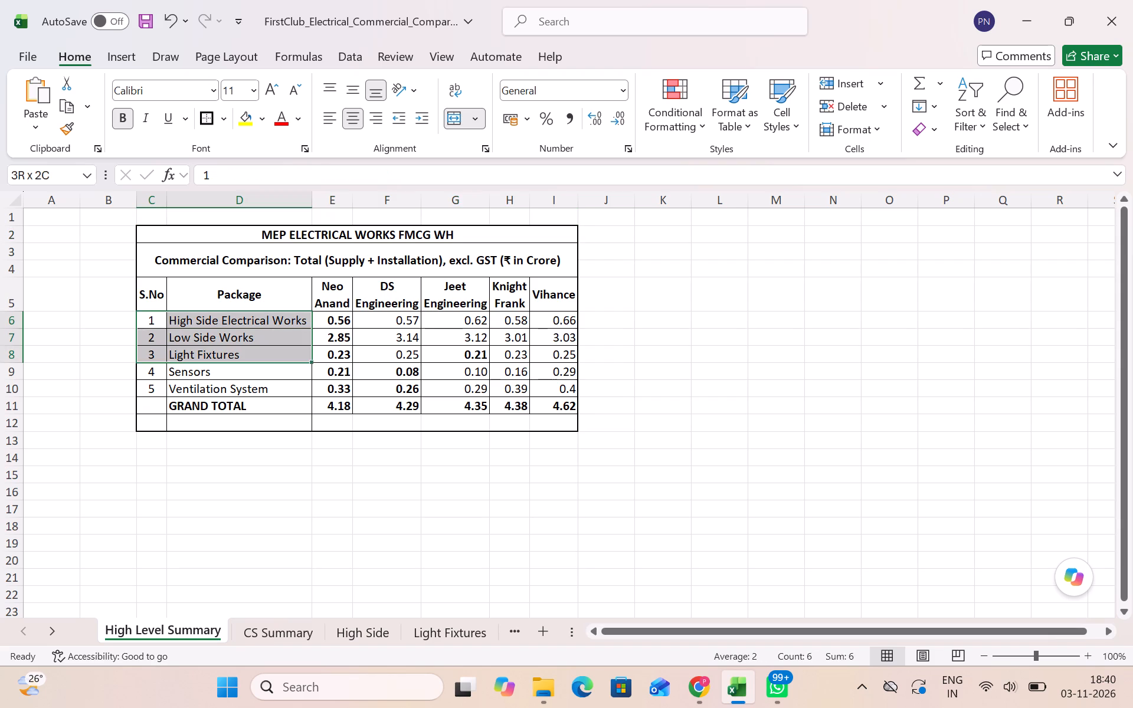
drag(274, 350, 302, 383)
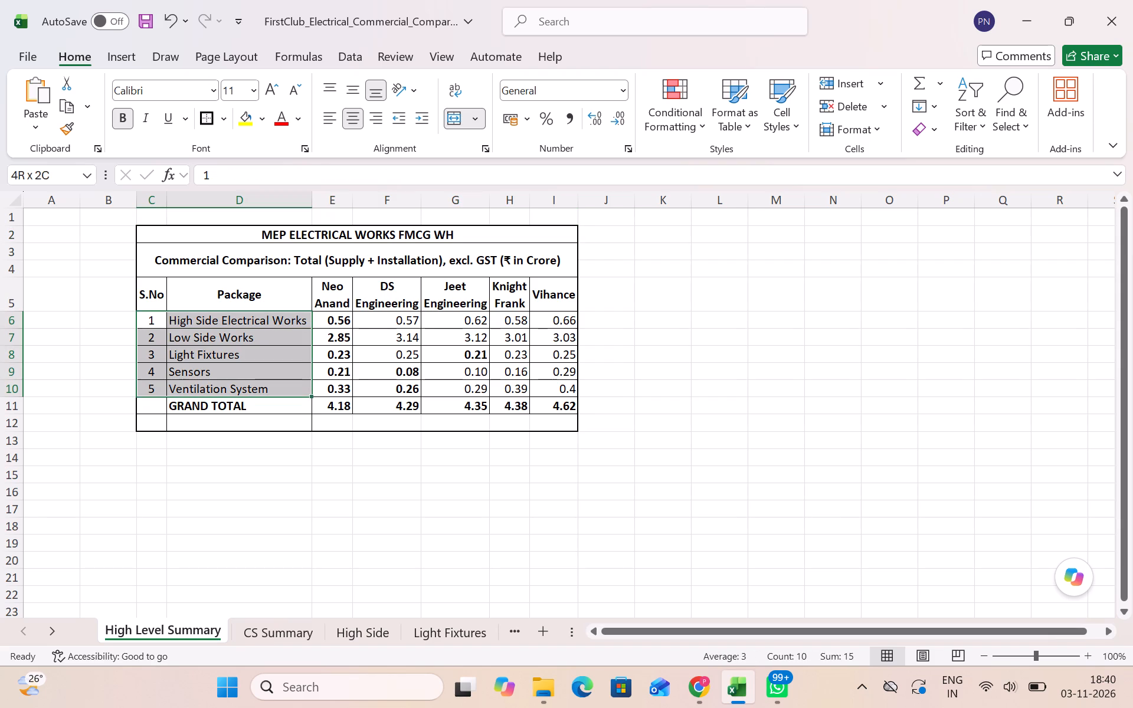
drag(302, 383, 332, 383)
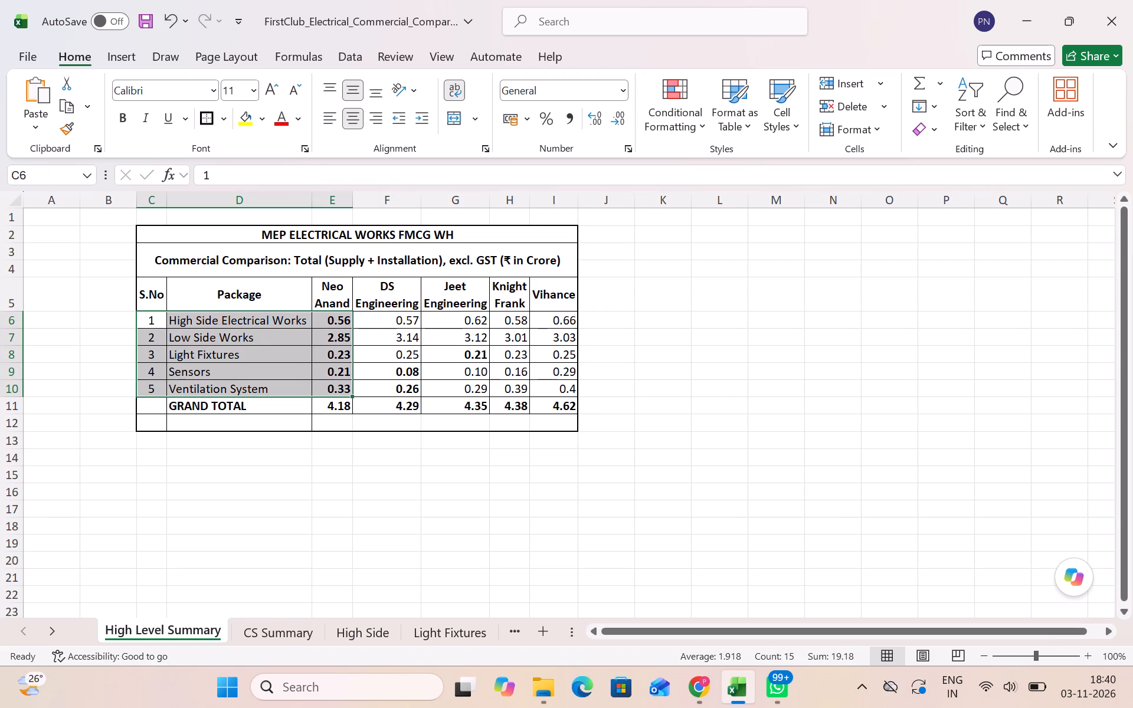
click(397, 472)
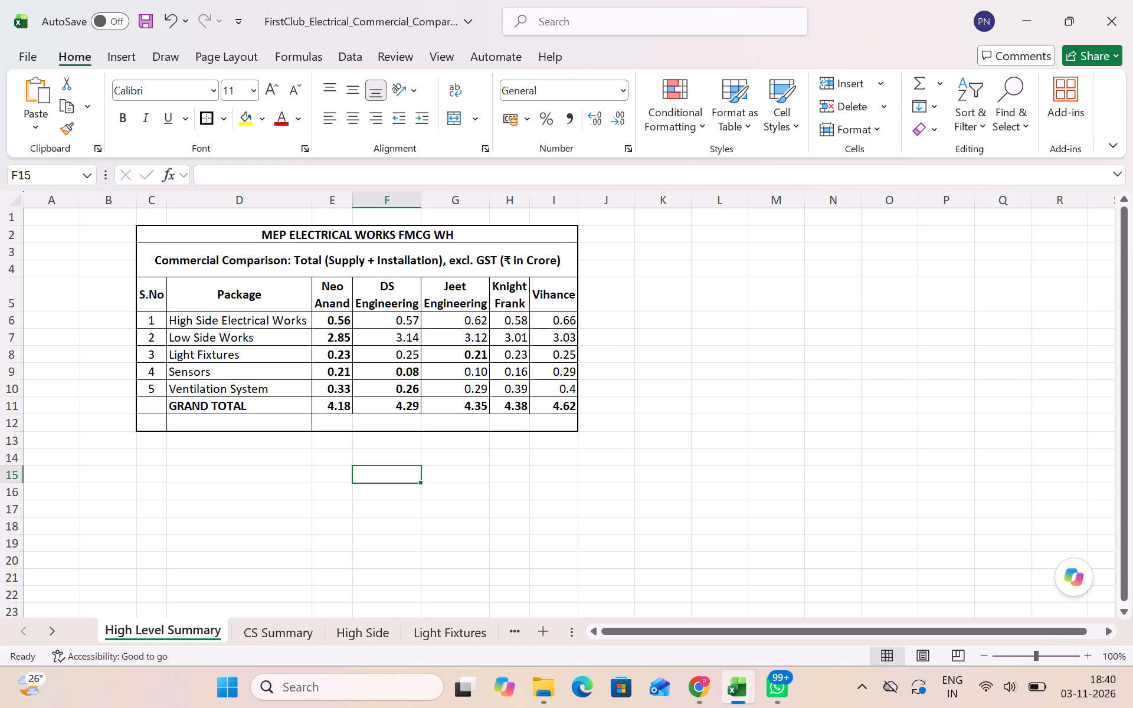
click(328, 488)
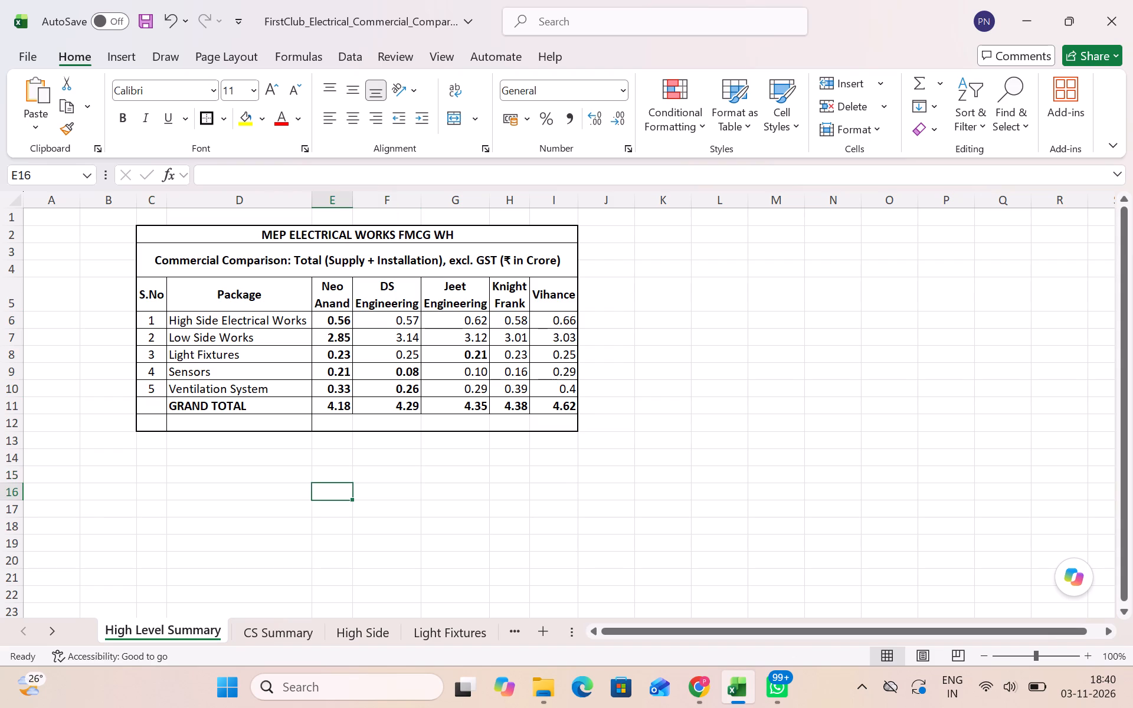
key(equal)
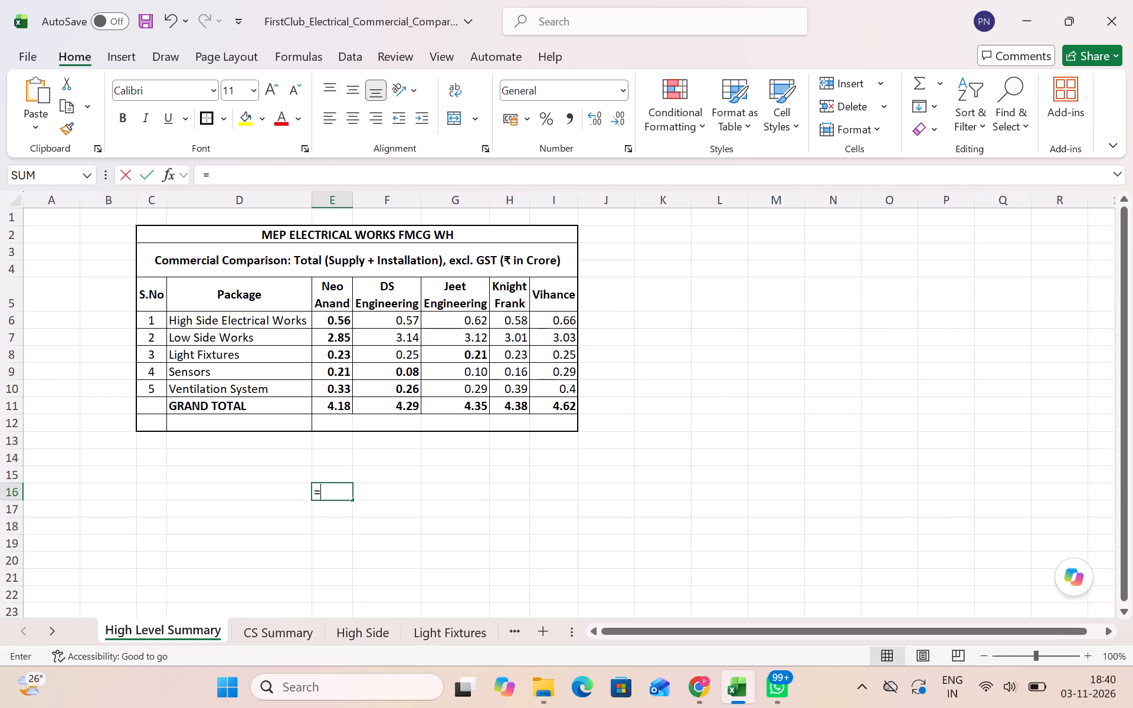
click(332, 293)
key(Return)
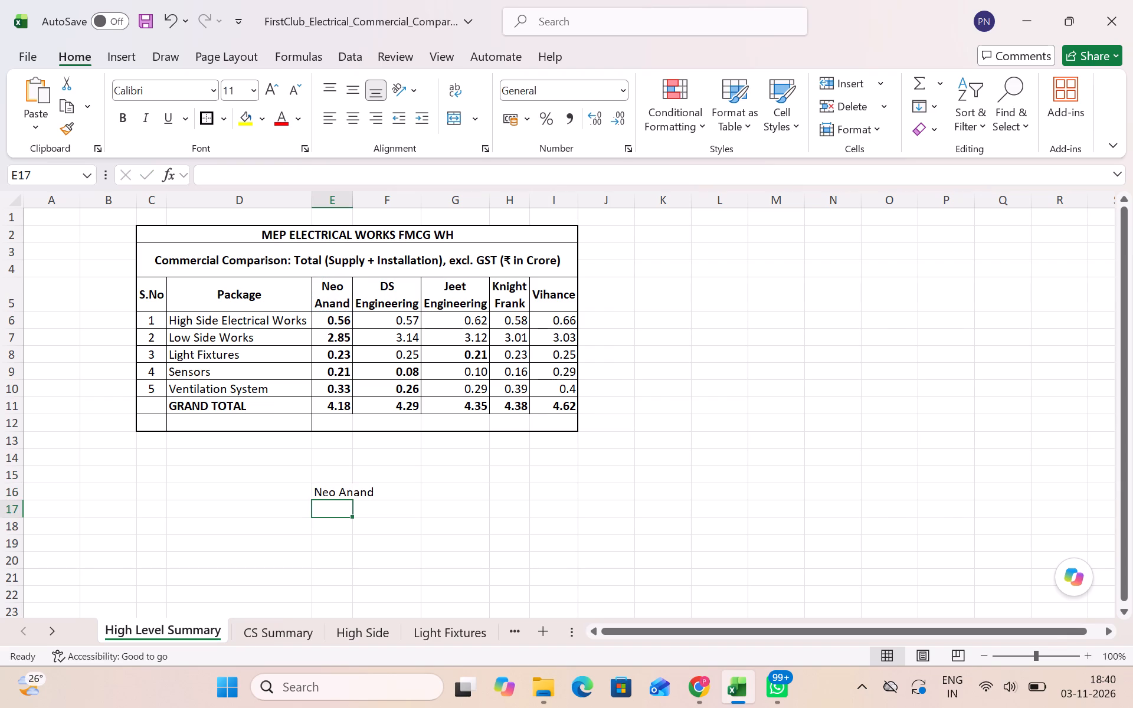
drag(354, 200, 393, 207)
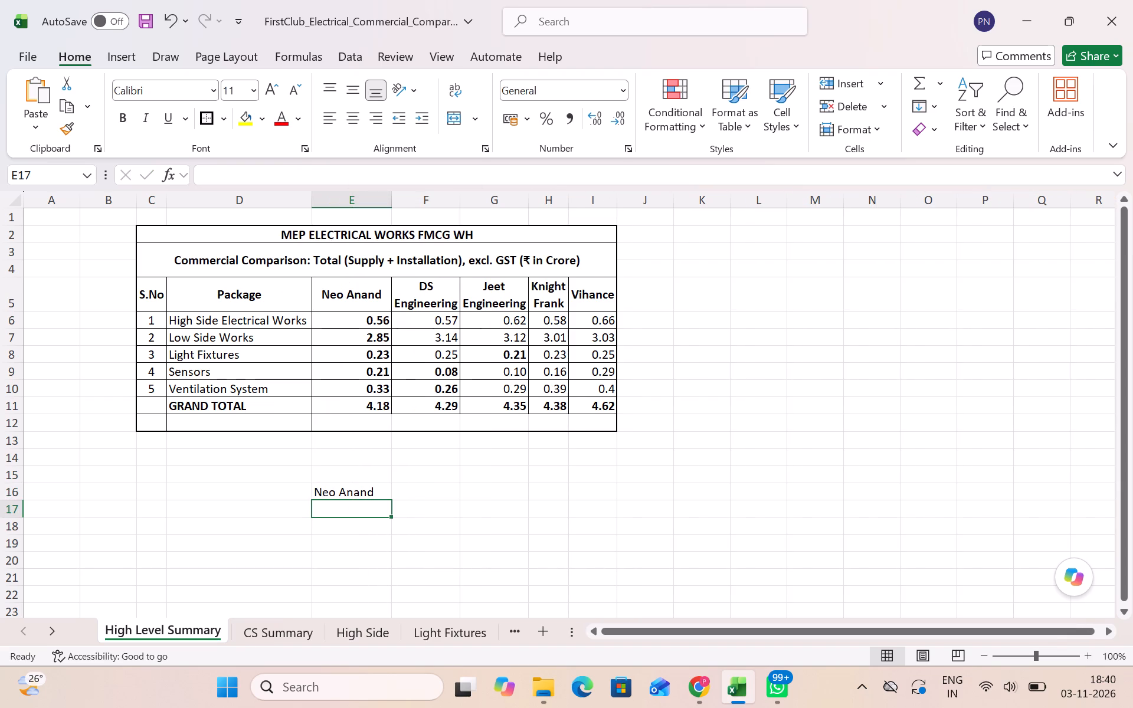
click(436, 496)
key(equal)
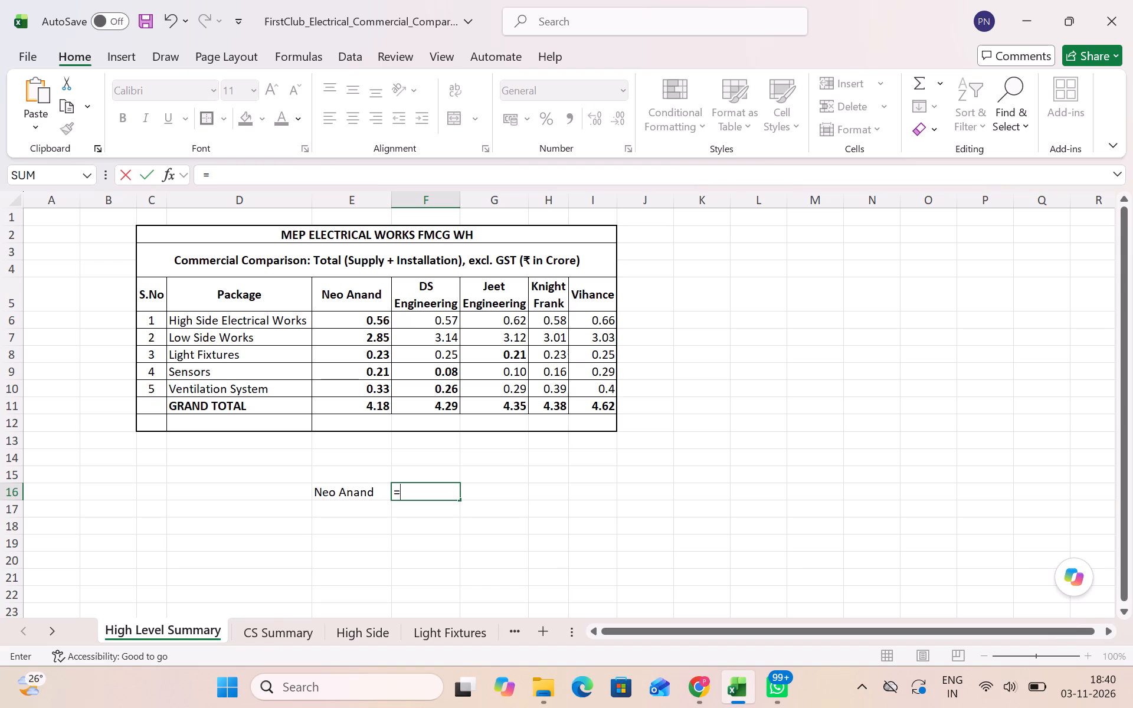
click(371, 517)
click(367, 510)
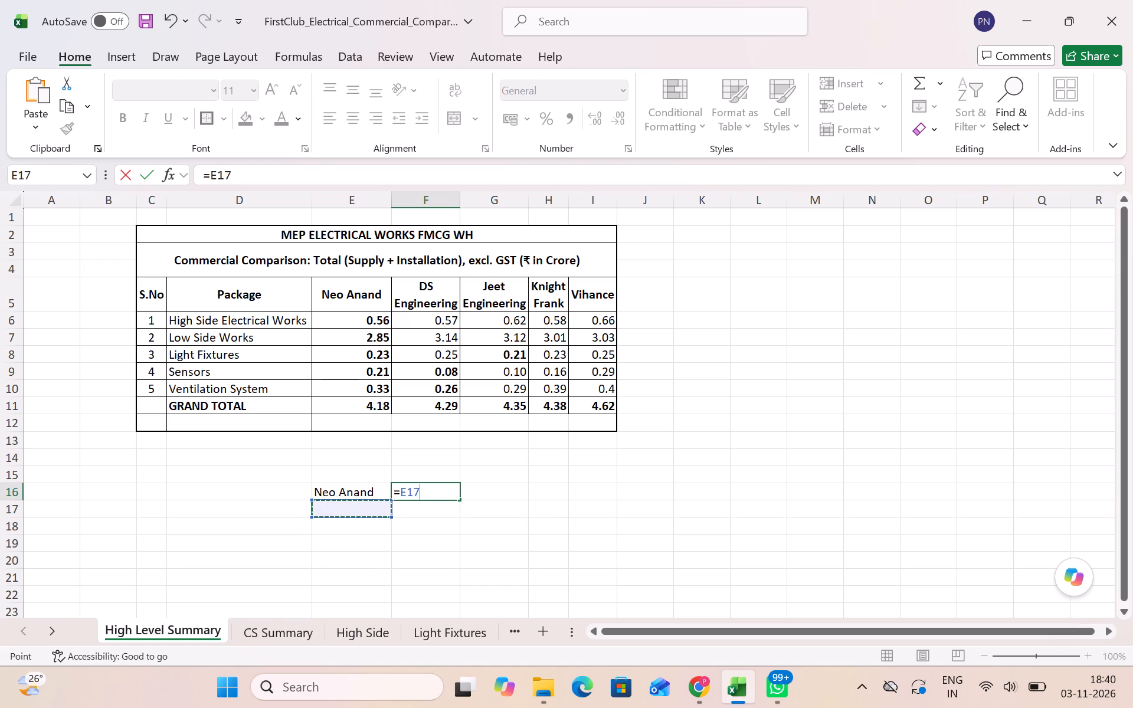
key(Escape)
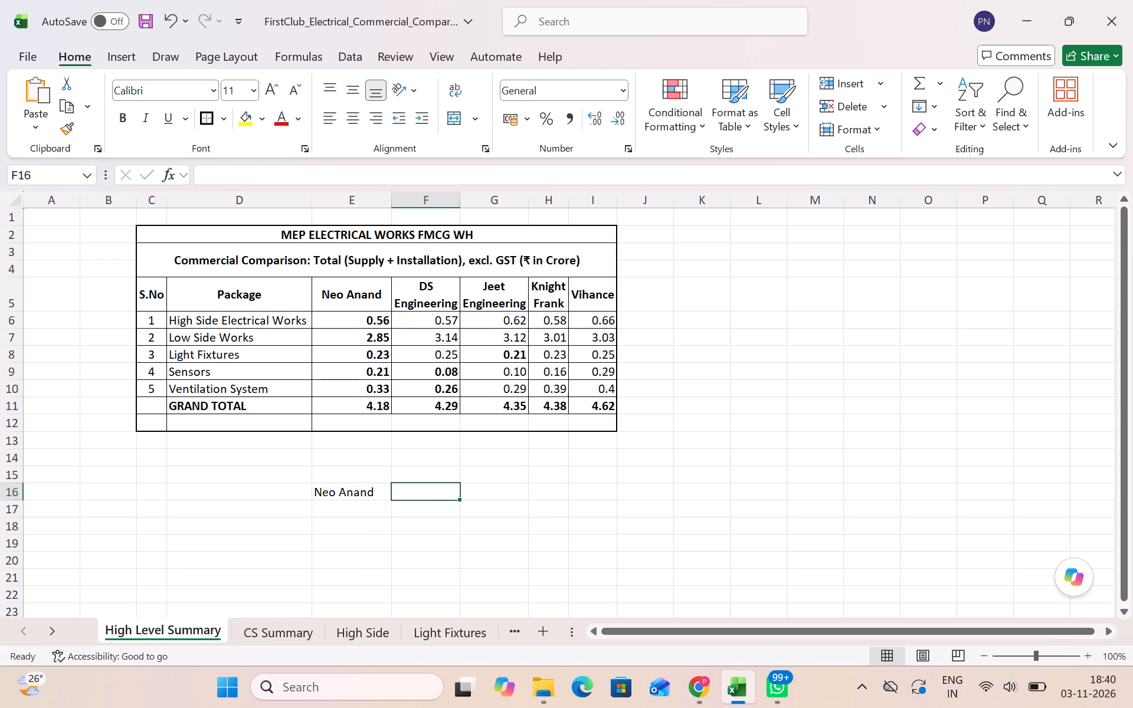
List the remaining four vendors in E17:E20 by linking each cell to its header in F5:I5.
click(367, 510)
key(equal)
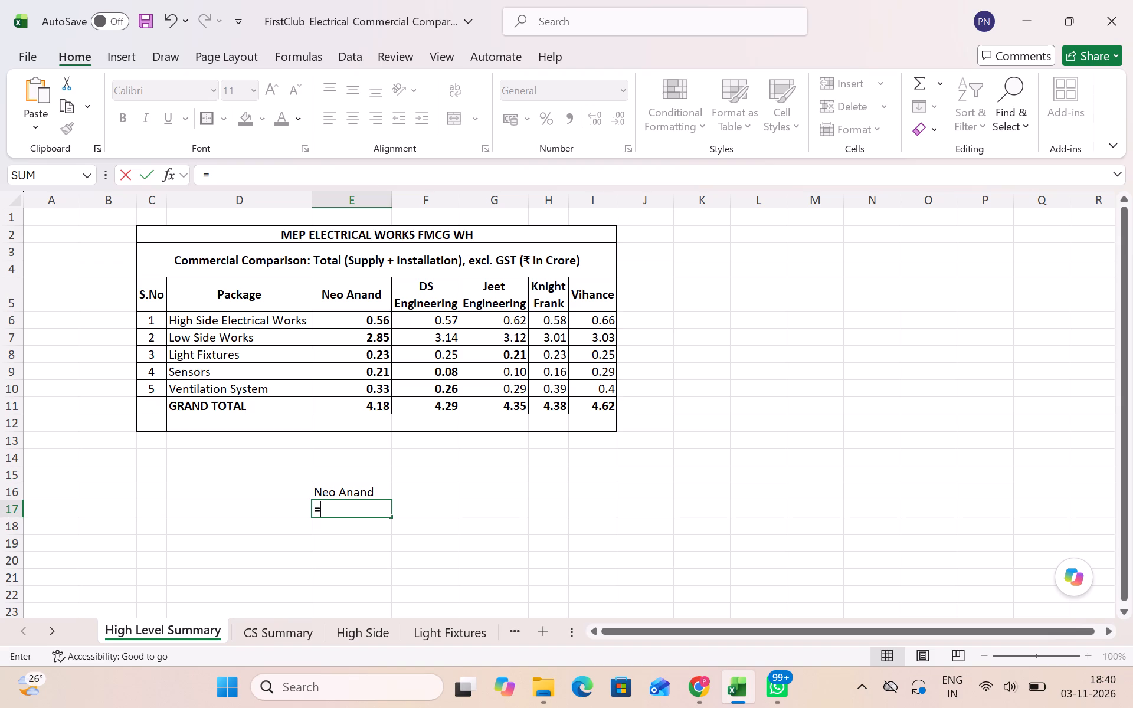
click(440, 285)
key(Return)
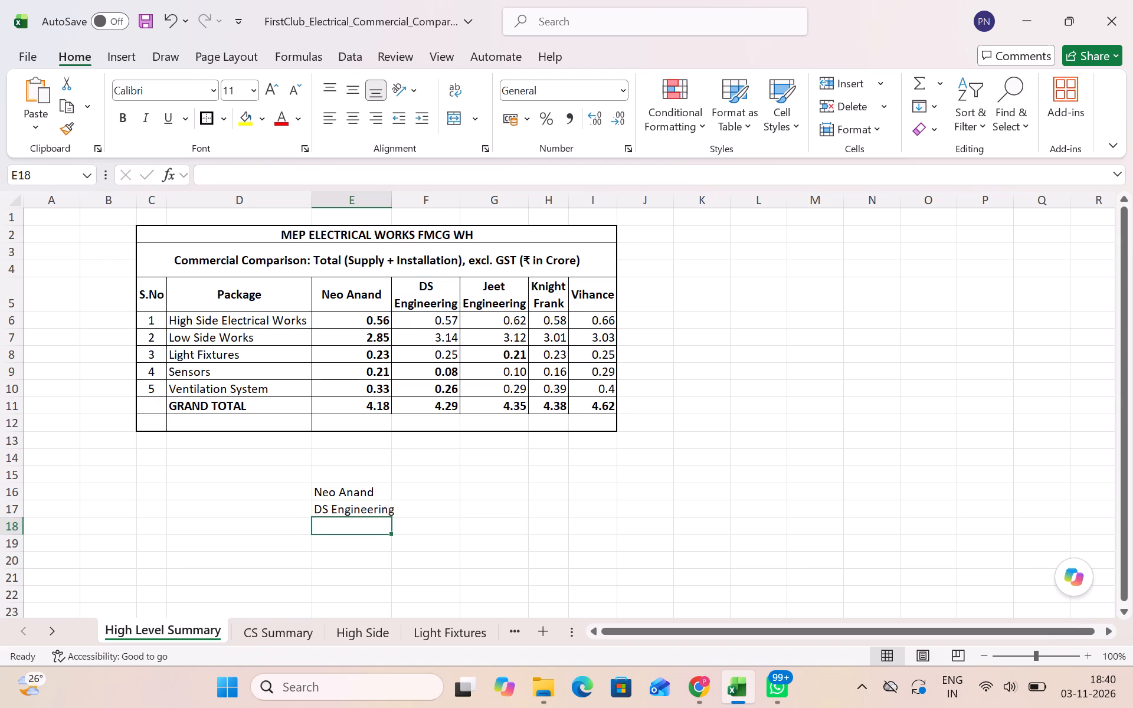
key(equal)
click(478, 292)
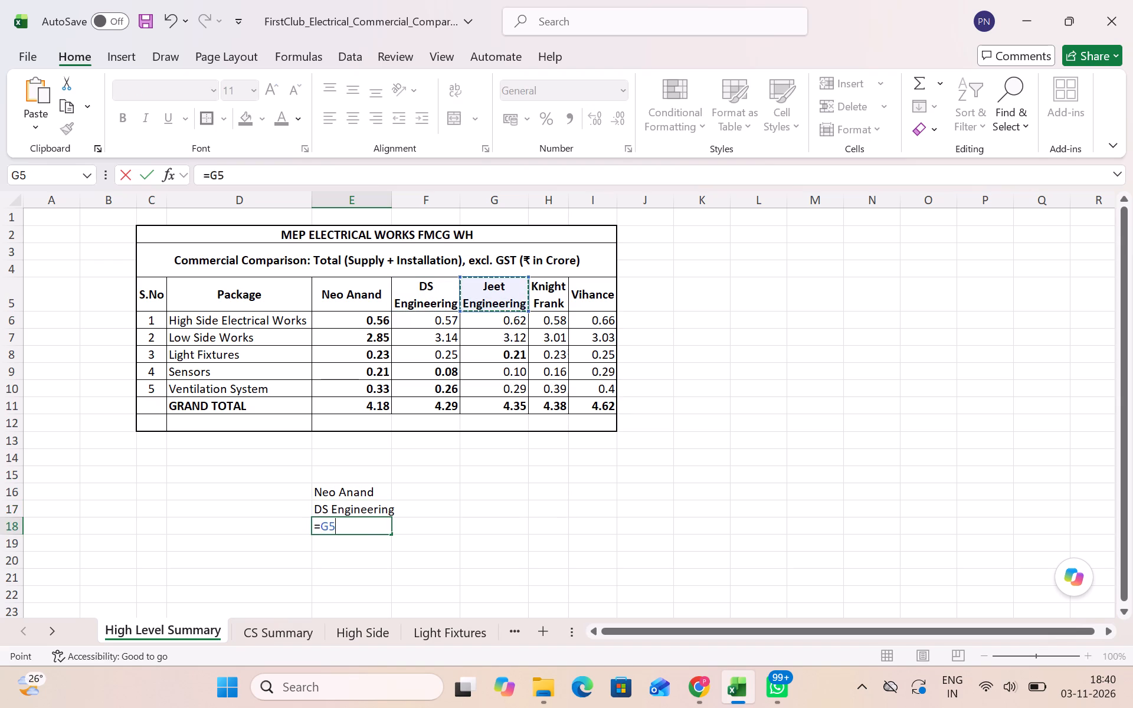
key(Return)
key(equal)
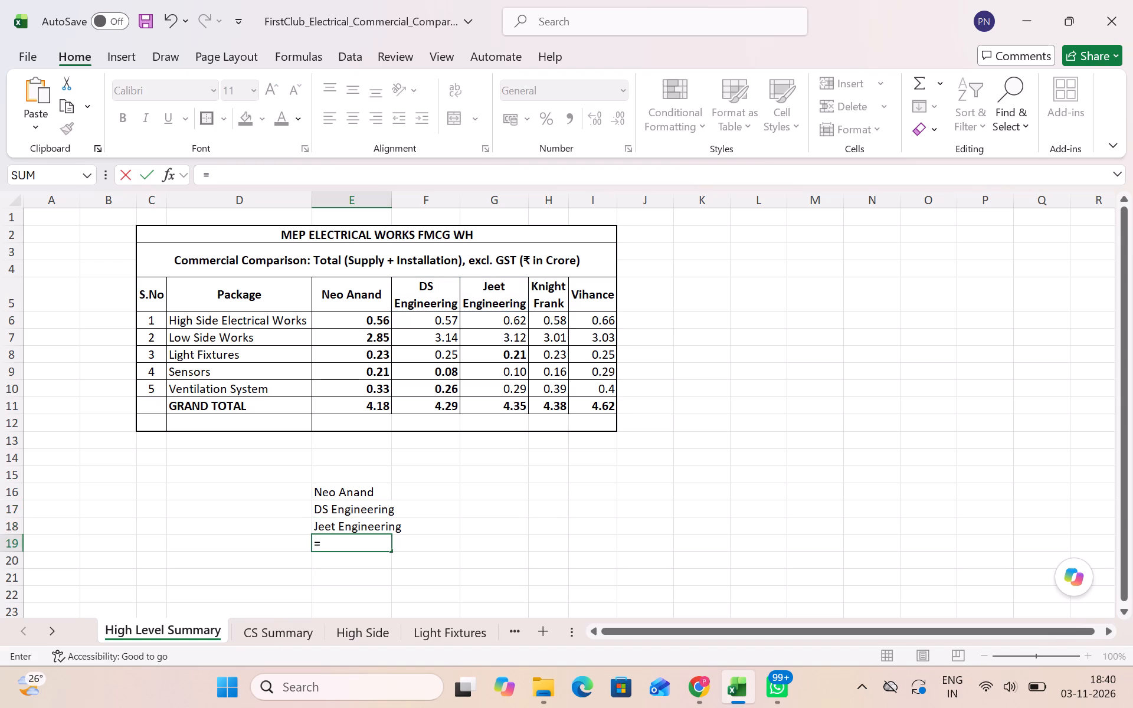
click(545, 301)
key(Return)
key(equal)
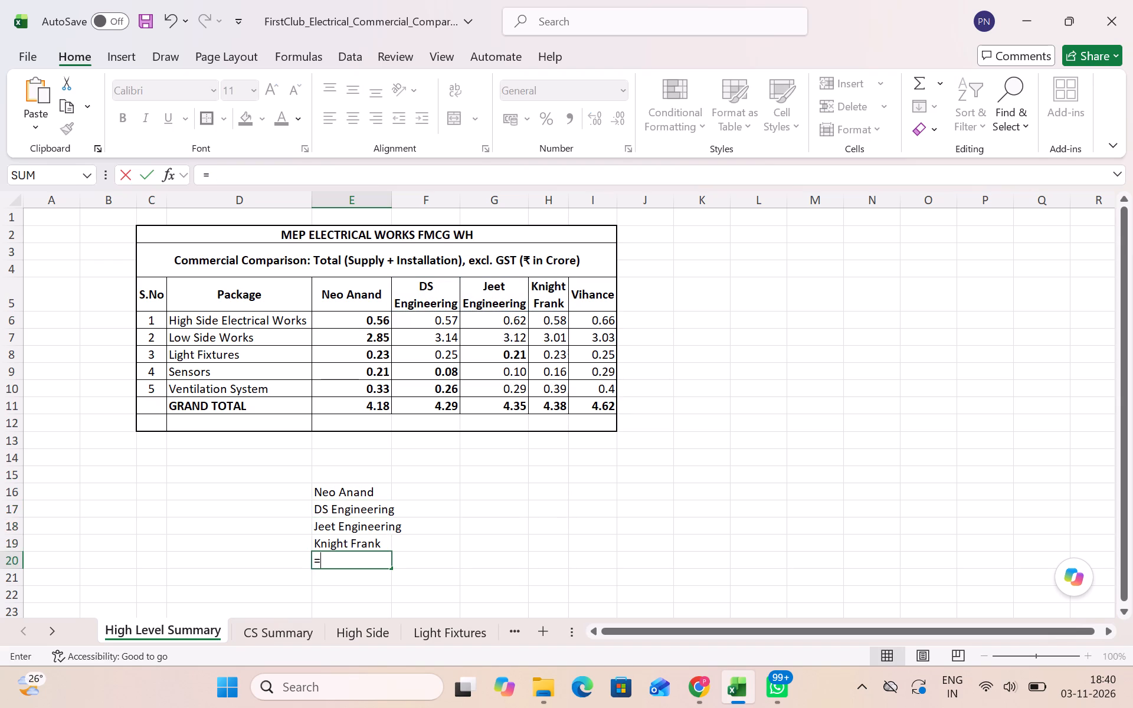
click(592, 300)
key(Return)
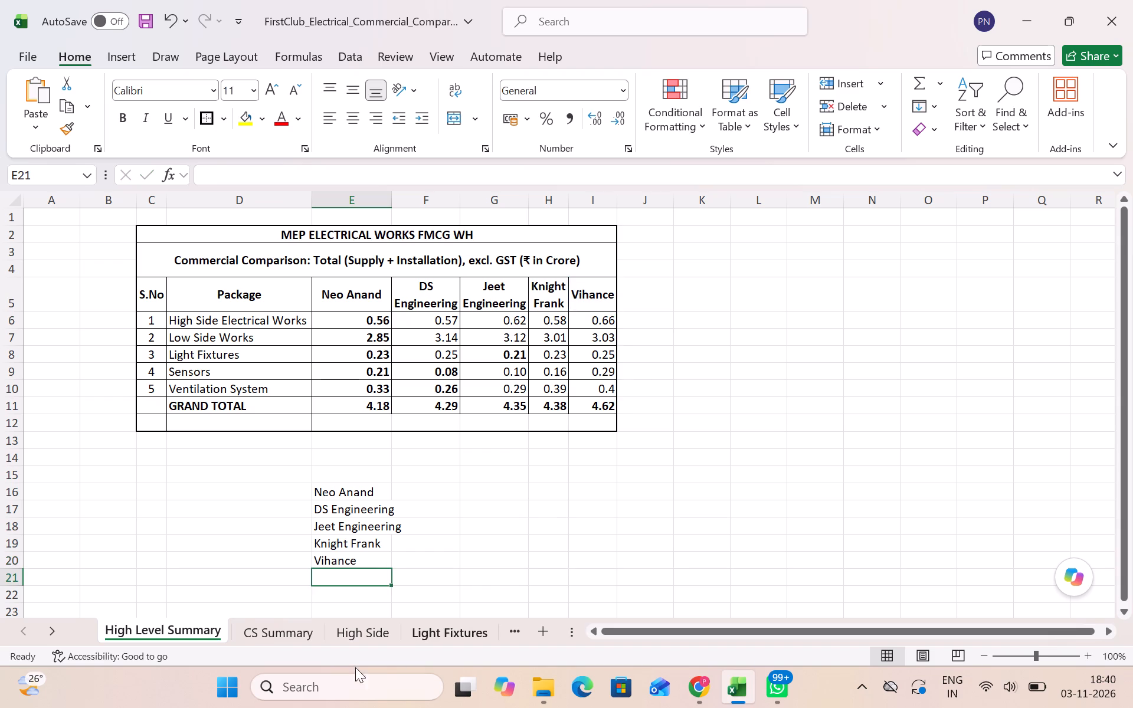
Correct the last vendor's header in I5 to Vhance.
click(327, 562)
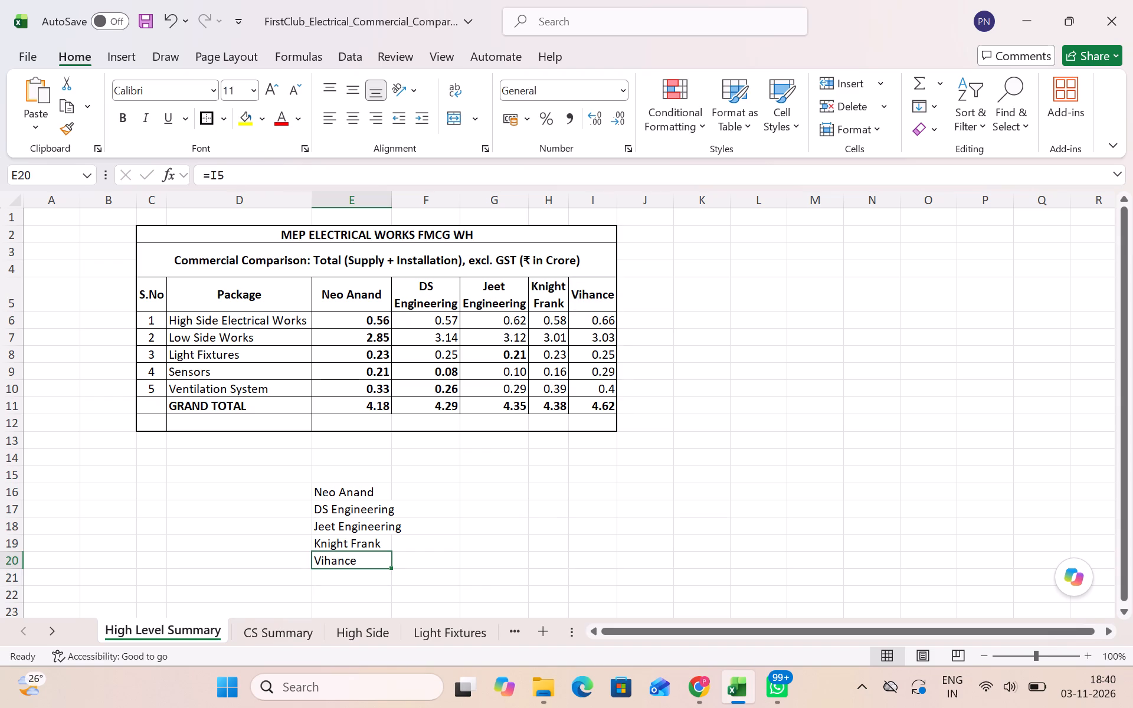
double_click(581, 298)
key(BackSpace)
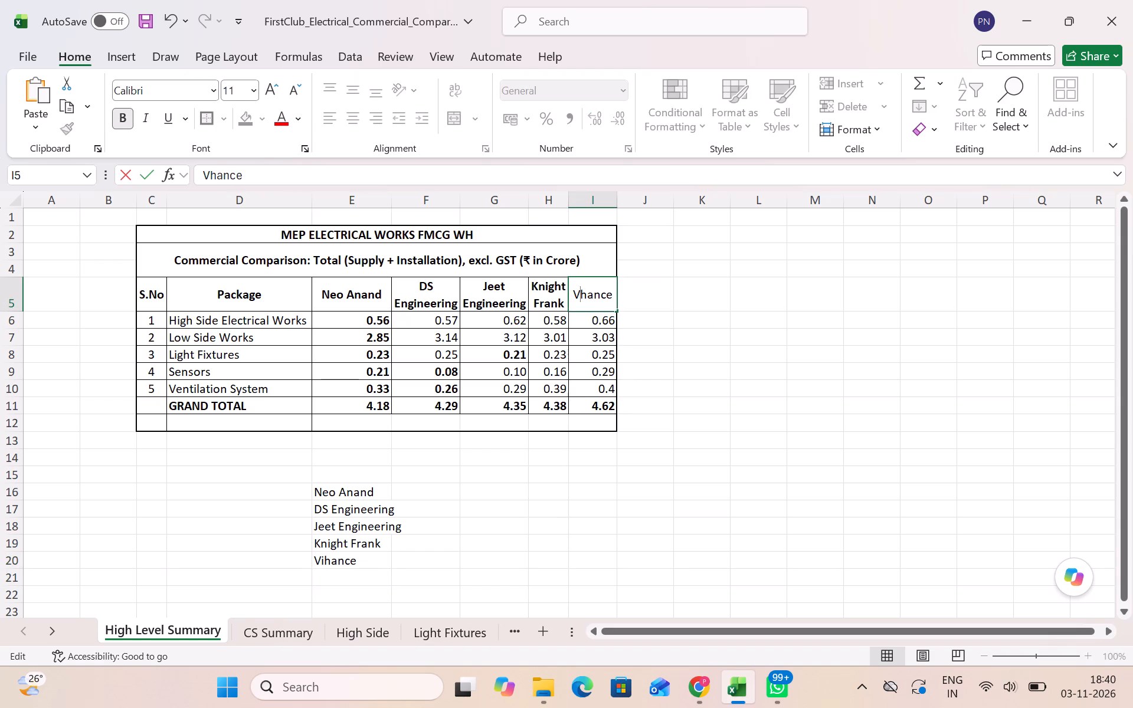
key(Return)
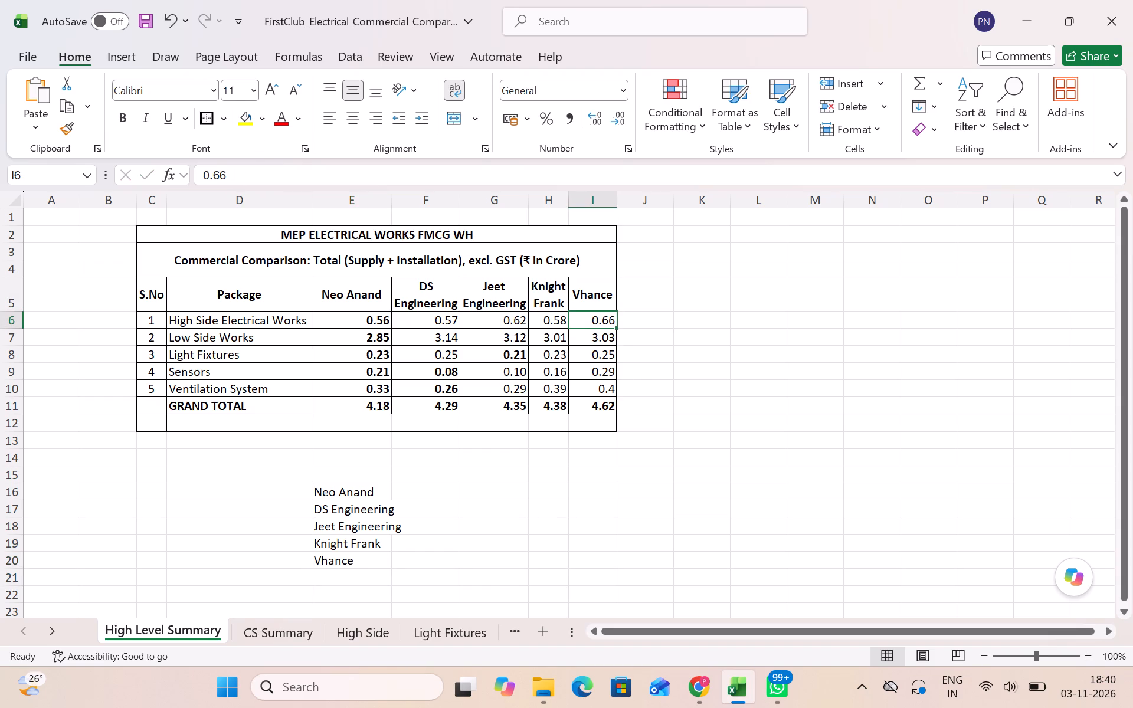
Enter the column header "Final cost excl GST" in F15, above the cells beside the vendor list.
click(446, 475)
text(Final cost)
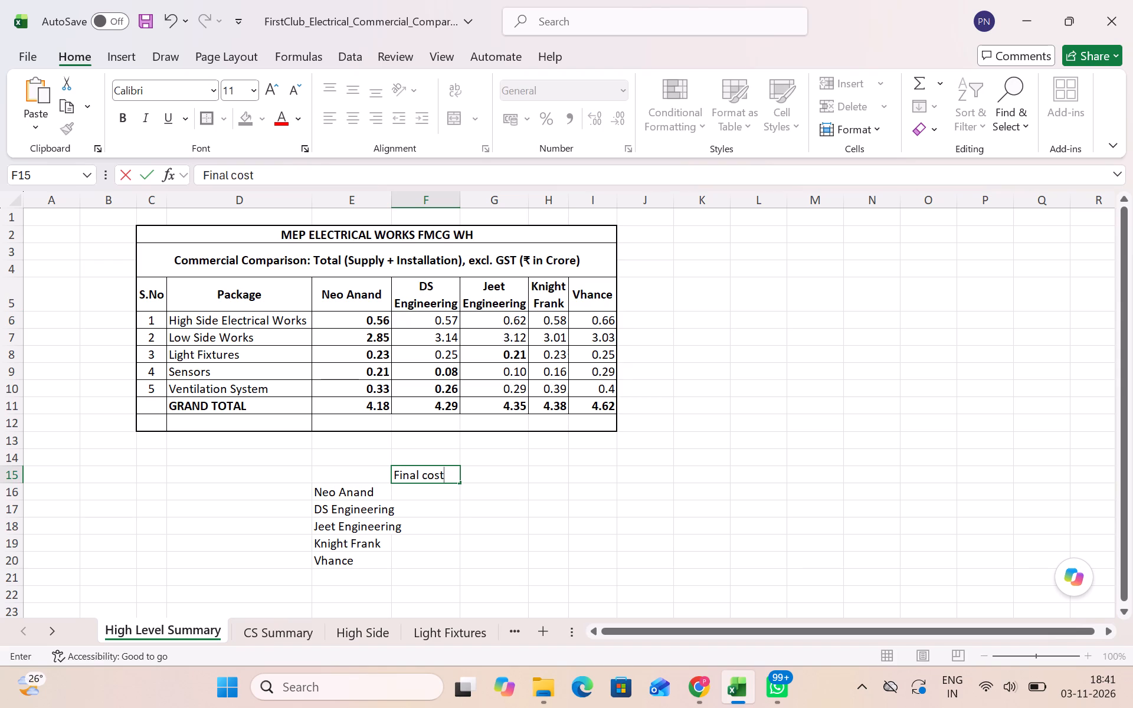
key(space)
text(exc)
text(l GST)
key(Return)
Link F16:F20 to each vendor's GRAND TOTAL value in E11:I11, in the order of the vendor list.
key(equal)
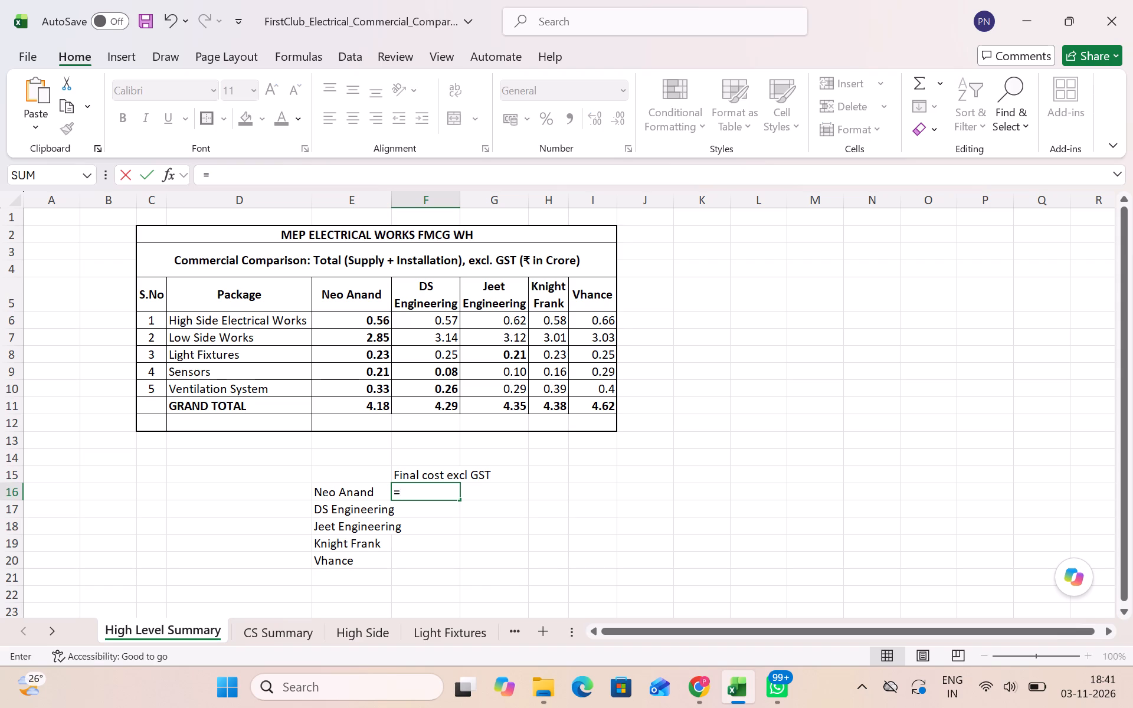
click(369, 402)
key(Return)
key(equal)
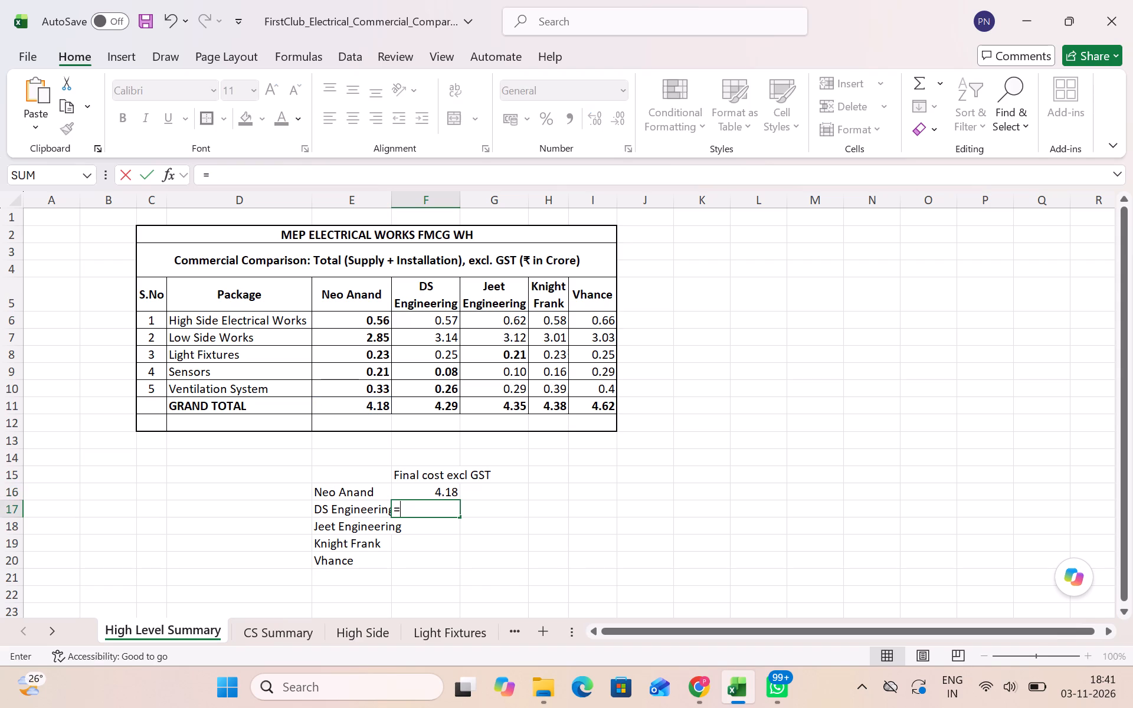
click(414, 406)
key(Return)
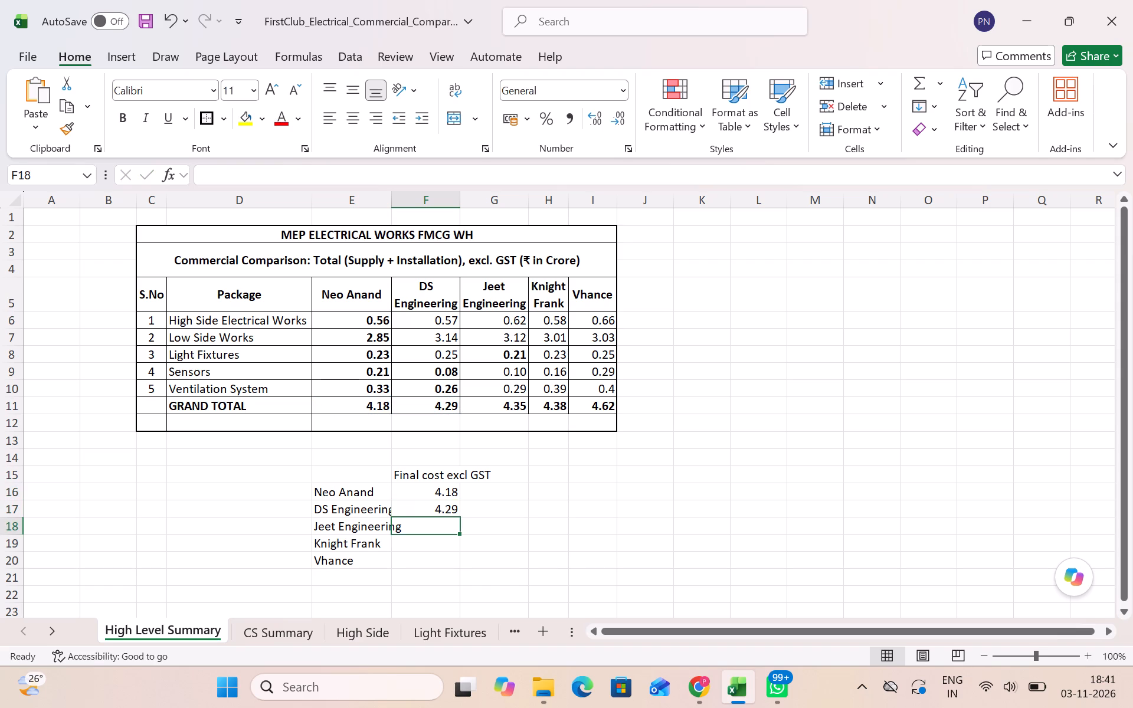
key(equal)
click(505, 404)
key(Return)
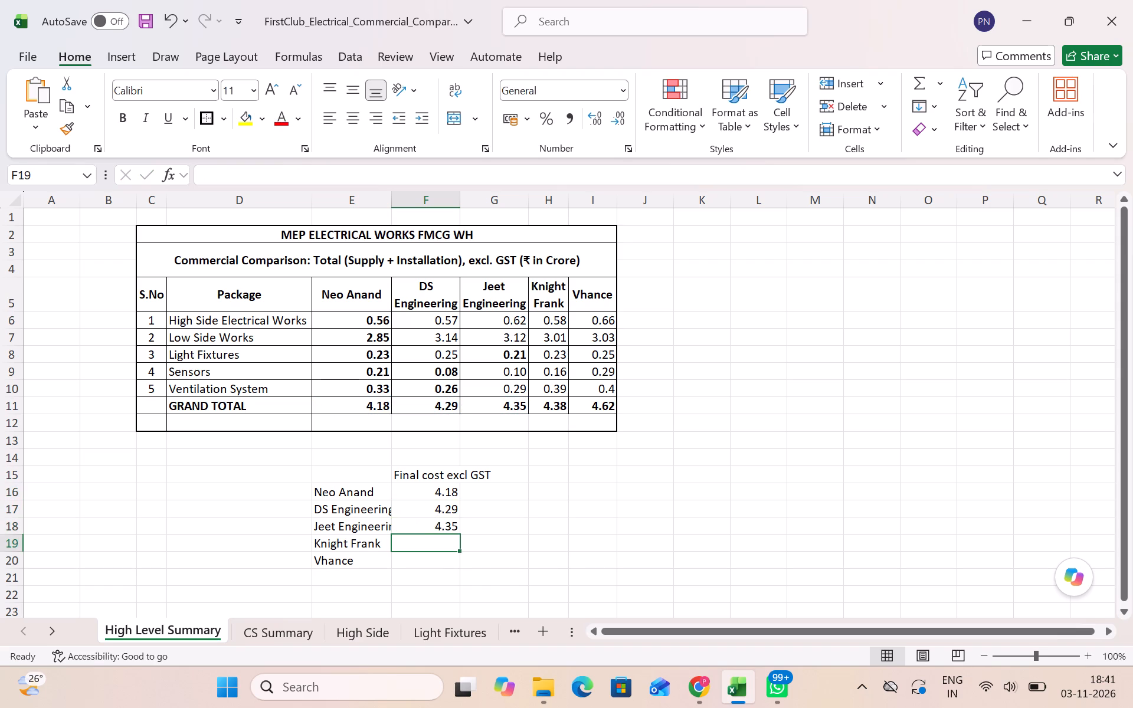
key(equal)
click(555, 405)
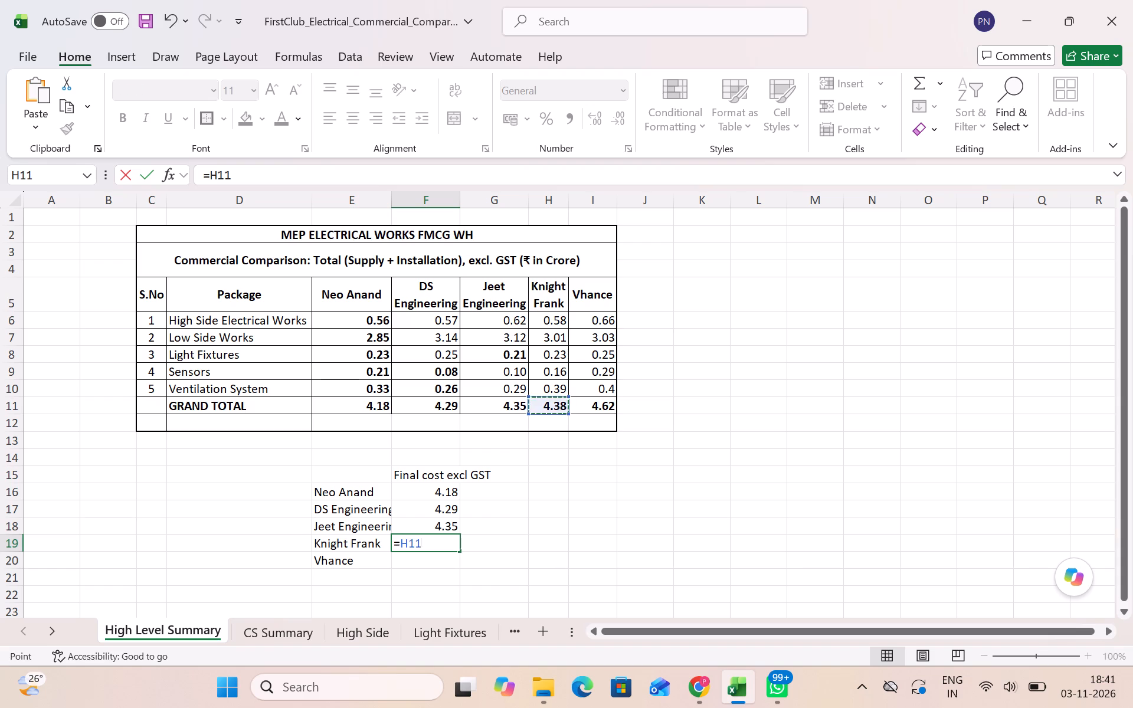
key(Return)
key(equal)
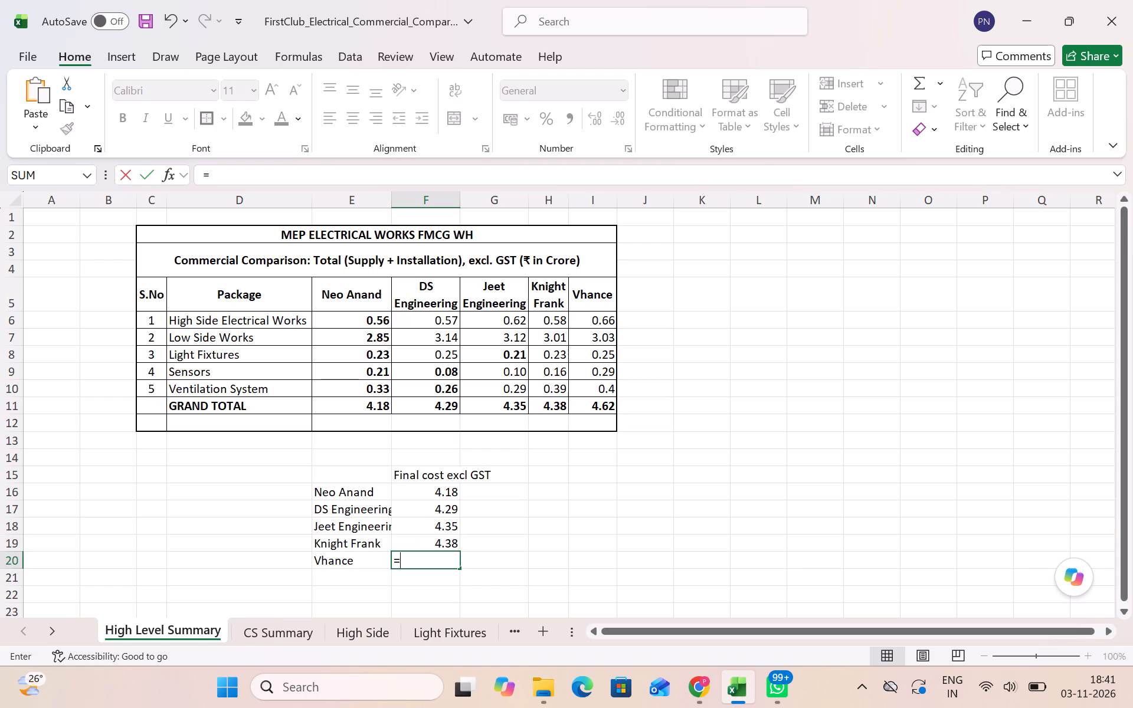
click(605, 405)
key(Return)
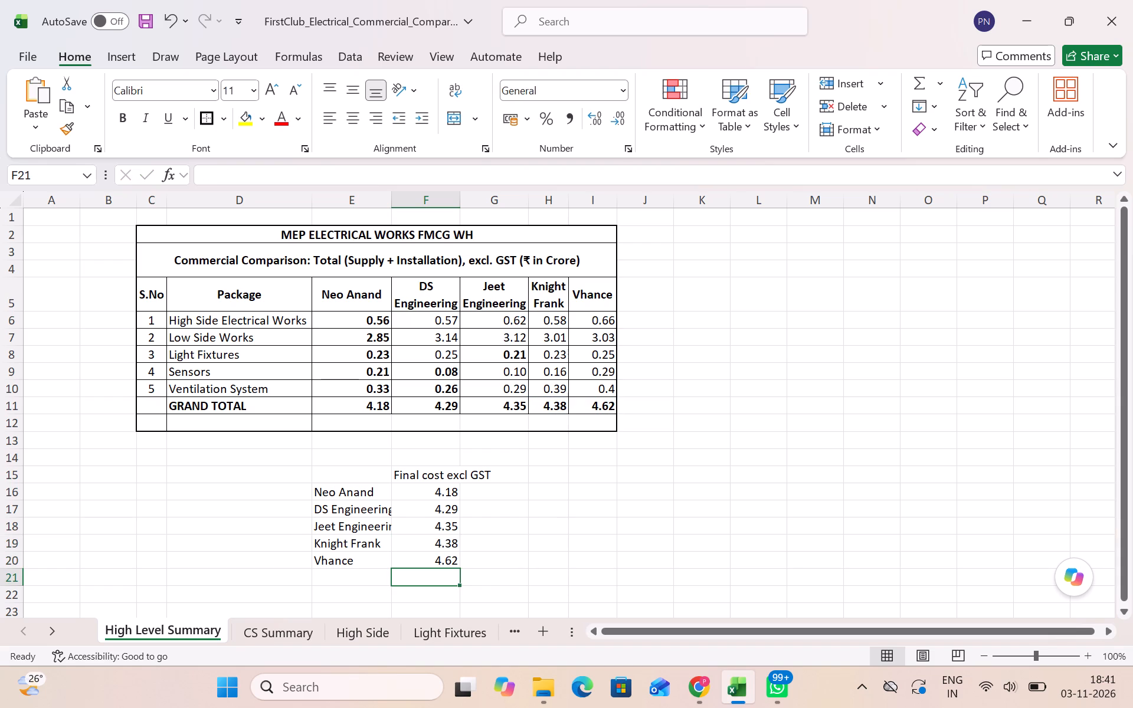
Add the headers "Vendor Name" in E15 and "per sqft cost" in G15 of the small vendor table.
click(330, 473)
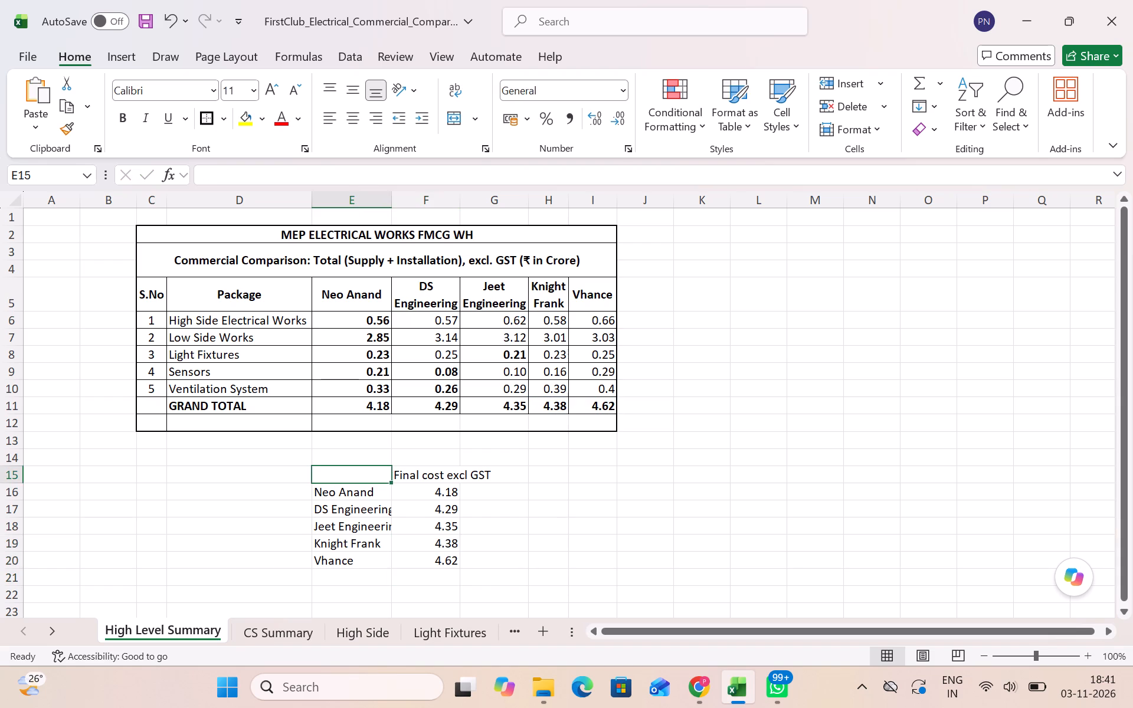
text(Vendor)
key(space)
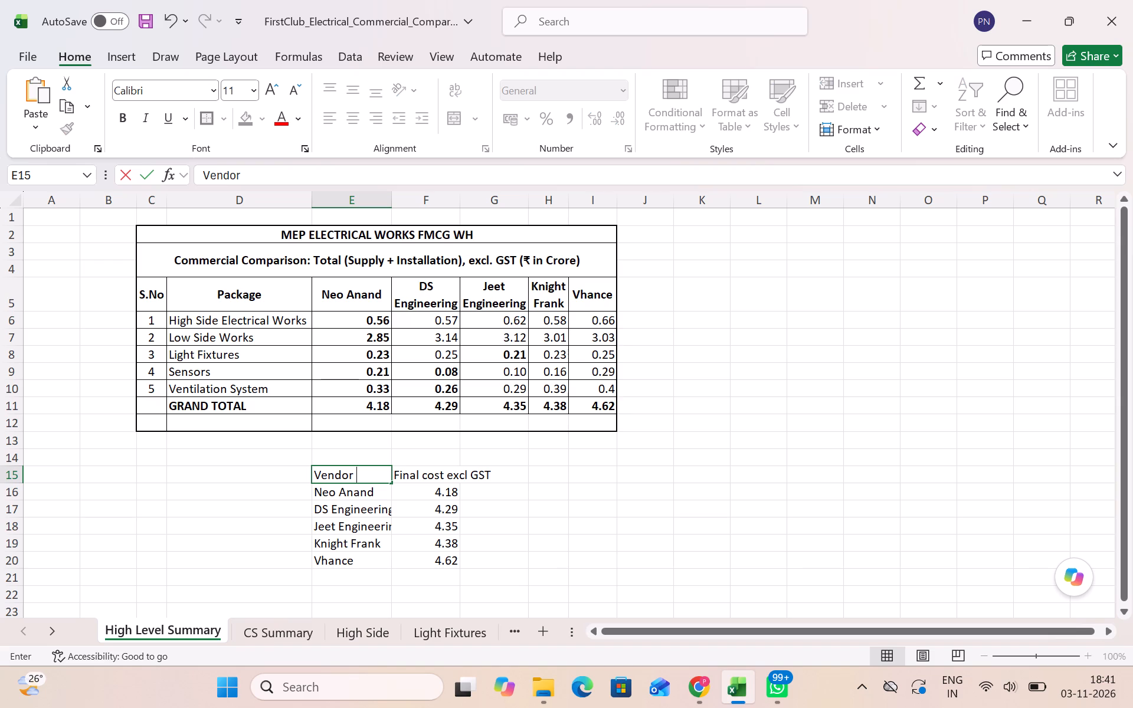
text(Name)
key(Return)
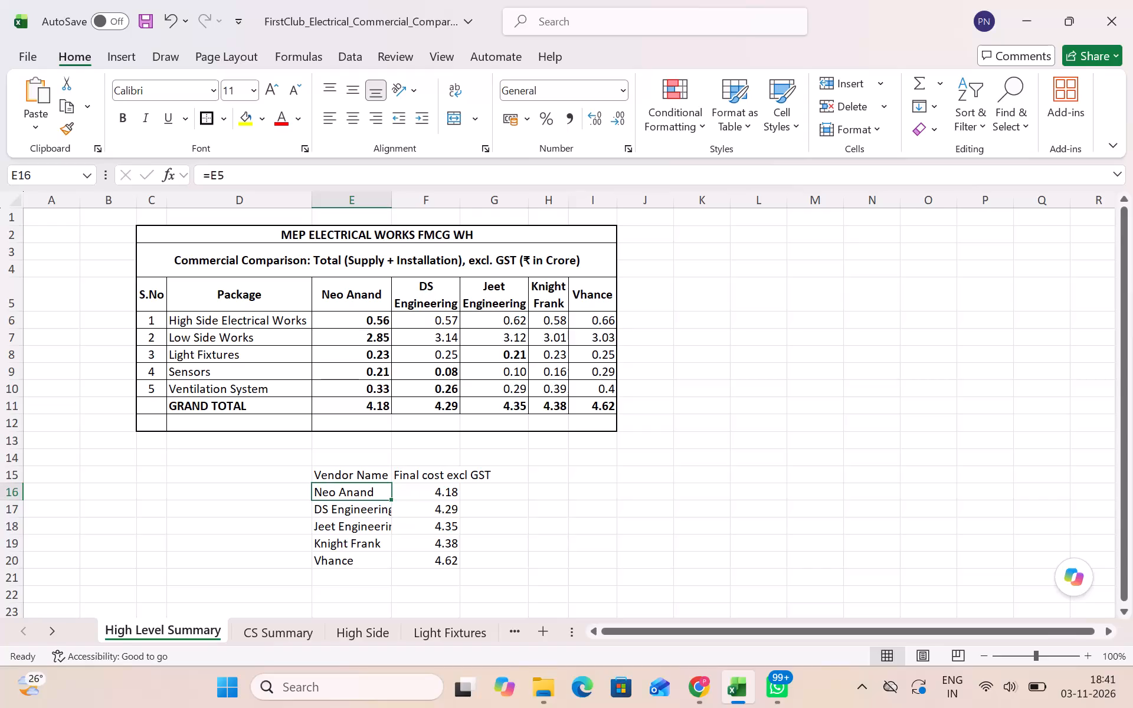
click(525, 479)
text(per sqft cost)
key(Return)
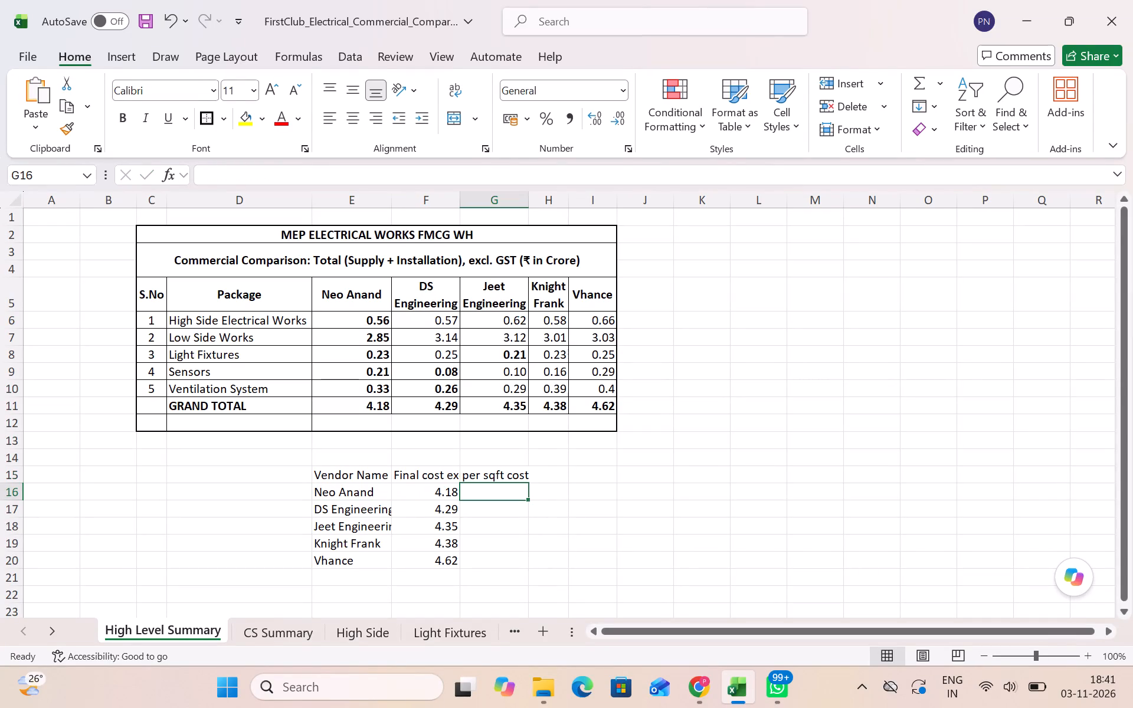
Start a label with the word "Total" in E14, above the Vendor Name header.
click(338, 457)
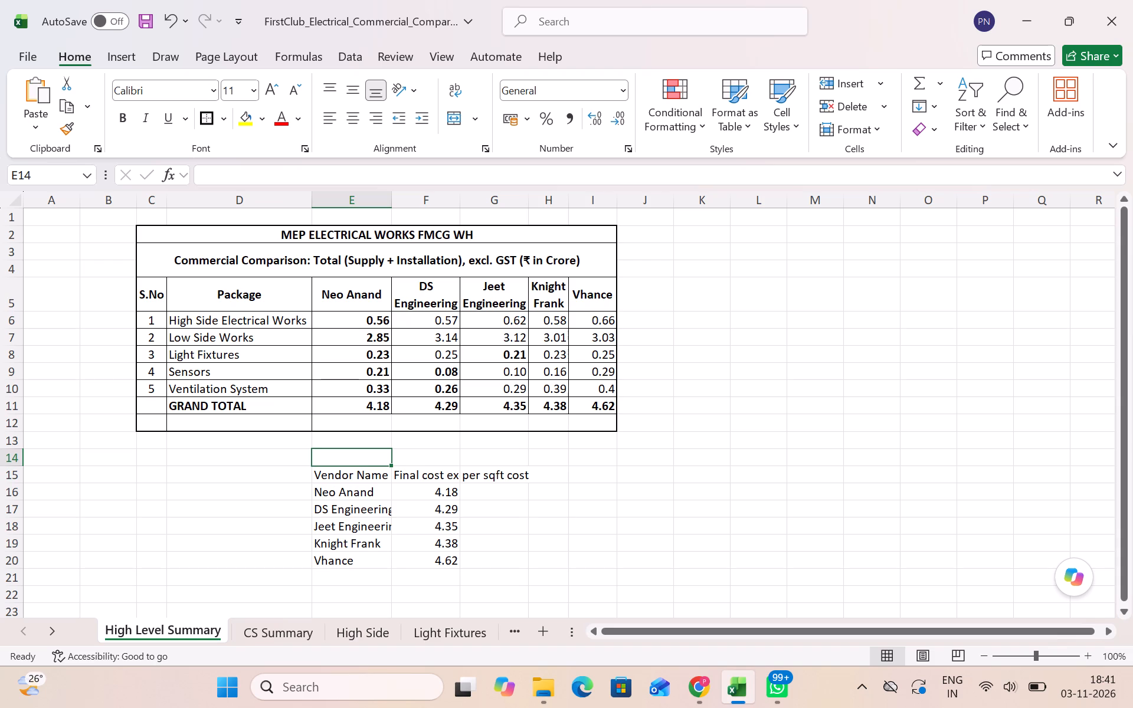
text(Total)
key(space)
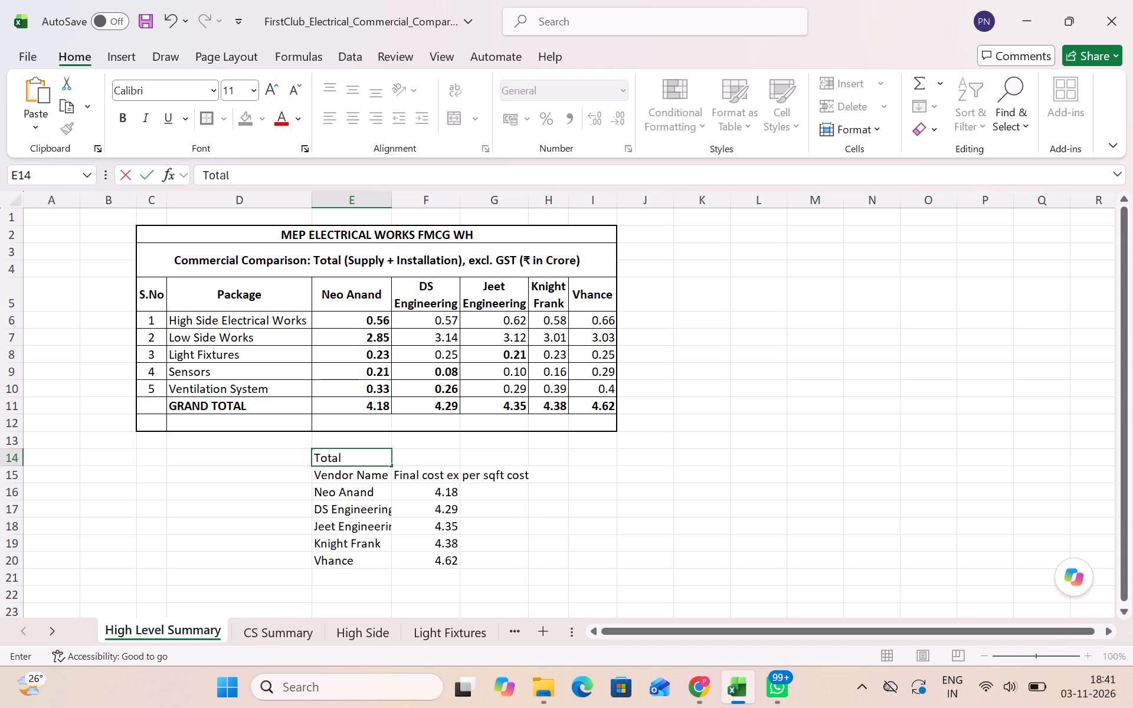
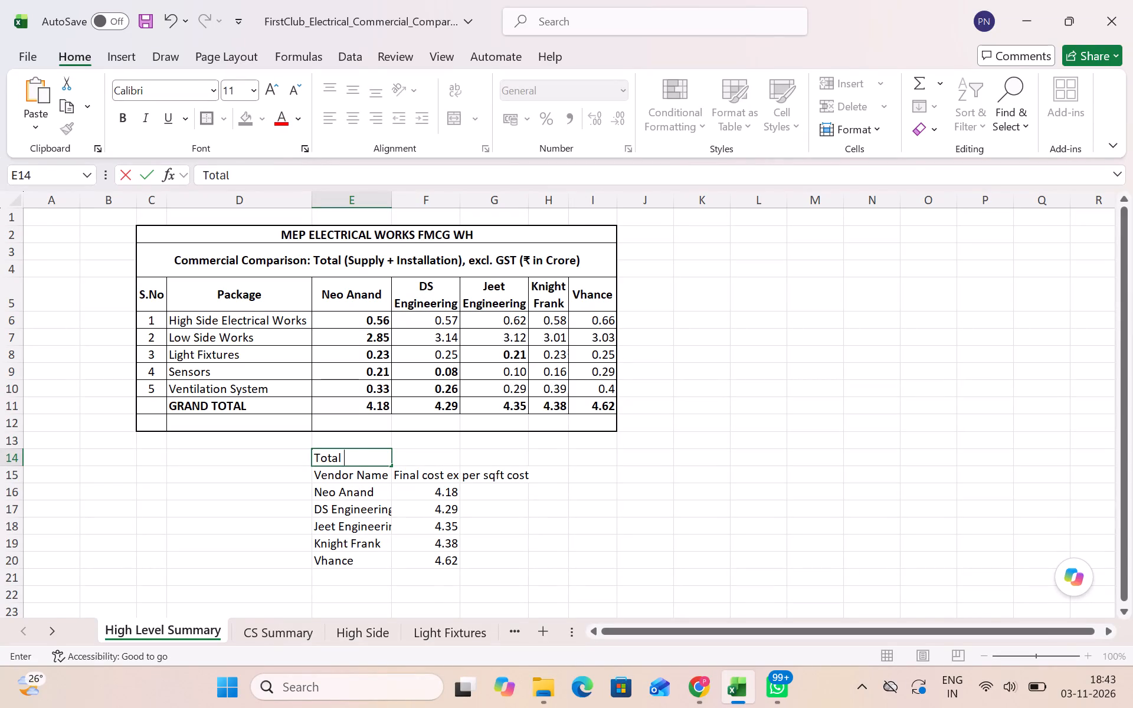
Complete the E14 label as "Total Area" and enter "1.10 lcas sqft" beside it in F14.
text(Area)
key(Right)
key(1)
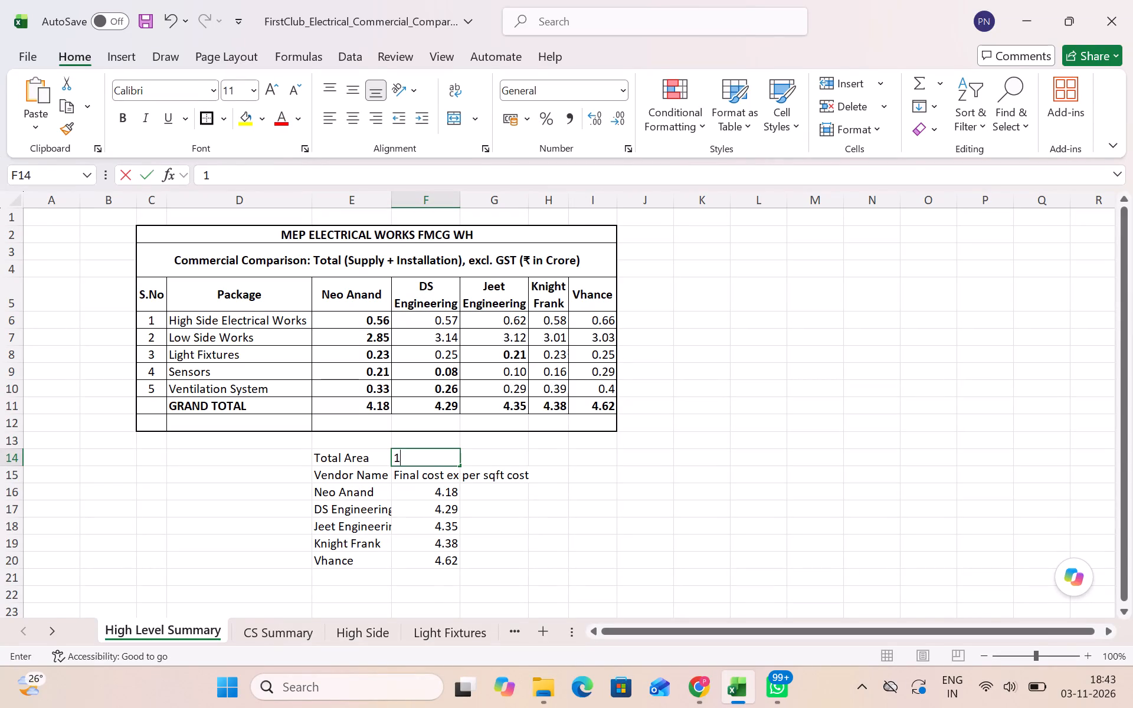
key(1)
key(BackSpace)
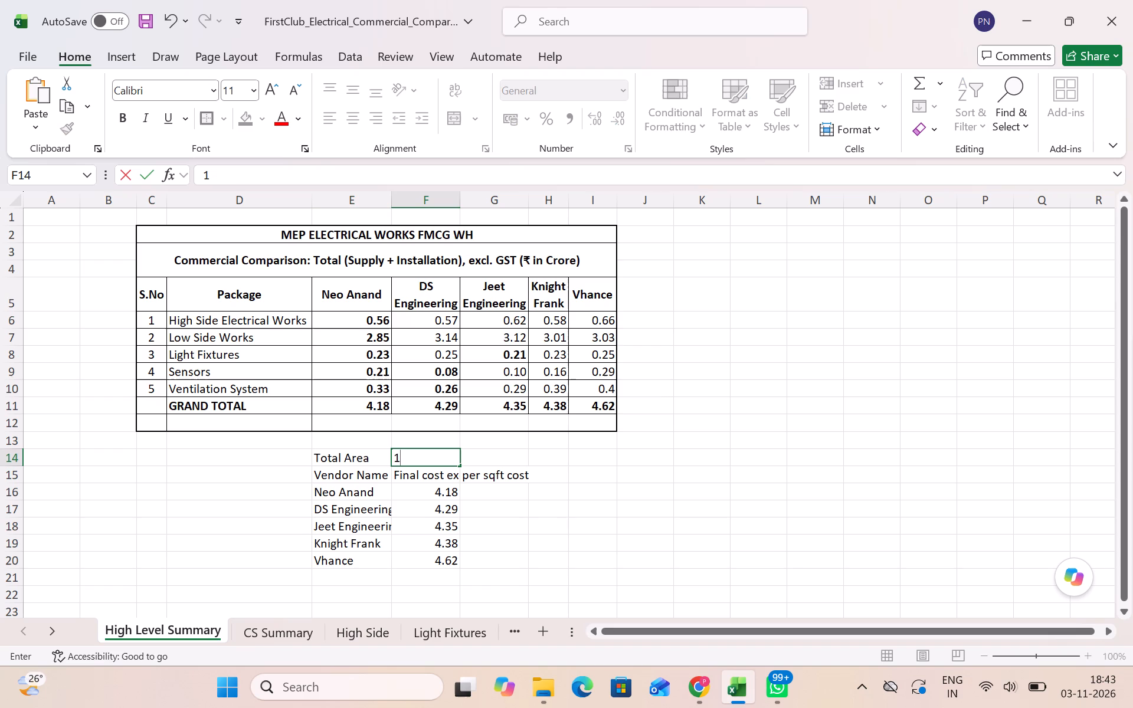
text(.10 lcas sqft)
key(Return)
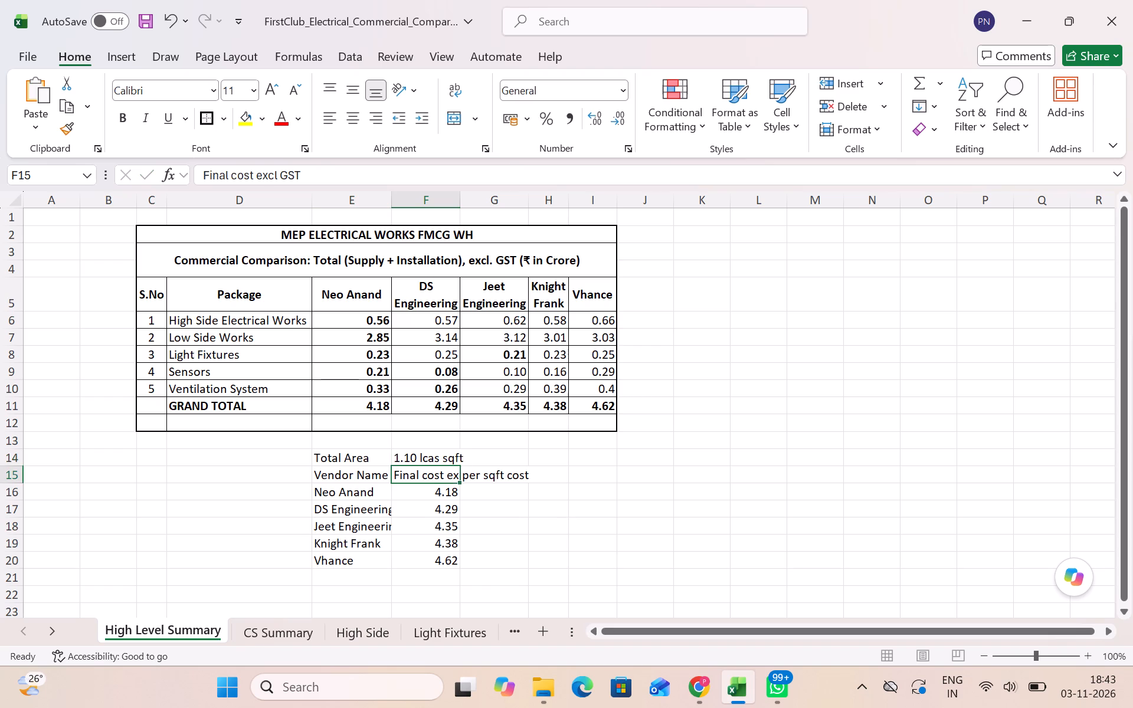
click(508, 495)
key(equal)
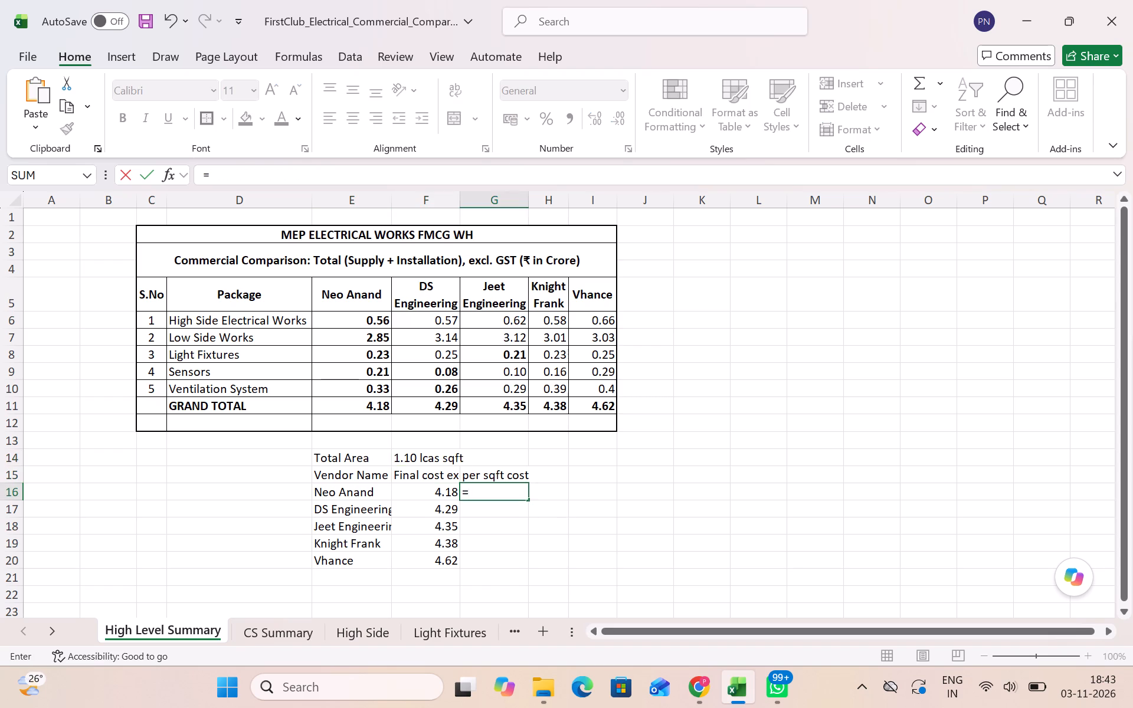
click(433, 493)
text(/.110)
key(Return)
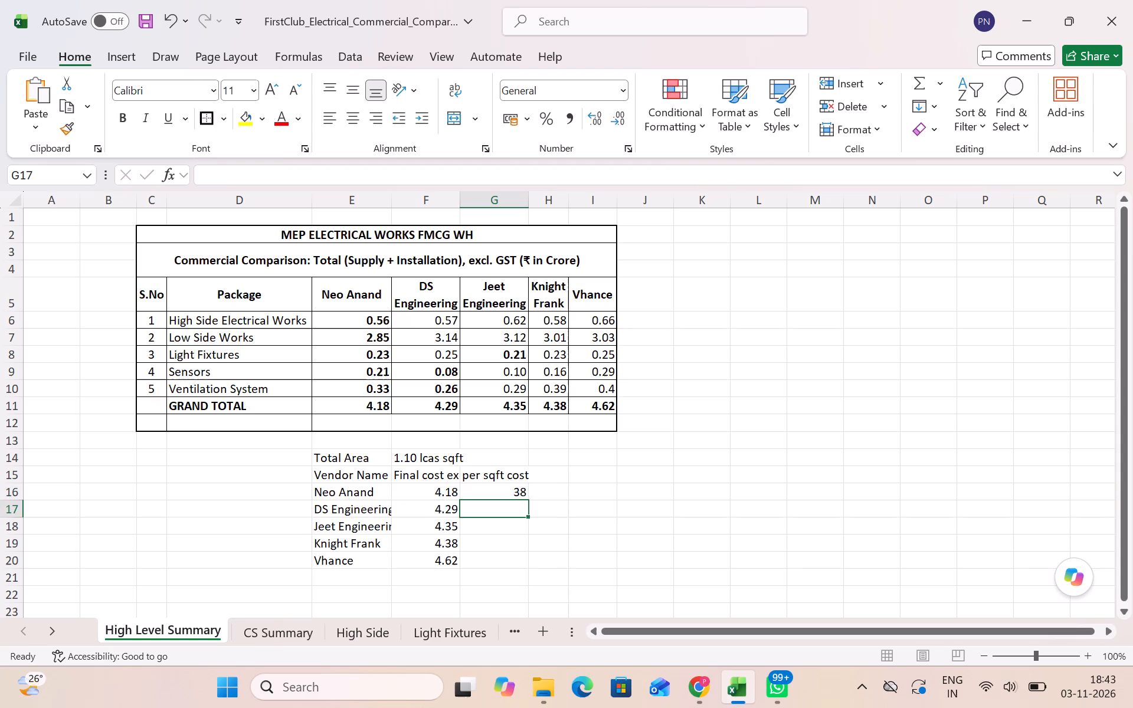
click(482, 493)
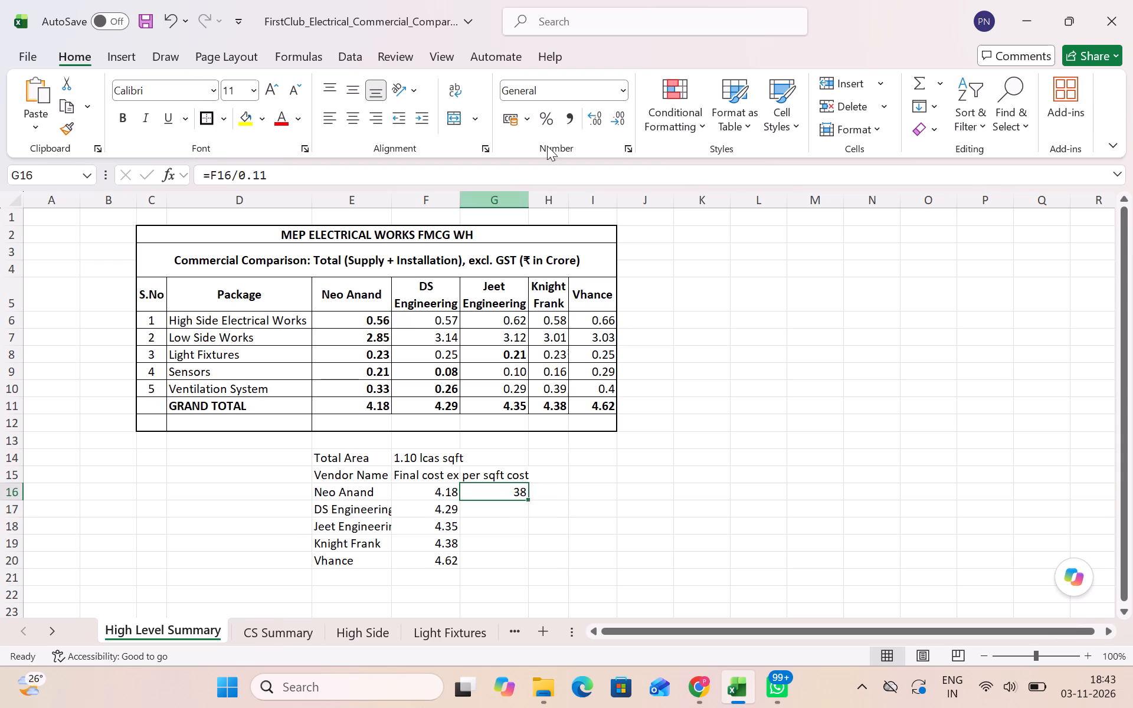
click(595, 120)
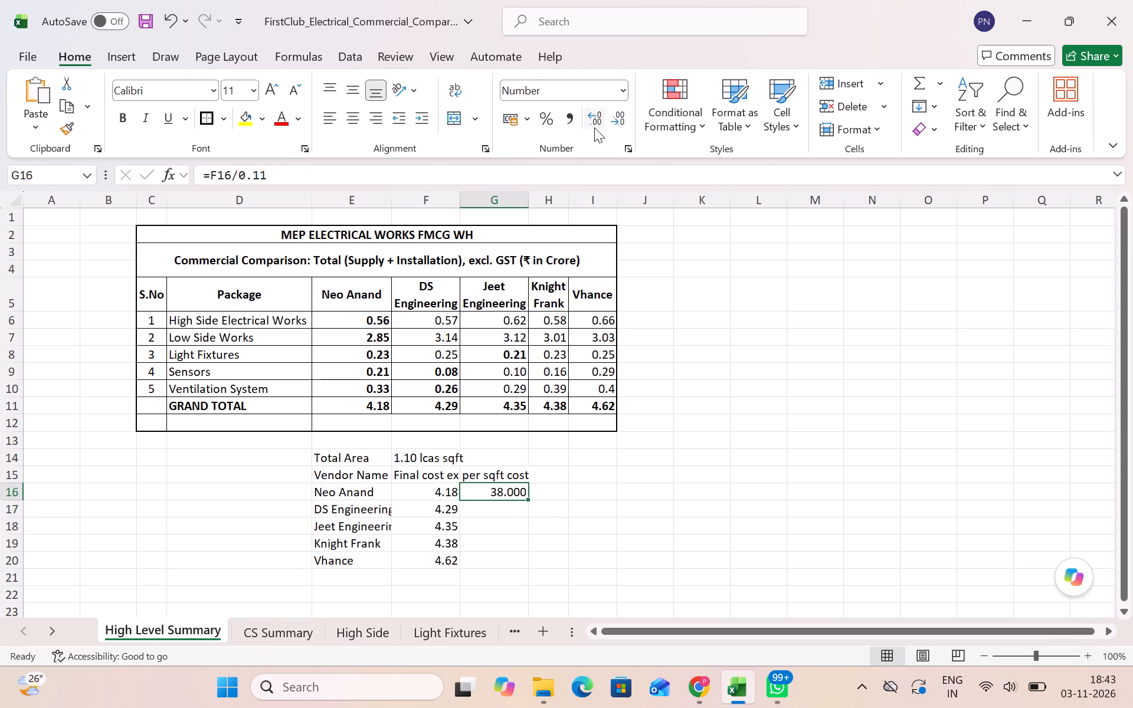
click(561, 509)
click(441, 497)
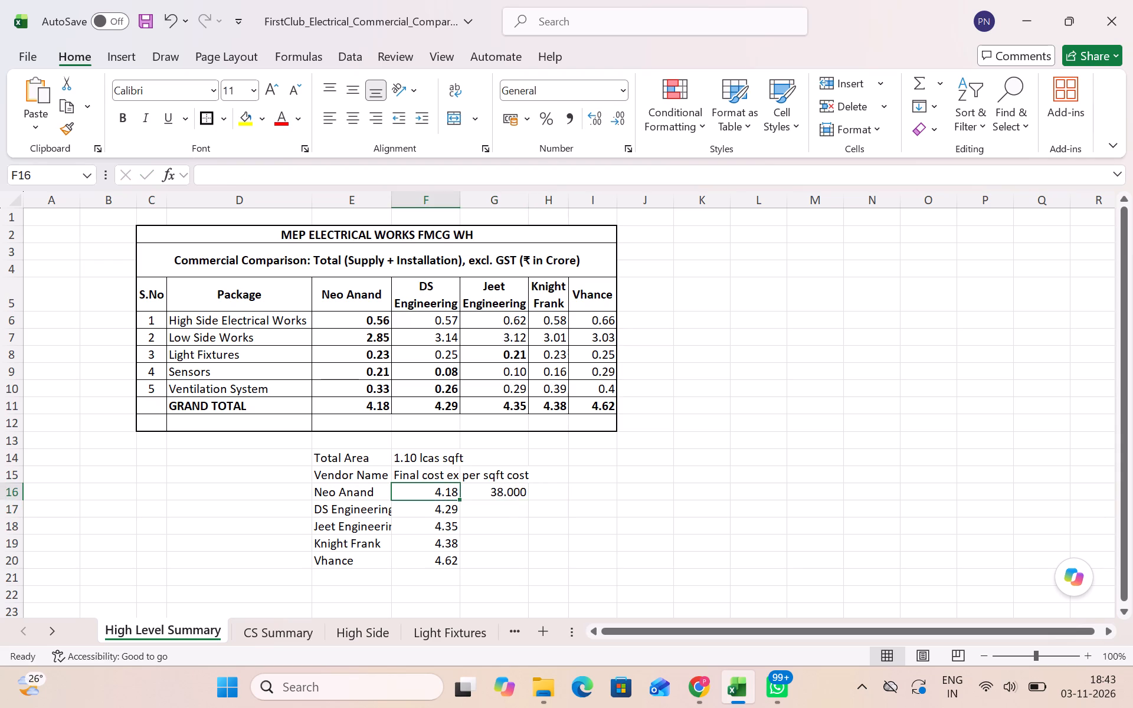
click(515, 496)
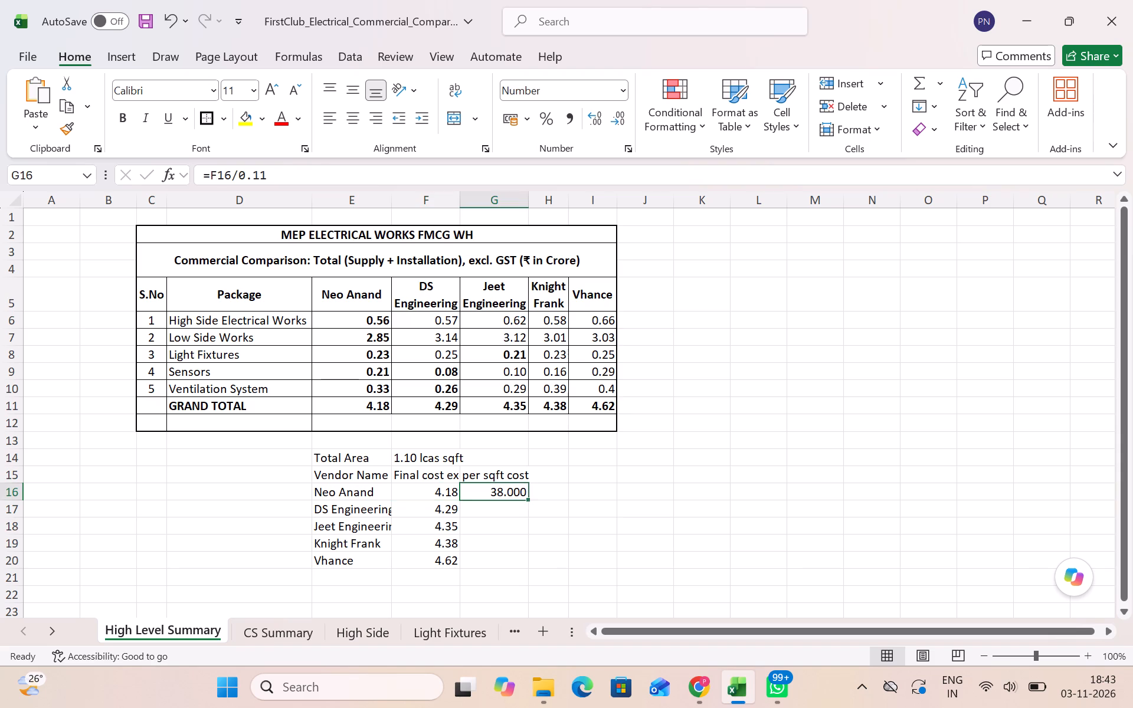
click(256, 181)
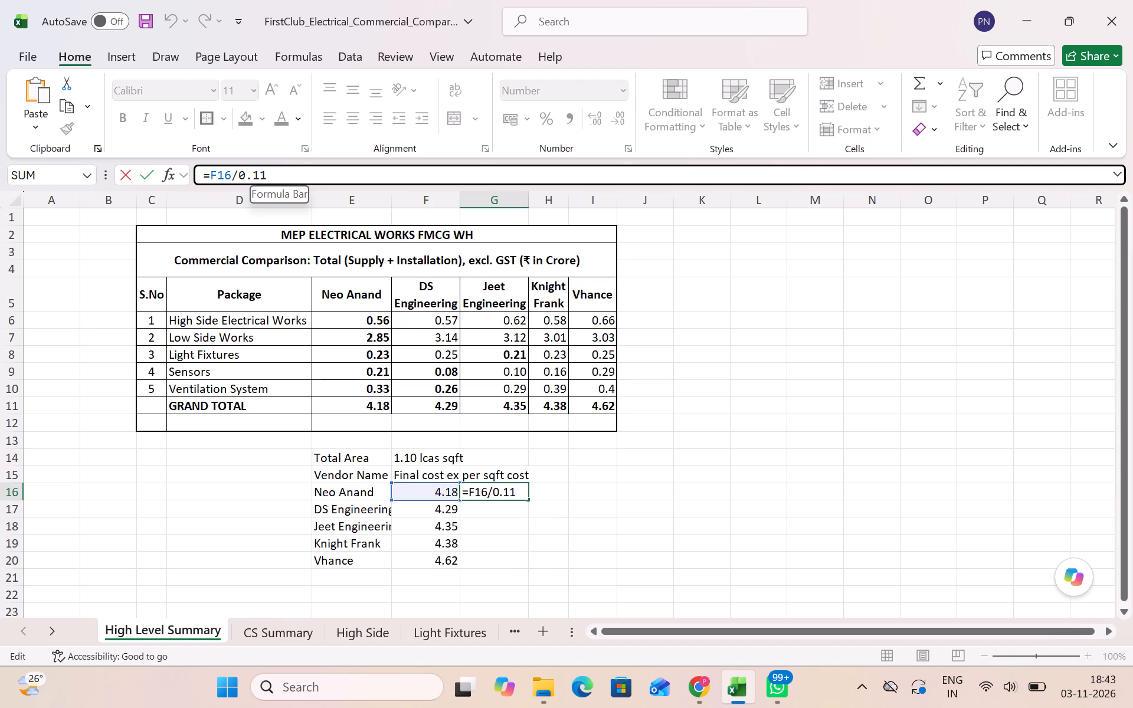
key(0)
key(Return)
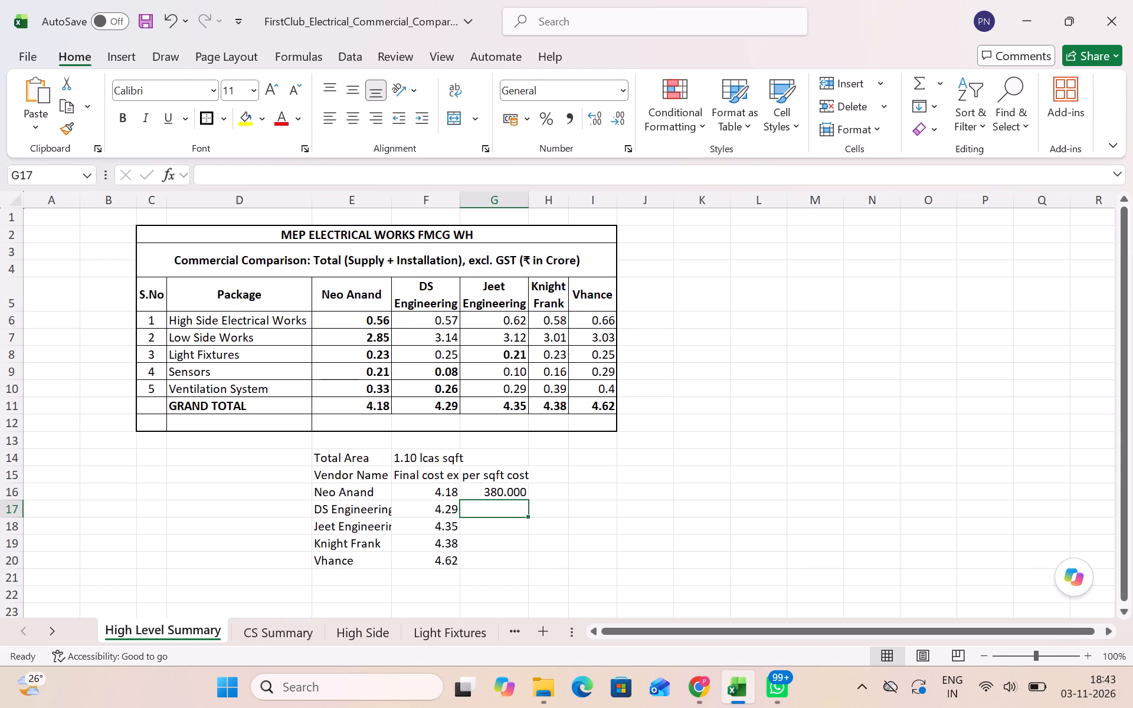
Calculate the per sqft cost for DS Engineering in G17 and Jeet Engineering in G18, dividing F17 and F18 by 0.011.
click(256, 181)
key(equal)
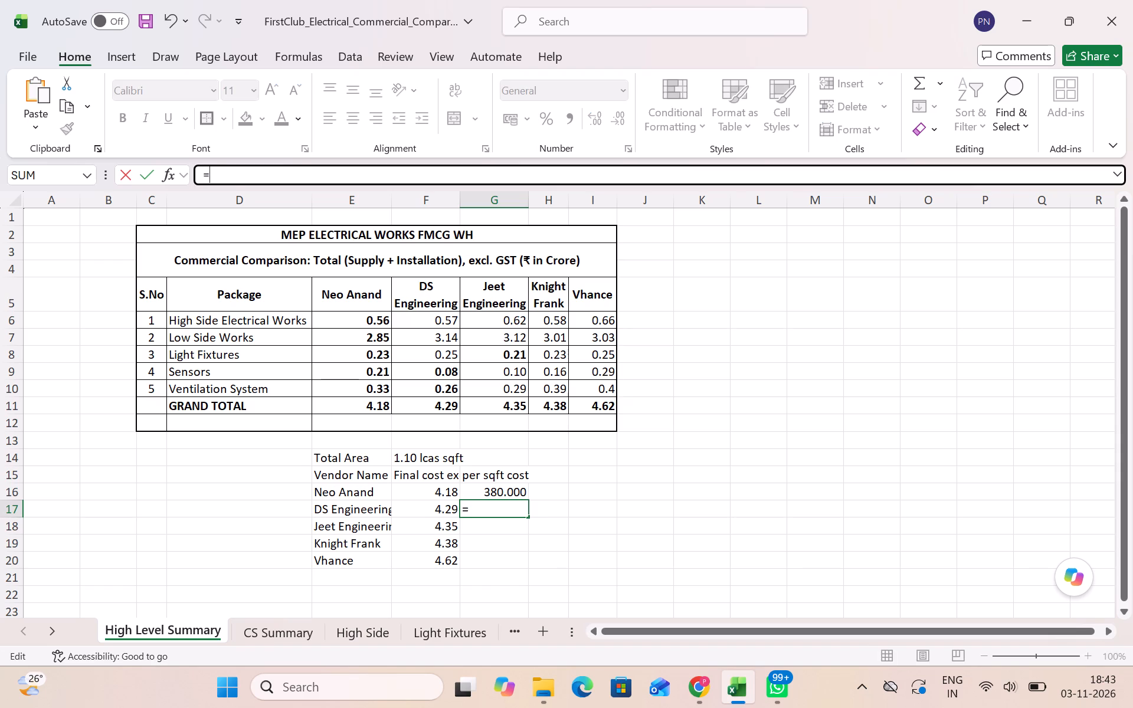
click(437, 508)
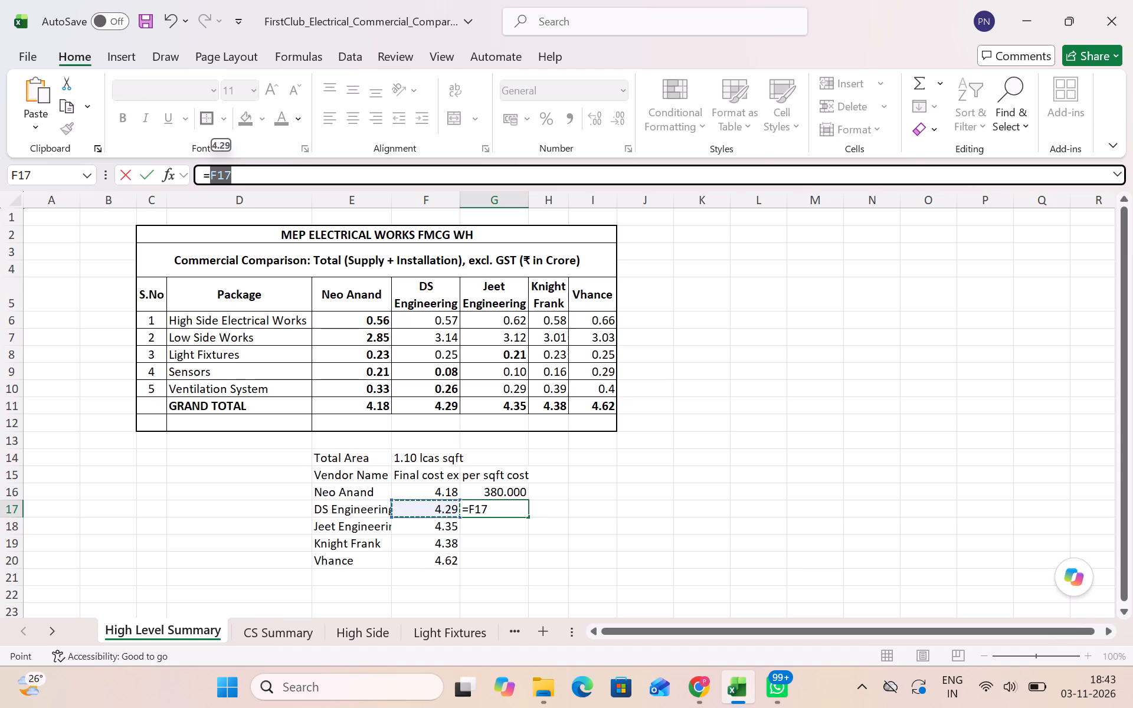
key(slash)
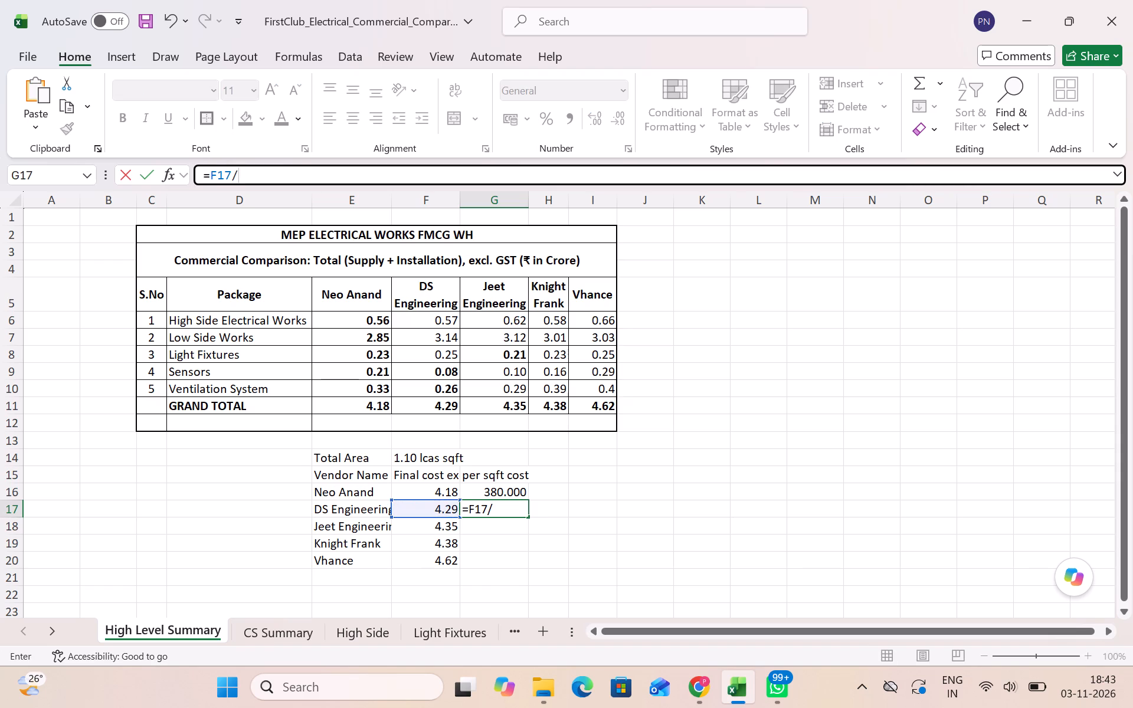
key(period)
text(01)
key(1)
key(Return)
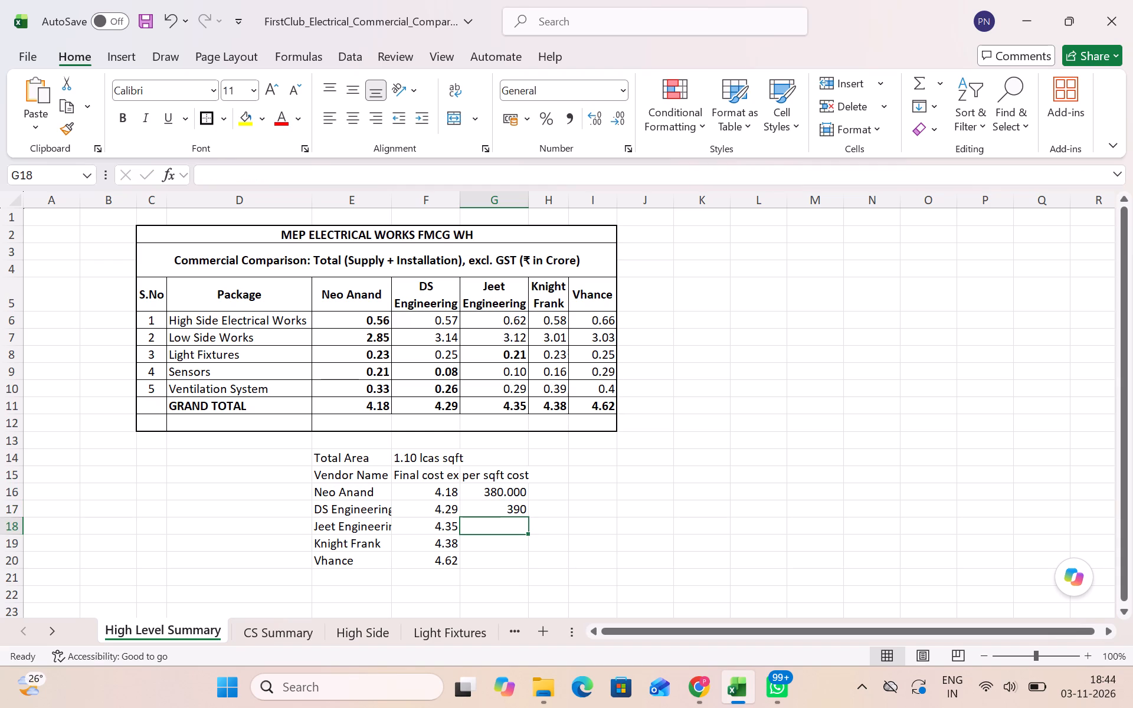
key(equal)
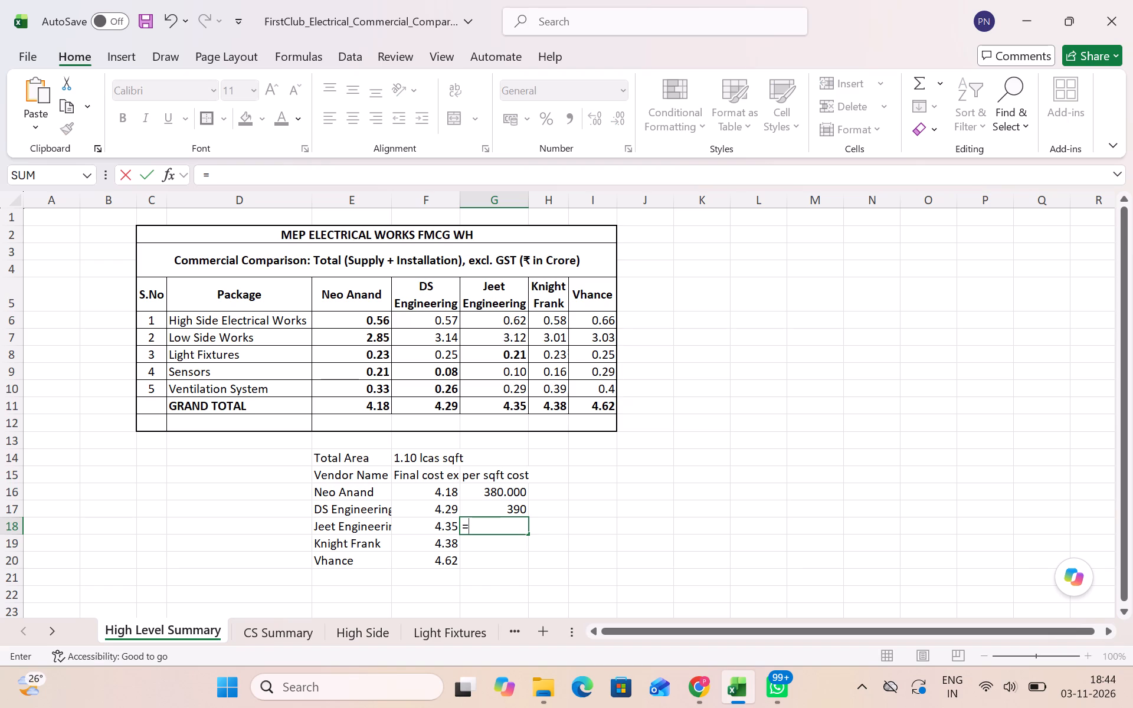
click(440, 523)
key(slash)
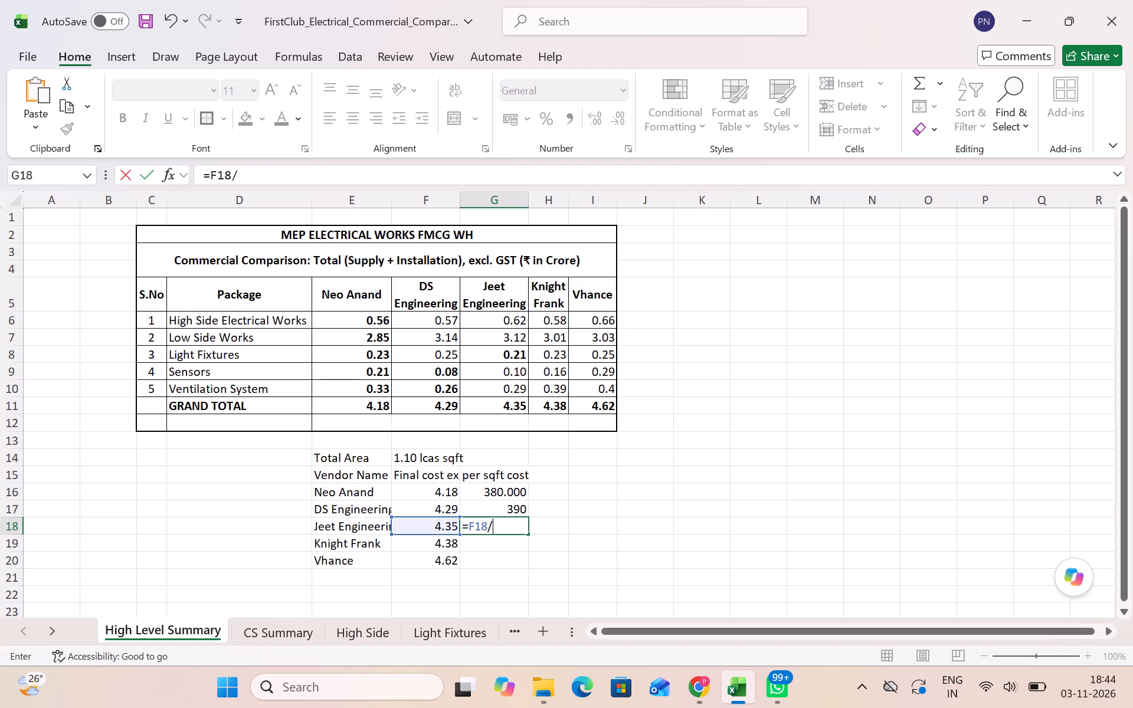
text(.011)
key(Return)
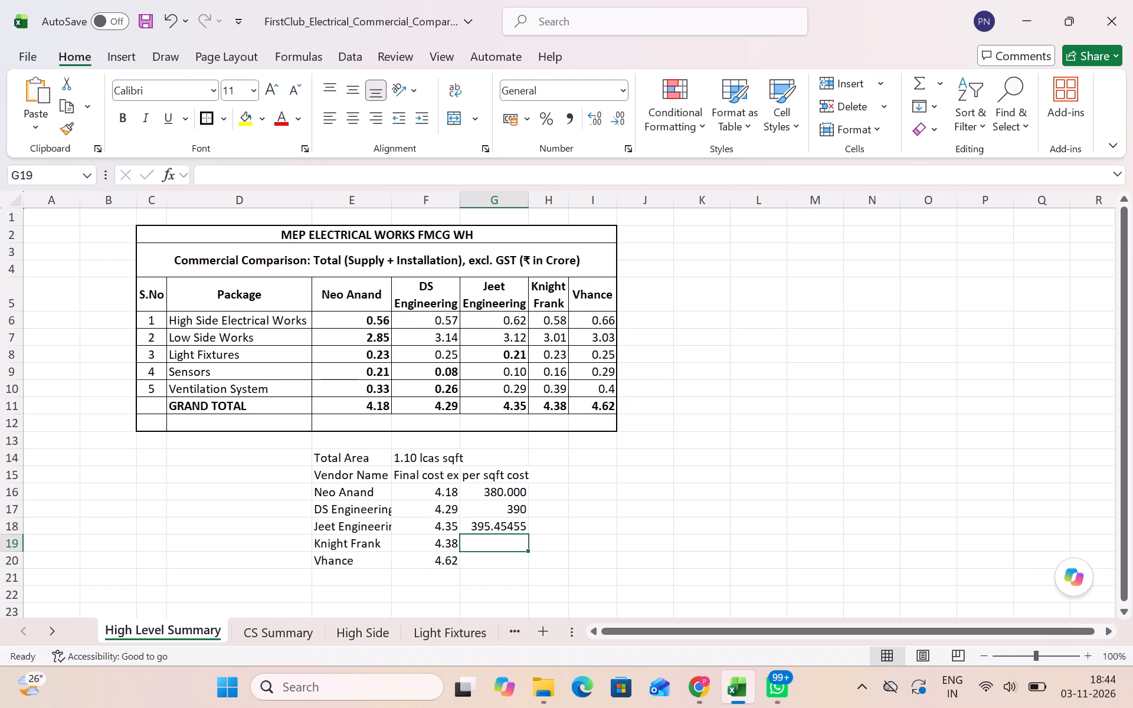
Calculate the per sqft cost for Knight Frank in G19 and Vhance in G20, dividing F19 and F20 by 0.011.
key(equal)
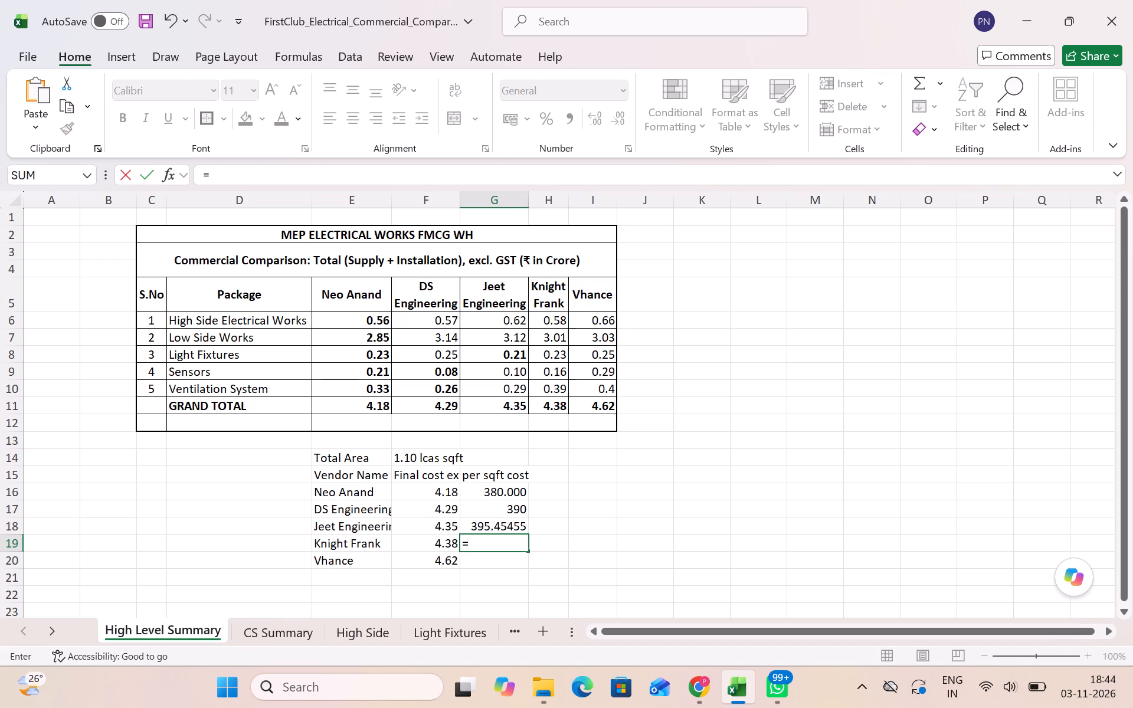
click(435, 542)
text(/.110)
key(Return)
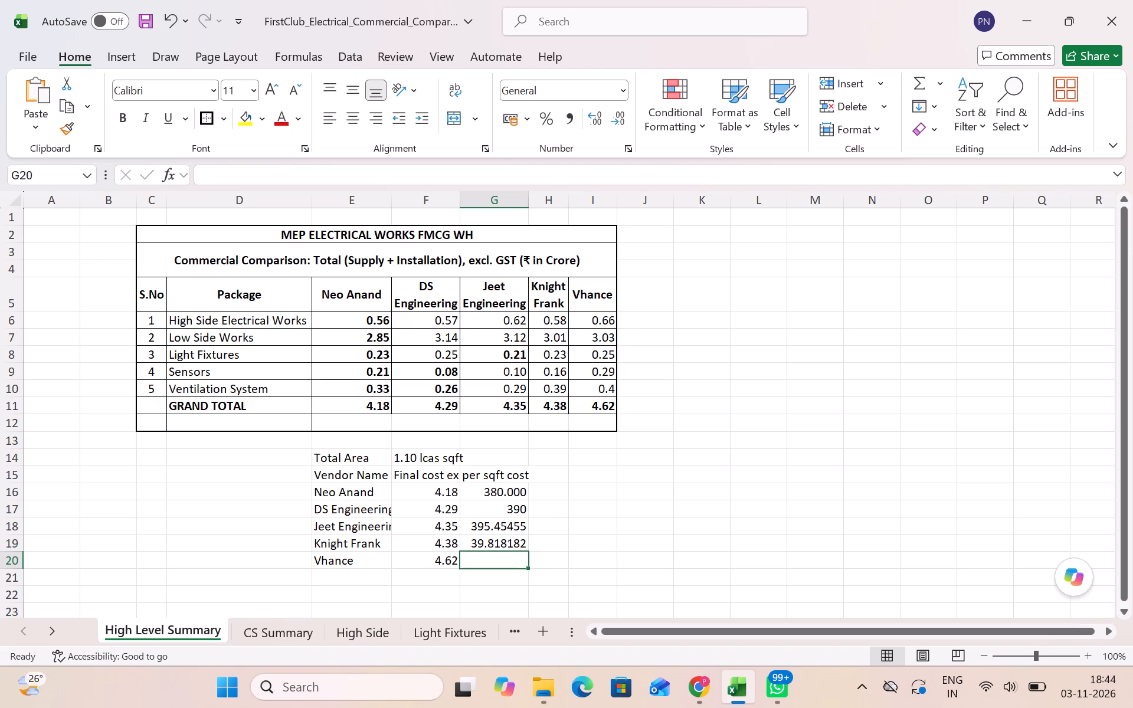
key(Up)
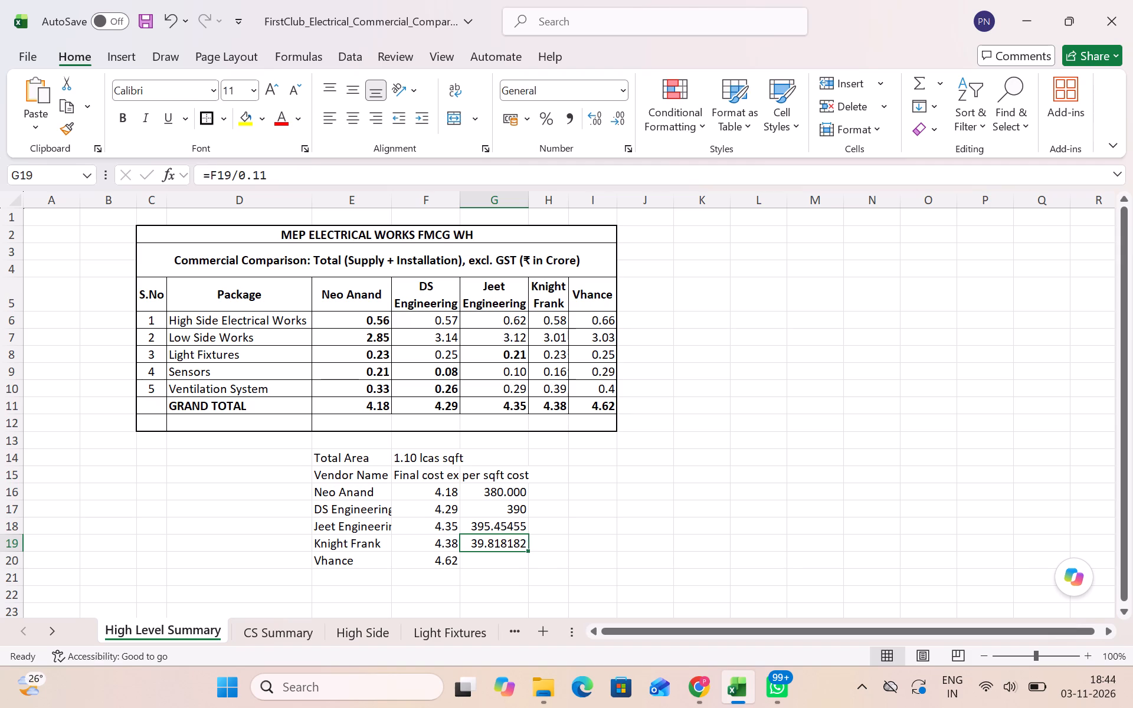
click(254, 173)
key(0)
key(Return)
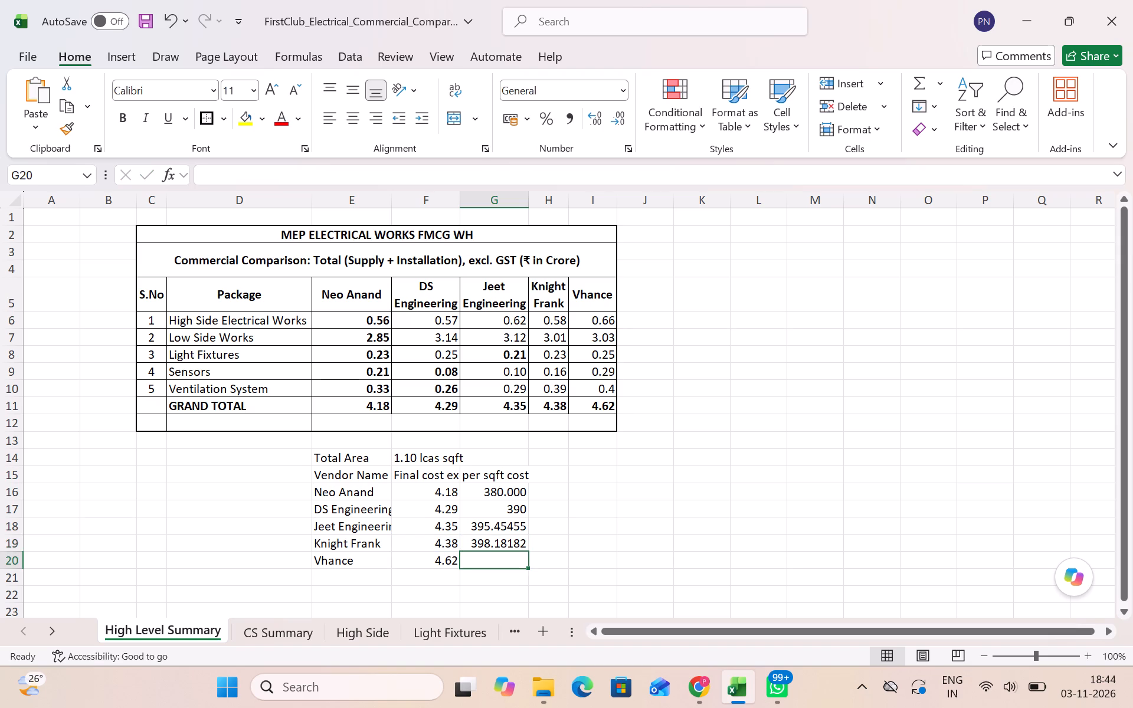
key(equal)
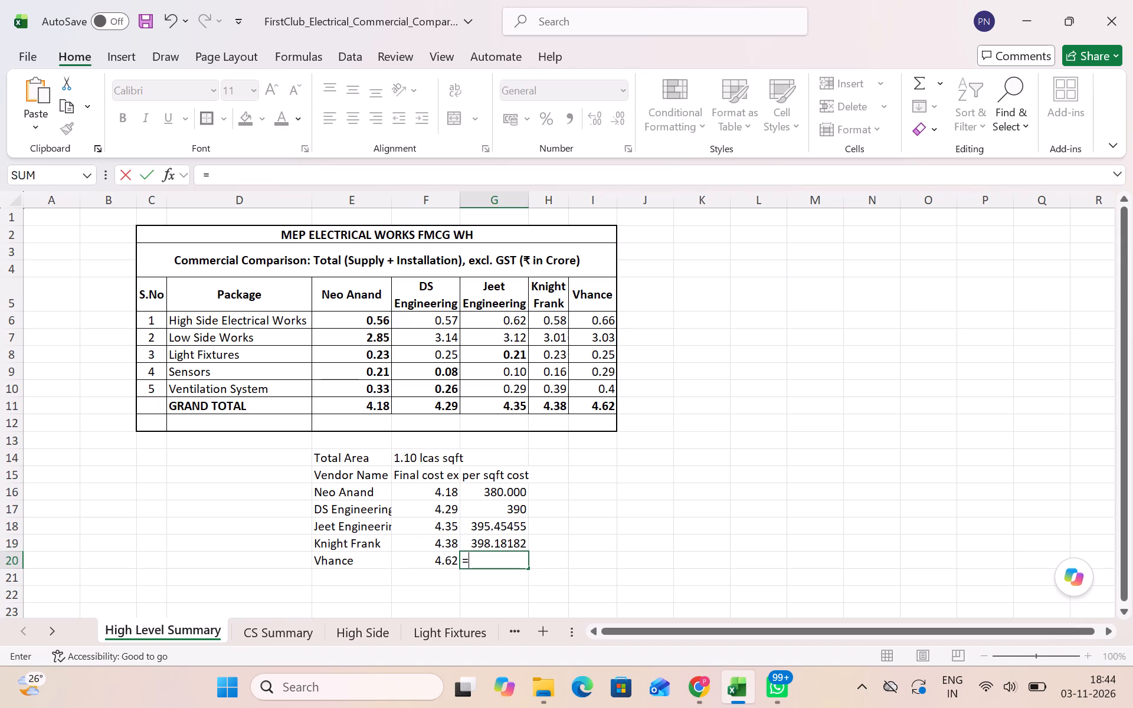
click(428, 556)
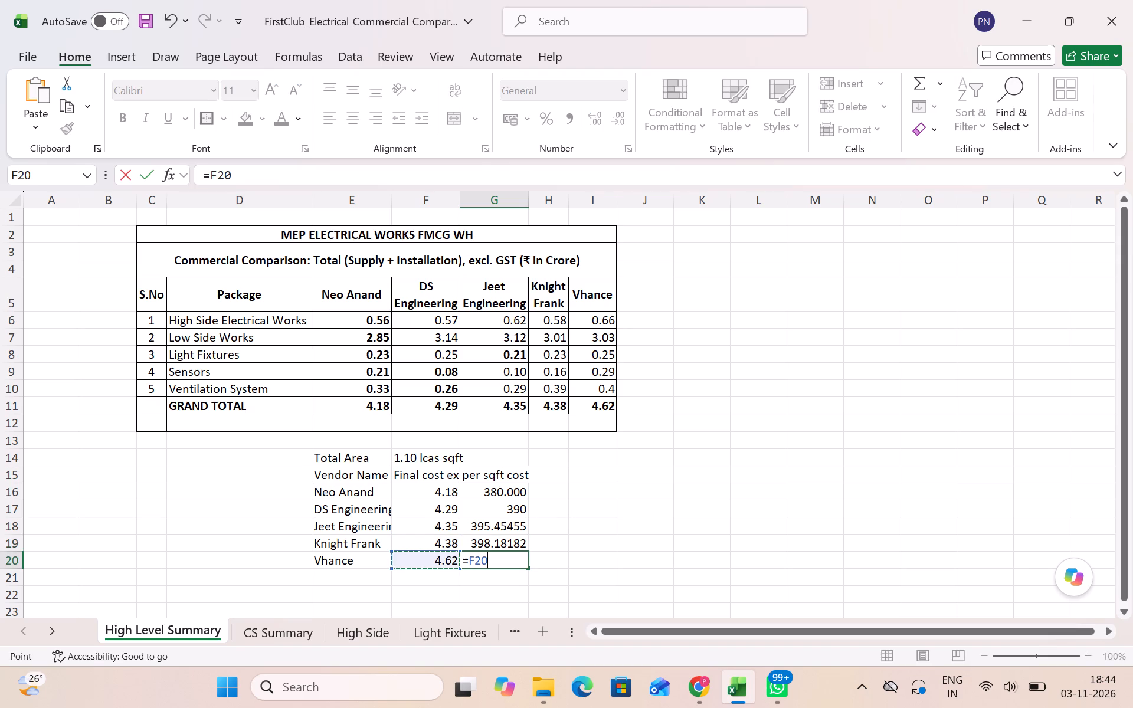
text(/.)
key(0)
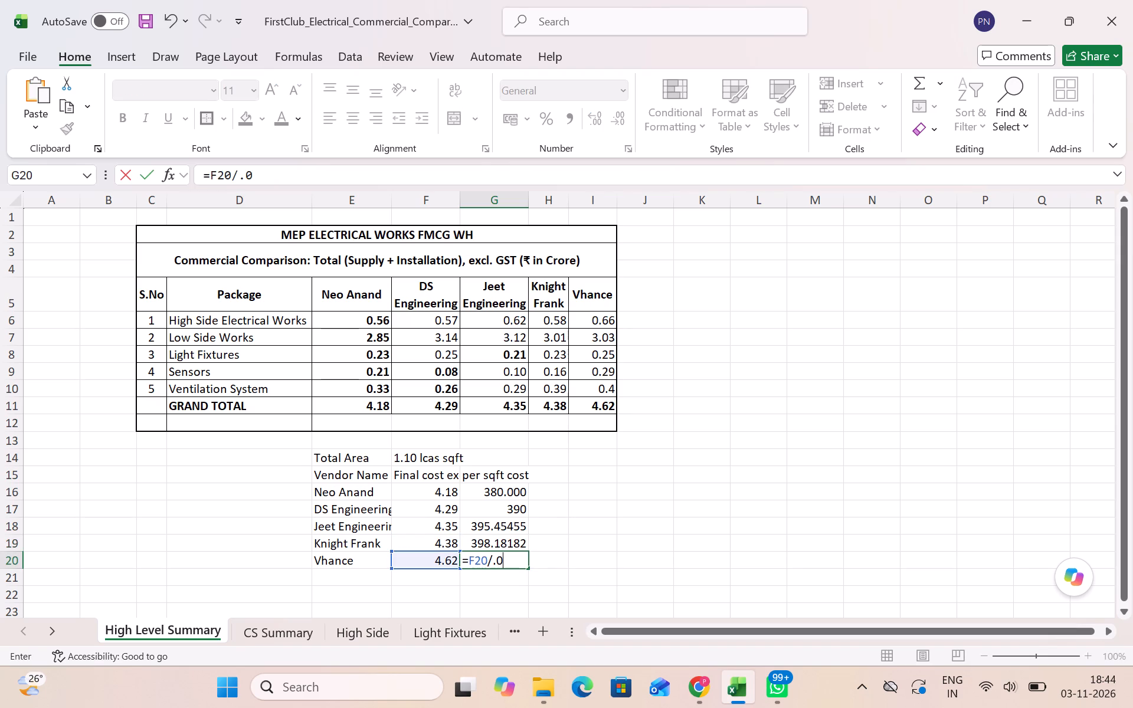
text(11)
key(0)
key(Return)
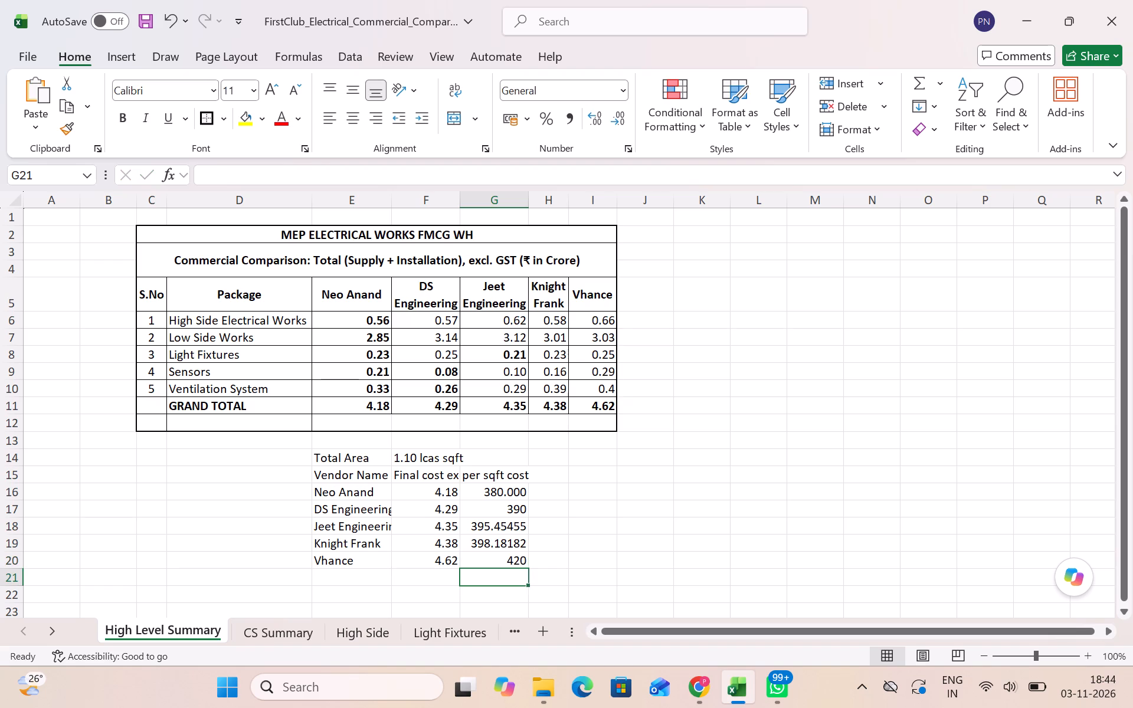
Format the per sqft costs in G16:G20 in comma style with no decimal places.
drag(507, 491, 503, 566)
click(569, 125)
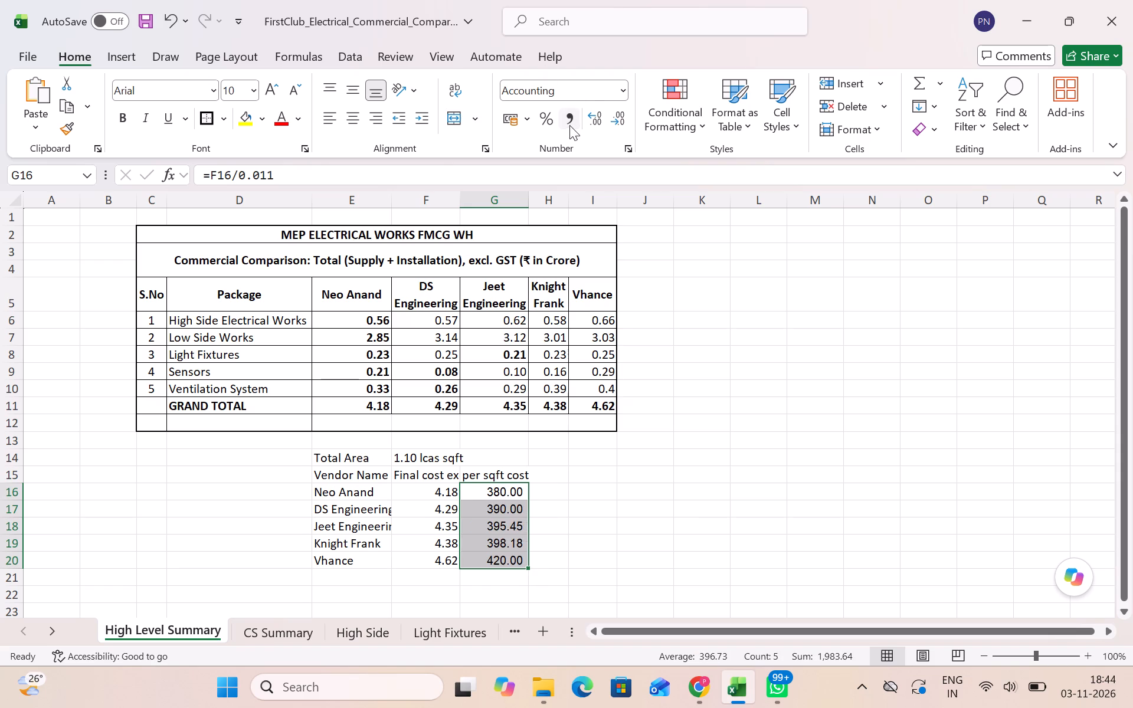
click(620, 124)
click(620, 124)
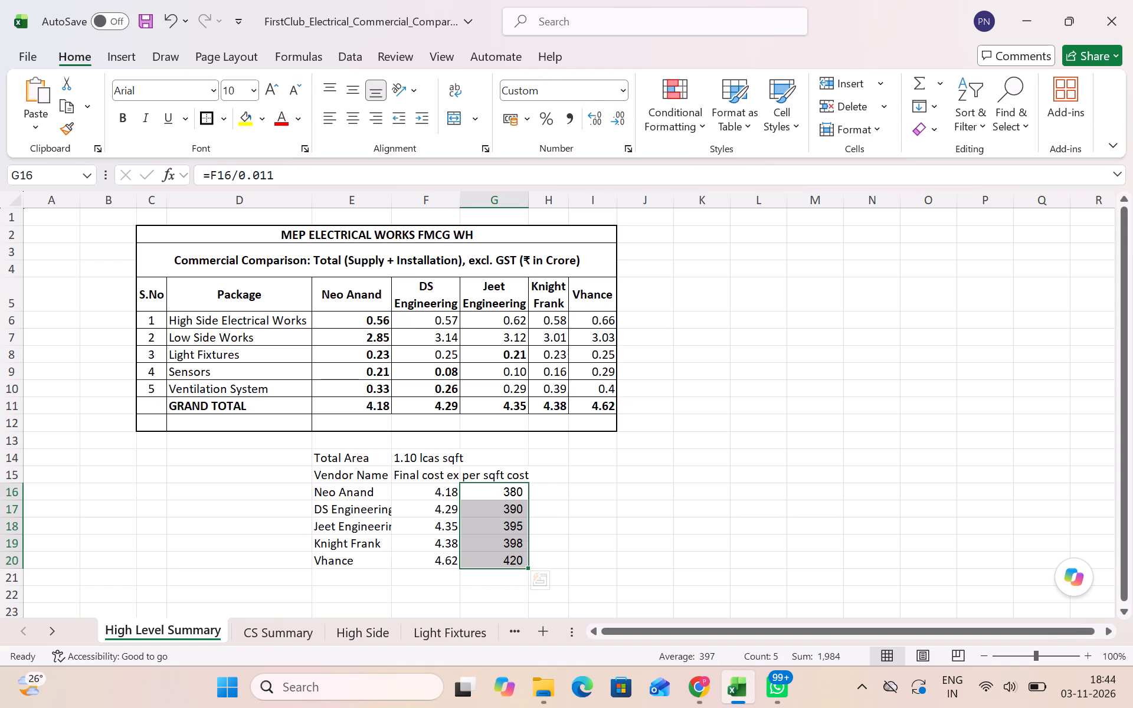
click(680, 538)
Merge and centre the total area value across F14:G14.
drag(396, 457, 499, 455)
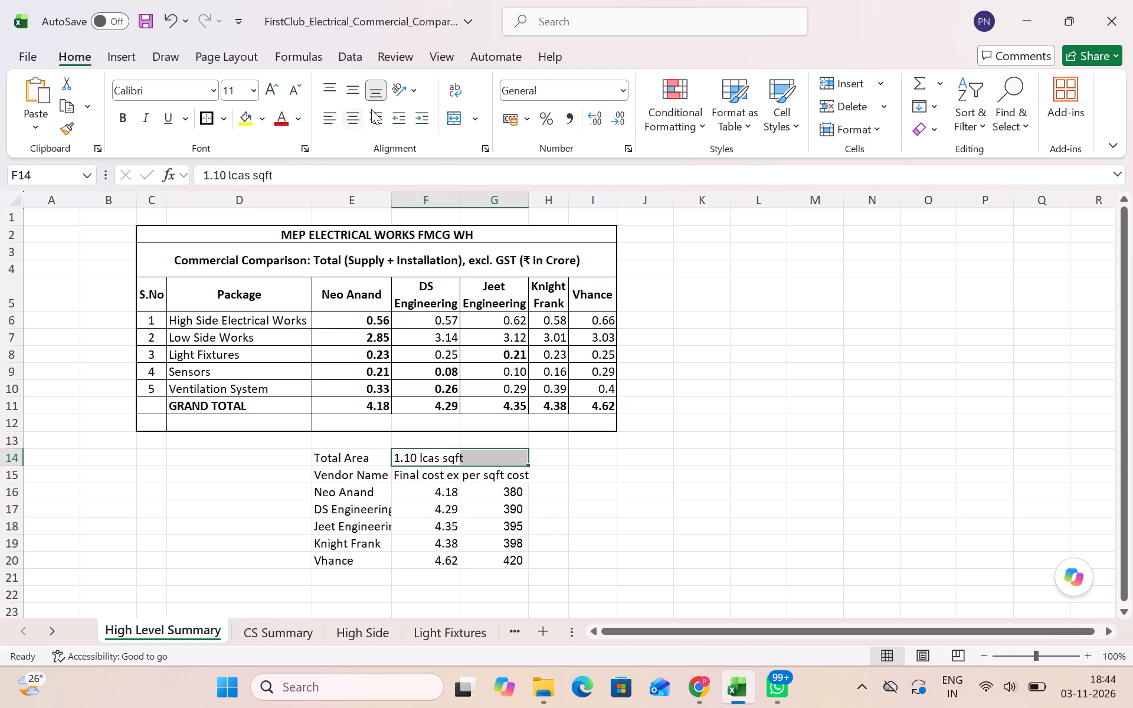
click(451, 125)
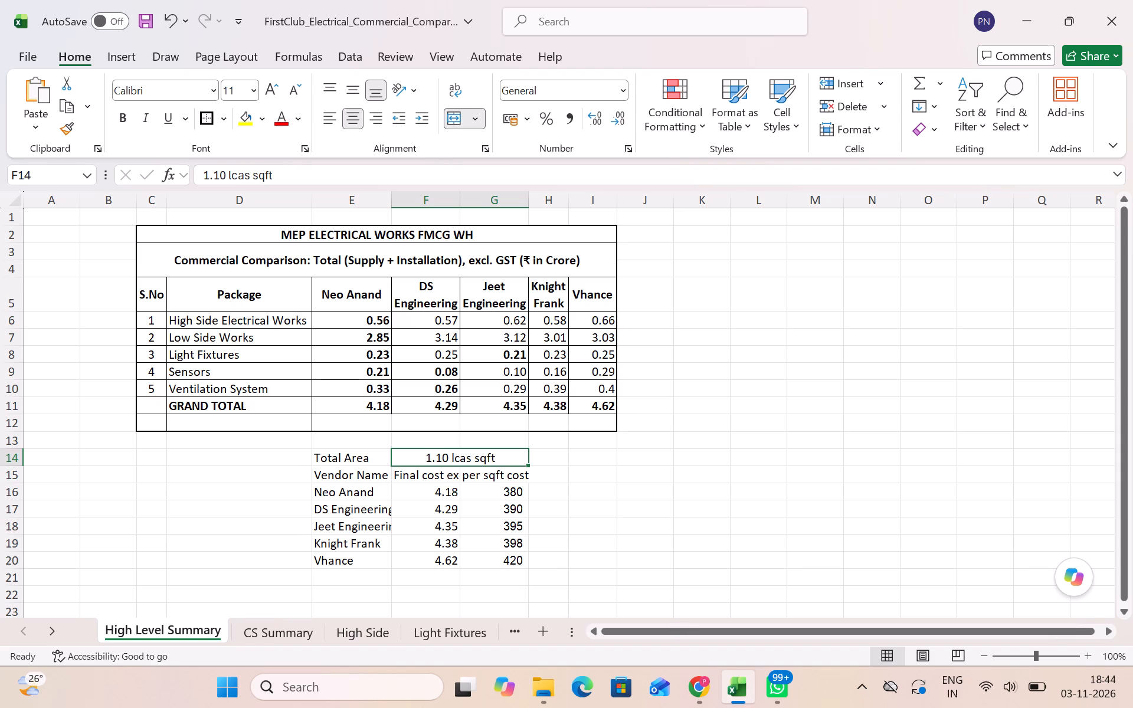
click(627, 569)
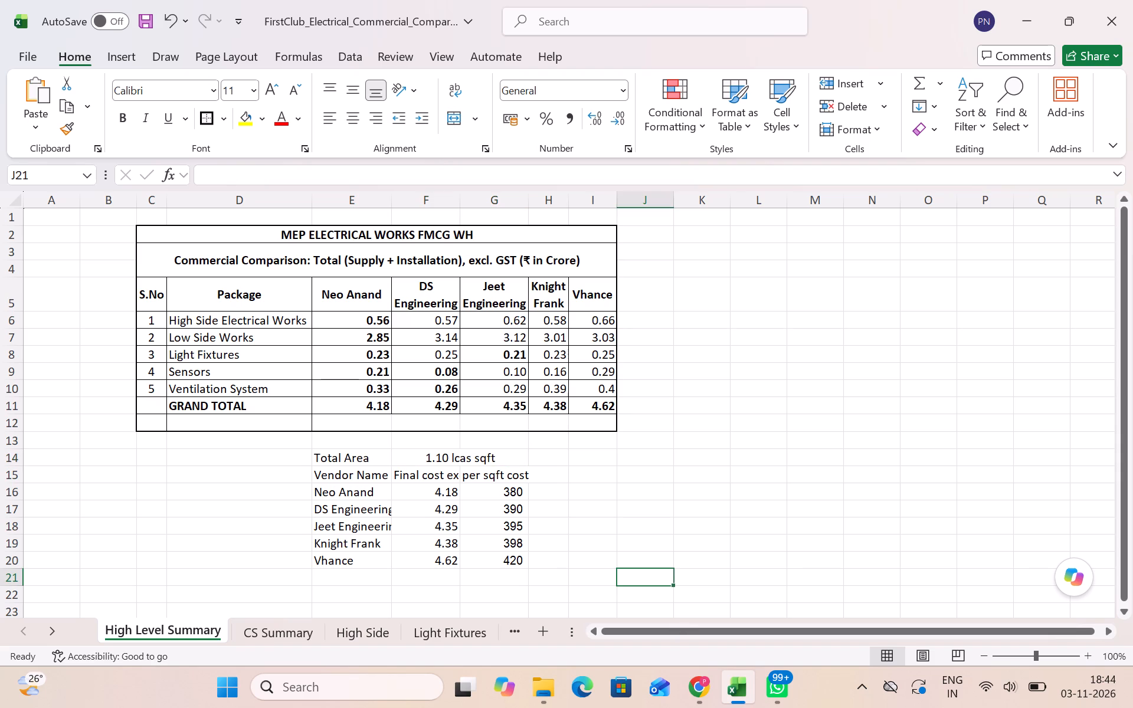
Apply all borders to the vendor table in E14:G20.
drag(346, 457, 518, 561)
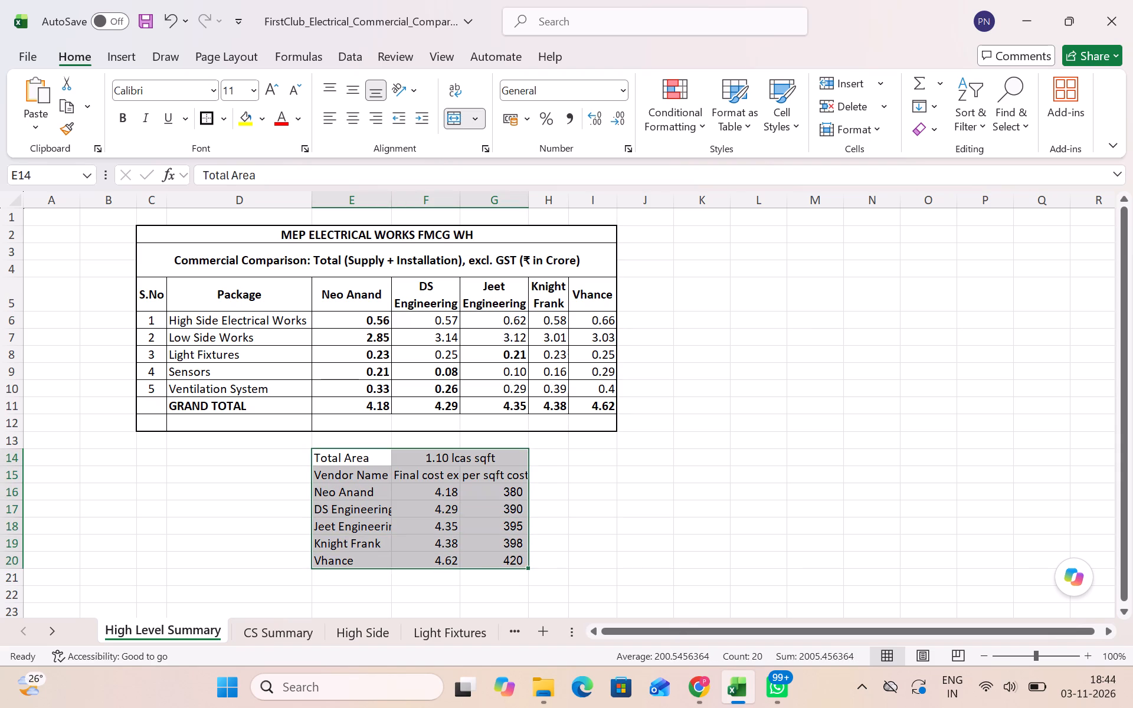
click(223, 116)
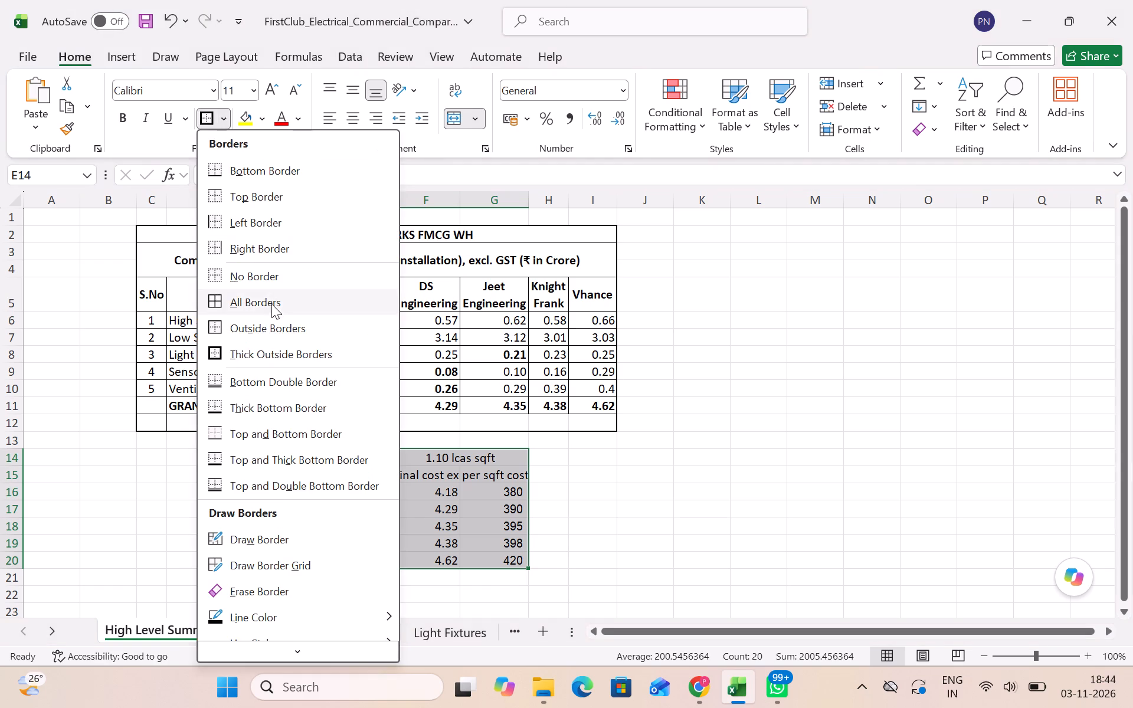
click(267, 307)
click(621, 545)
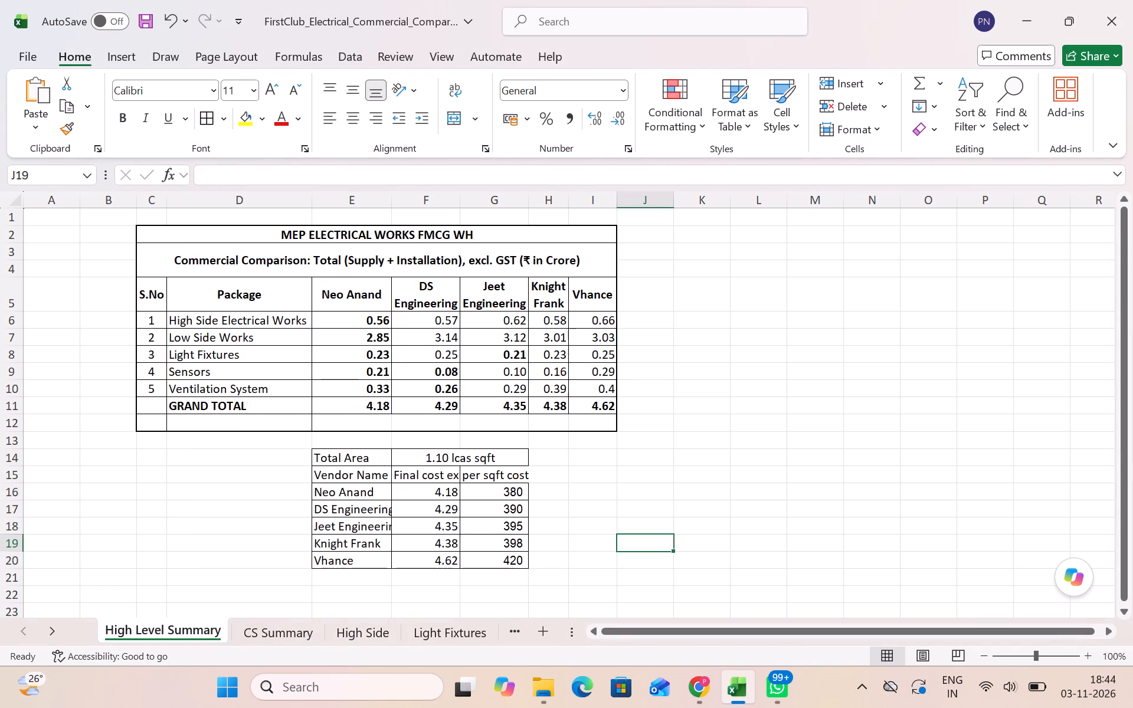
Widen column F to show more of the "Final cost excl GST" heading.
drag(459, 202, 473, 202)
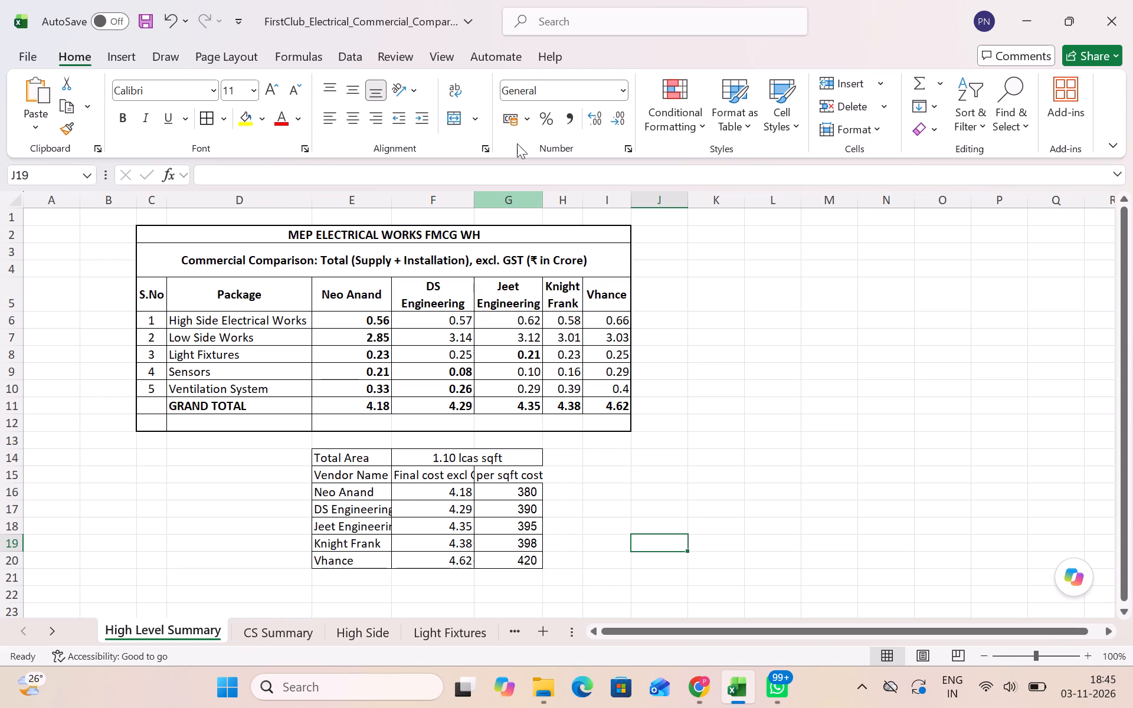
drag(477, 196, 487, 201)
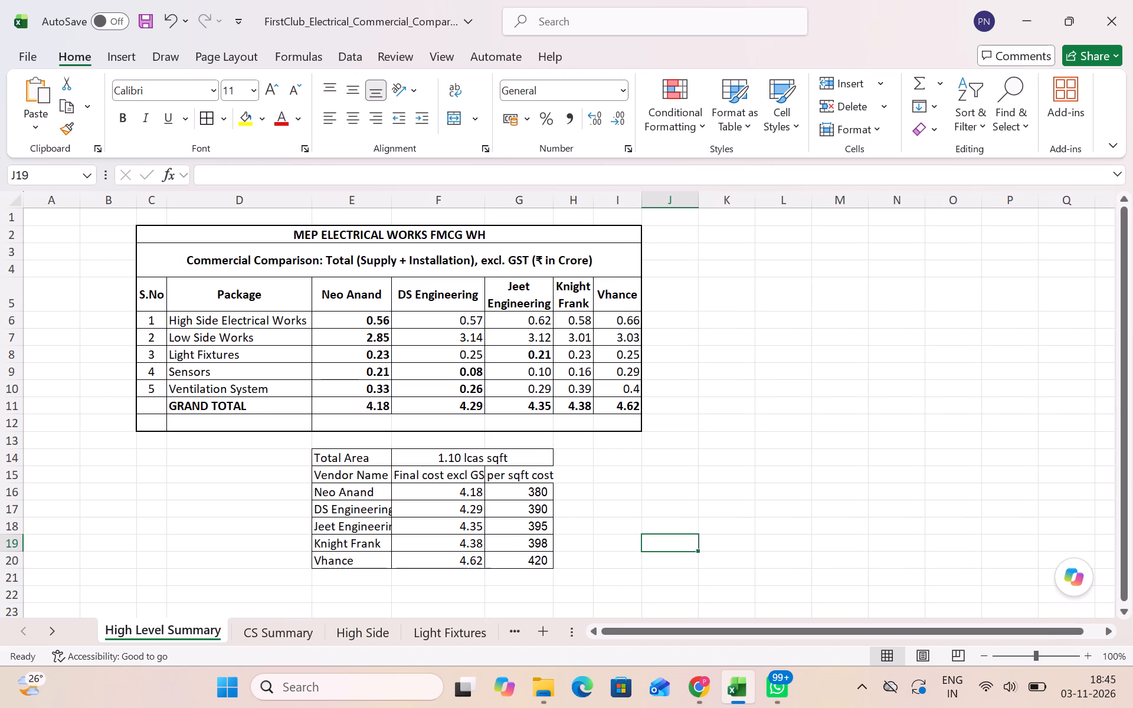
Make the Total Area row in E14:G14 bold.
drag(348, 458, 460, 452)
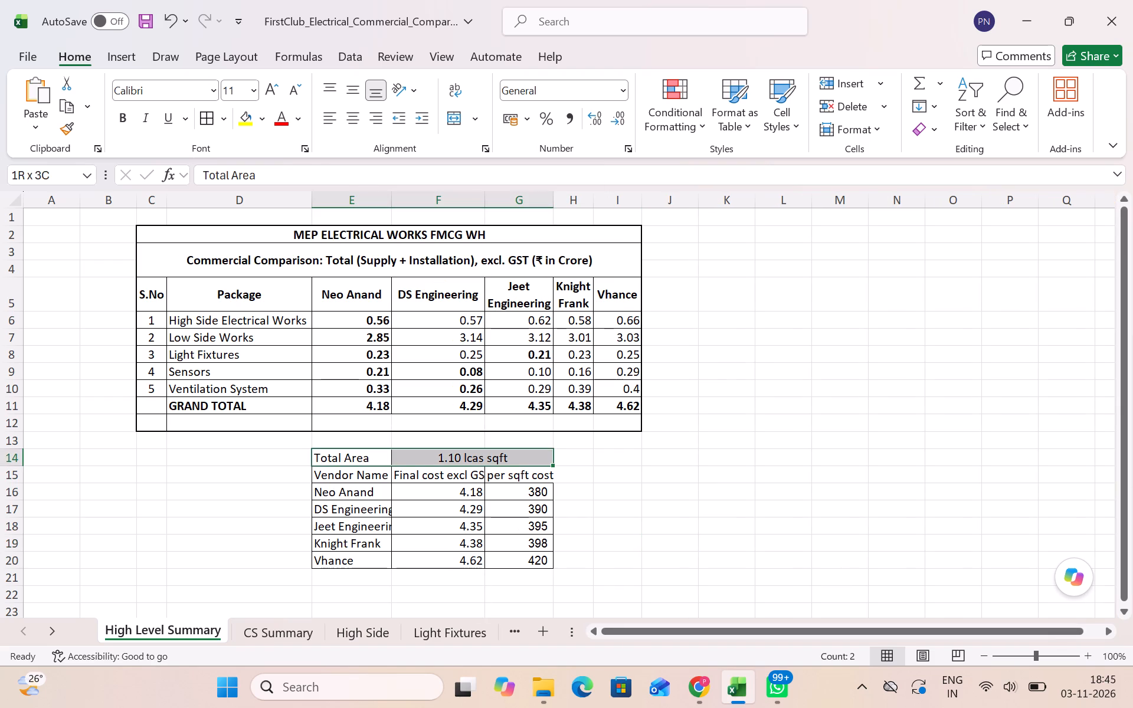
drag(460, 452, 460, 453)
click(123, 121)
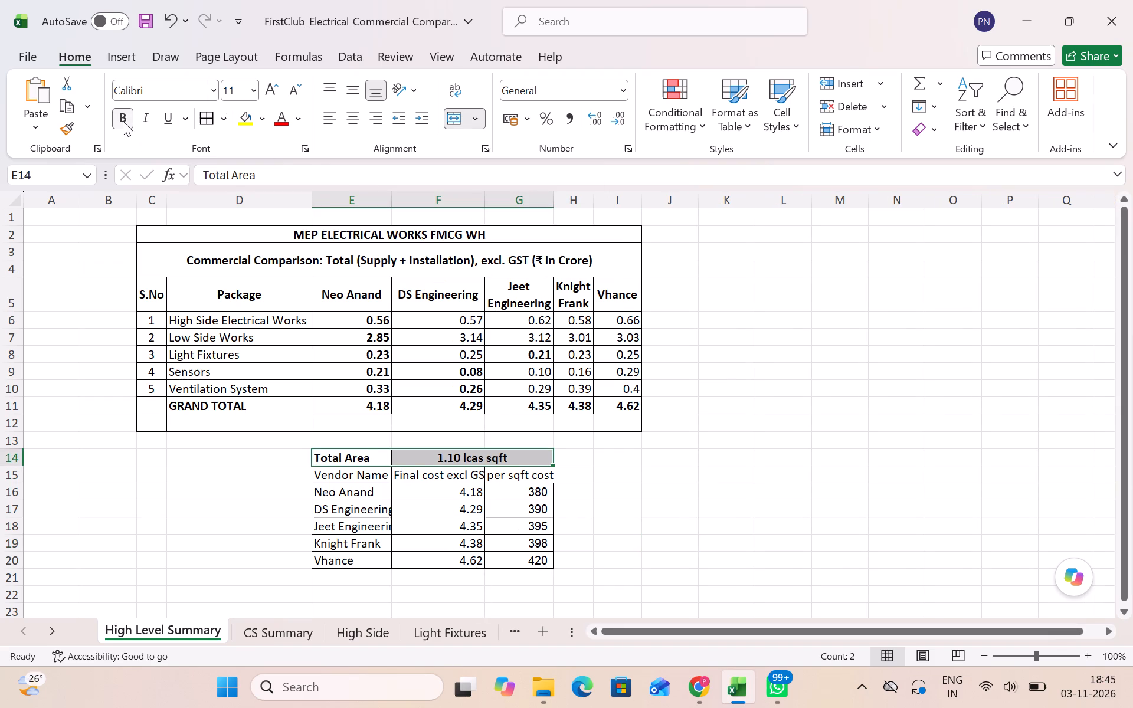
click(385, 546)
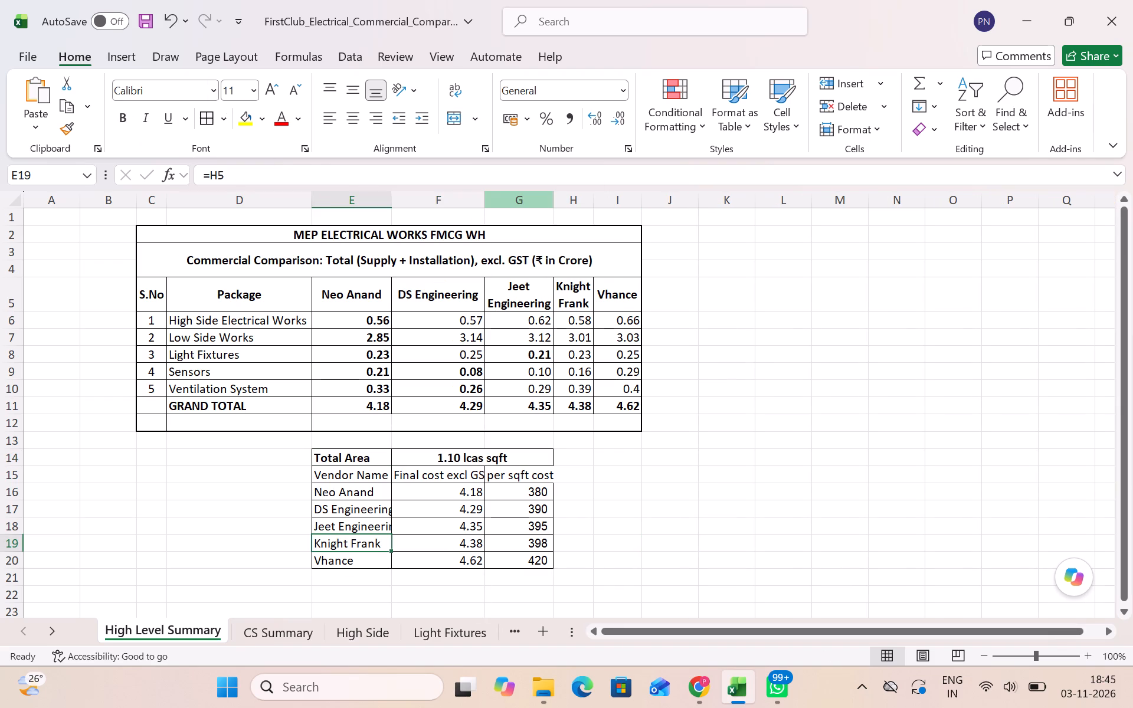
Widen columns F and G beyond their heading text and right-align the "Final cost excl GST" heading in F15.
drag(485, 199, 514, 205)
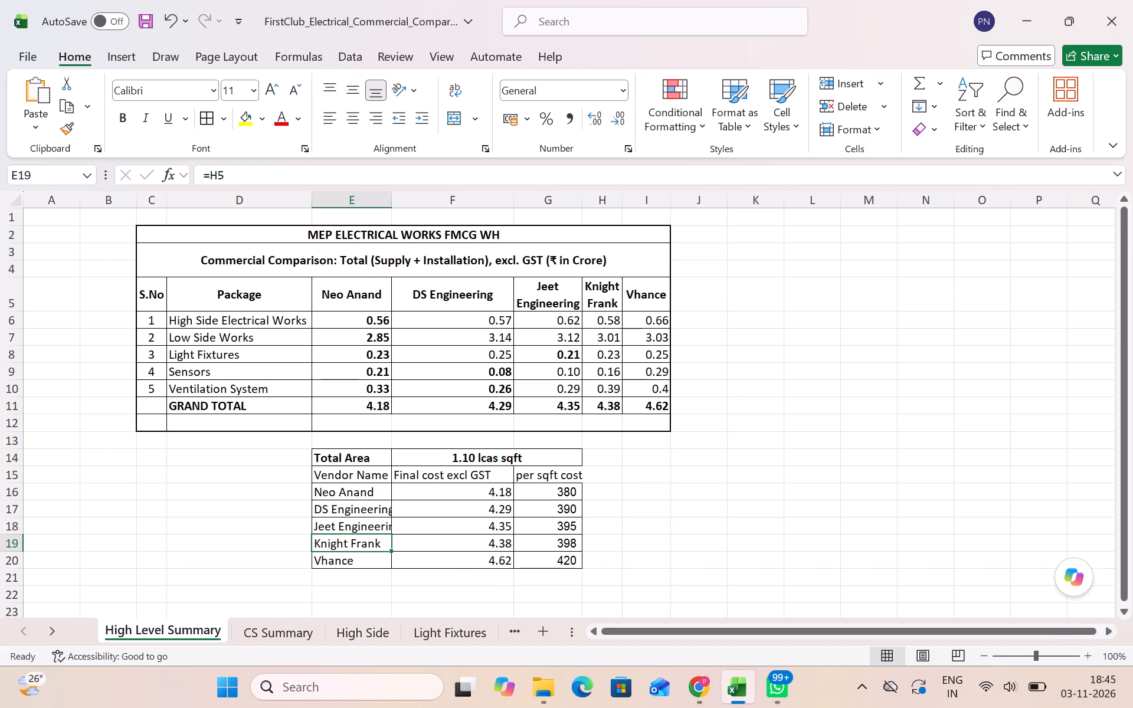
click(490, 482)
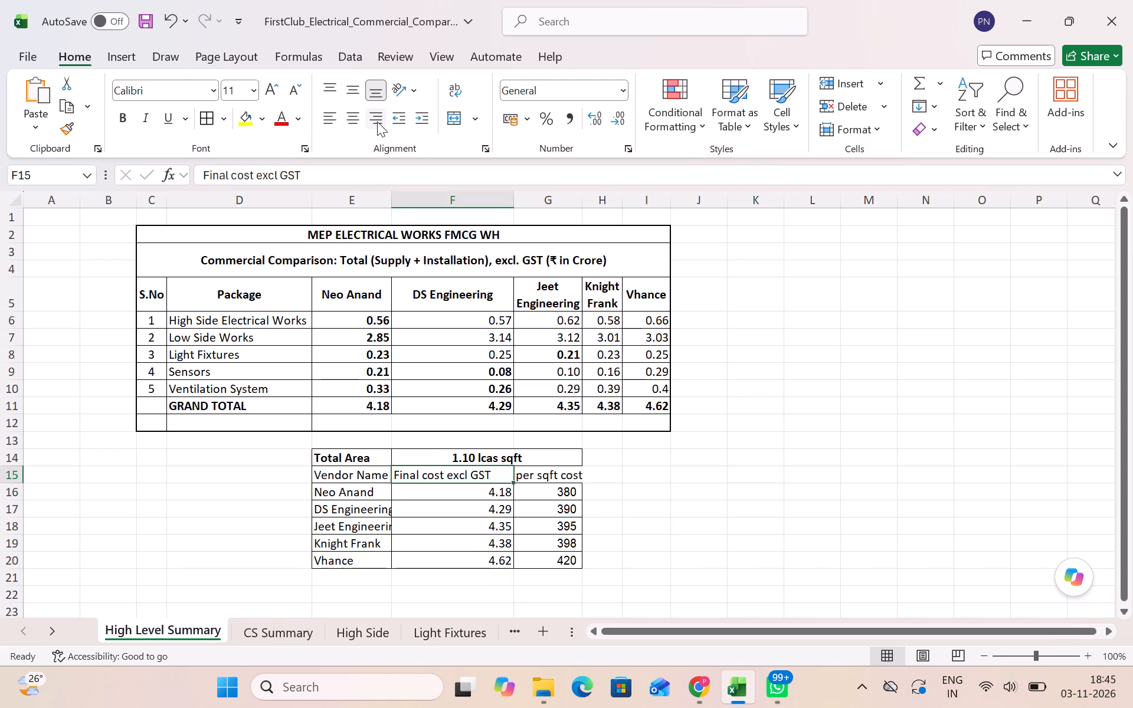
click(377, 122)
drag(581, 199, 601, 201)
Make the vendor table's column headings in E15:G15 bold.
click(322, 460)
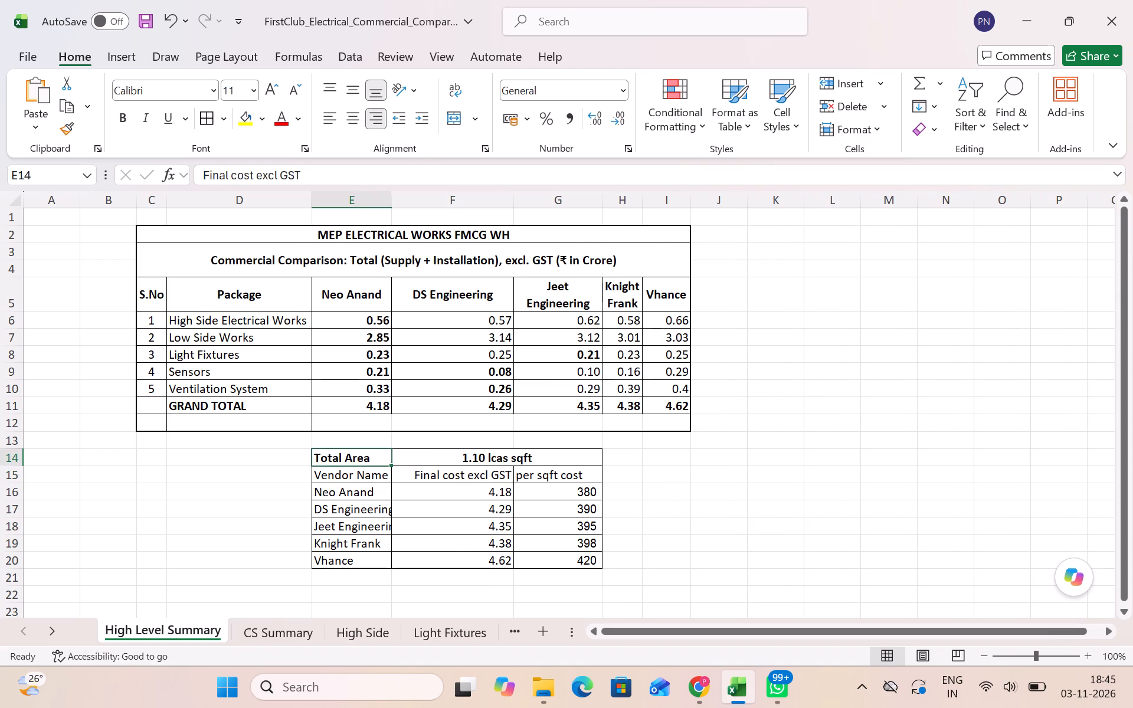
click(328, 478)
key(shift+Right)
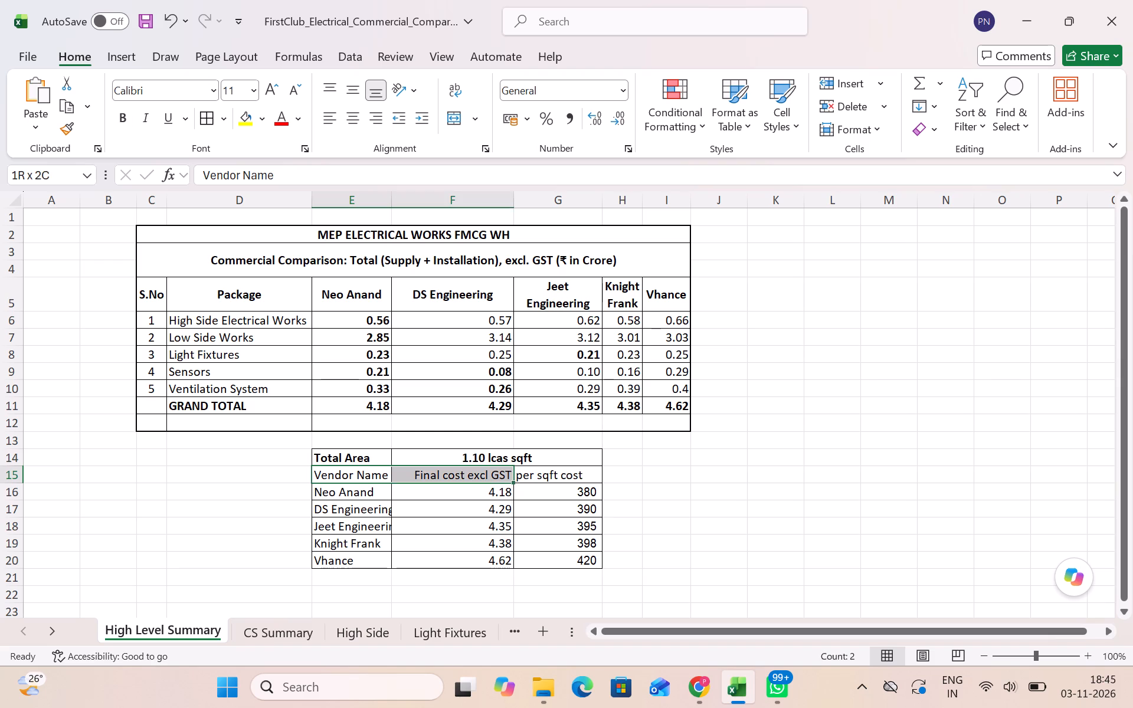
key(shift+Right)
click(120, 116)
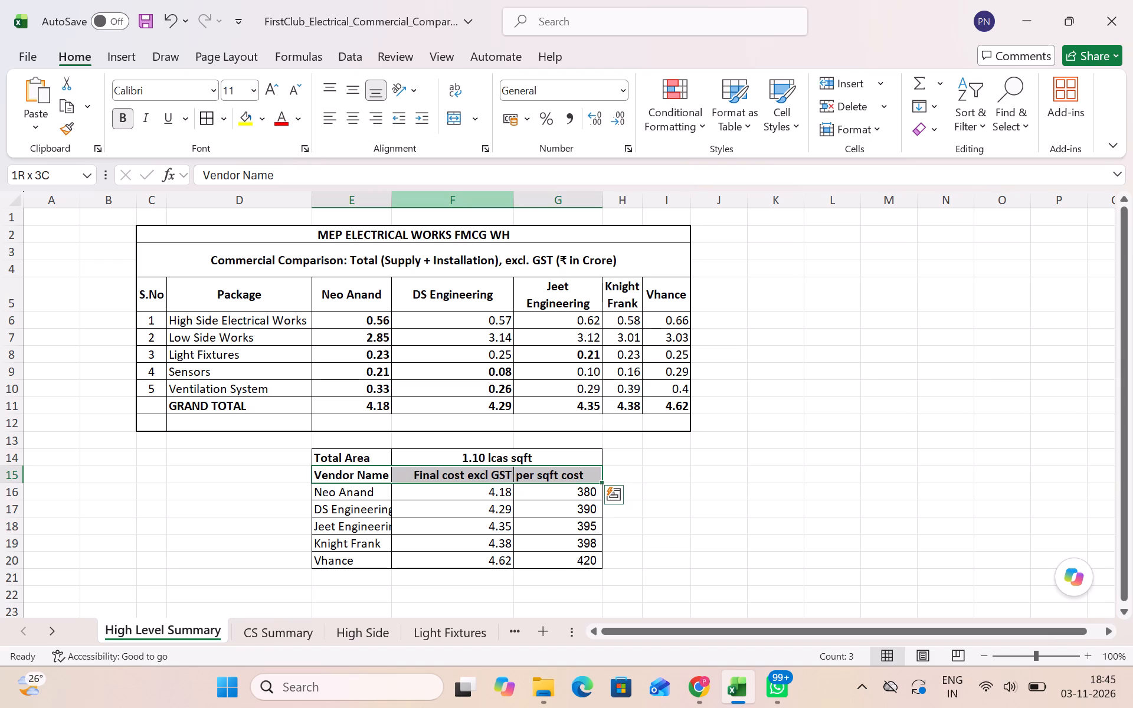
Right-align the "per sqft cost" heading in G15.
click(584, 470)
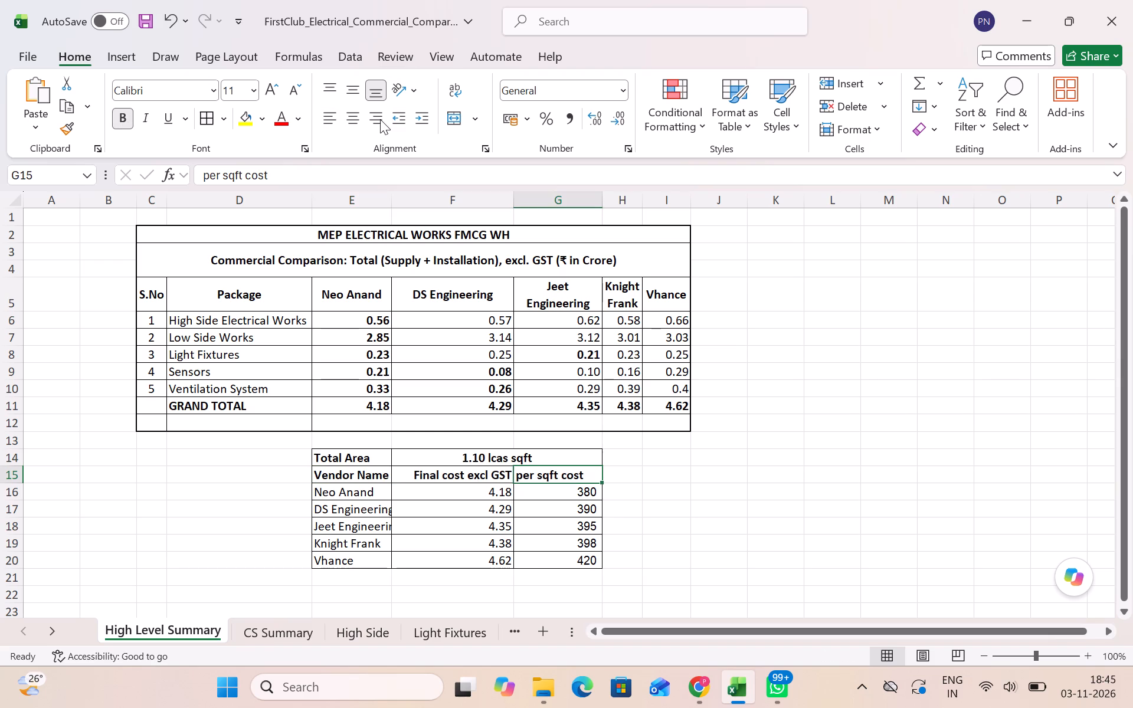
click(376, 117)
click(713, 447)
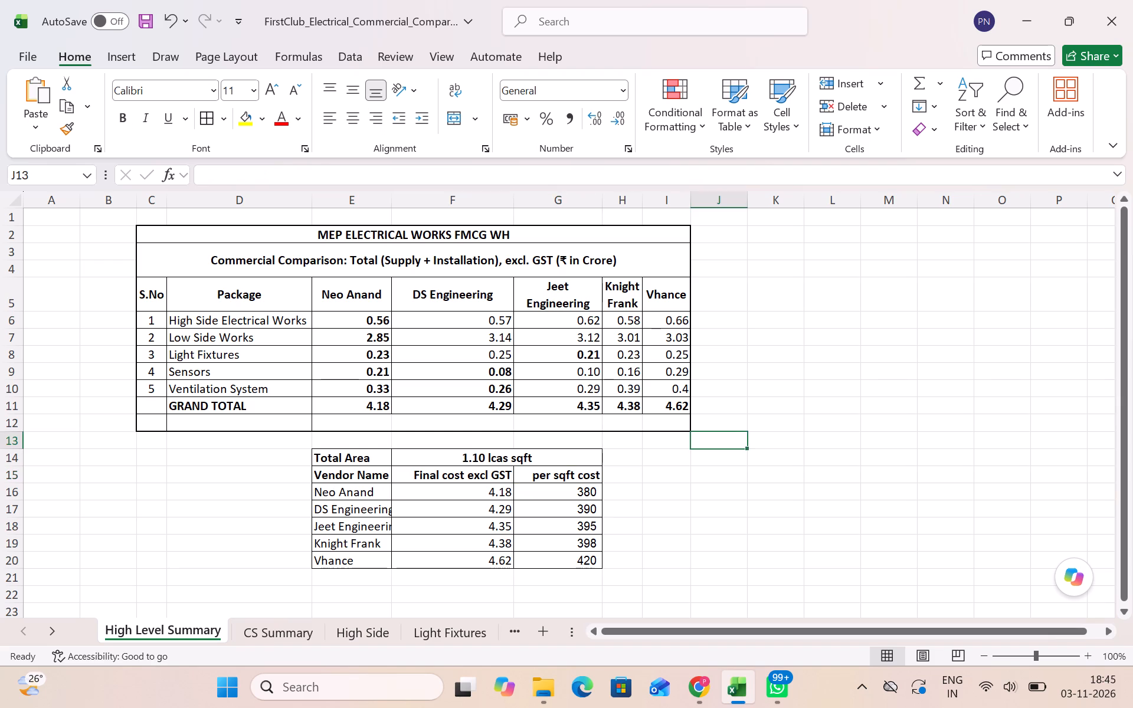
click(354, 488)
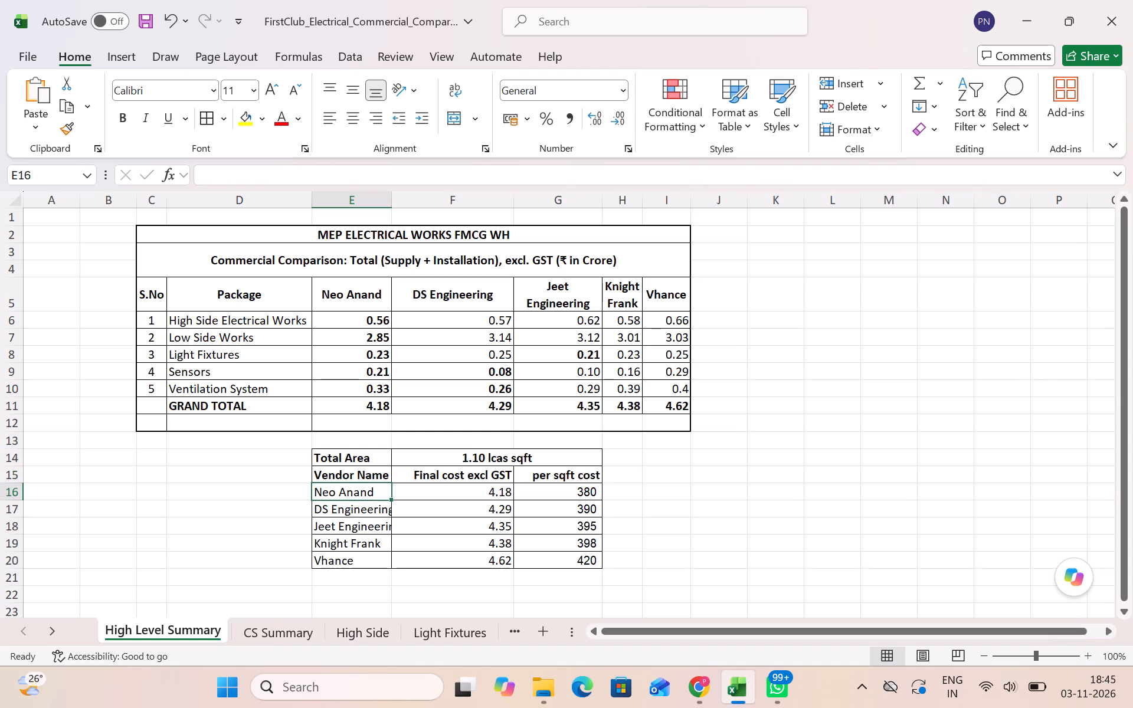
key(shift+Right)
key(shift+Right)
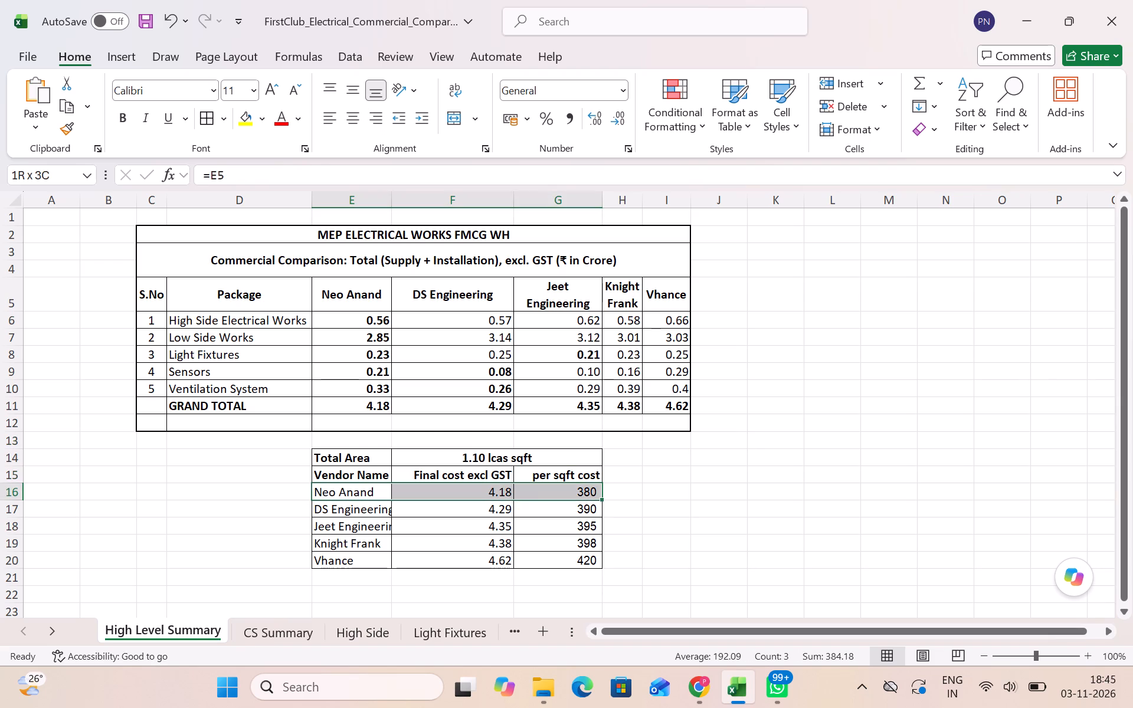
click(241, 112)
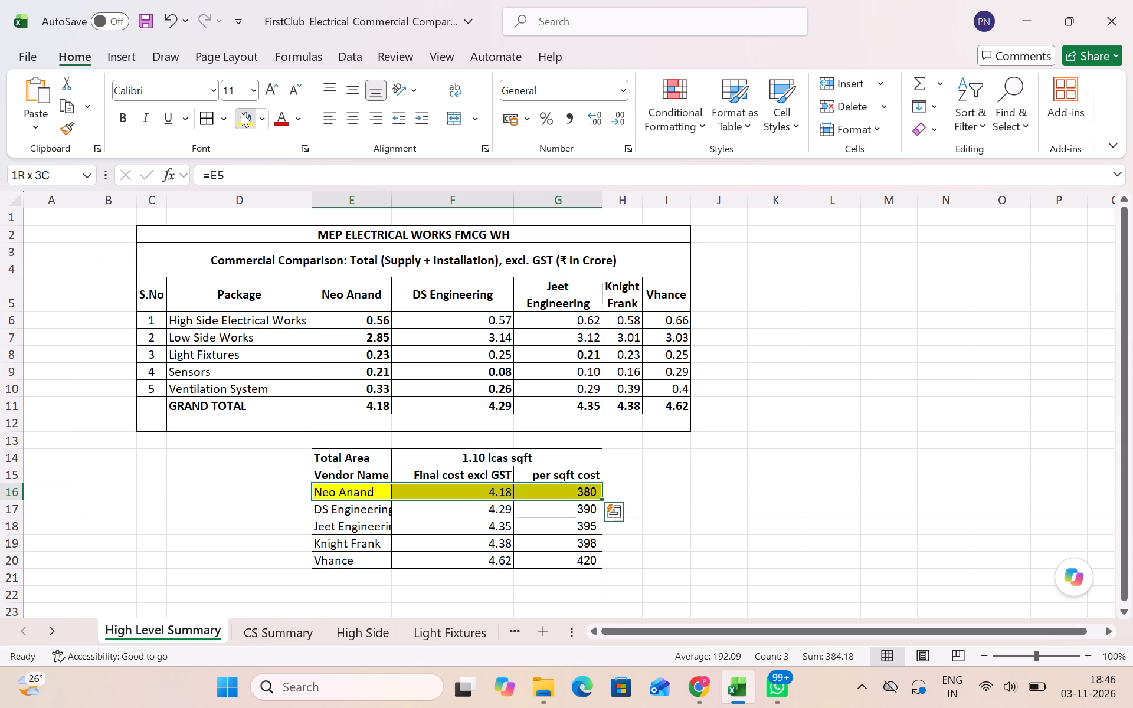
click(715, 506)
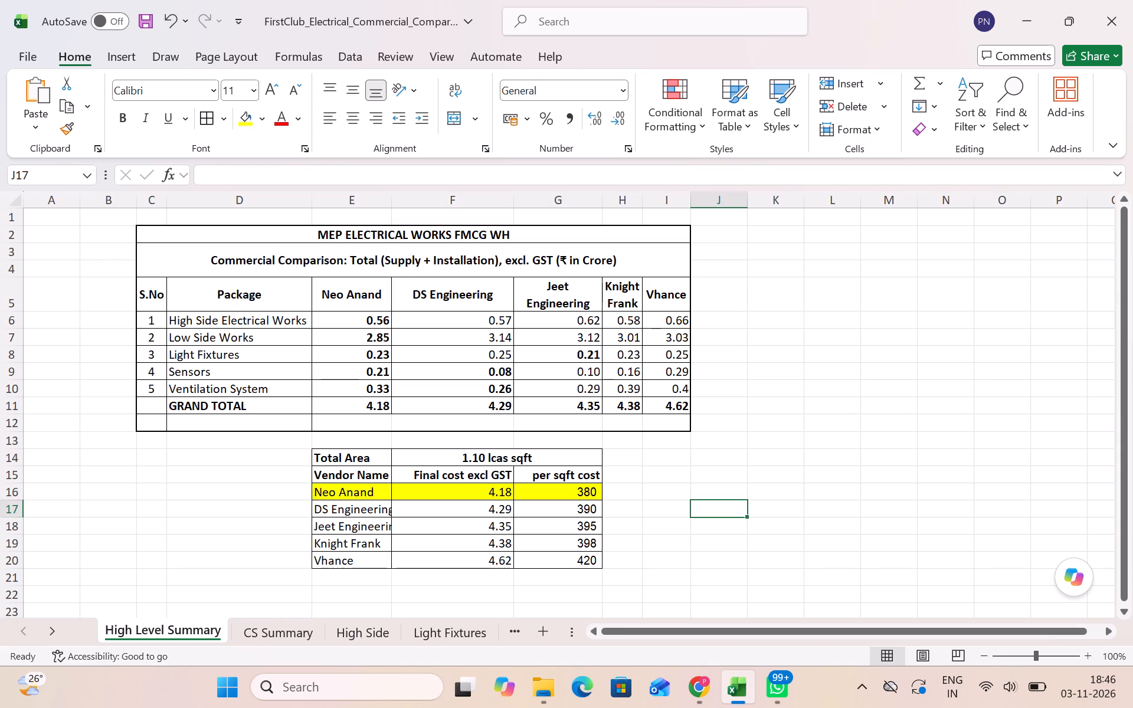
Enter 100000 in L12 and format it in comma style with no decimal places.
click(845, 422)
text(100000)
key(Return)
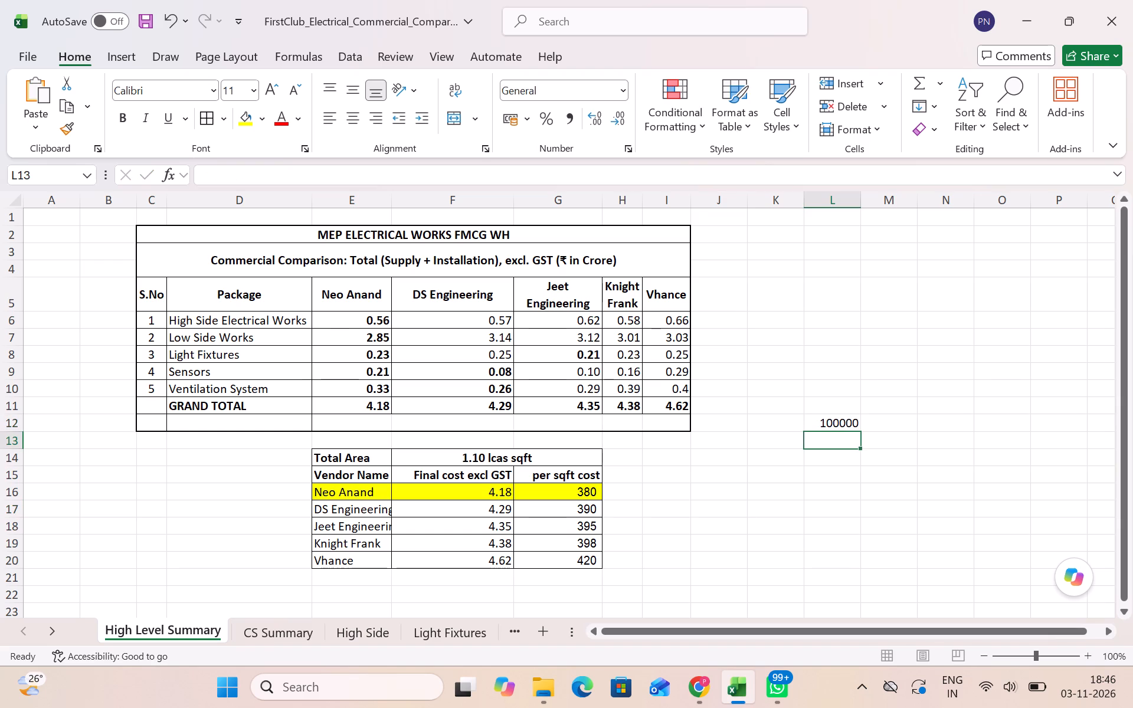
click(843, 420)
click(572, 116)
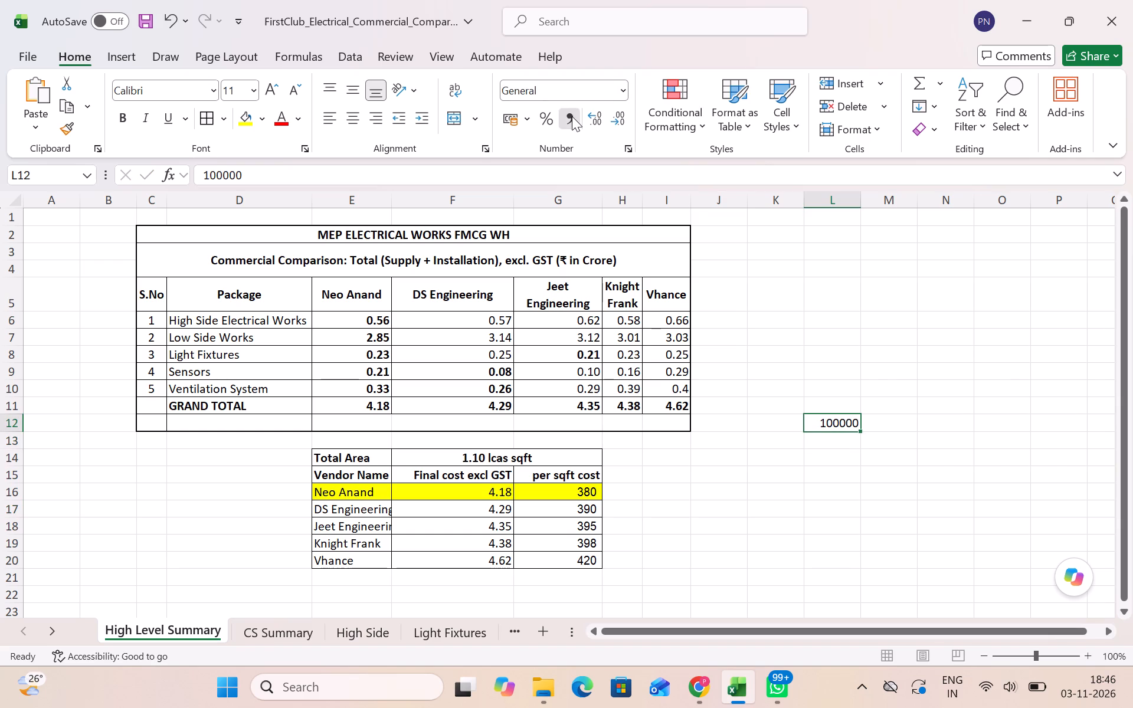
click(615, 124)
click(615, 124)
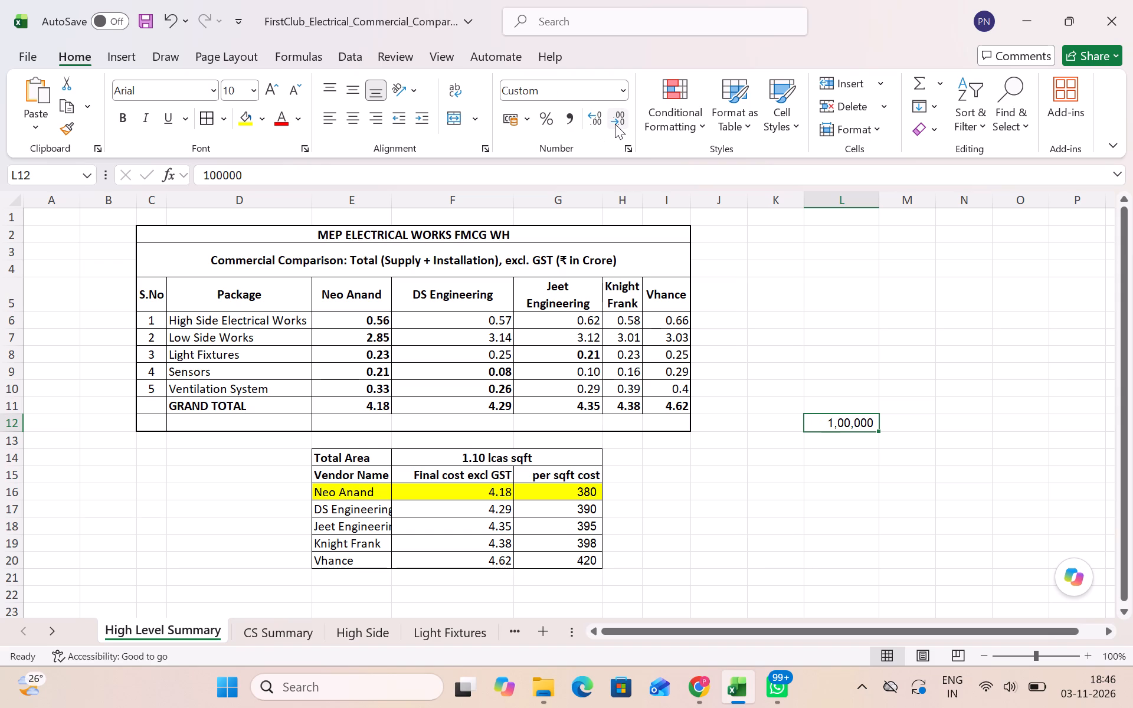
Change the amount in L12 to 1000000.
click(460, 173)
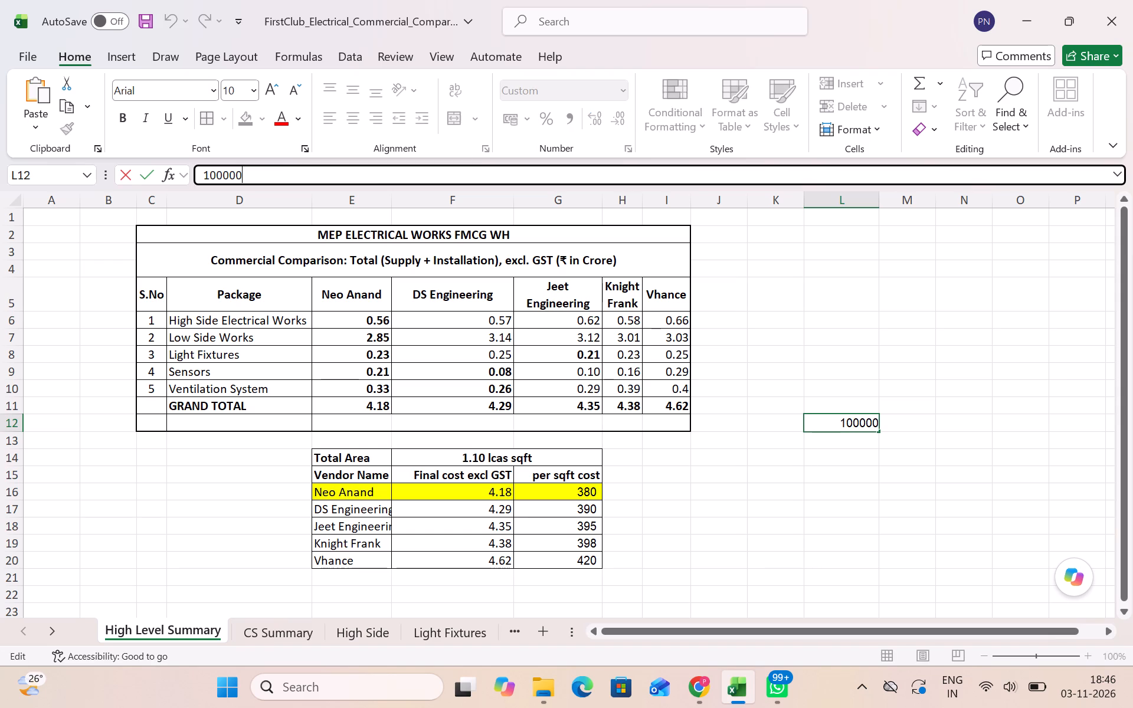
key(0)
key(Return)
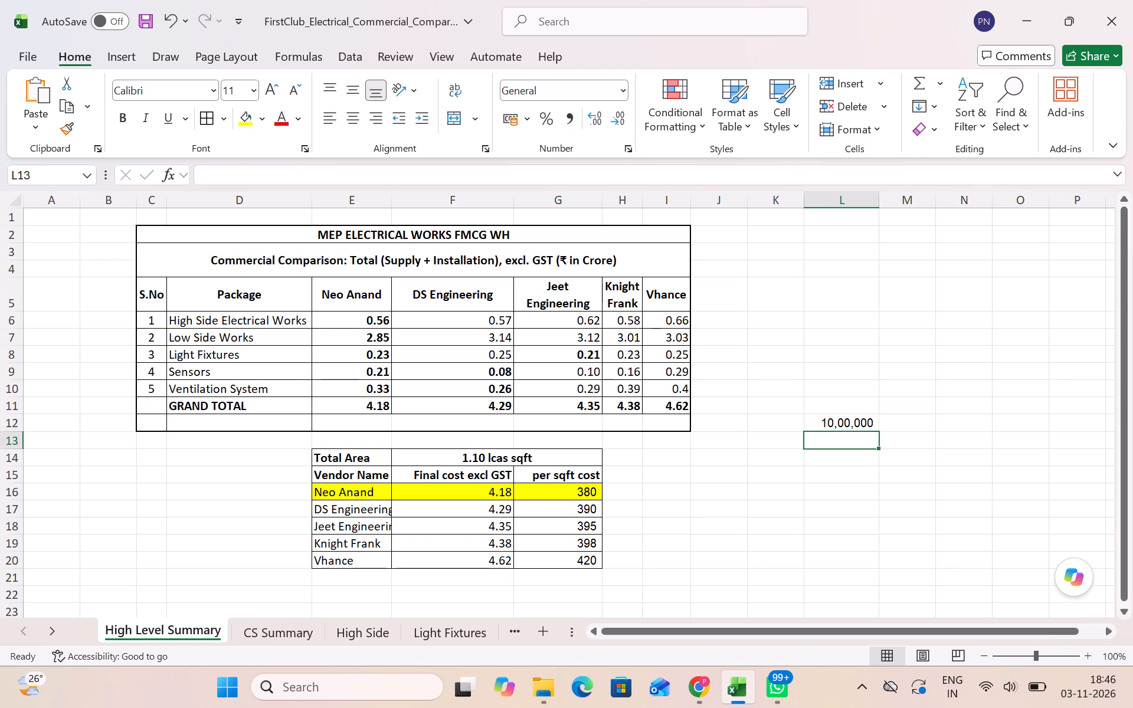
Label K12 as "Amount" and K11 as "Area", and enter an area of 1000 in L11.
click(765, 415)
text(Amount)
key(Return)
click(769, 408)
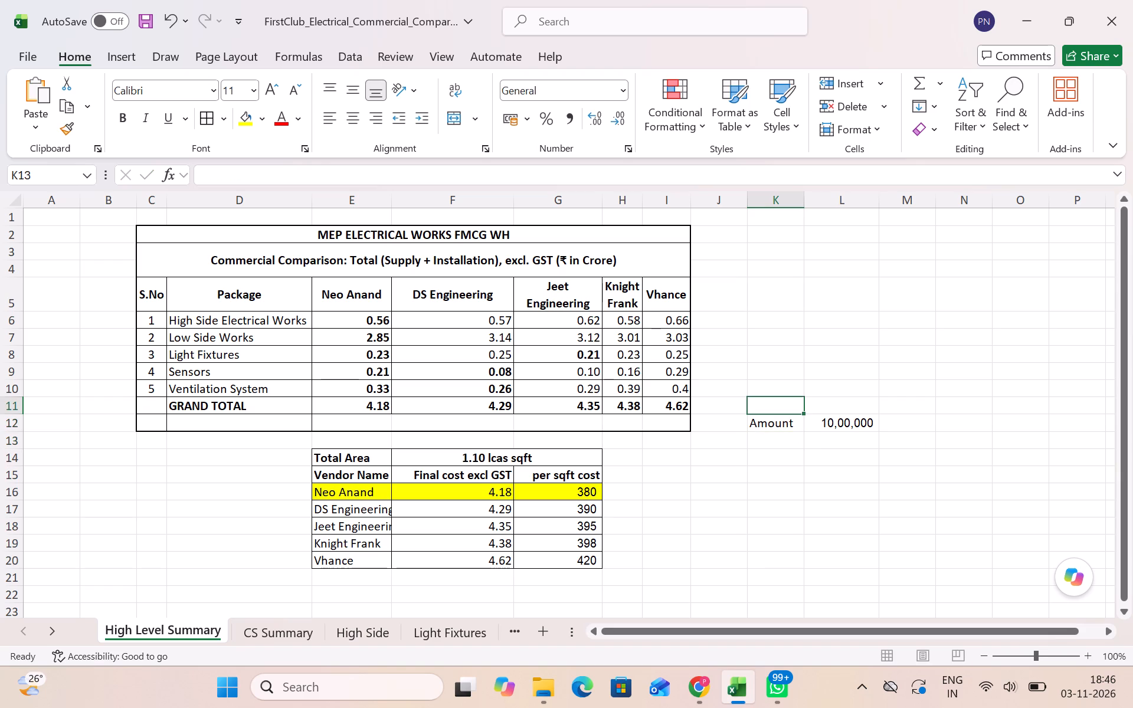
text(Area)
key(Right)
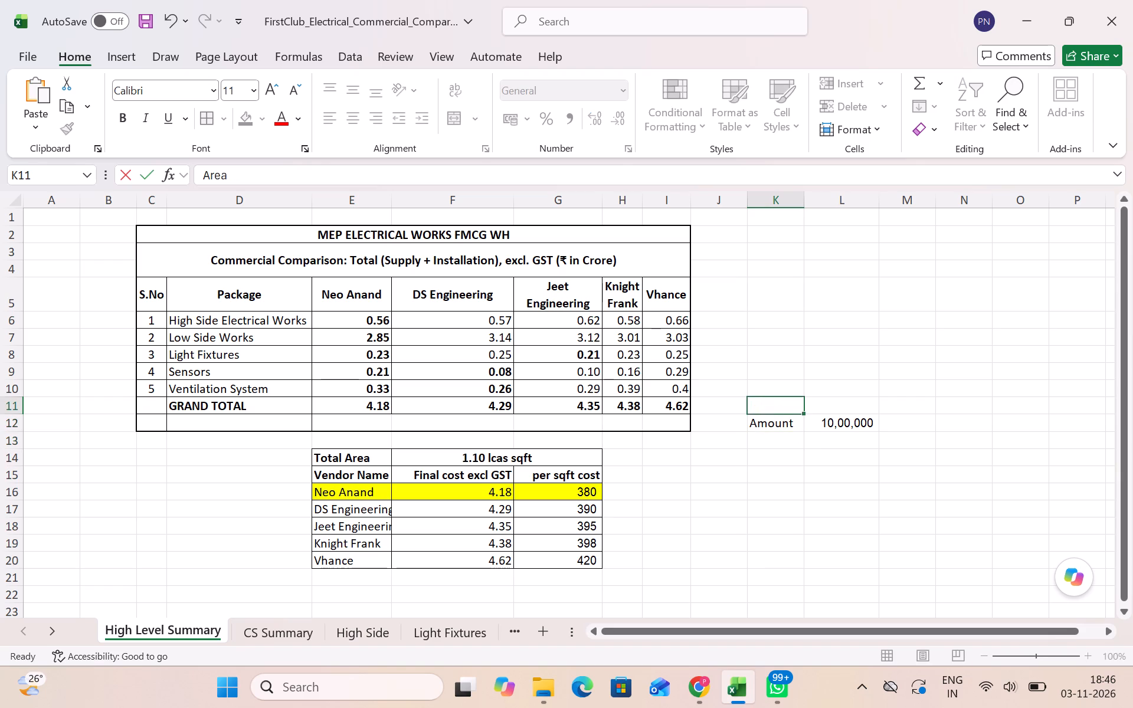
text(1000)
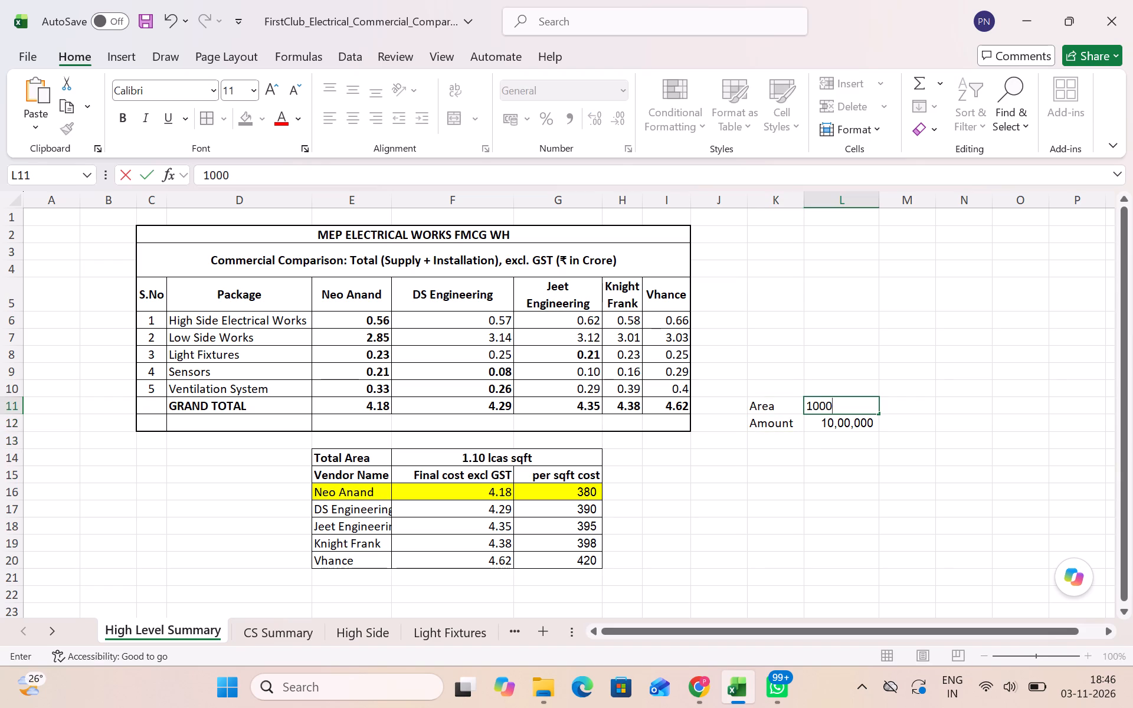
key(Return)
Enter the label "1sqft" in K13 and move to the empty value cell L13.
key(Down)
key(Left)
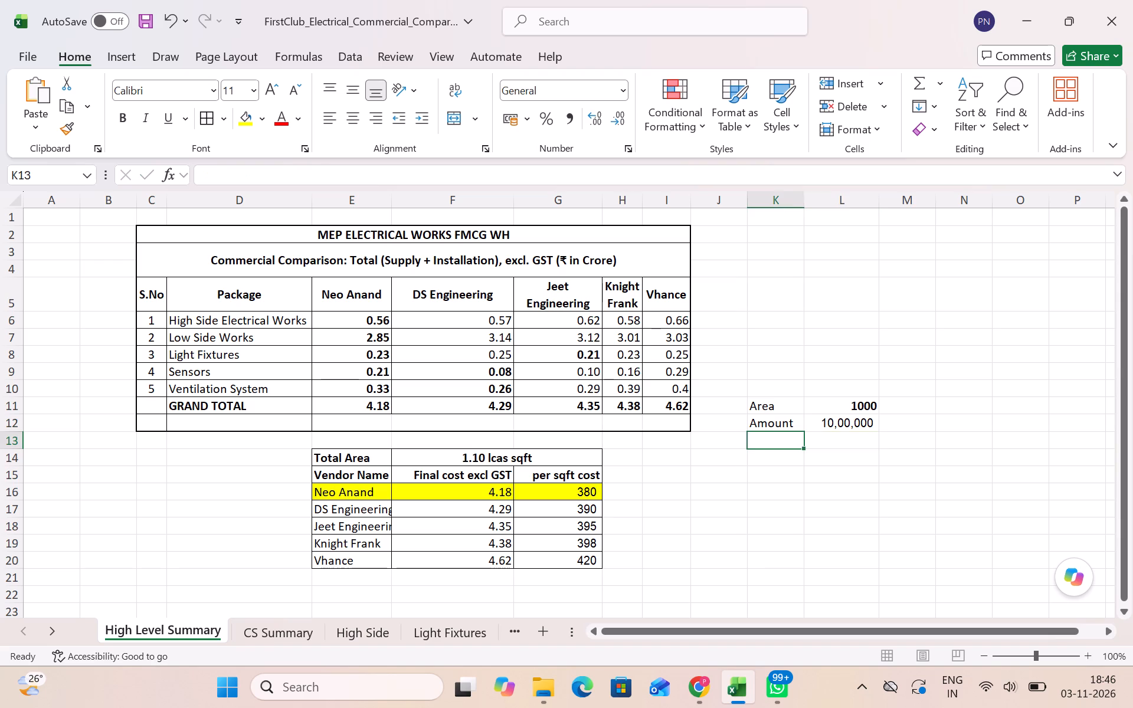
text(1sqft)
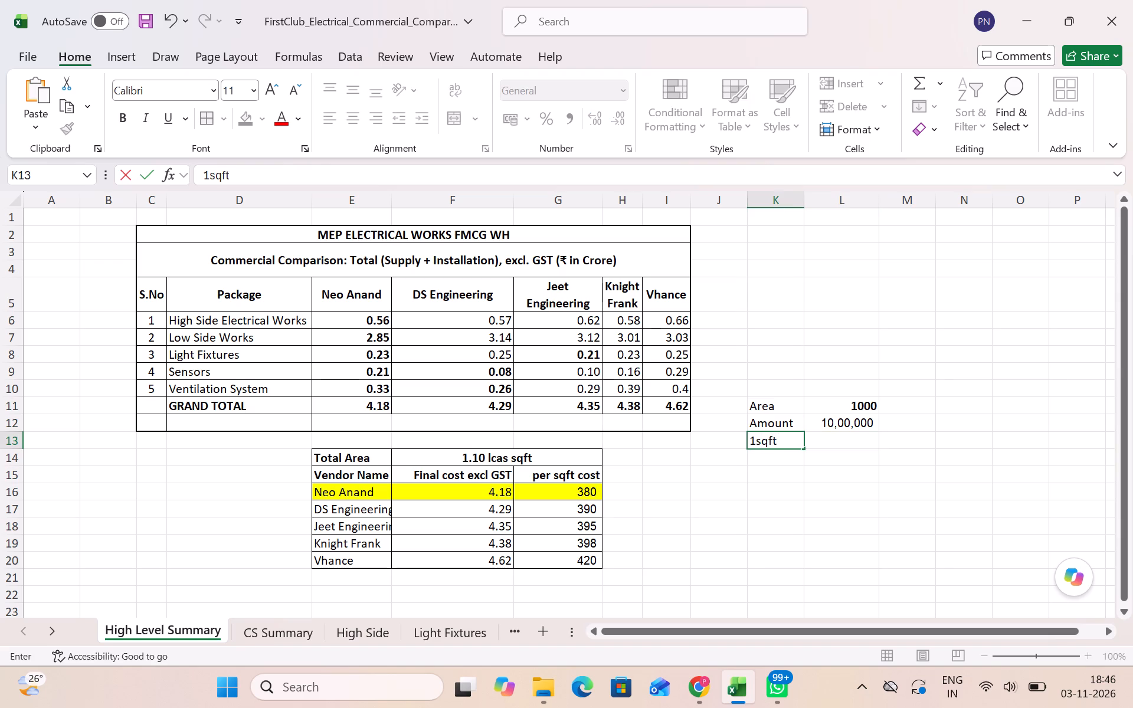
key(Return)
key(Up)
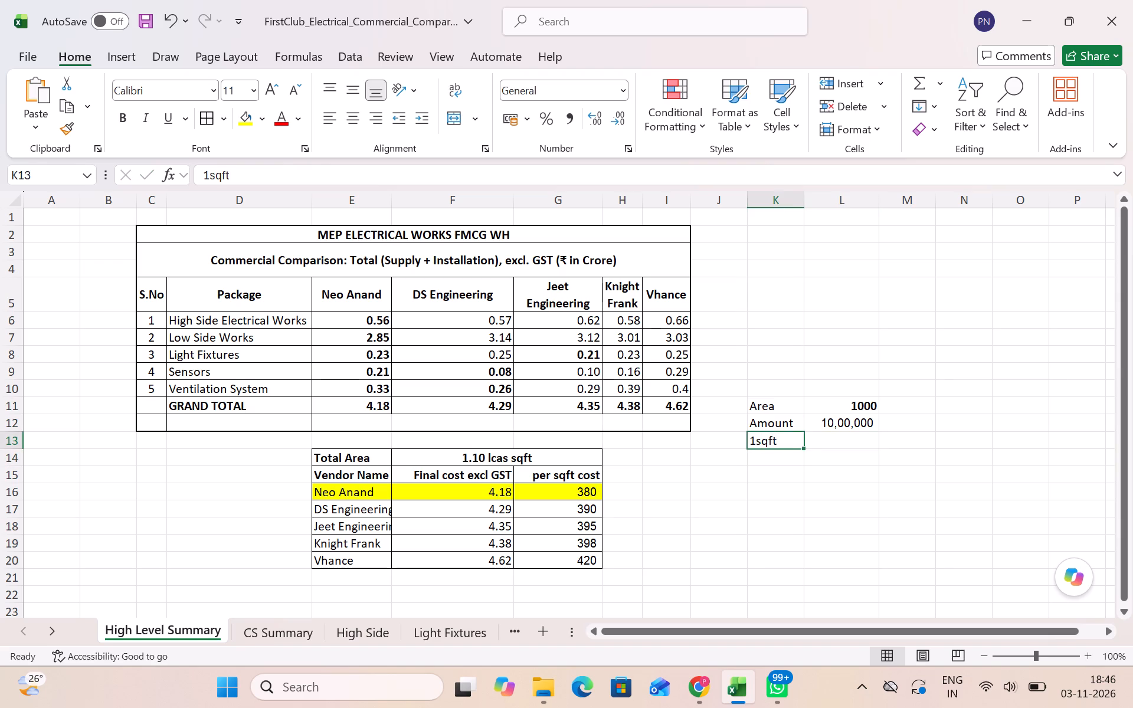
key(Right)
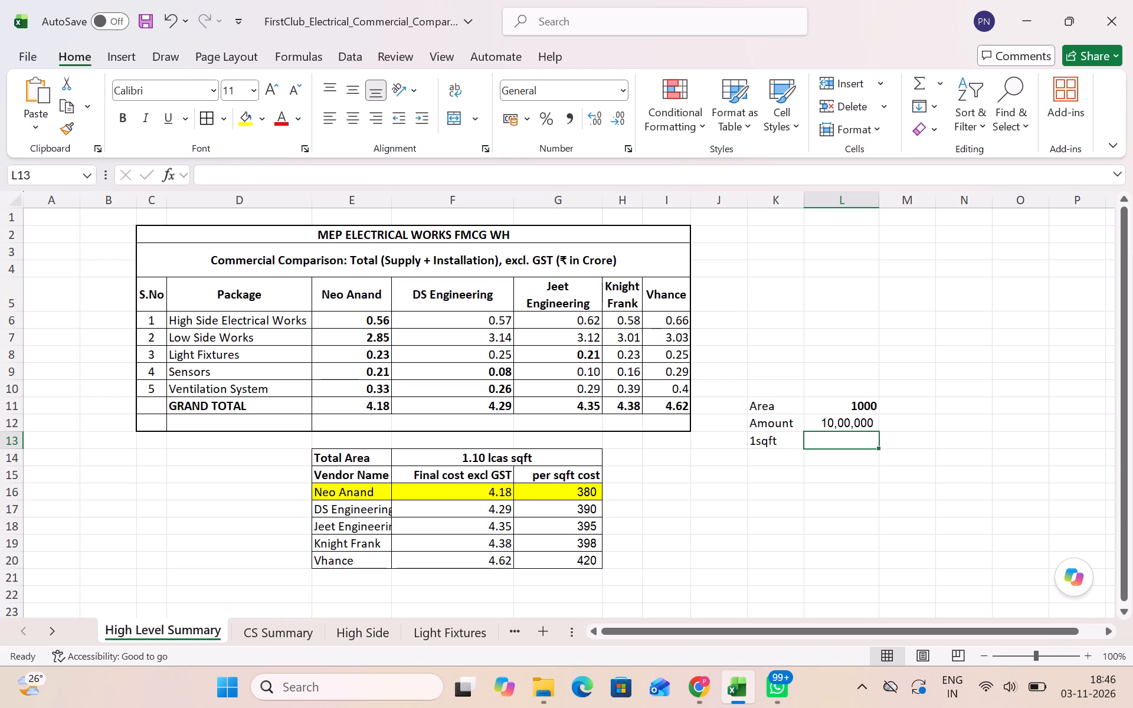
Enter the label "lollipop" in N16 with the value 1000 beside it in O16.
scroll(856, 481, left, 1)
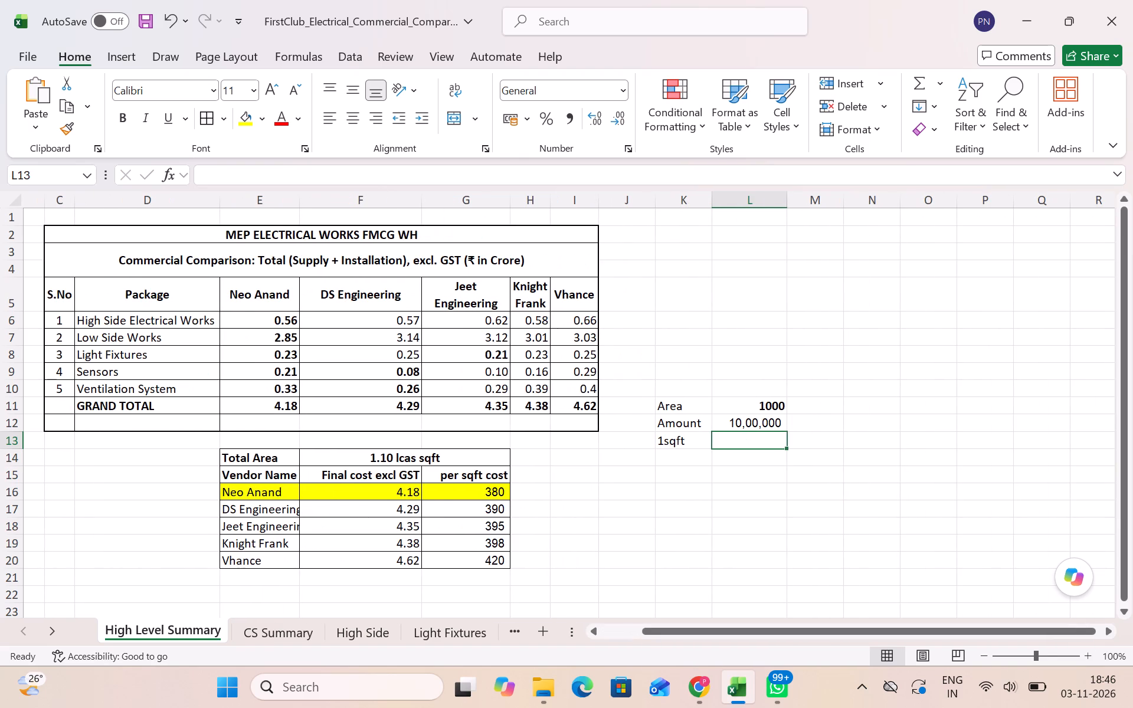
click(859, 493)
key(l)
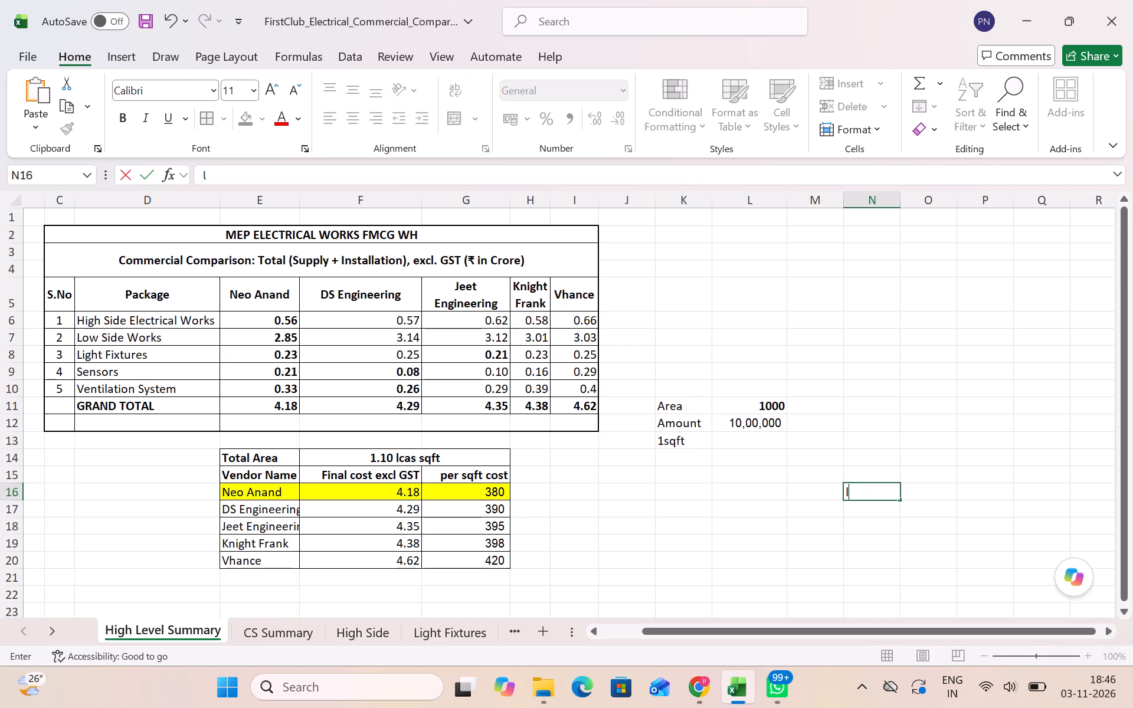
text(ollp)
key(BackSpace)
text(ipo)
key(p)
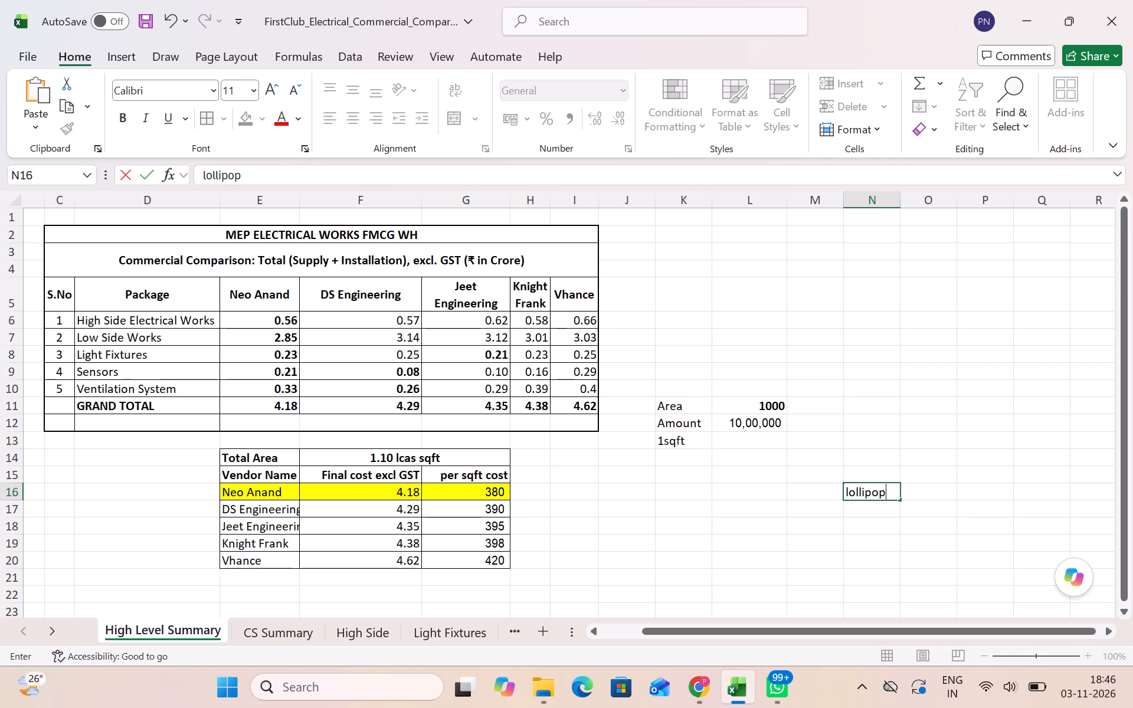
key(Right)
text(100)
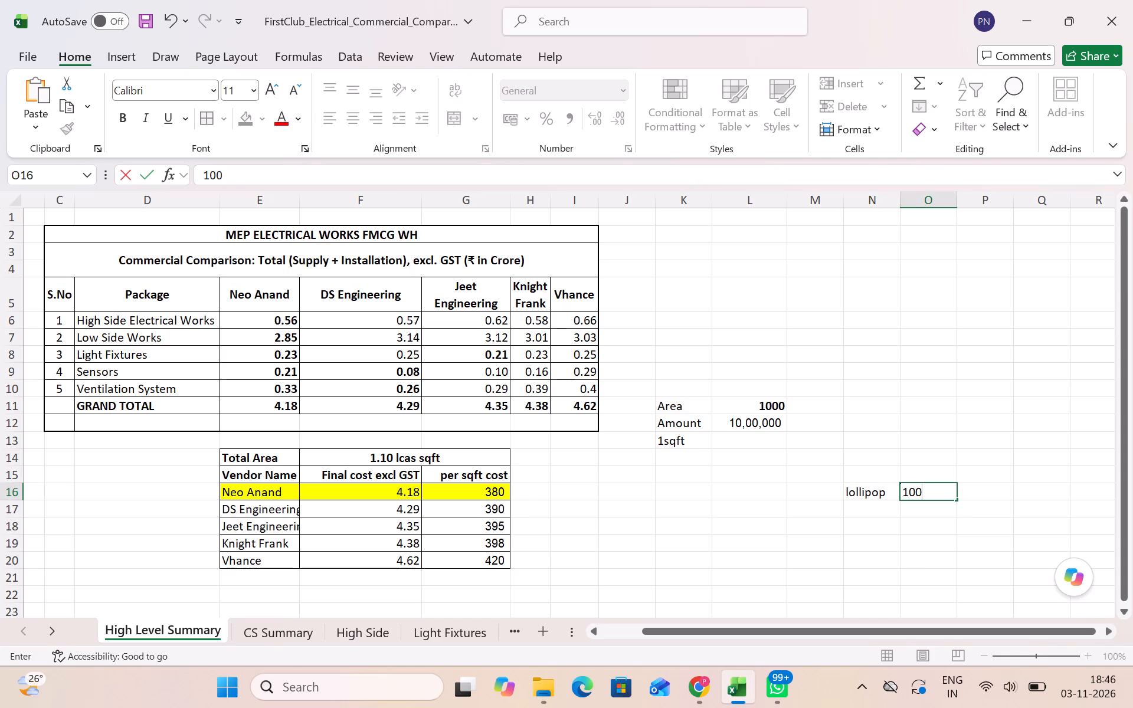
key(Up)
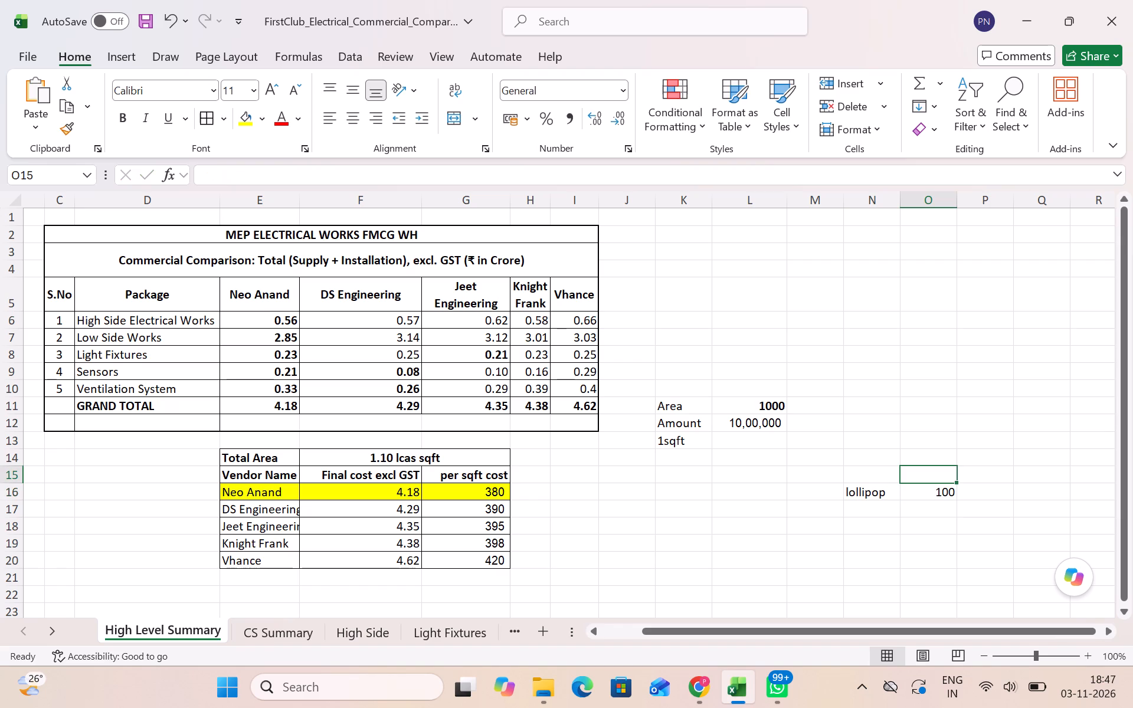
key(Down)
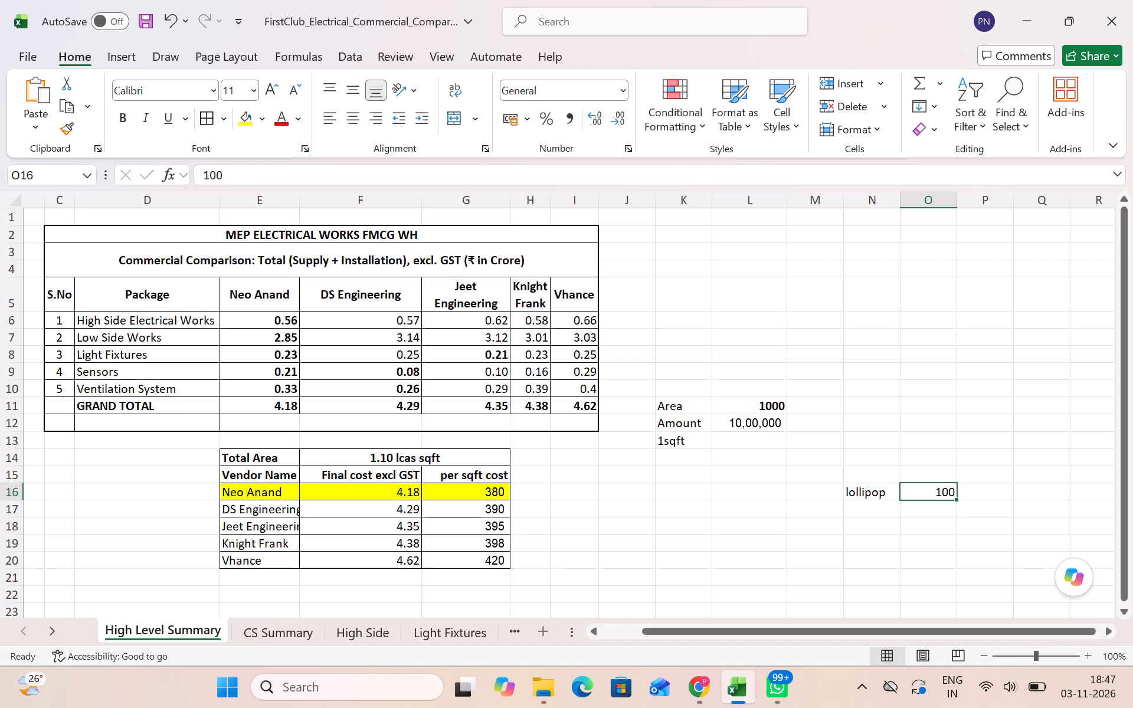
text(1000)
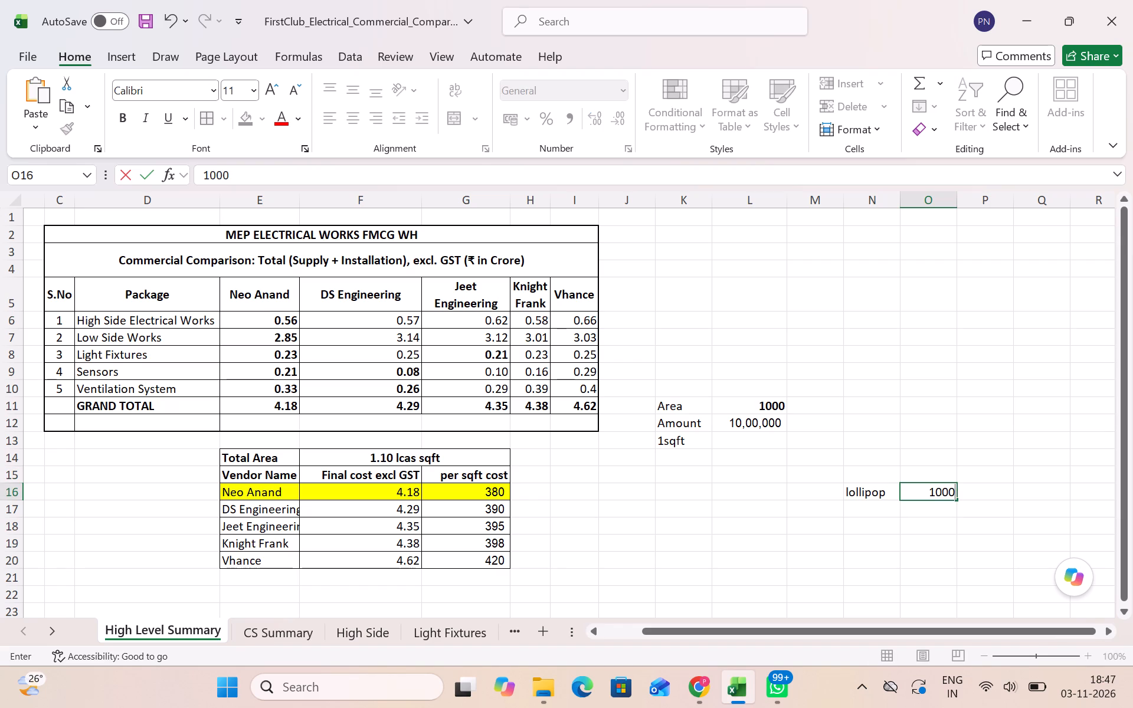
key(Right)
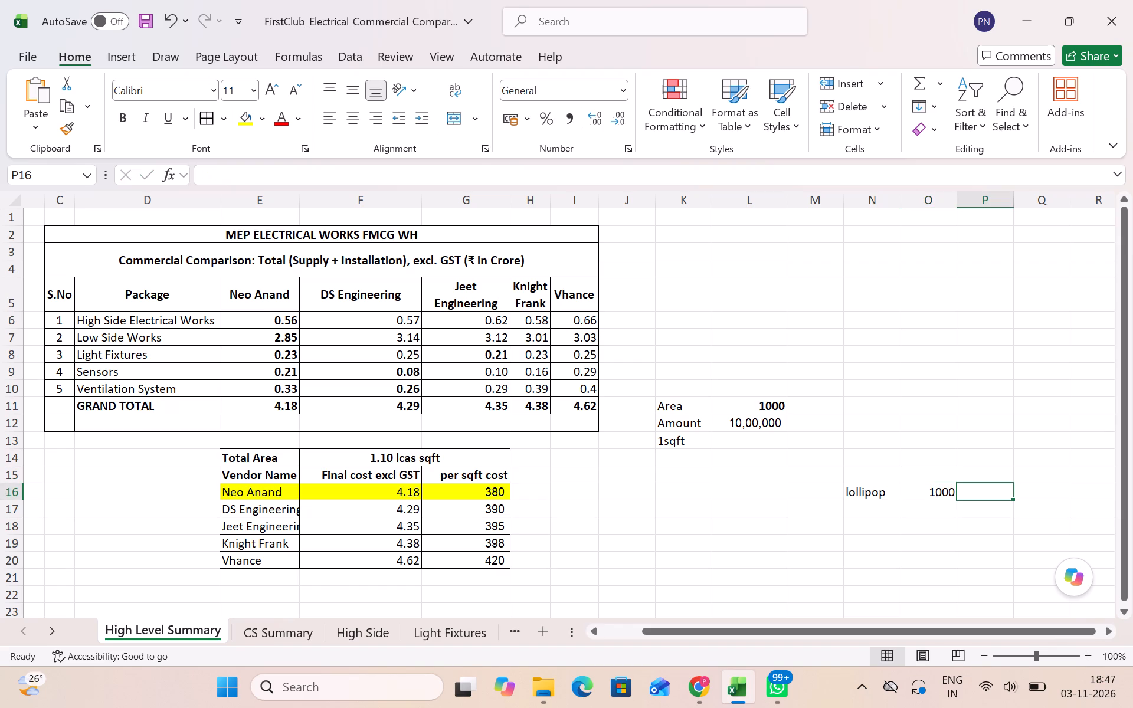
Label the lollipop row as "amnt" in M16.
key(Left)
key(Left)
key(Left)
text(amnt)
key(Return)
Fill row 15 above the lollipop row with "ttoal" in M15, "qty/area" in N15 and 100 in O15.
key(Up)
key(Up)
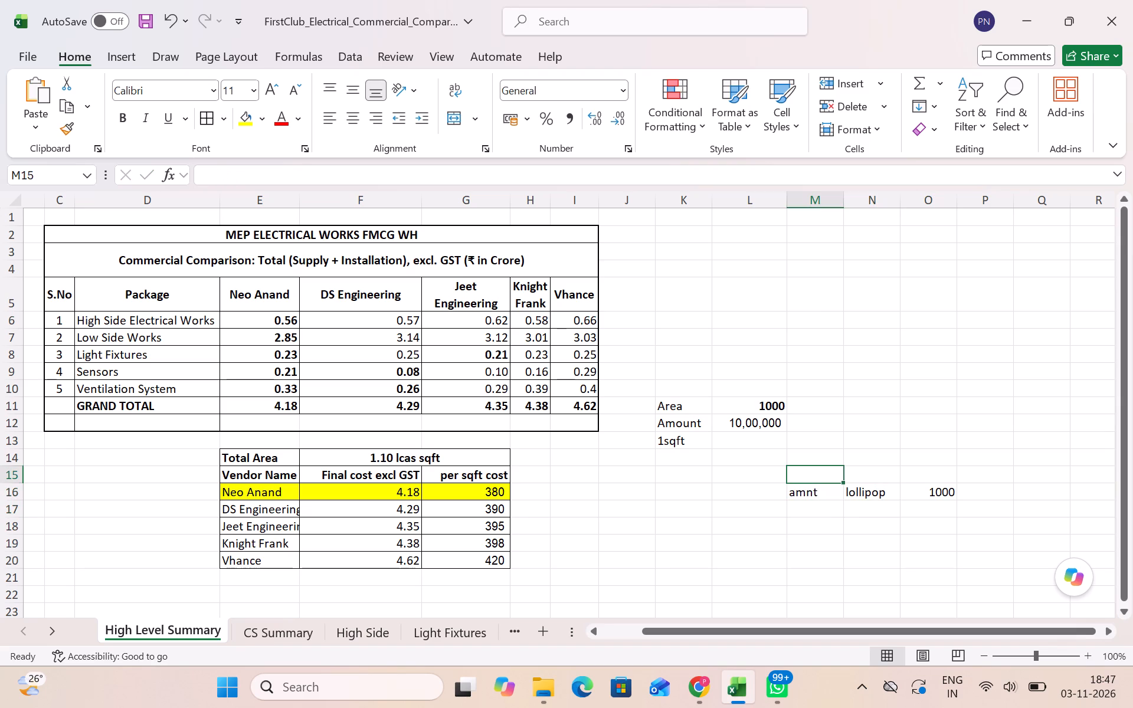
text(ttoal)
key(Right)
key(Right)
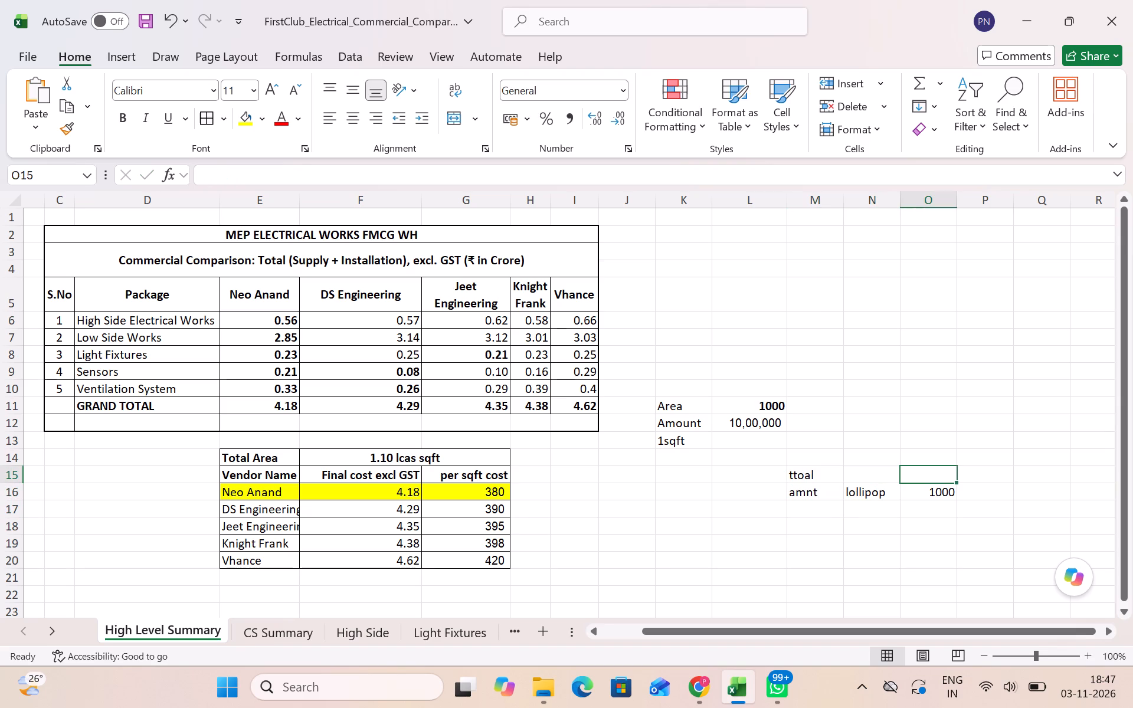
text(100)
key(Left)
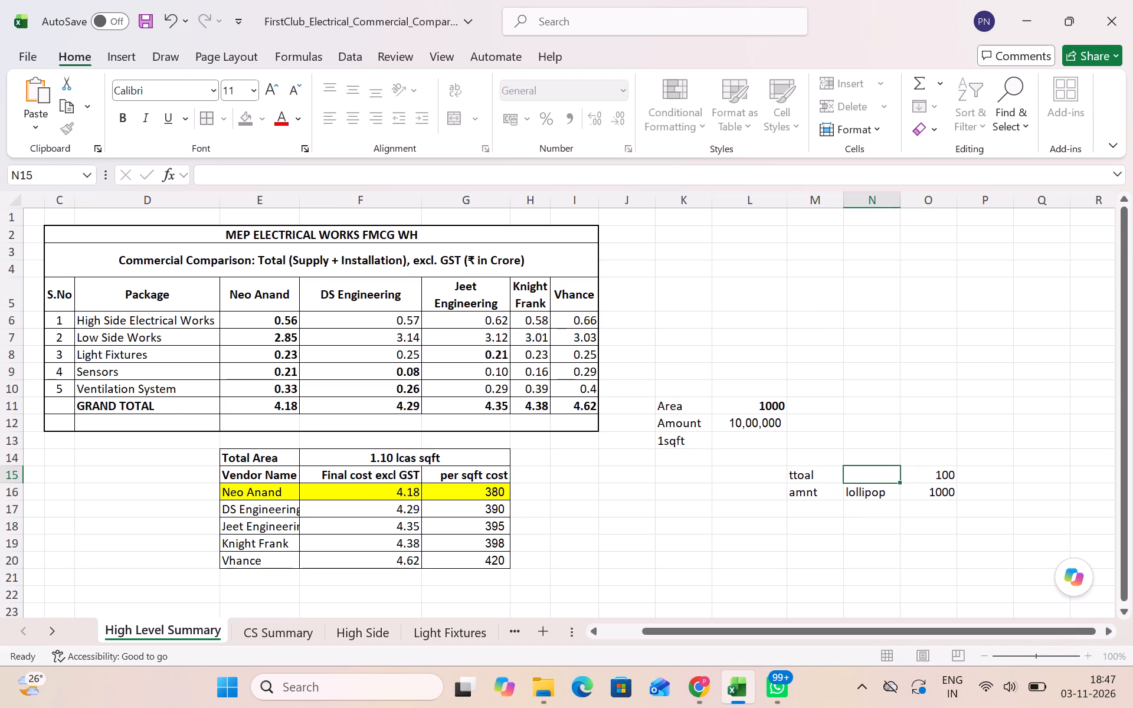
text(qty/area)
key(Return)
key(Down)
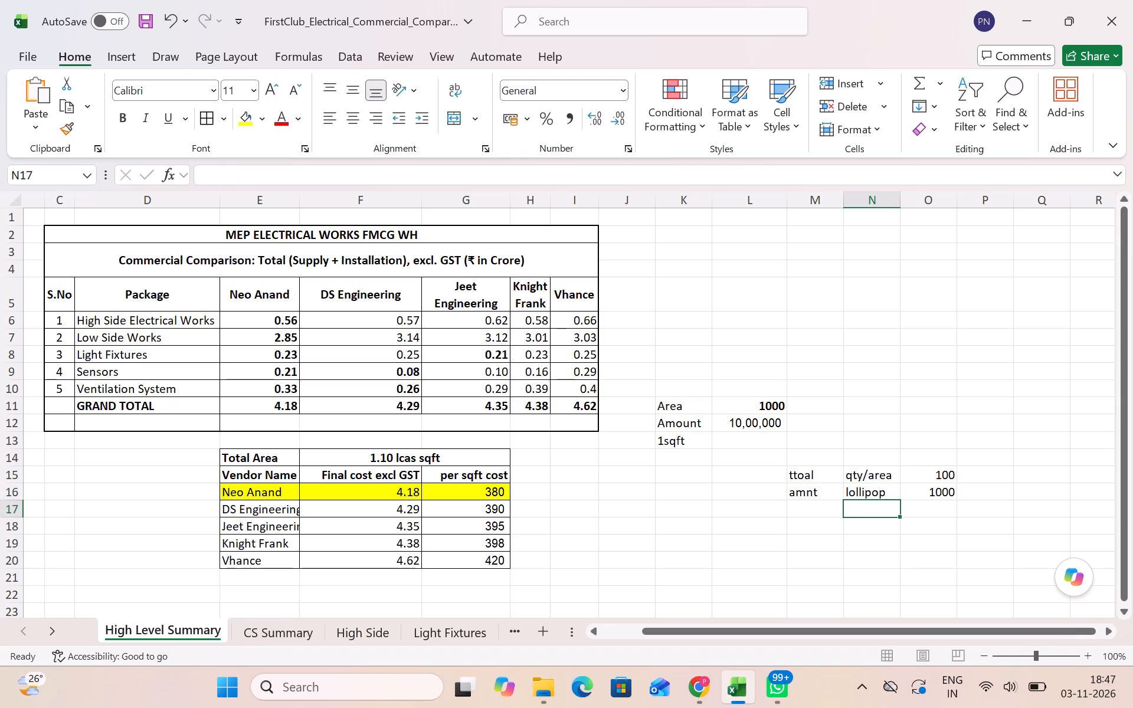
Label N17 as "1loillpo" and calculate its unit price in O17 by dividing O16 by O15.
text(1loillpo)
key(Return)
key(Up)
key(Right)
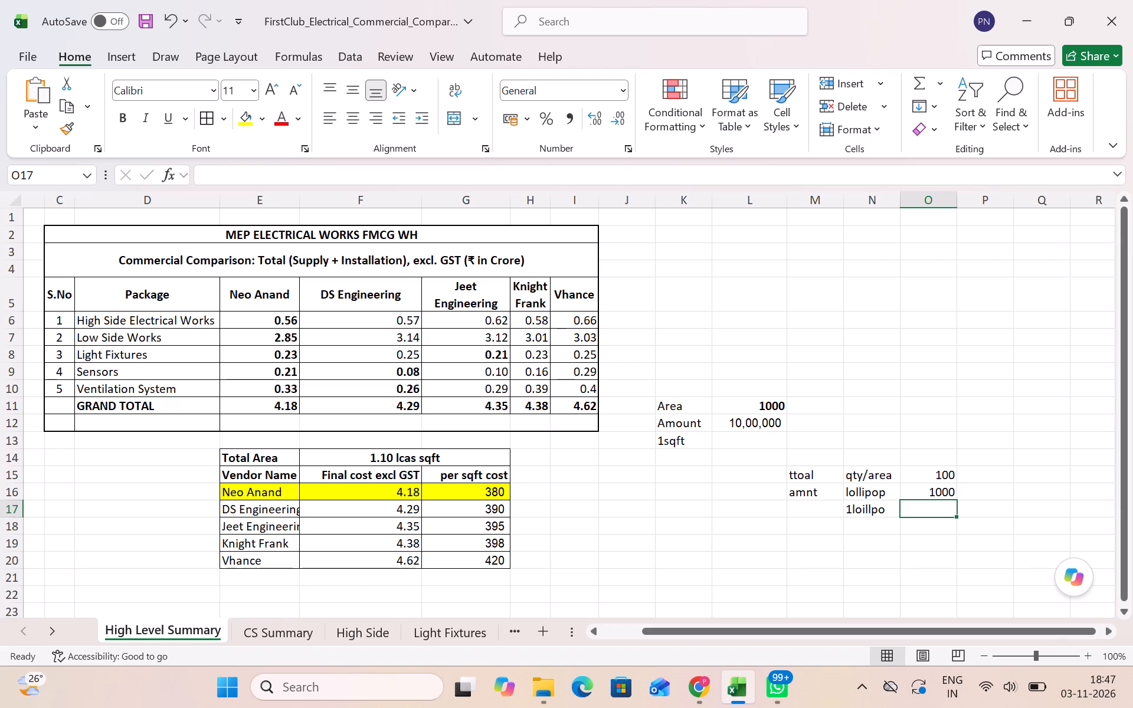
key(equal)
click(935, 494)
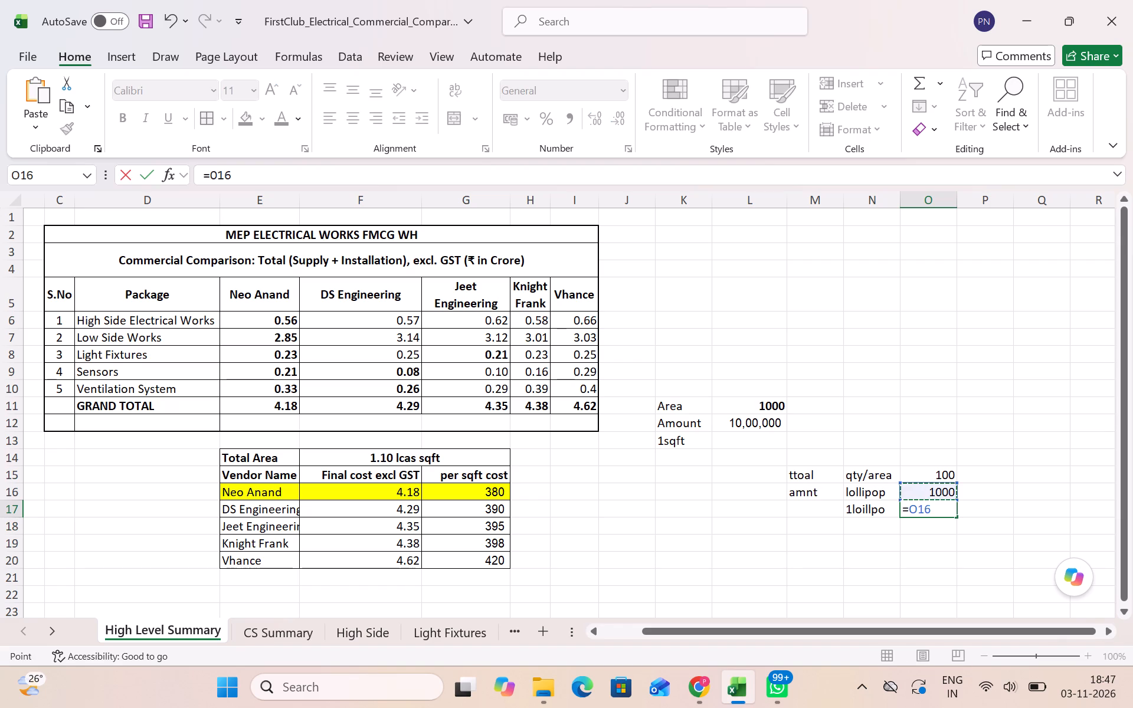
key(slash)
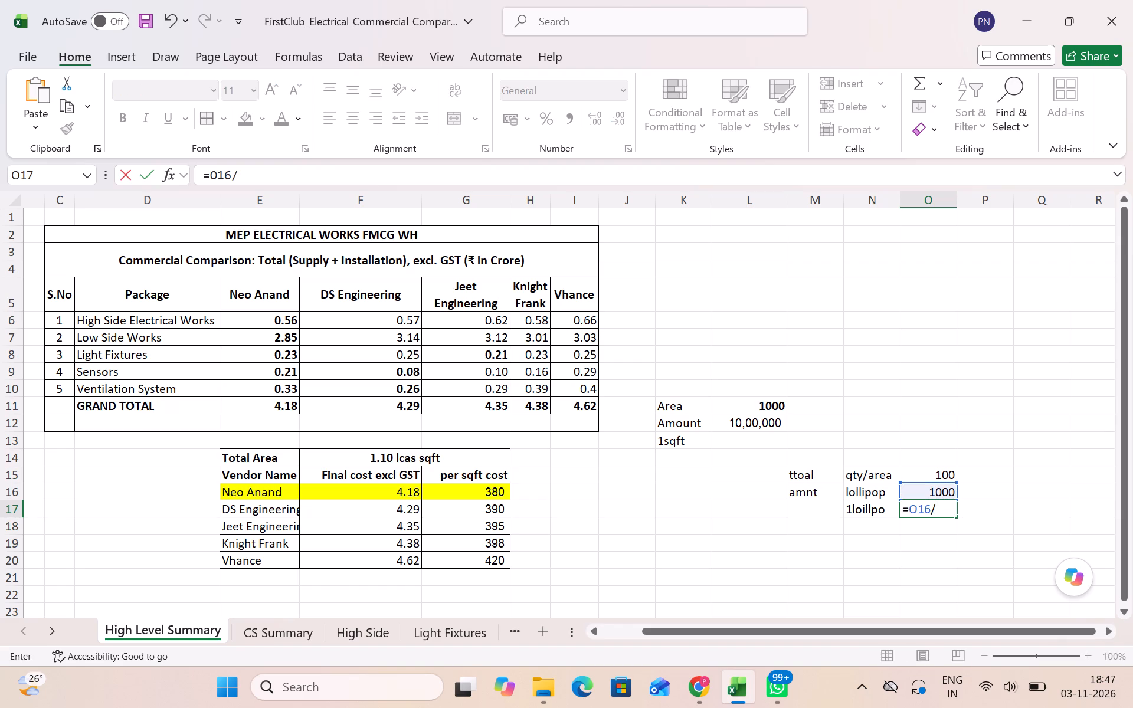
click(934, 467)
key(Return)
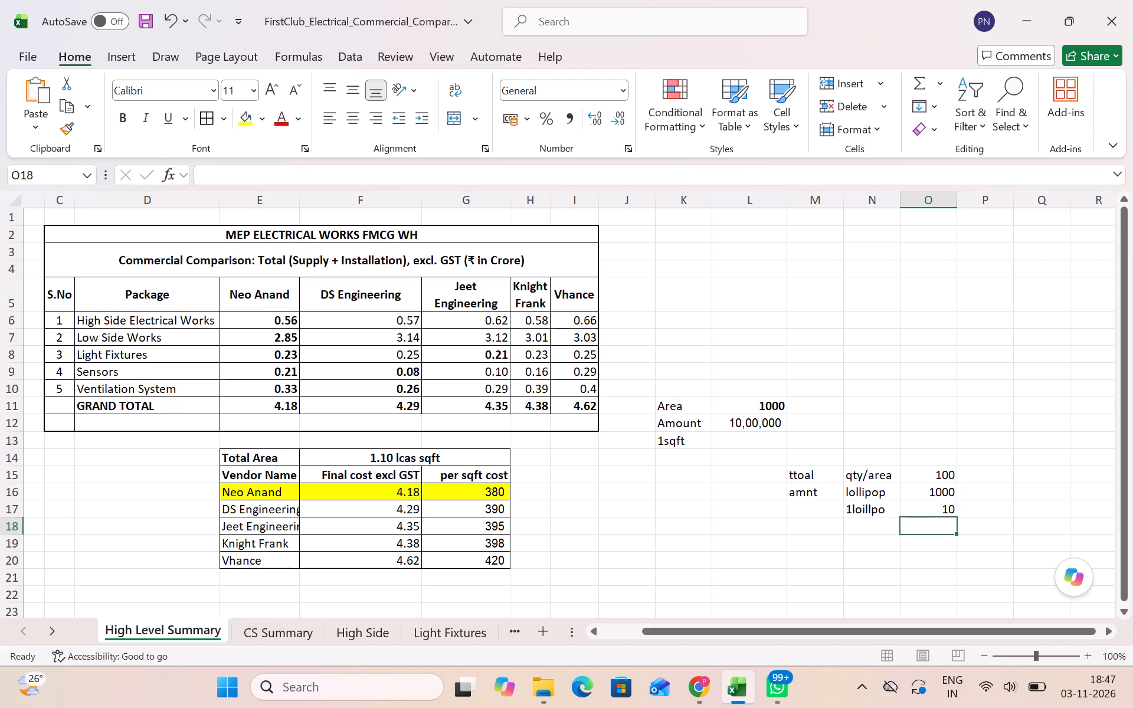
Calculate the 1sqft cost in L13 by dividing the amount in L12 by the area in L11.
click(739, 429)
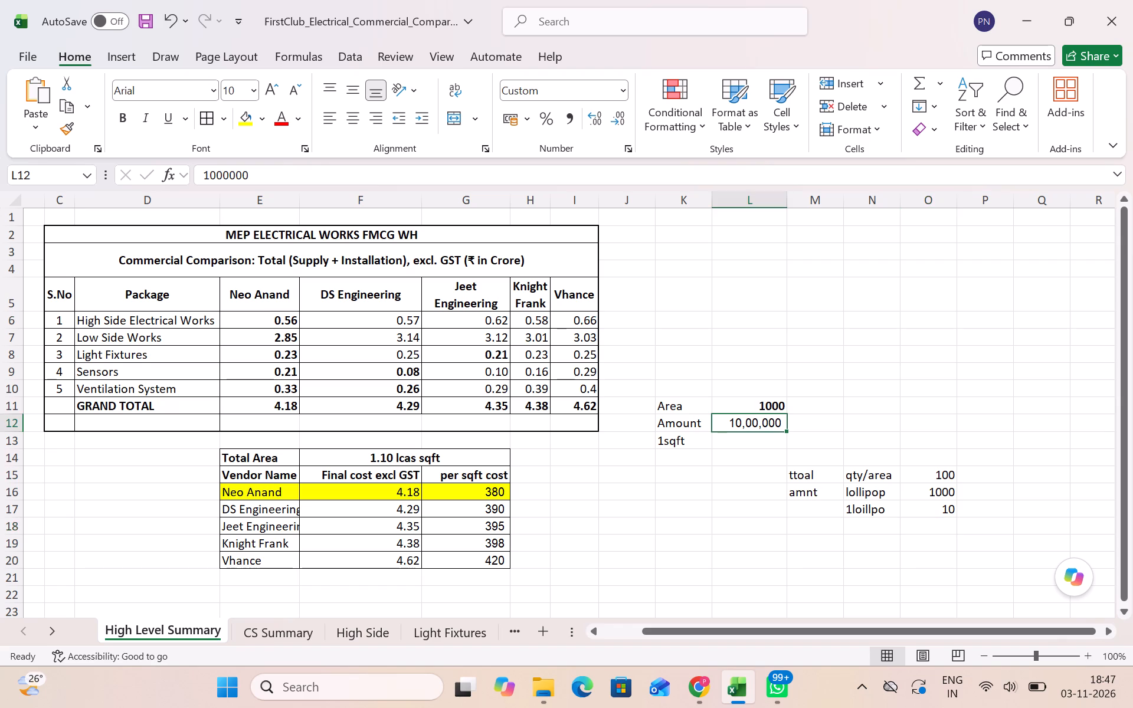
click(735, 409)
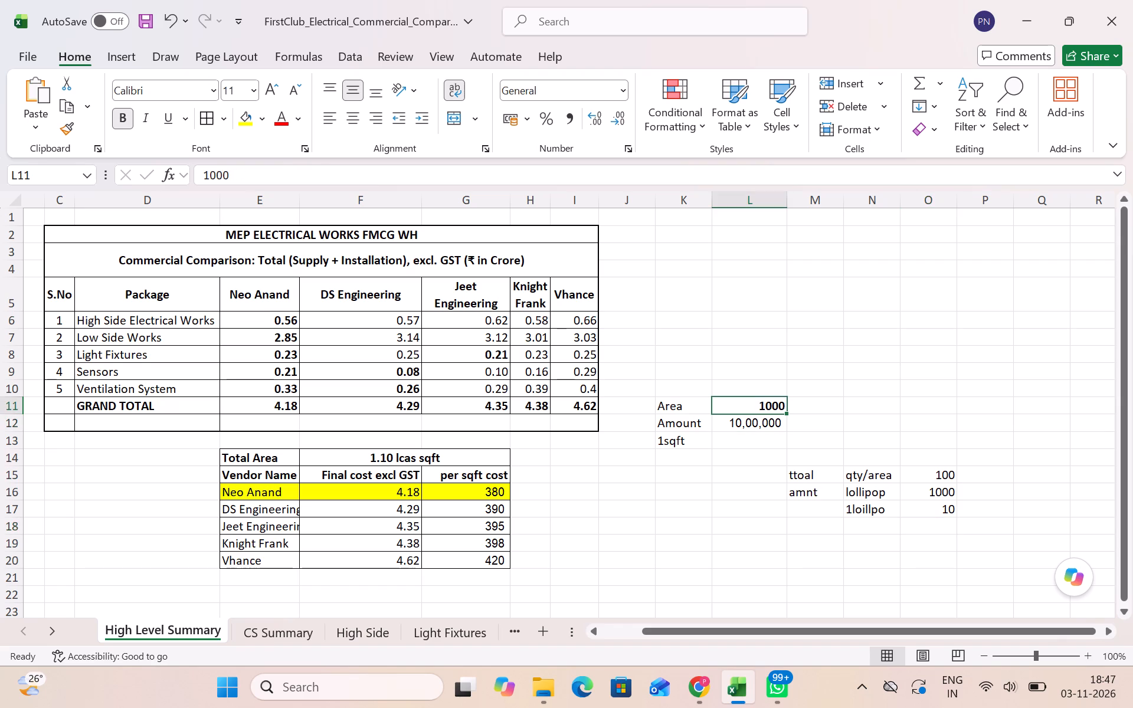
click(727, 438)
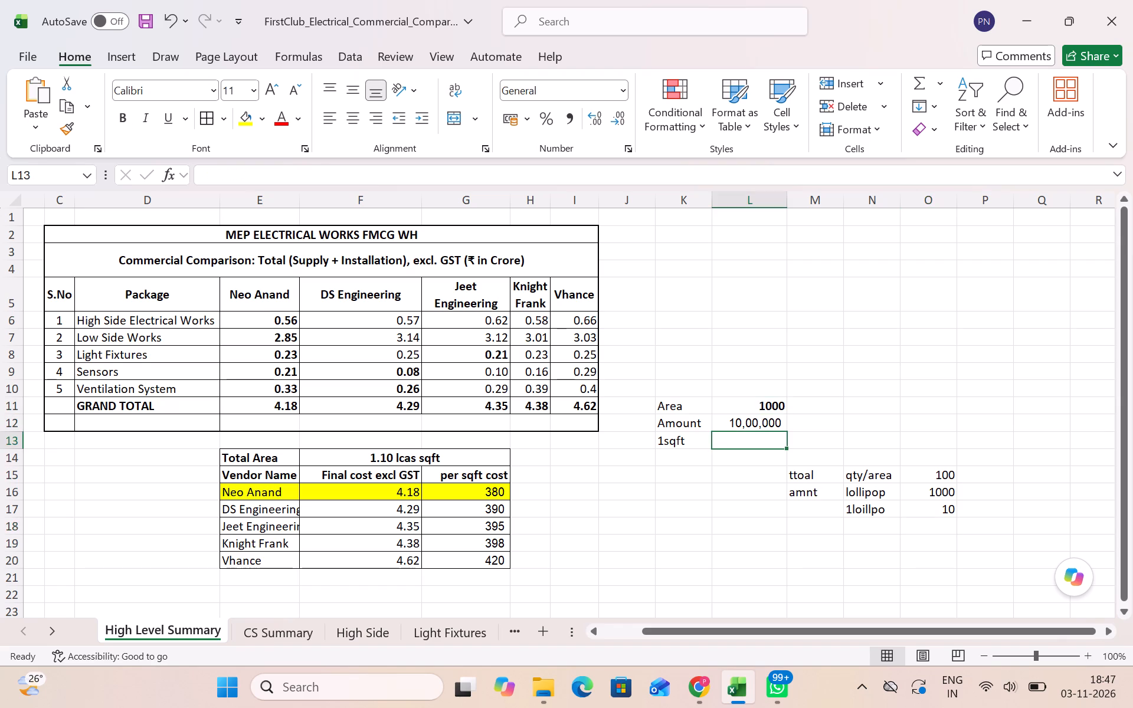
key(equal)
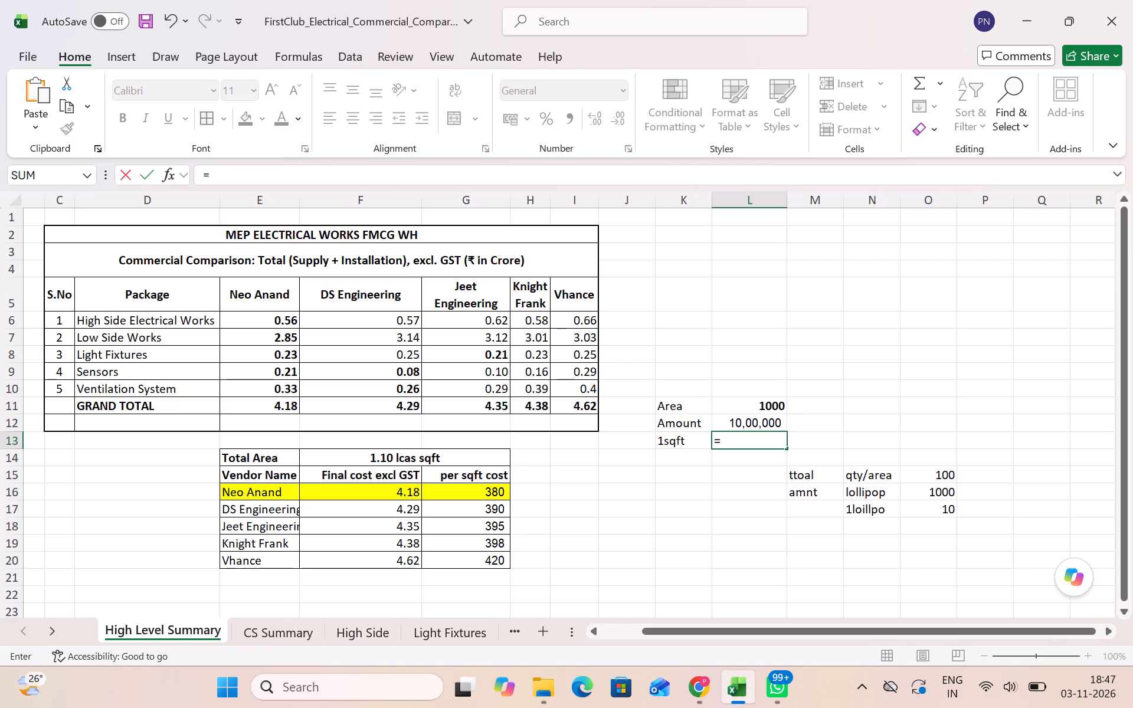
click(749, 423)
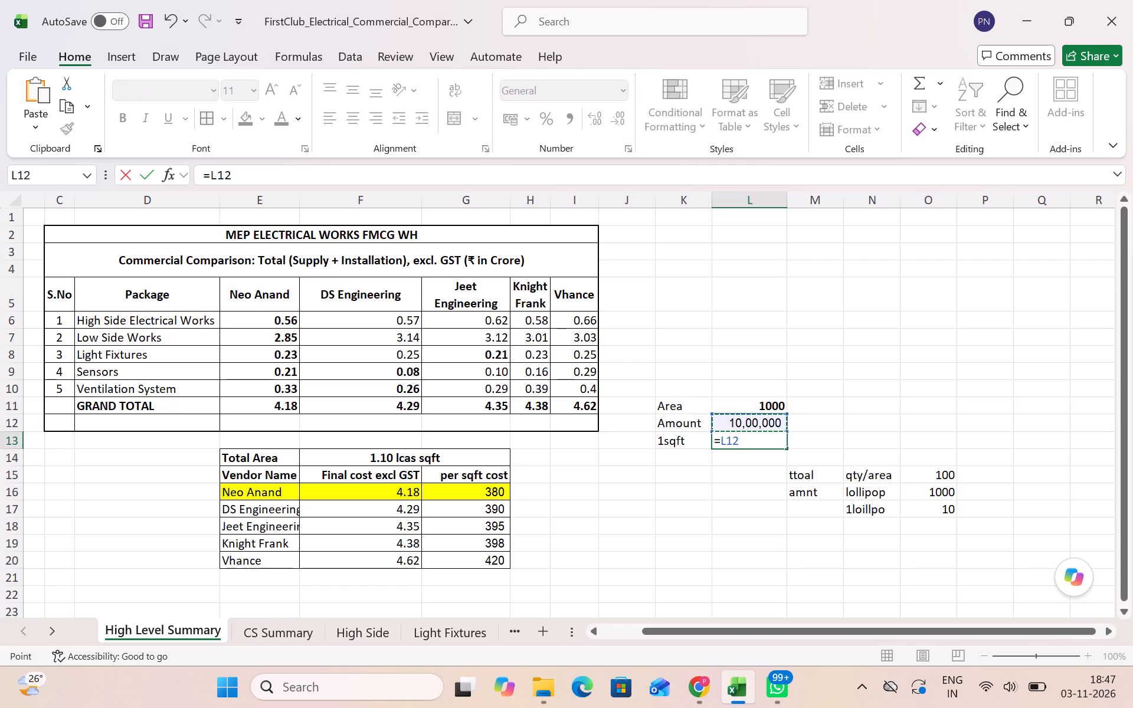
key(slash)
click(754, 400)
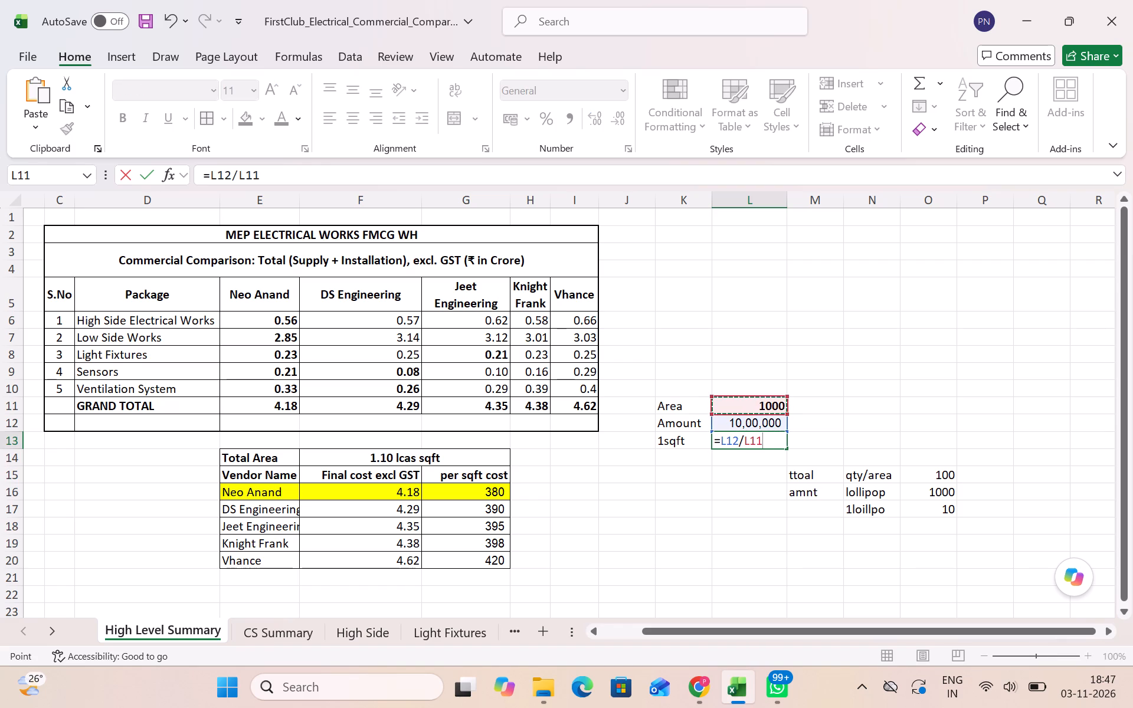
key(Return)
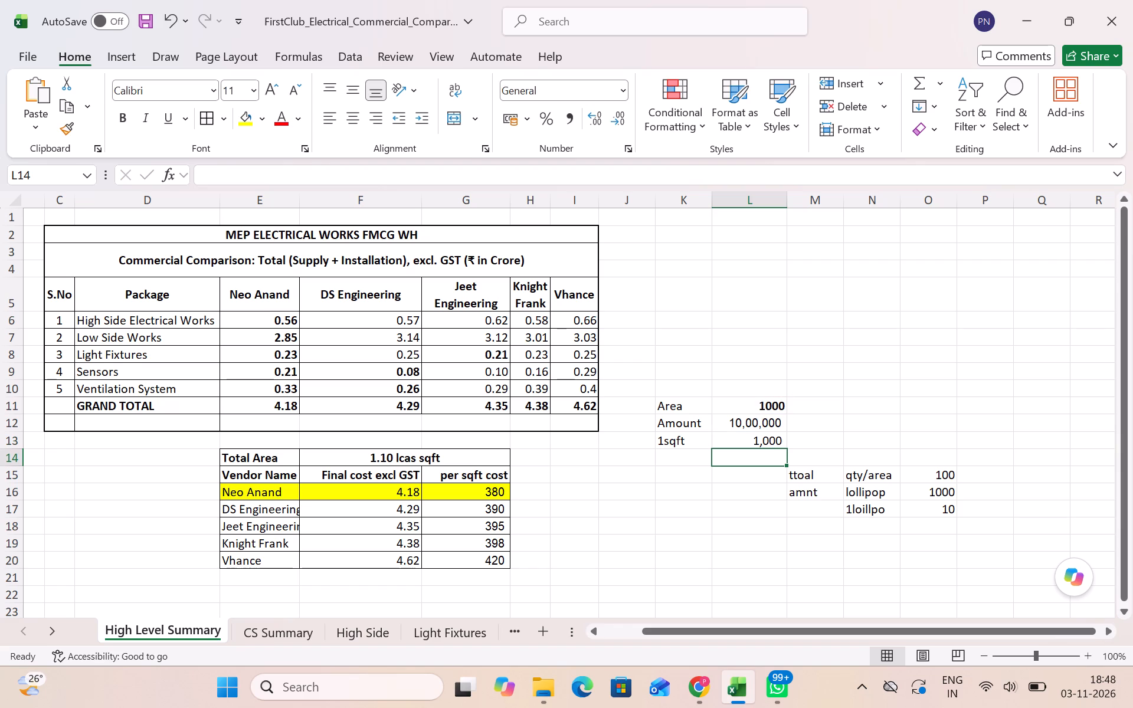
click(366, 495)
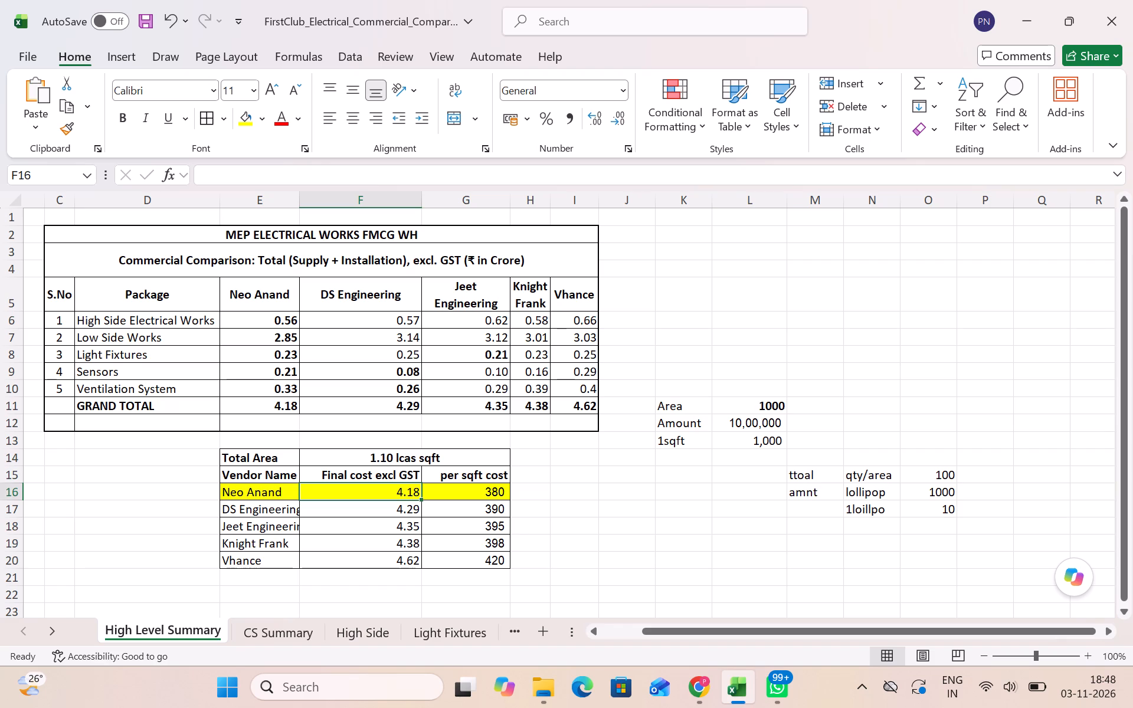
click(747, 425)
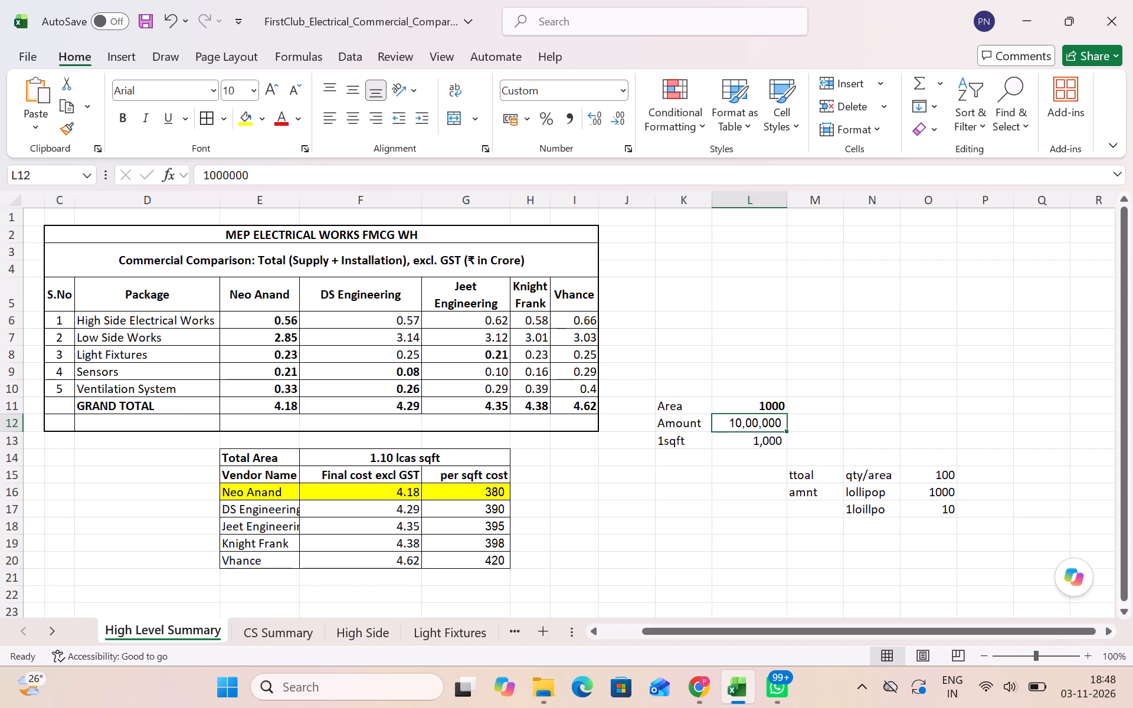
key(equal)
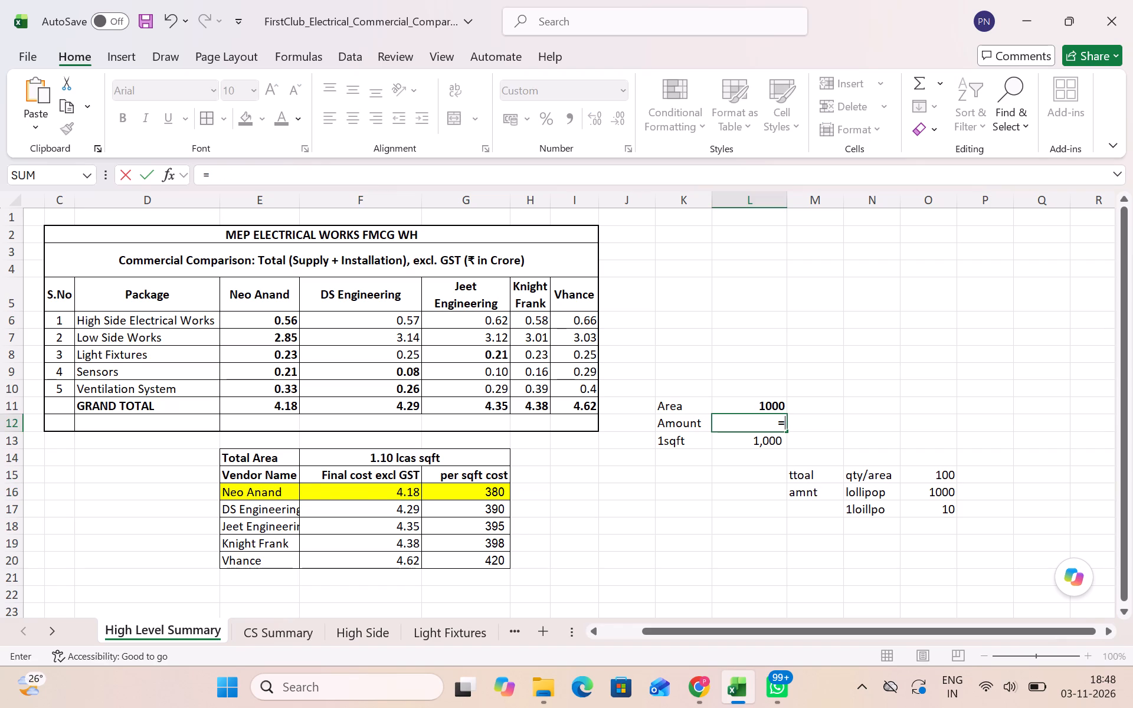
click(401, 492)
key(Return)
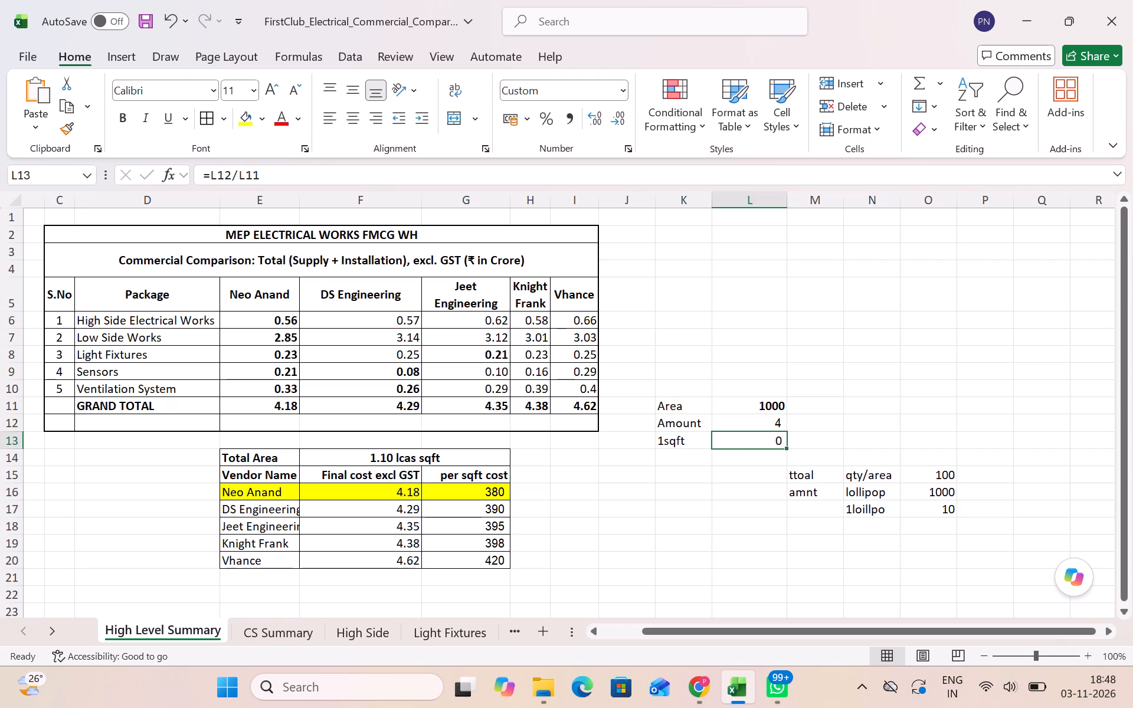
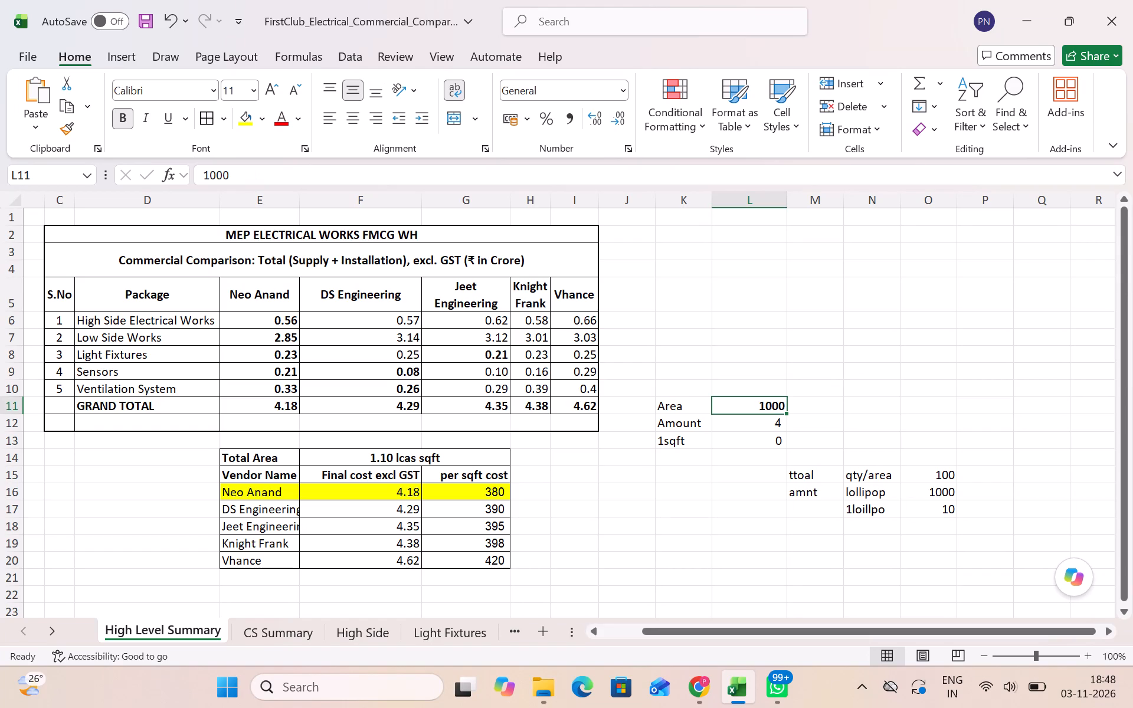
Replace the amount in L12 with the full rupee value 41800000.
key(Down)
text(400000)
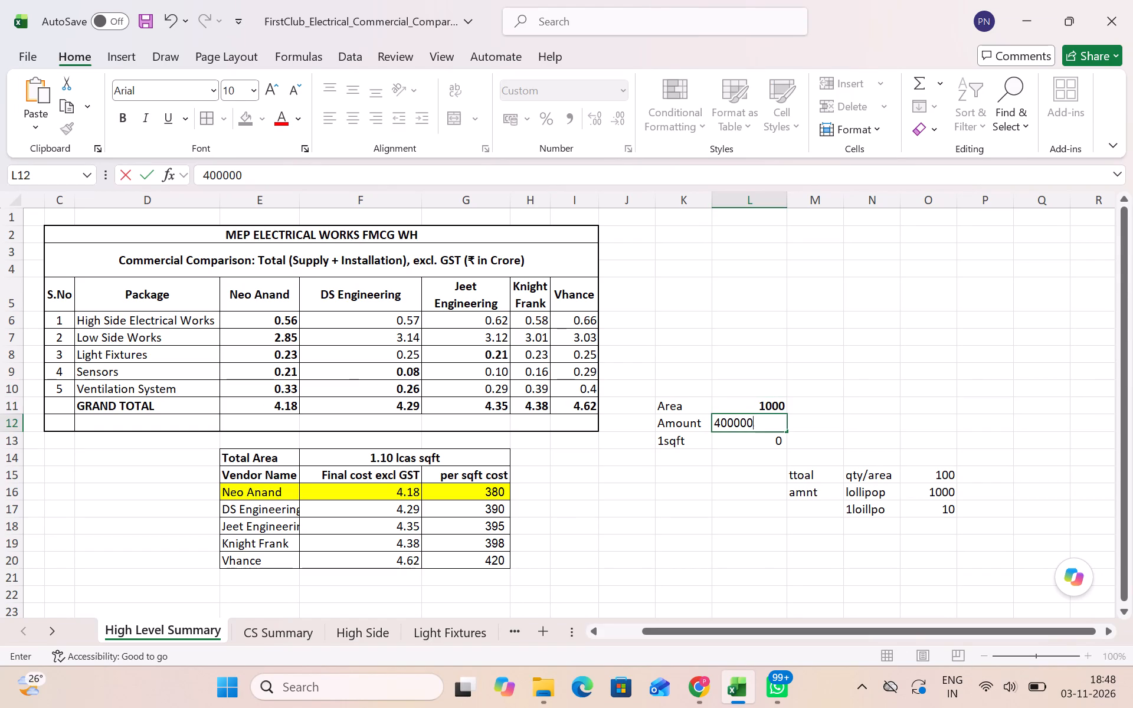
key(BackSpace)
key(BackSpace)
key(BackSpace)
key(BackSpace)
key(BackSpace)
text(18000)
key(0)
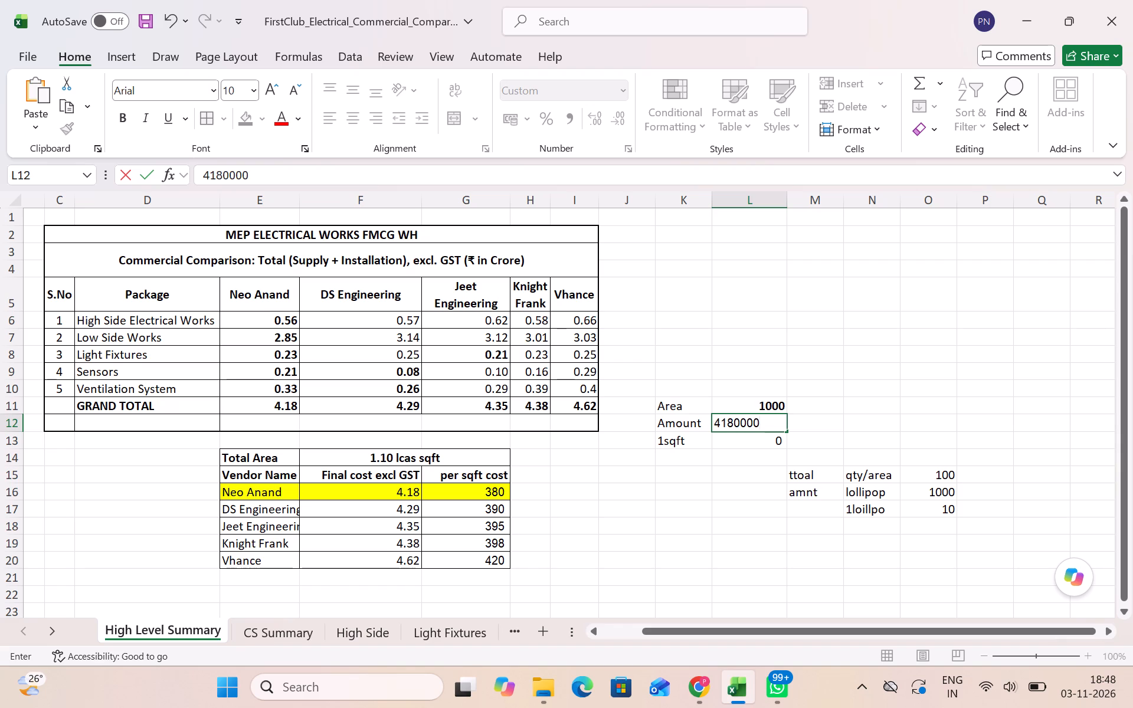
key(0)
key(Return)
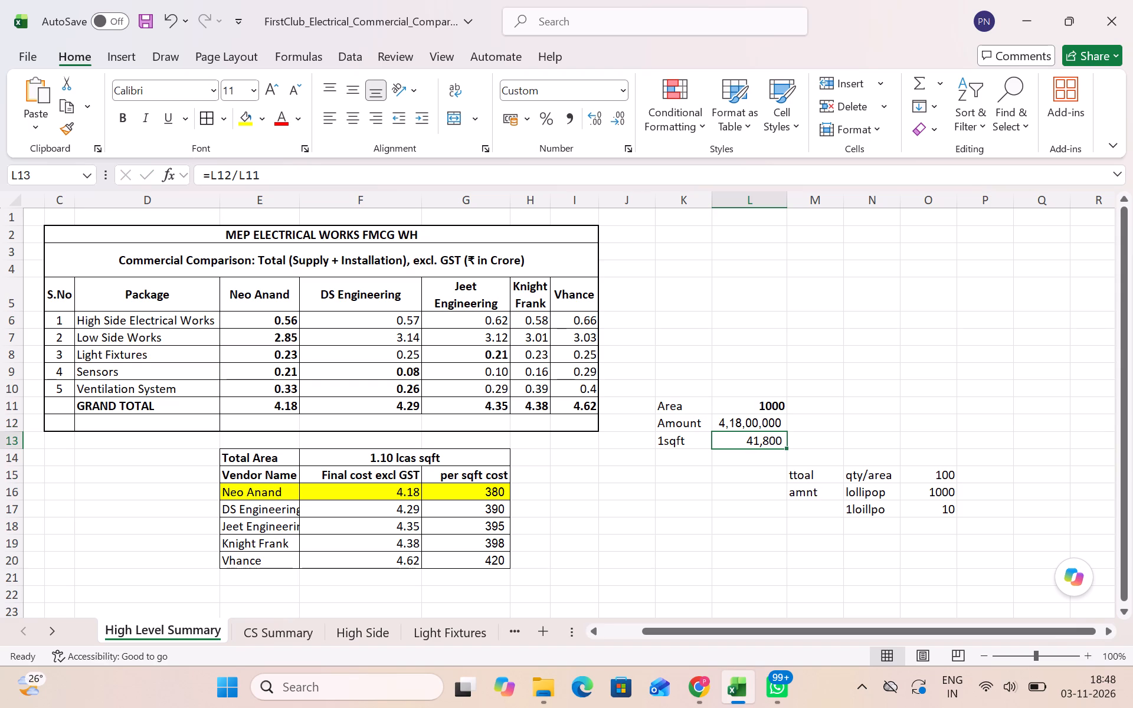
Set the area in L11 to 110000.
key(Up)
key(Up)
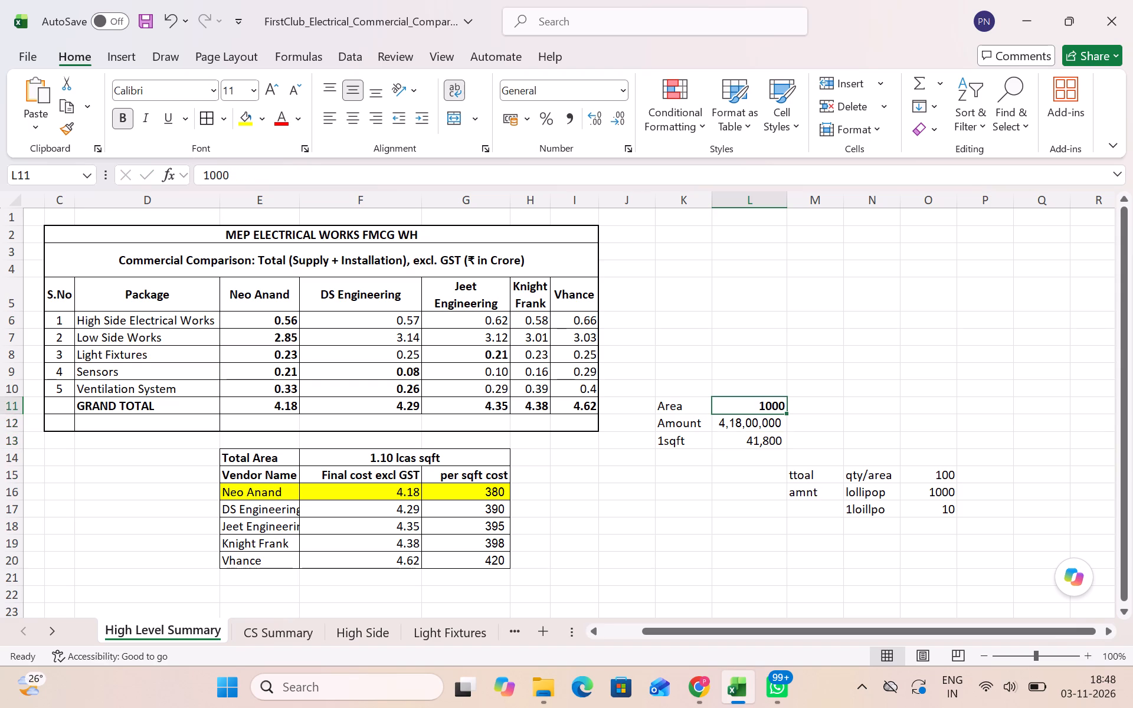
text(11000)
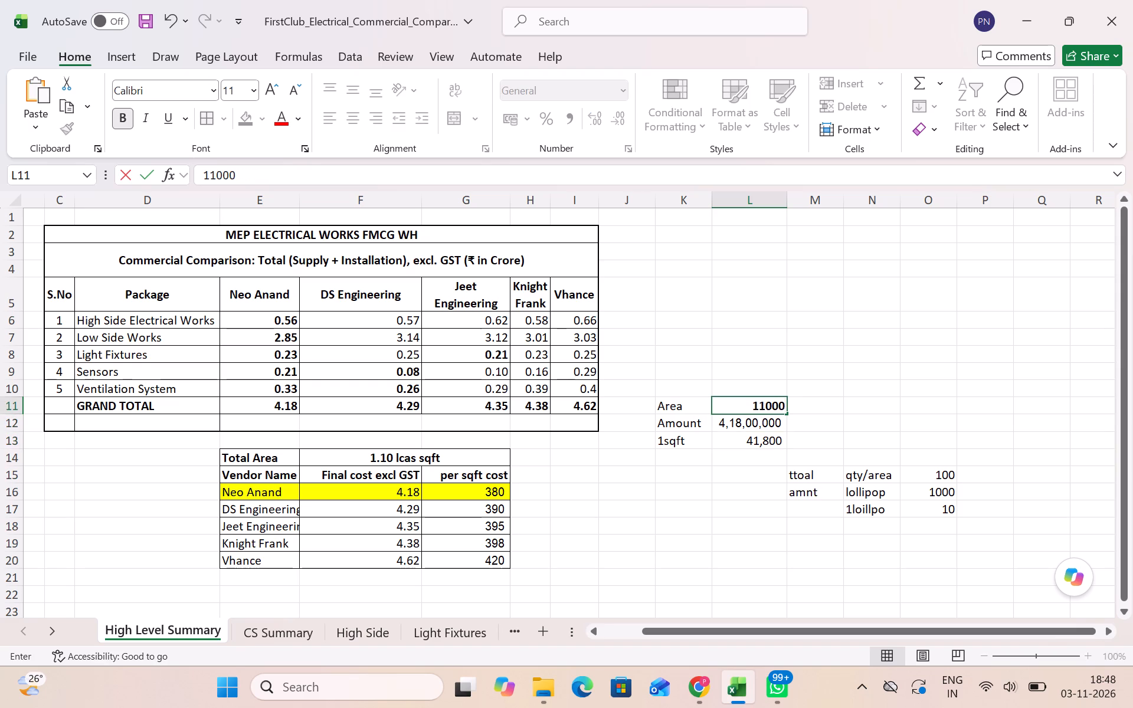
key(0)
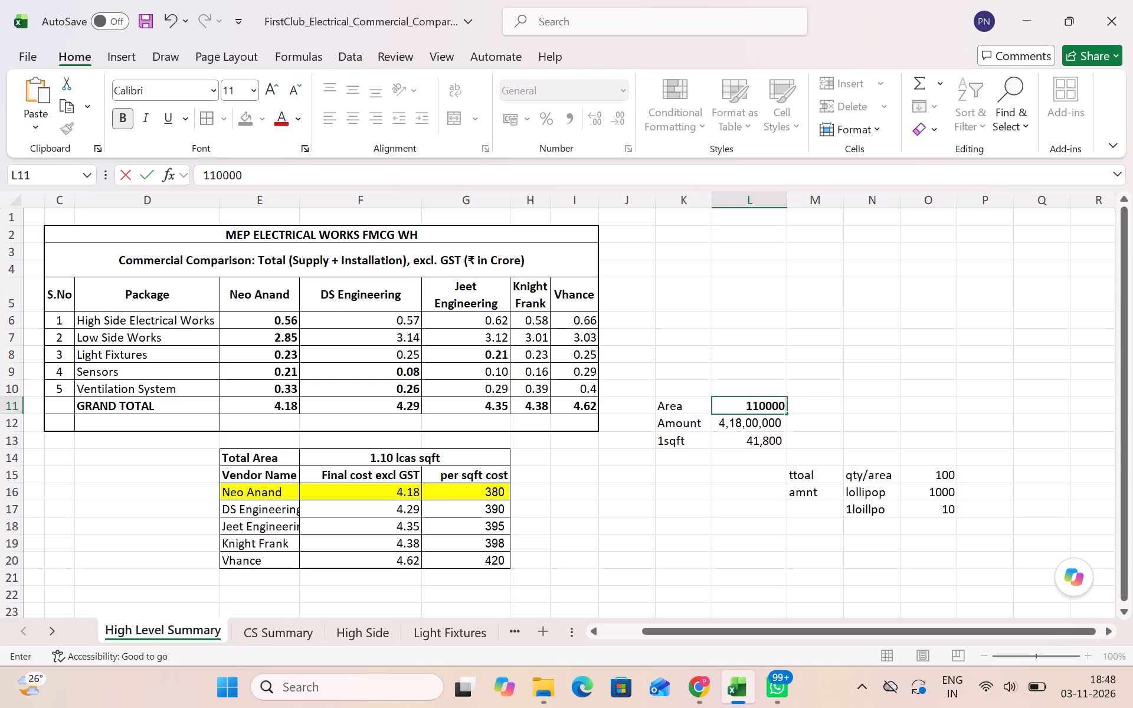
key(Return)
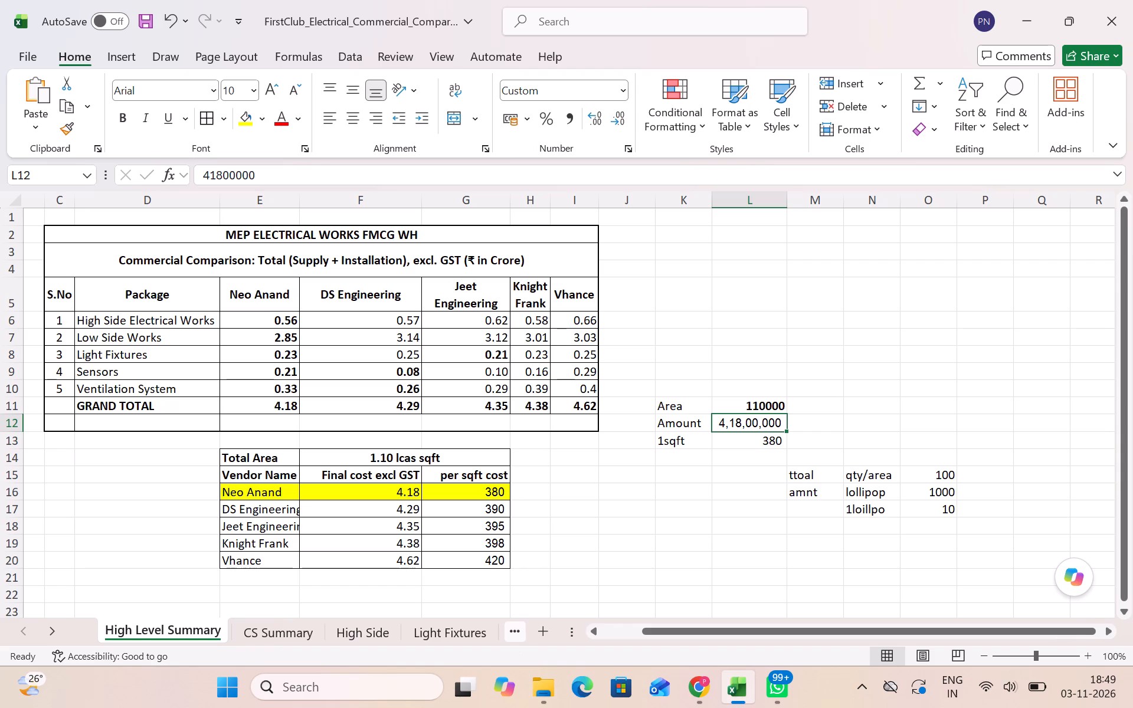
Enter 4.18 in N11 and calculate its per-sqft cost in N12 by dividing N11 by the area in L11.
click(865, 399)
text(4.18)
key(Return)
key(equal)
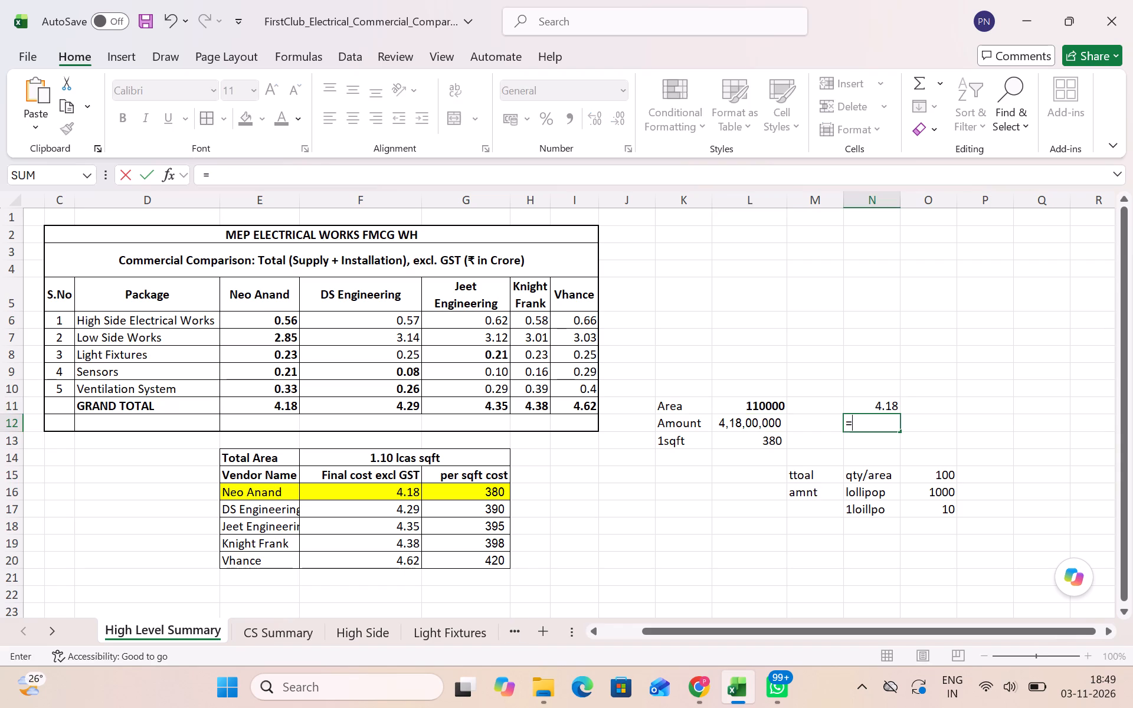
click(864, 402)
key(slash)
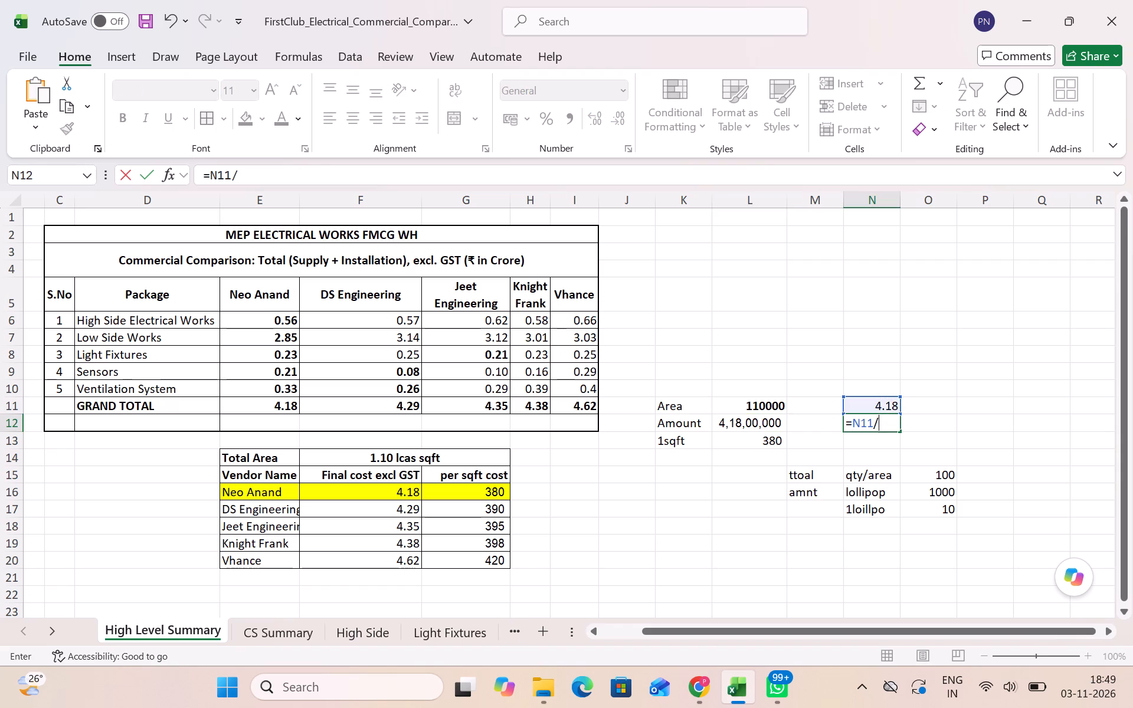
click(760, 405)
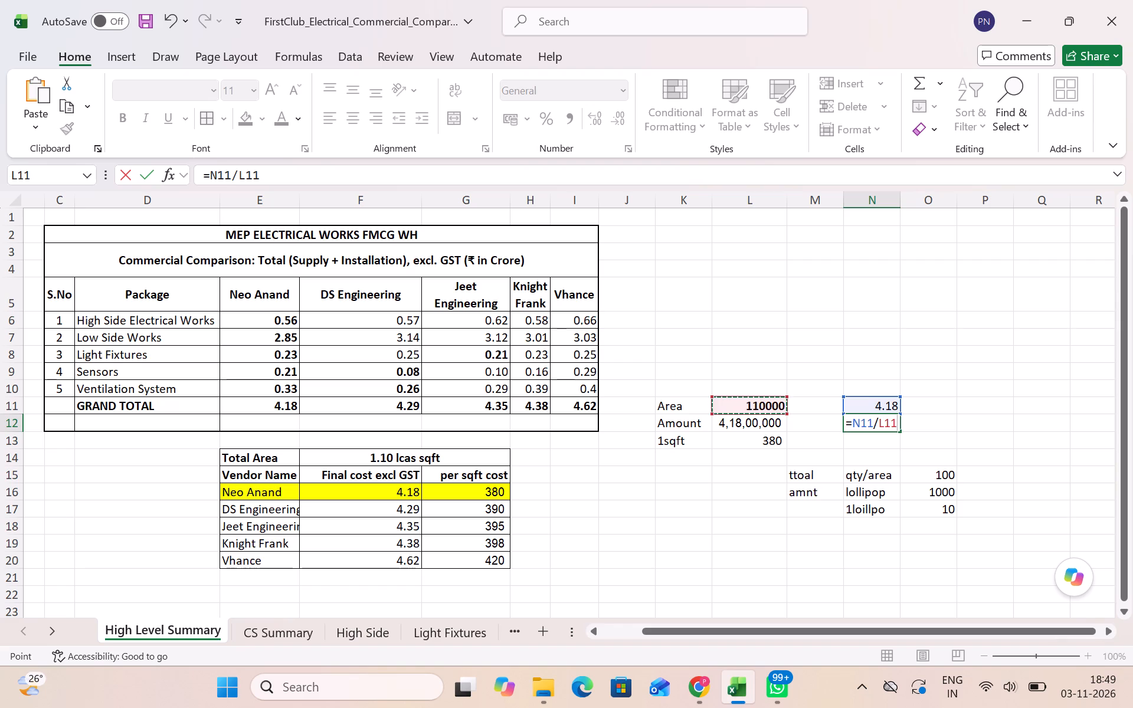
key(Return)
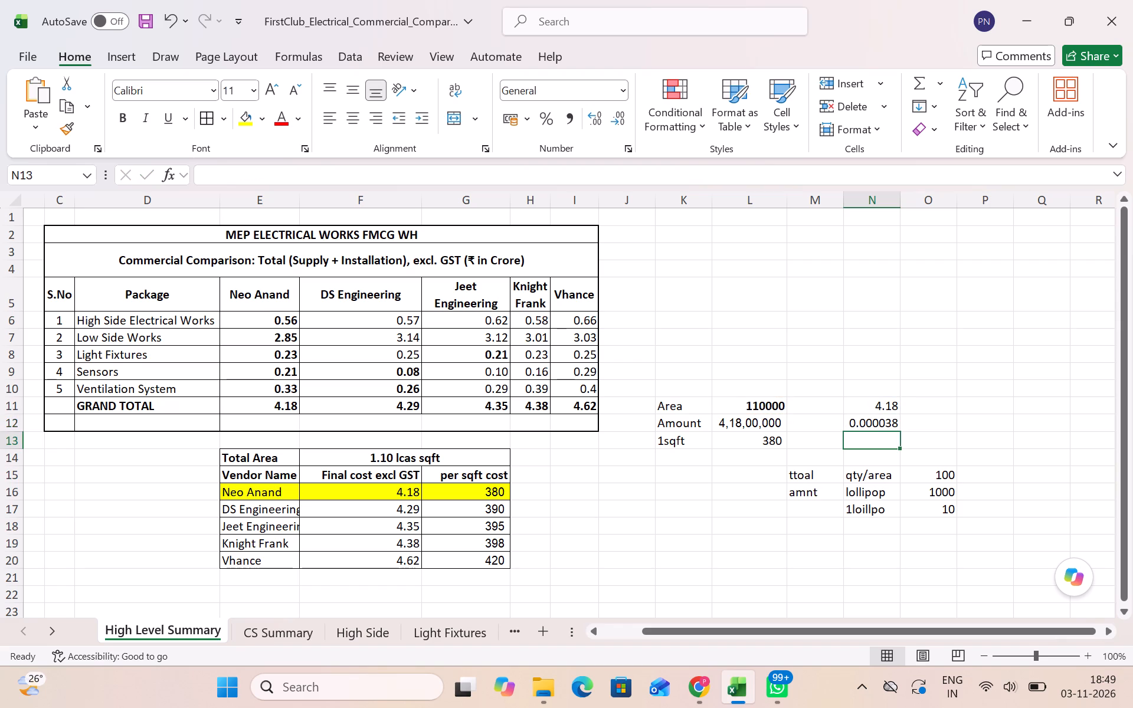
Try to extend the N12 formula with a further division by a power of ten, appending /10^&.
click(872, 421)
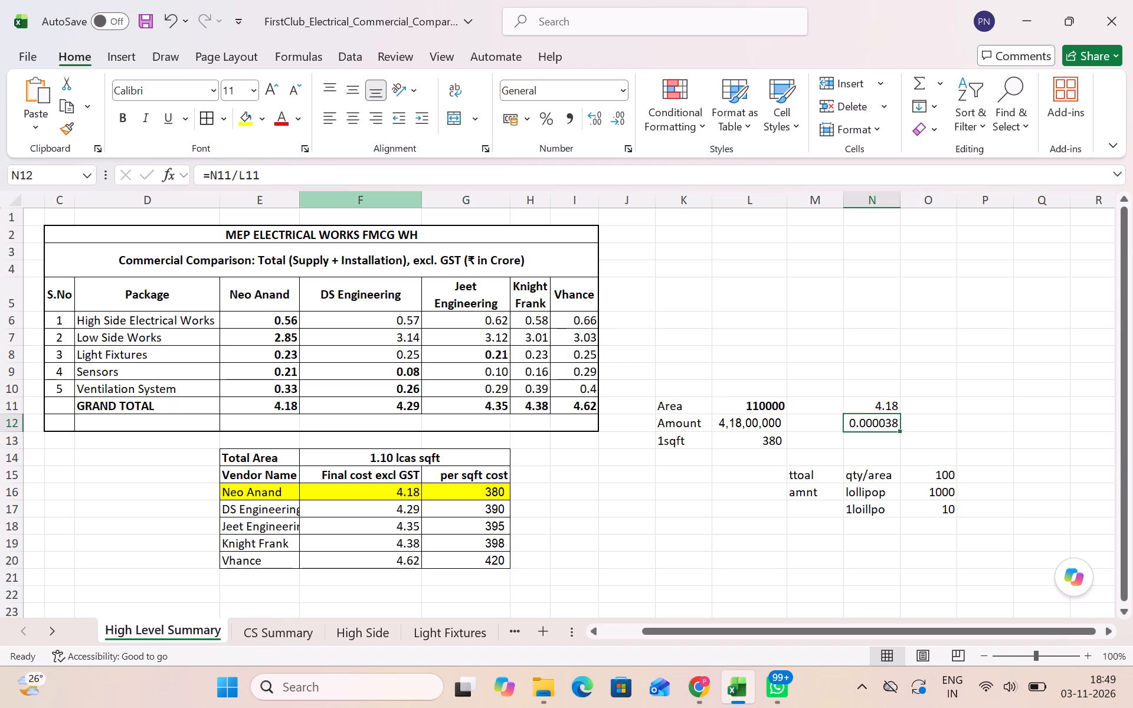
click(423, 173)
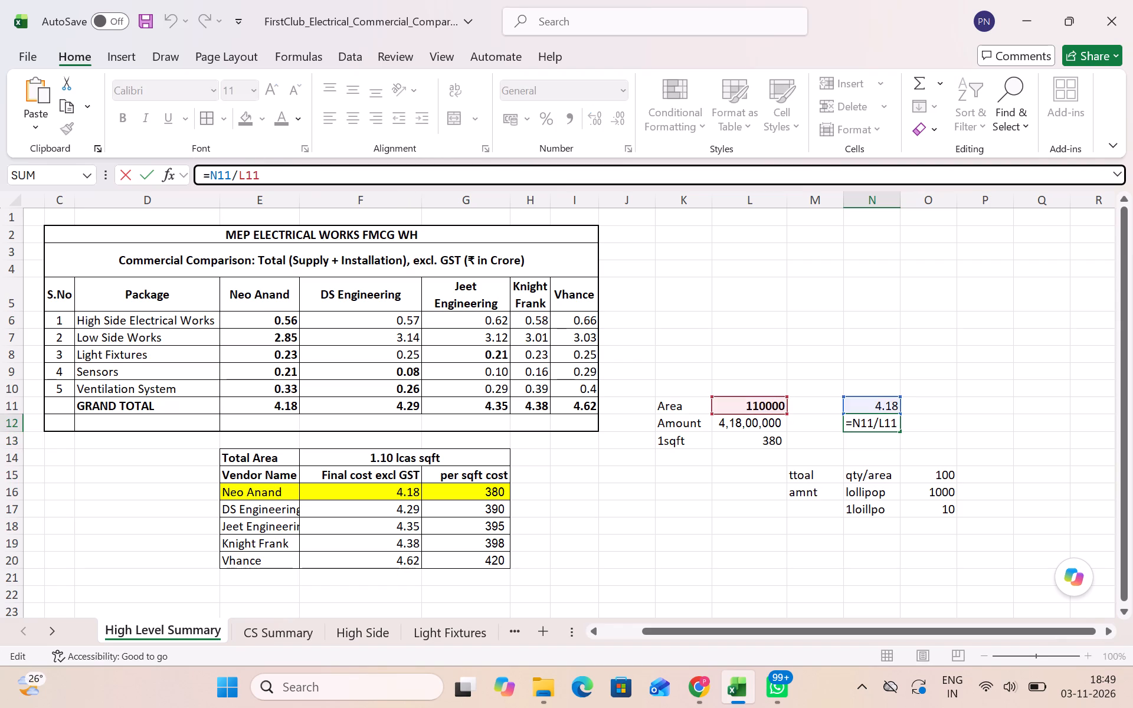
text(/10^&)
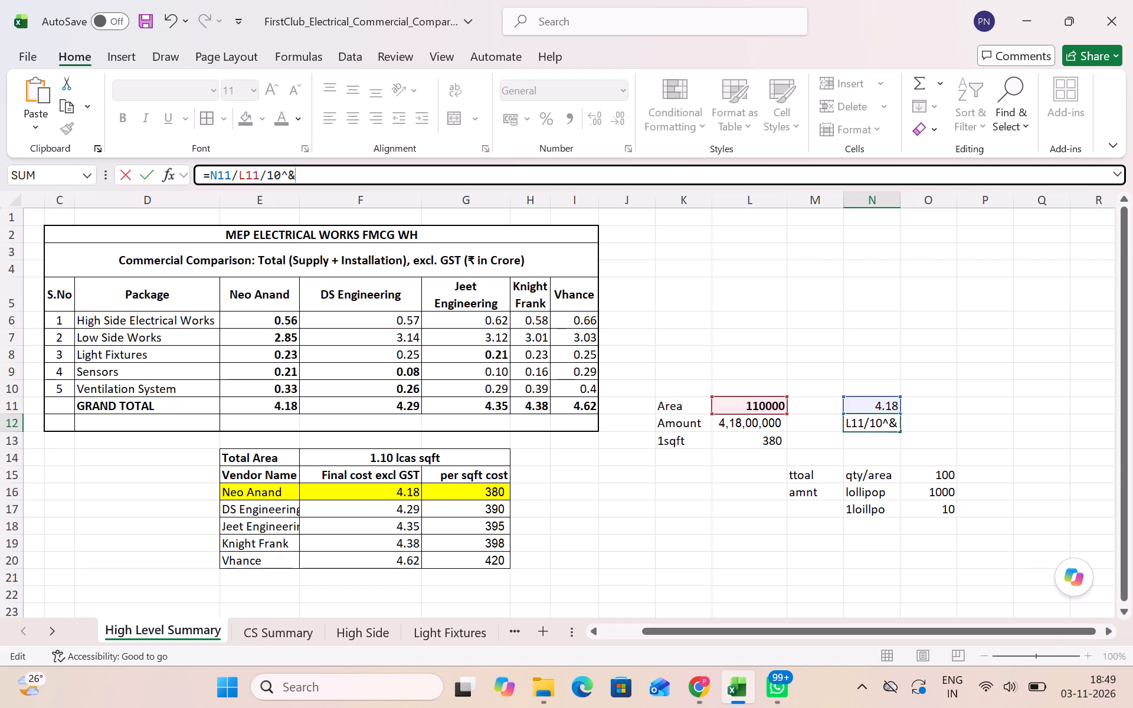
key(Return)
key(Return)
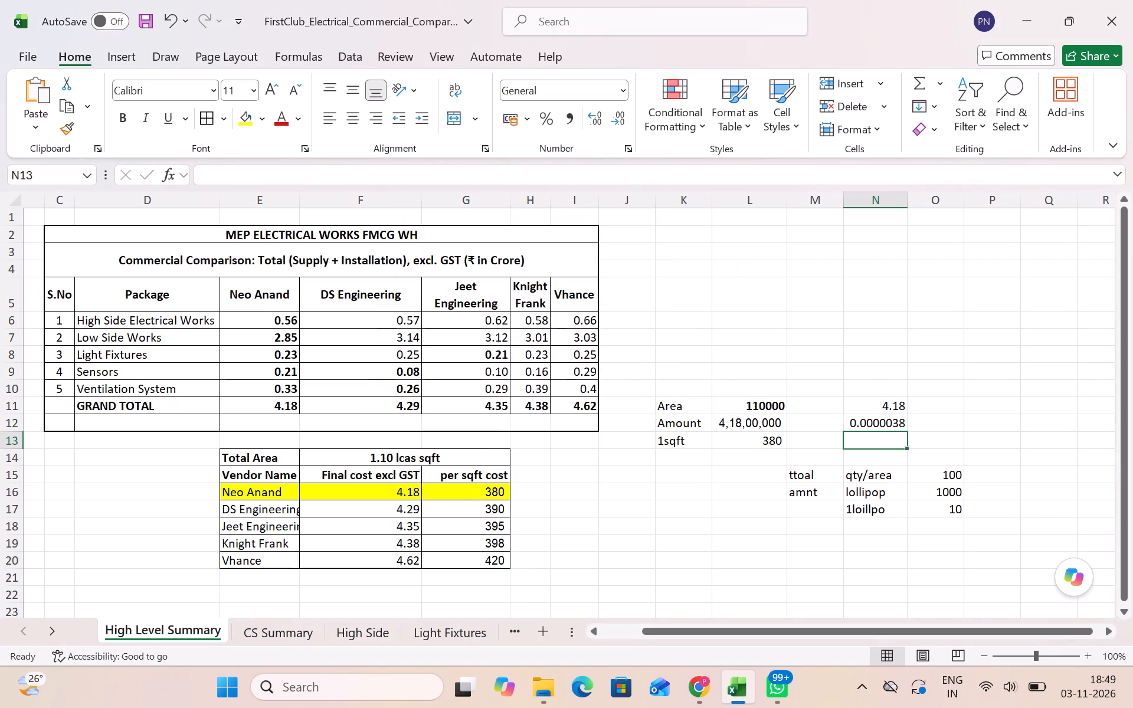
Clear the 4.18 amount from N11.
drag(865, 399, 895, 431)
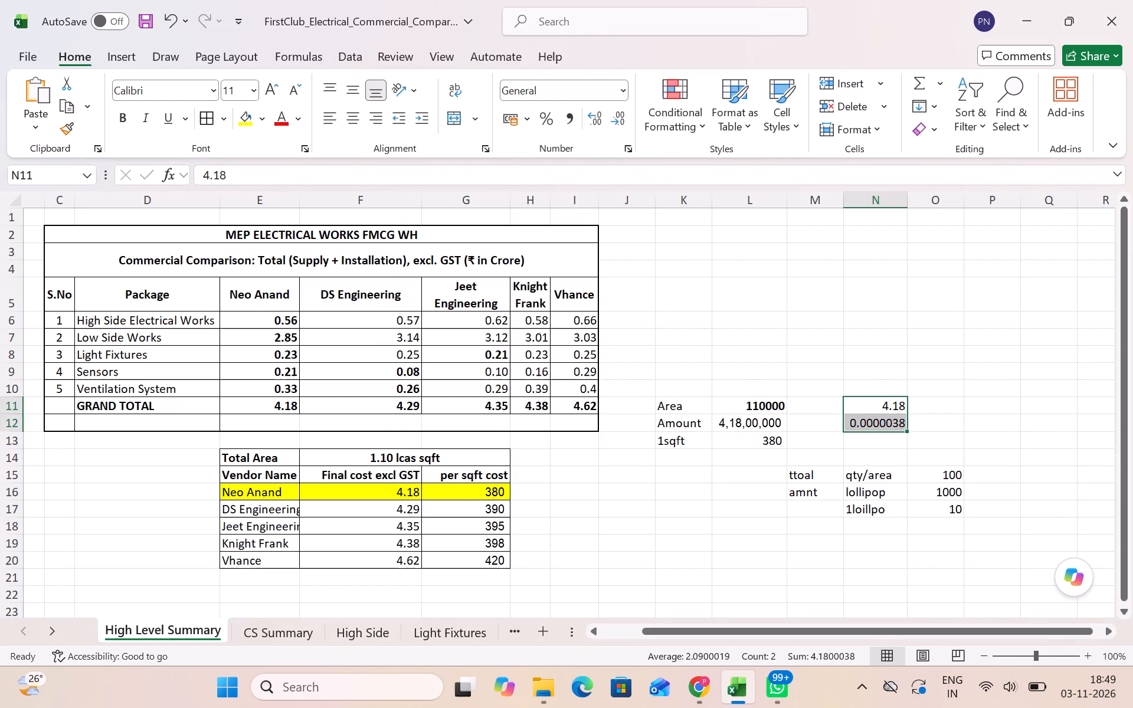
key(BackSpace)
key(BackSpace)
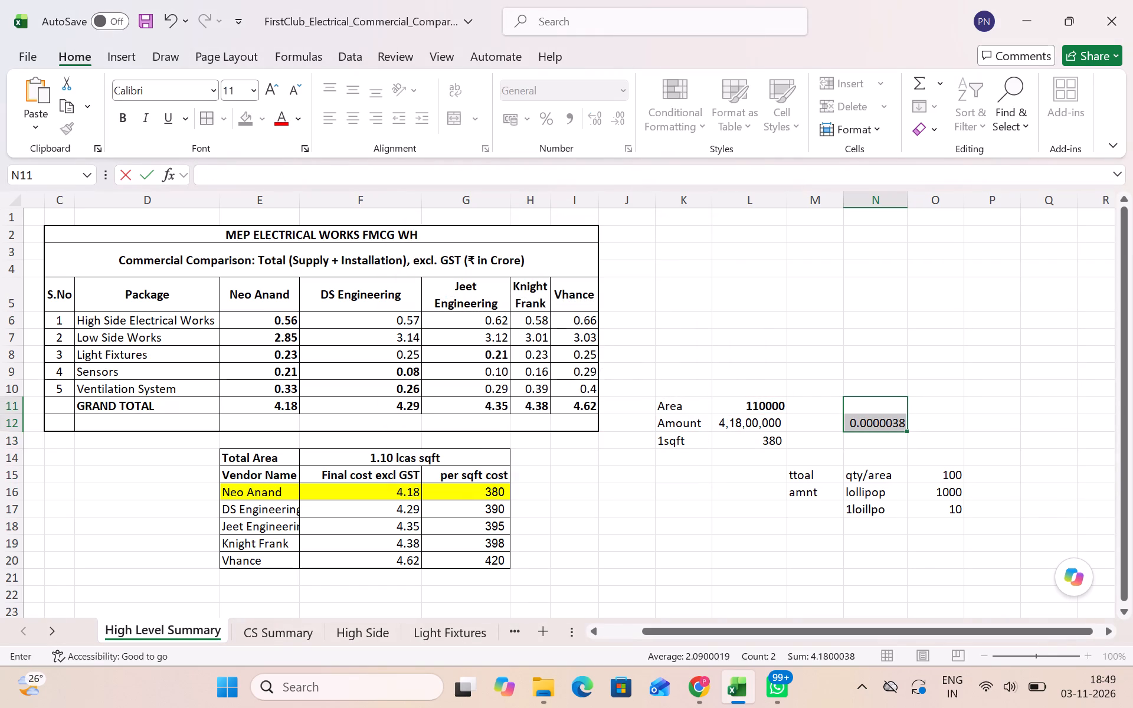
click(816, 445)
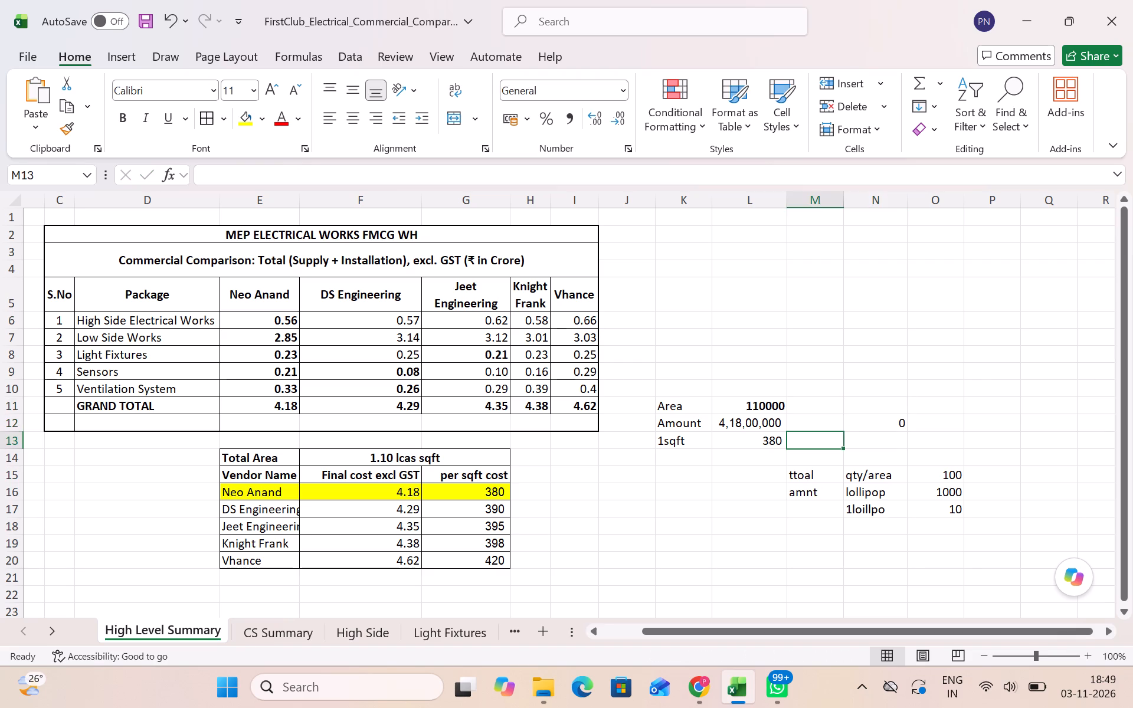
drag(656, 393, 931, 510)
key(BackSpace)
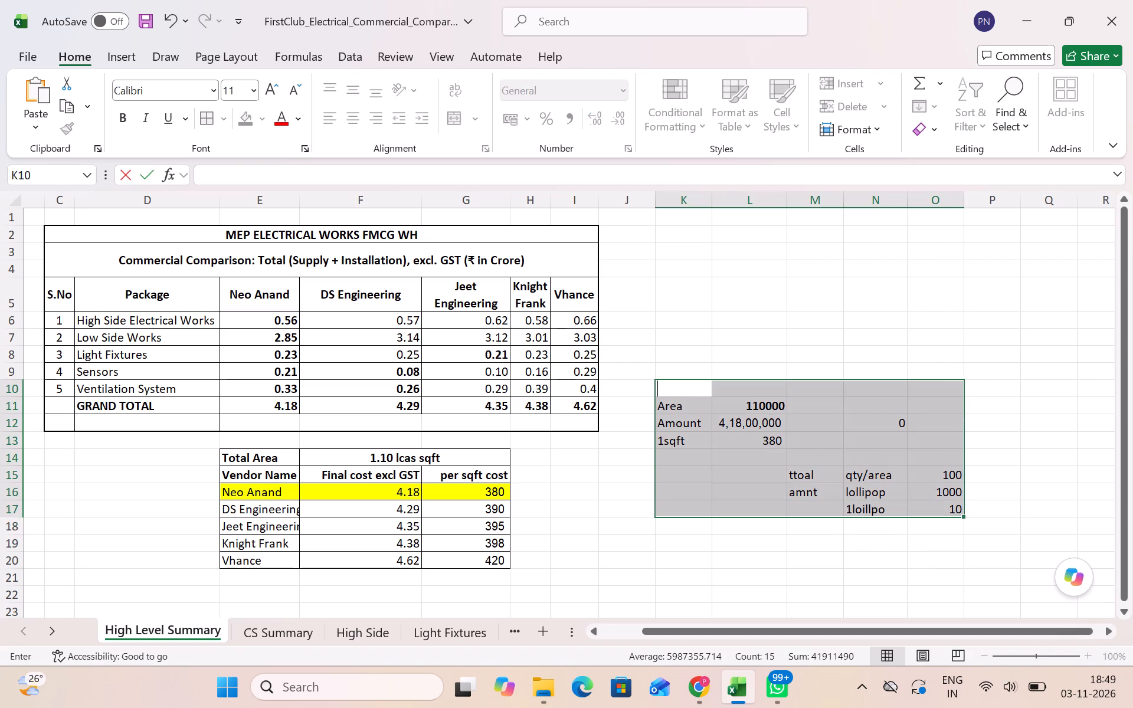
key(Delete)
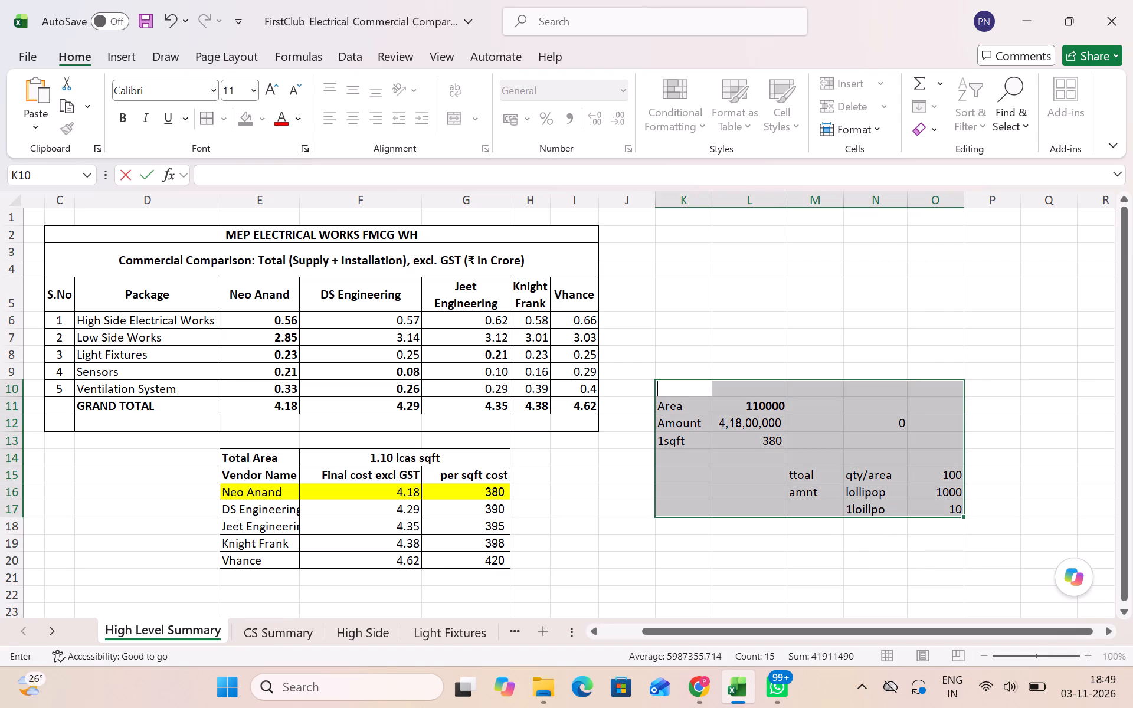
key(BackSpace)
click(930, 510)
Delete the lollipop example and the area, amount and 1sqft calculation by clearing L13:P18 and K10:L13.
drag(964, 534, 721, 445)
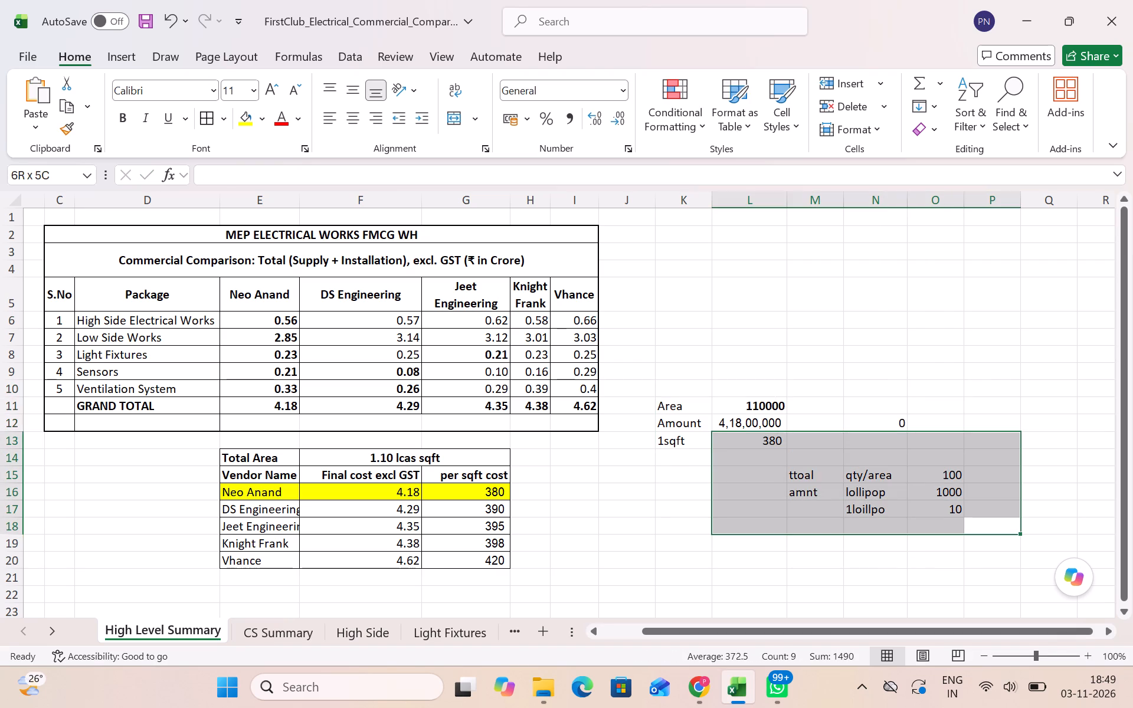
drag(721, 445, 722, 447)
key(Delete)
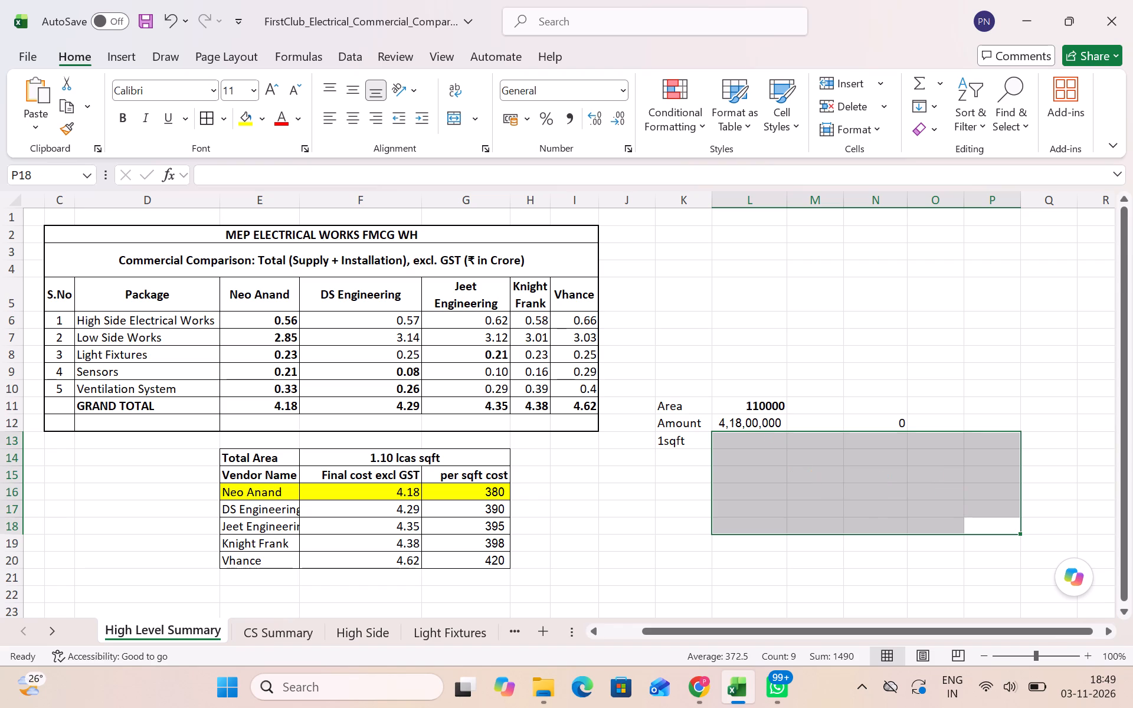
drag(666, 393, 758, 444)
key(Delete)
key(BackSpace)
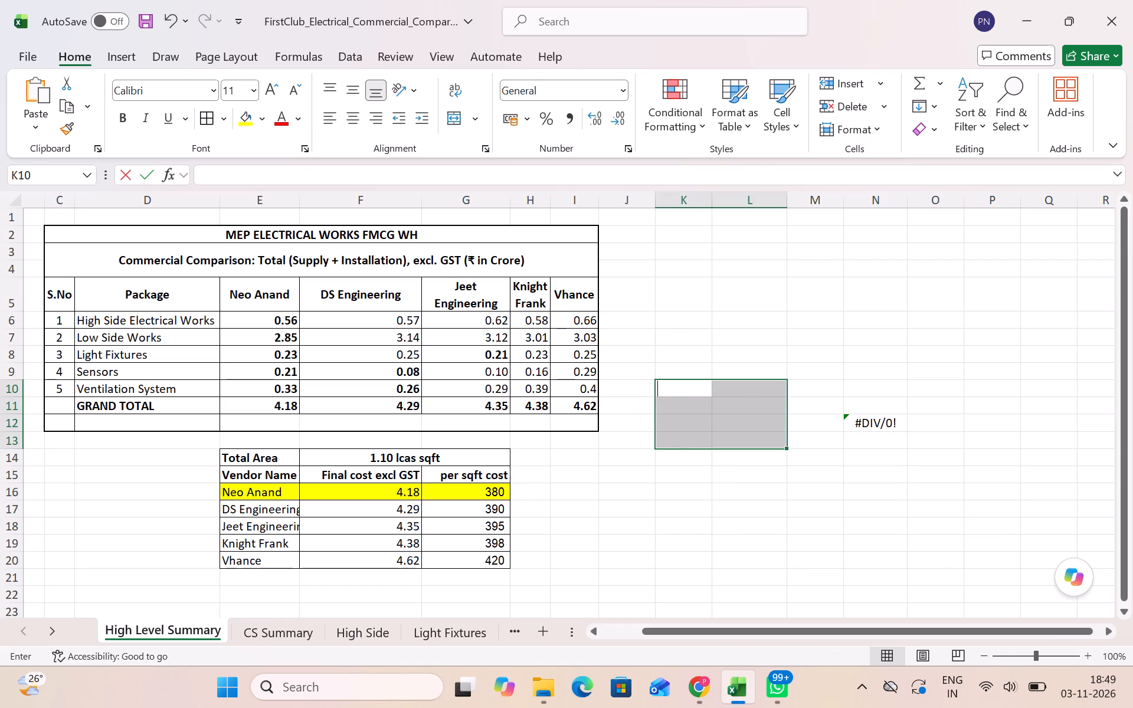
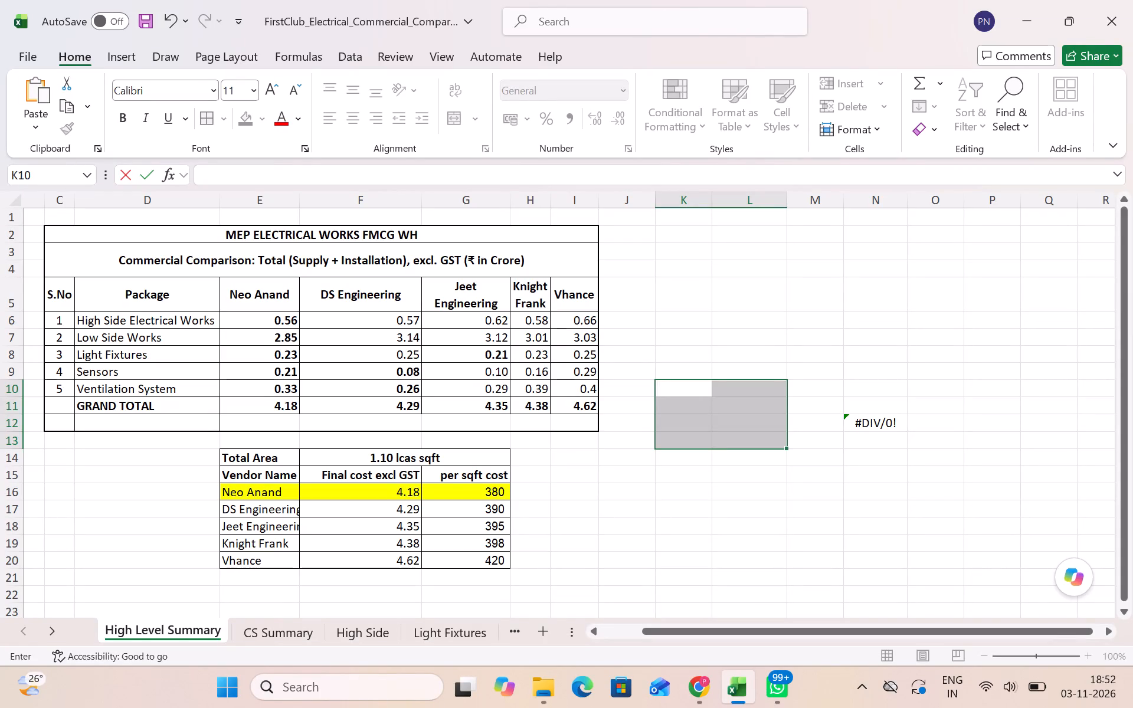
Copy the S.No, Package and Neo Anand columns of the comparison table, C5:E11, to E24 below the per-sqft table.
drag(53, 294, 235, 399)
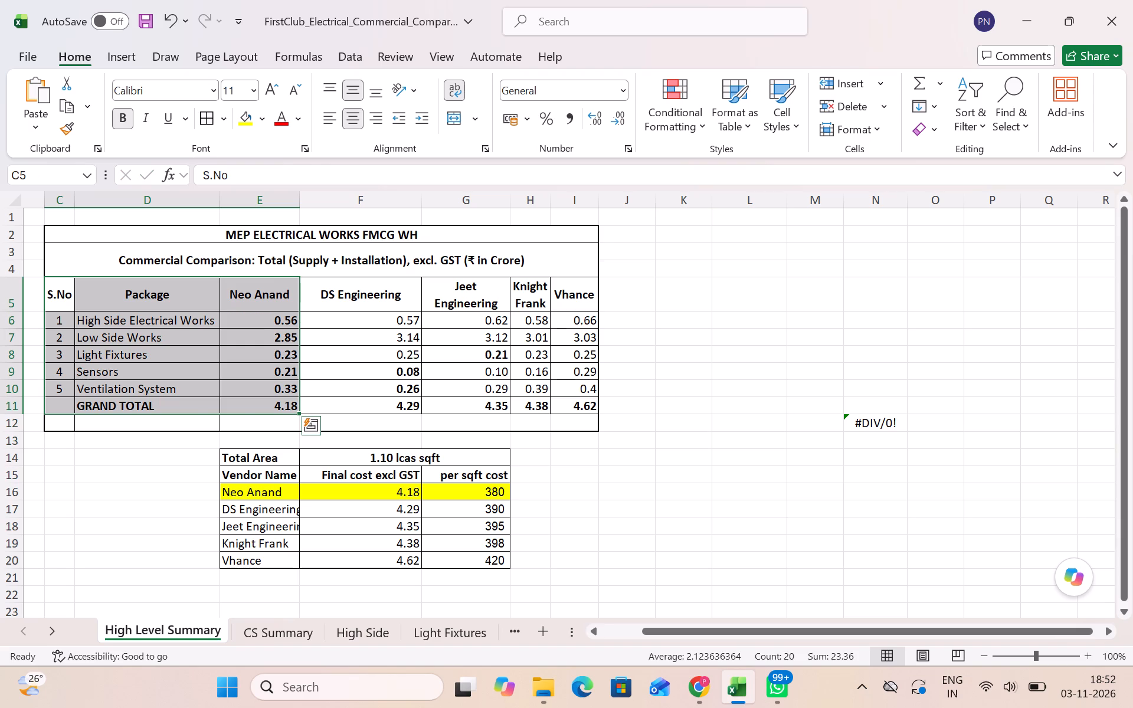
key(ctrl+c)
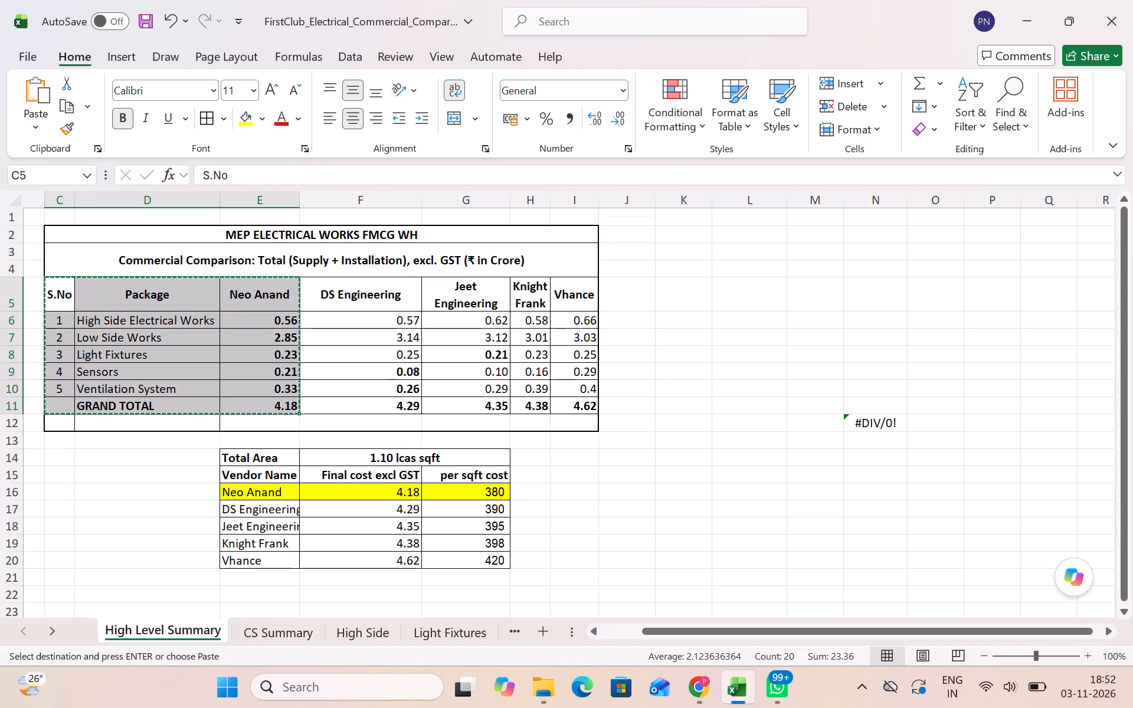
scroll(470, 467, down, 1)
click(253, 484)
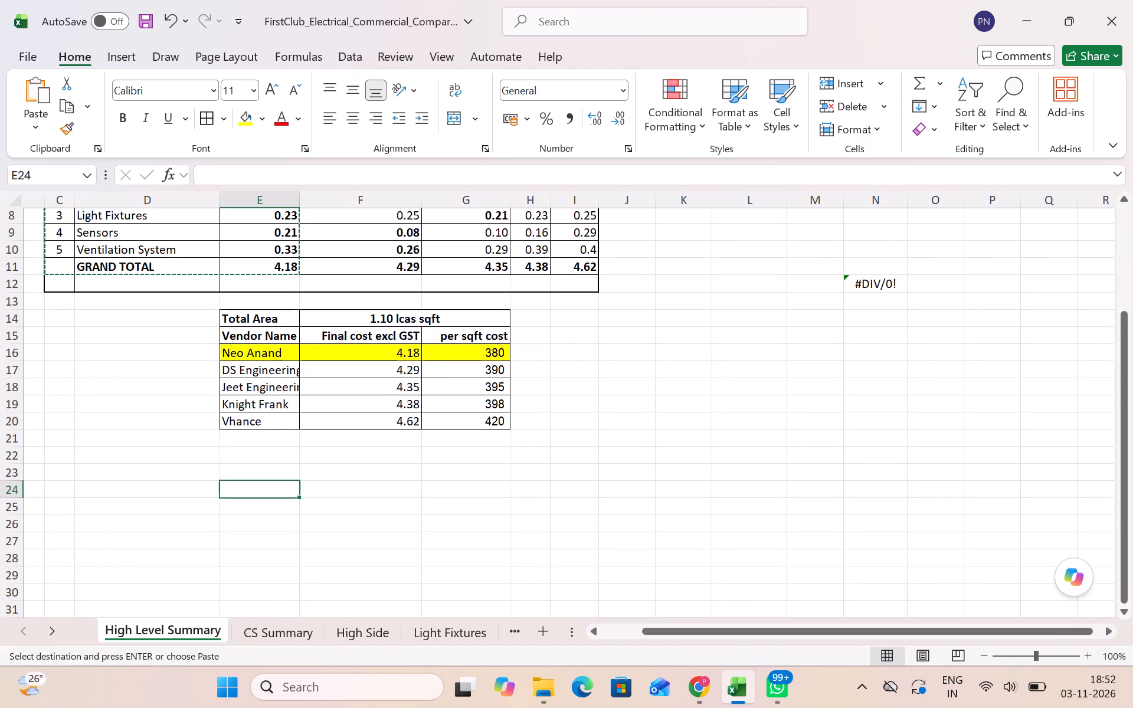
key(ctrl+v)
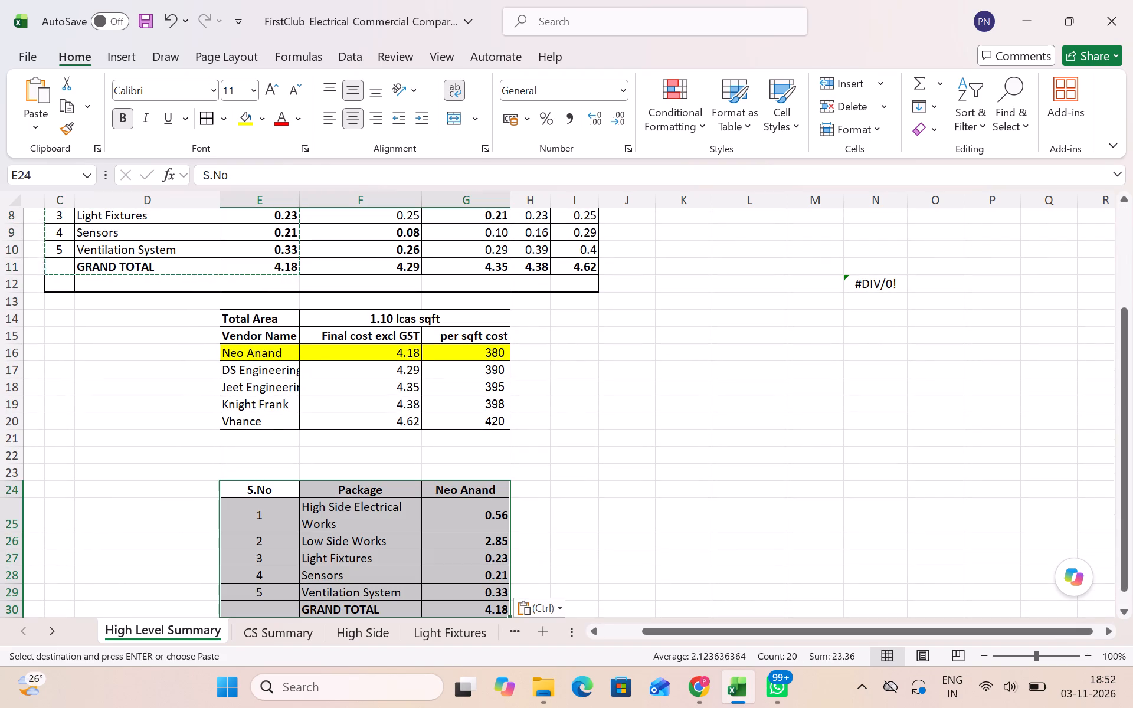
Merge and center E23:G23 above the copied table and enter the heading "Final Quoted price of L1 vendor".
drag(261, 468, 457, 471)
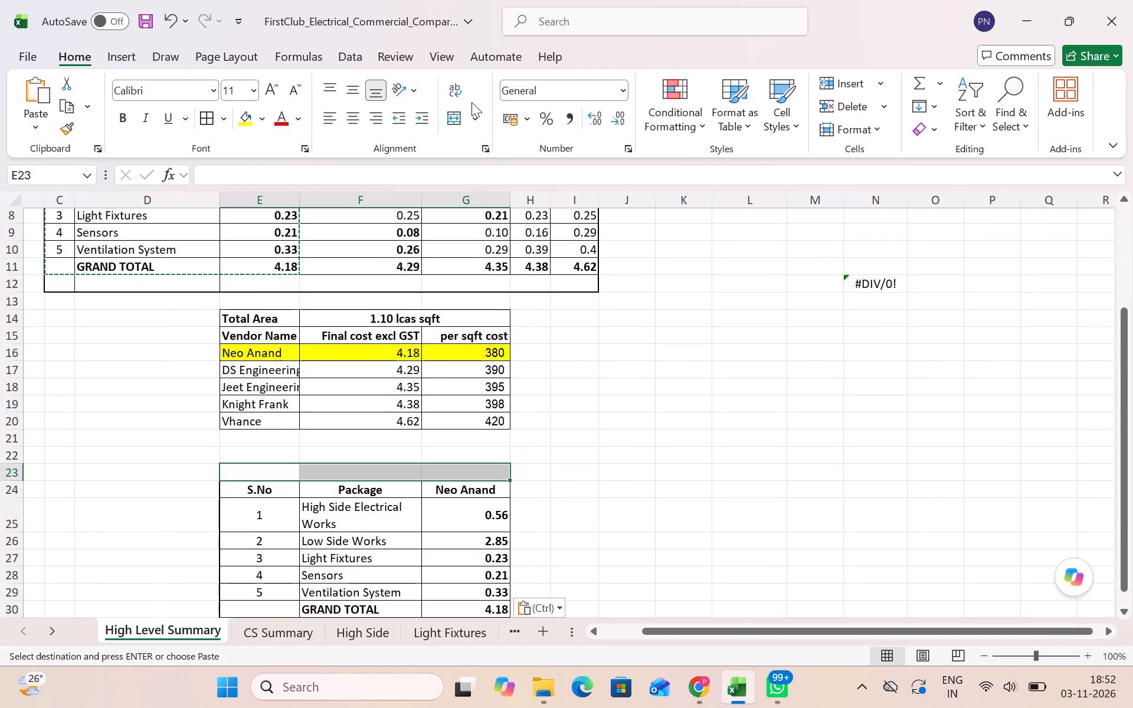
click(447, 114)
text(Final Quoted price)
key(space)
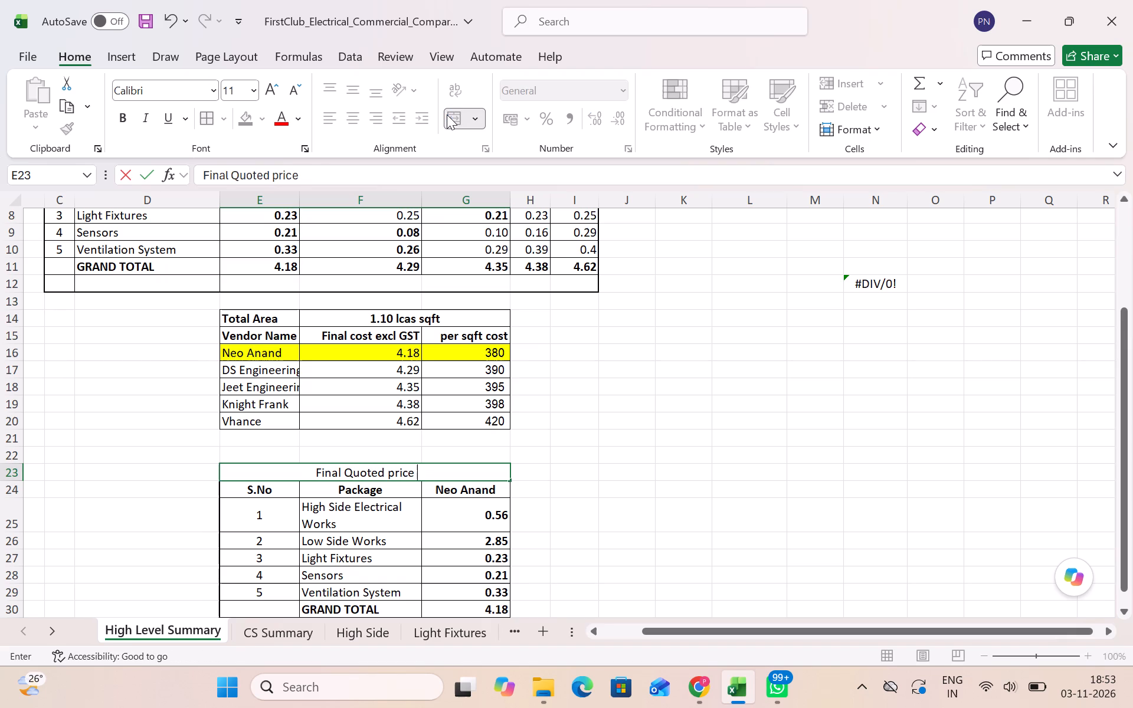
text(of)
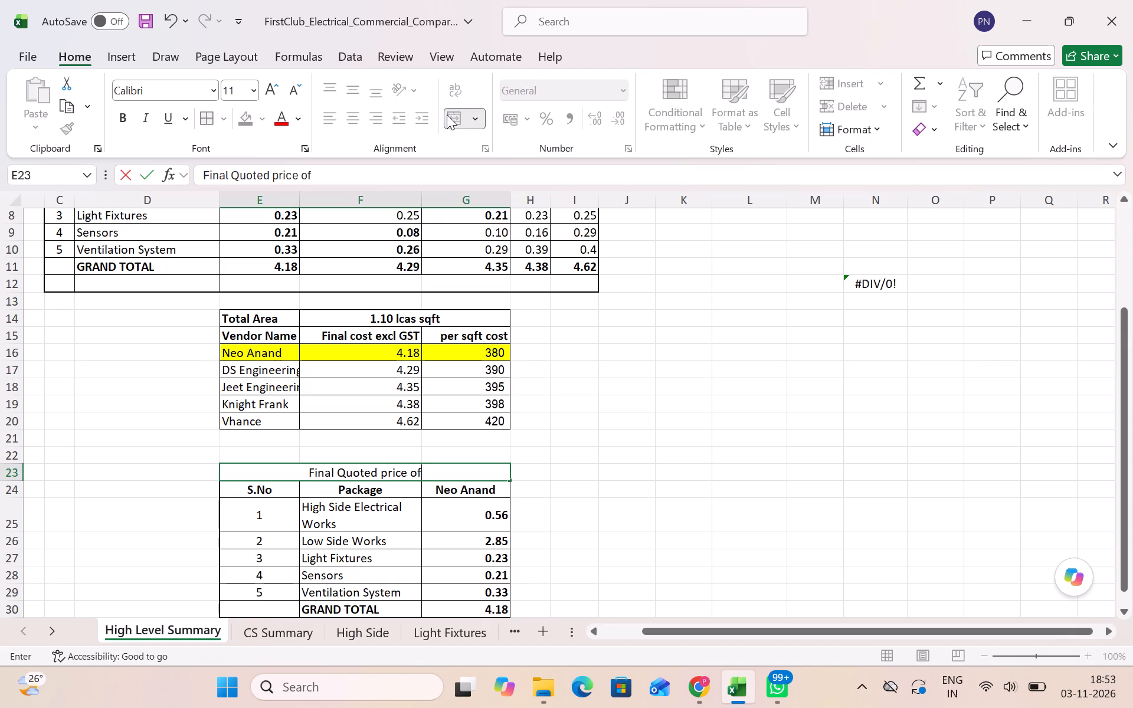
key(space)
text(L1 vendor)
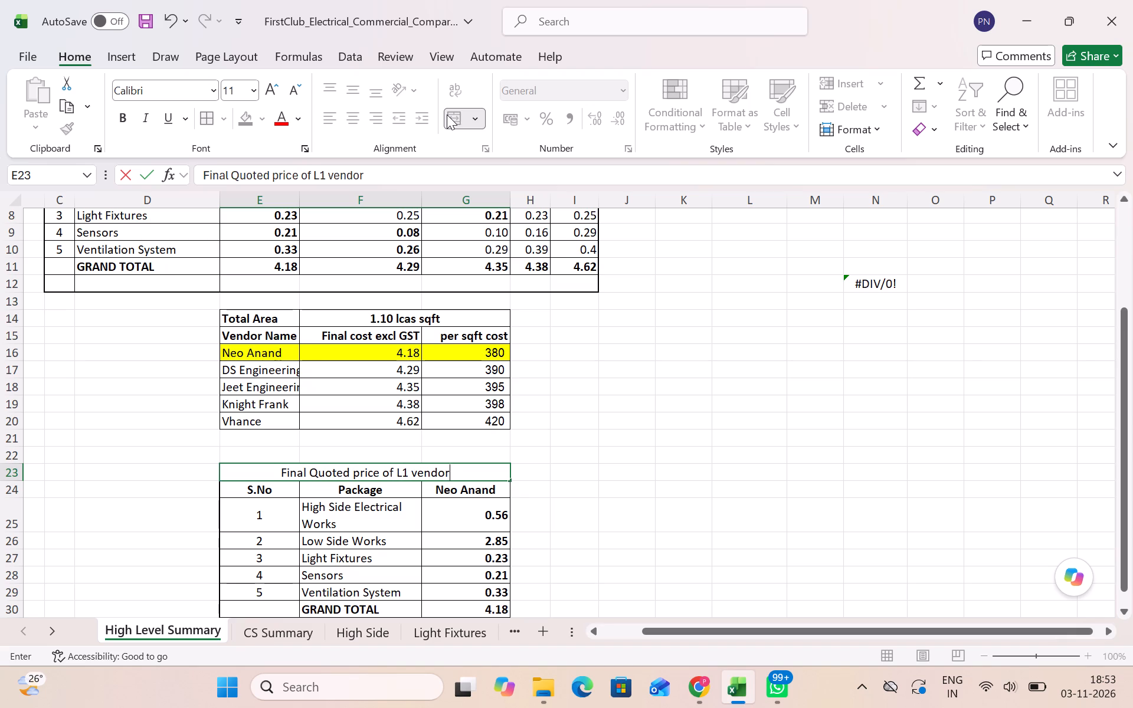
key(Return)
Move the L1 vendor price table with its heading, E23:G30, to I23.
scroll(459, 129, down, 1)
scroll(512, 366, down, 1)
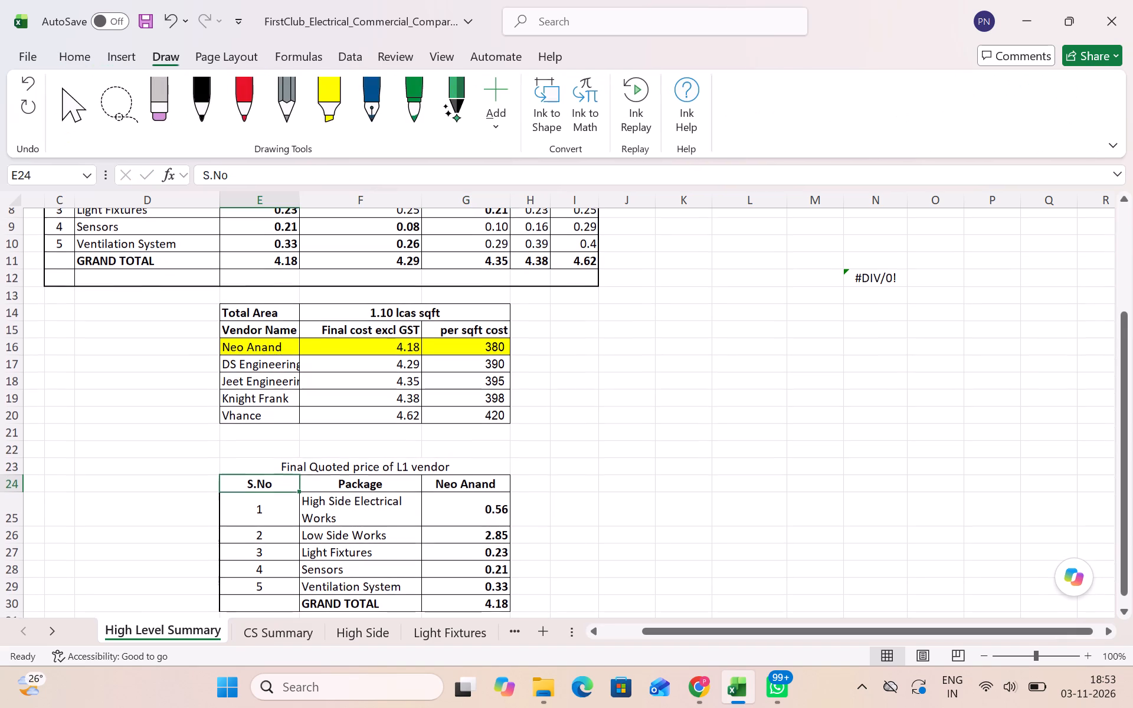
scroll(459, 461, down, 1)
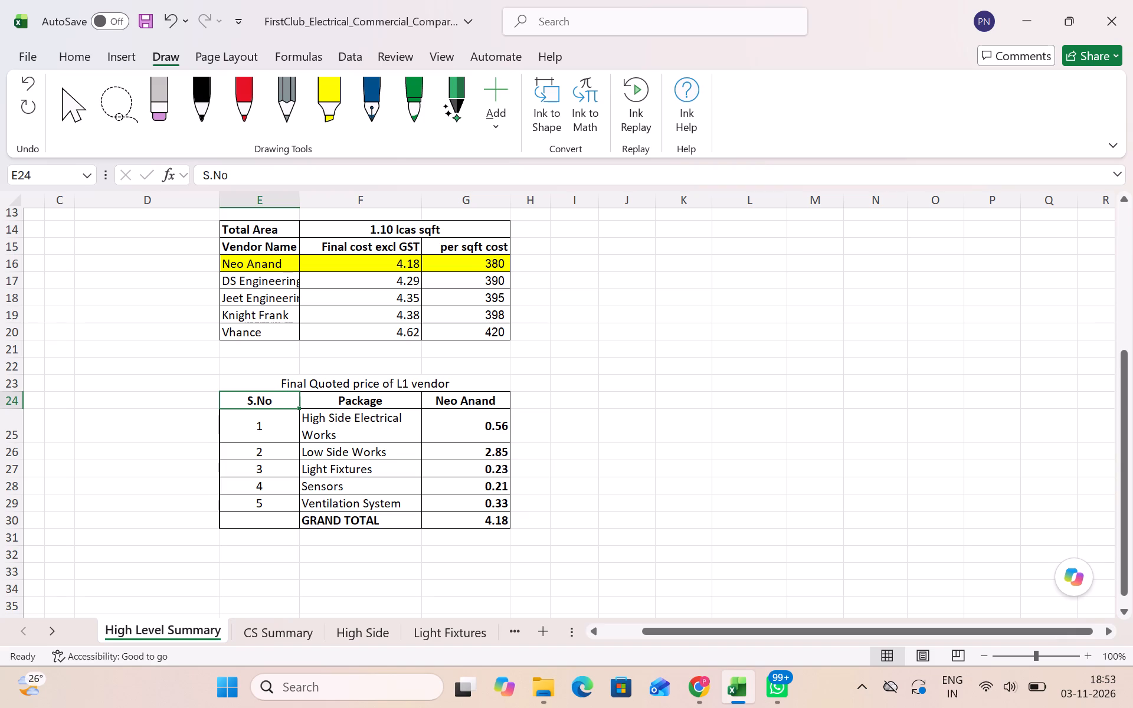
drag(262, 387, 343, 523)
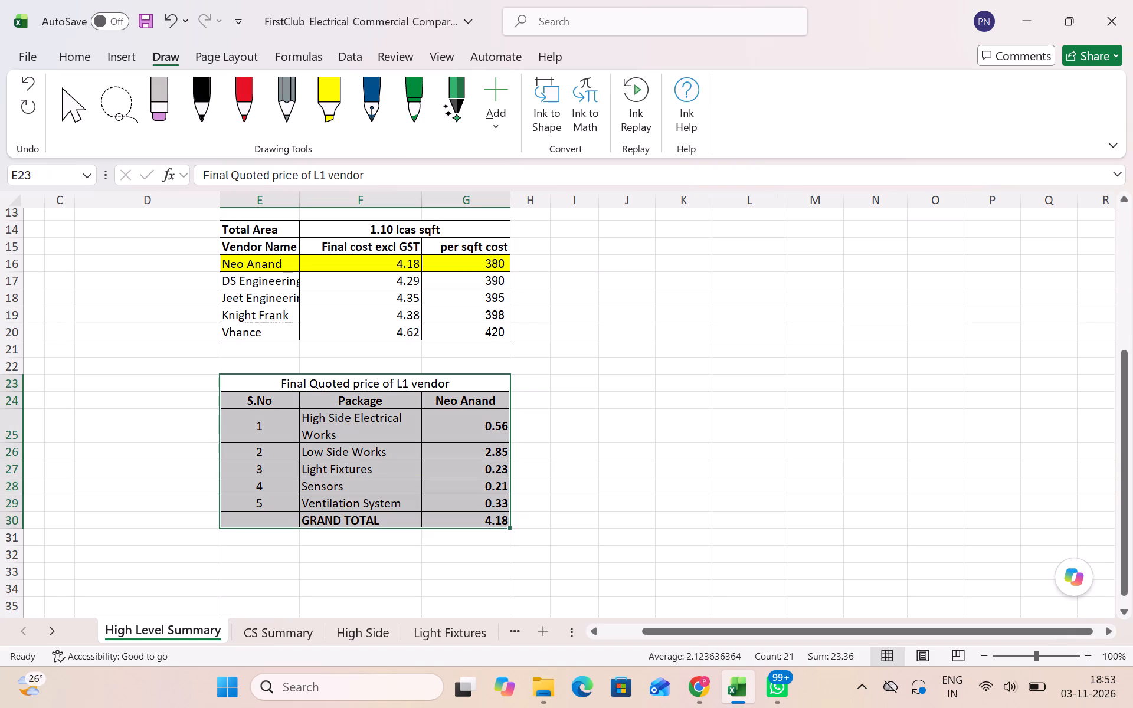
key(ctrl+x)
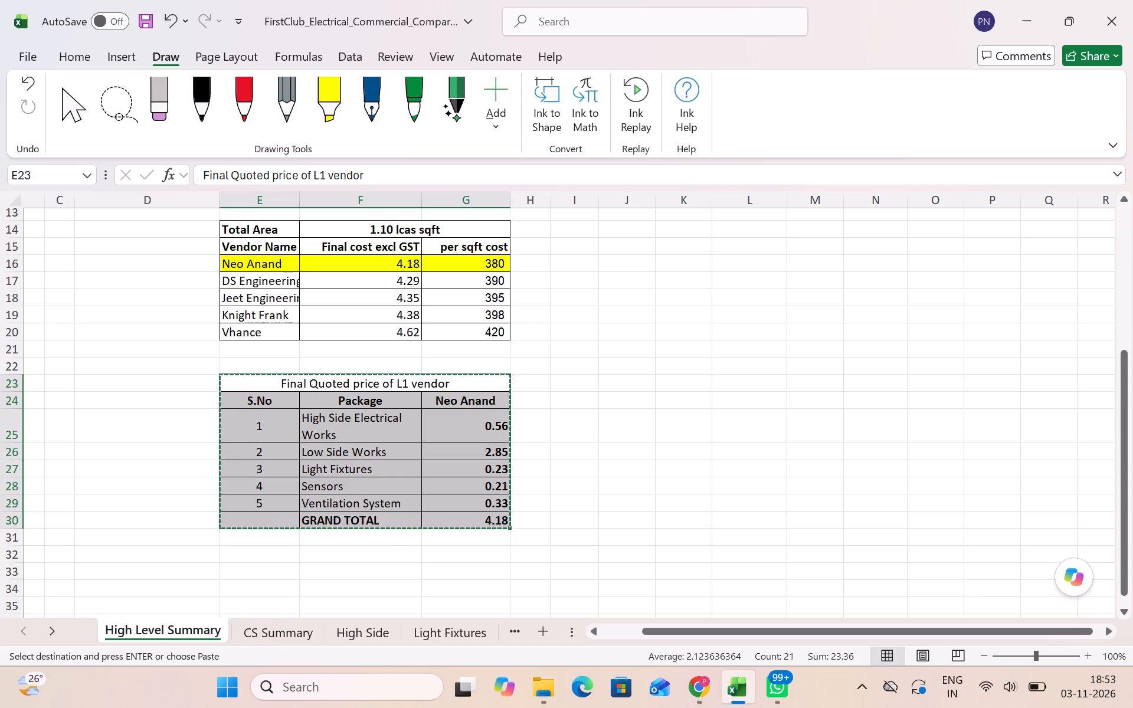
click(572, 382)
key(ctrl+v)
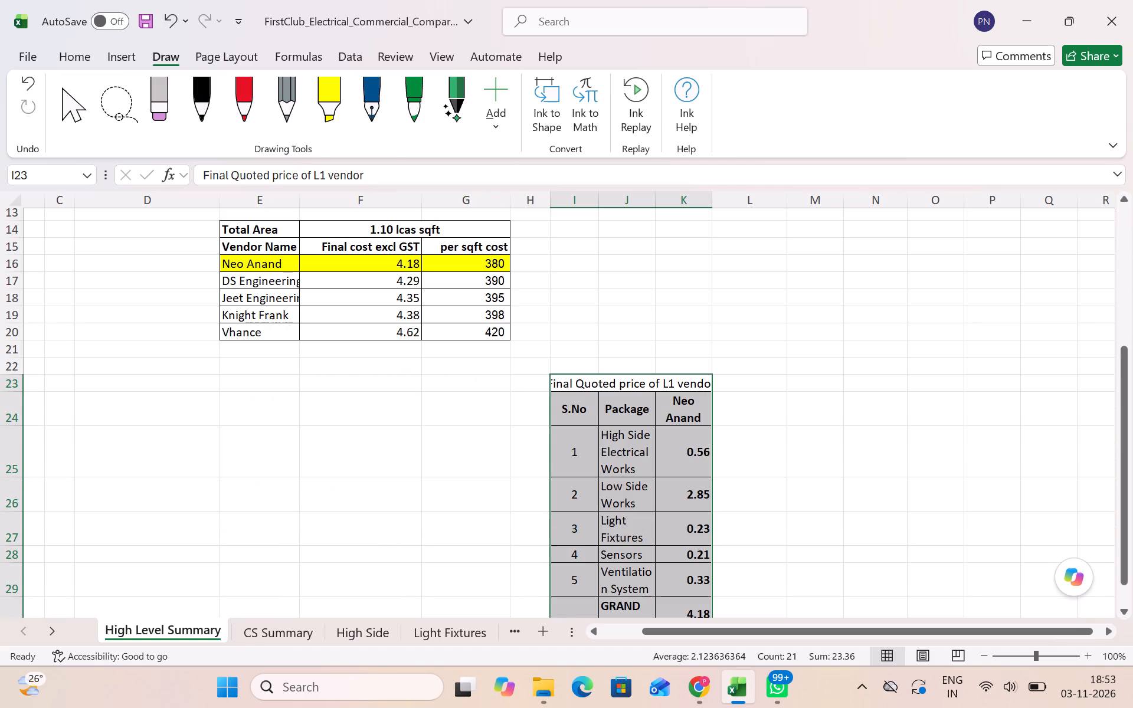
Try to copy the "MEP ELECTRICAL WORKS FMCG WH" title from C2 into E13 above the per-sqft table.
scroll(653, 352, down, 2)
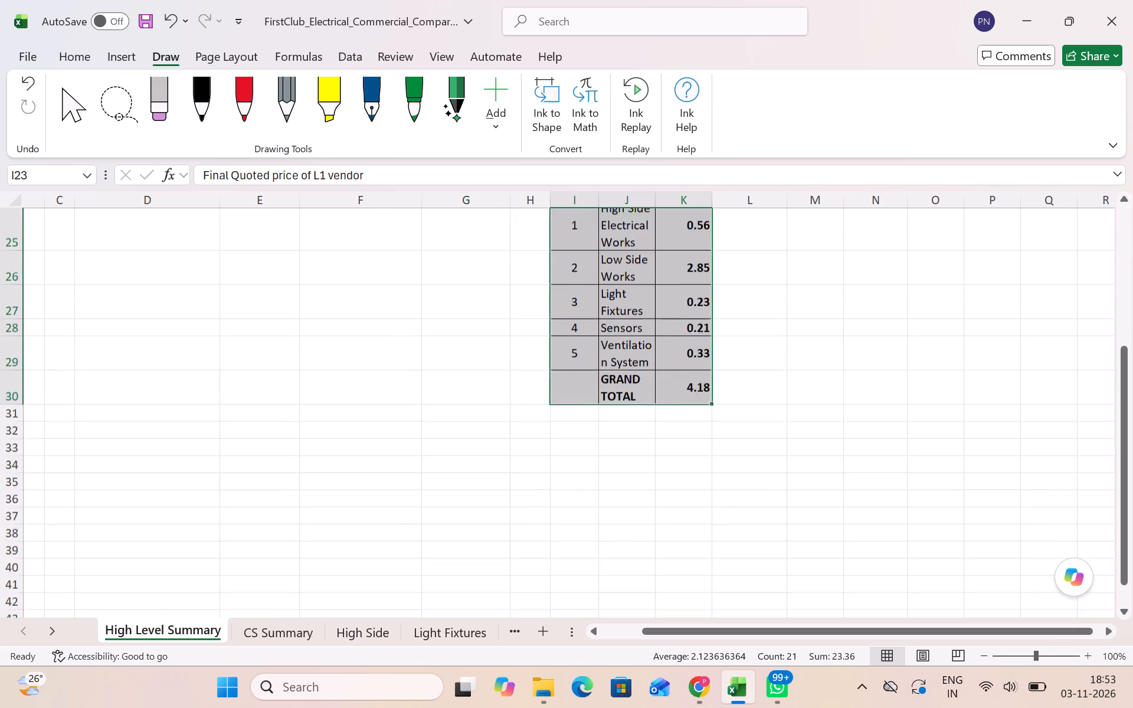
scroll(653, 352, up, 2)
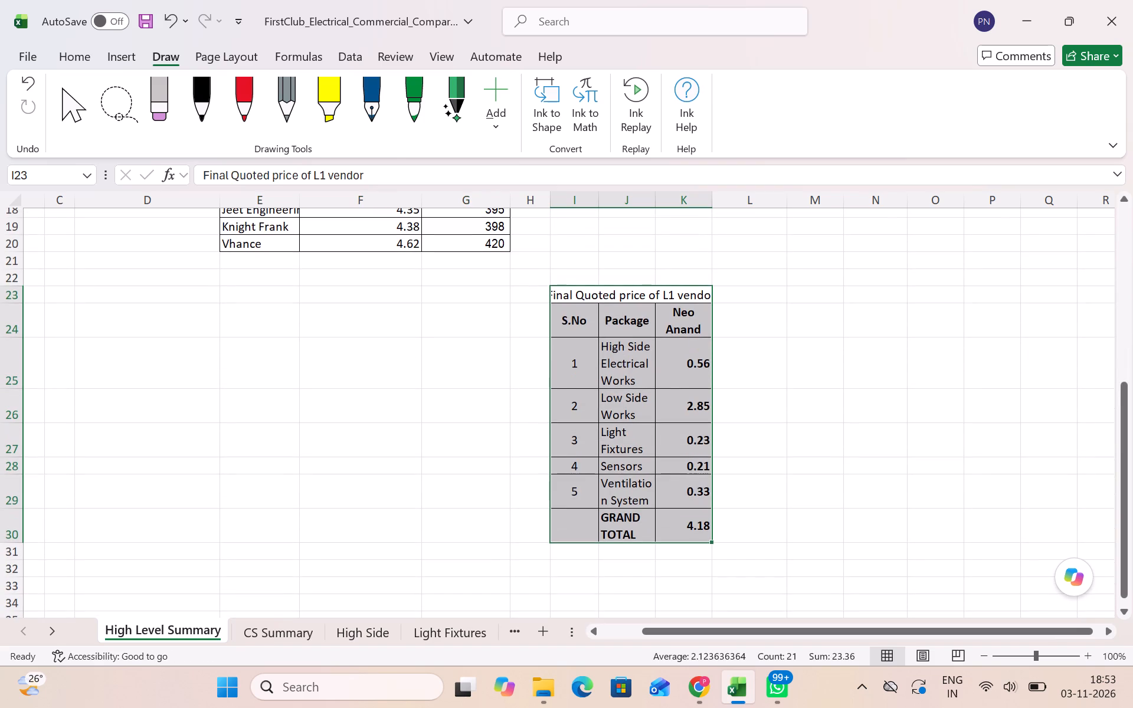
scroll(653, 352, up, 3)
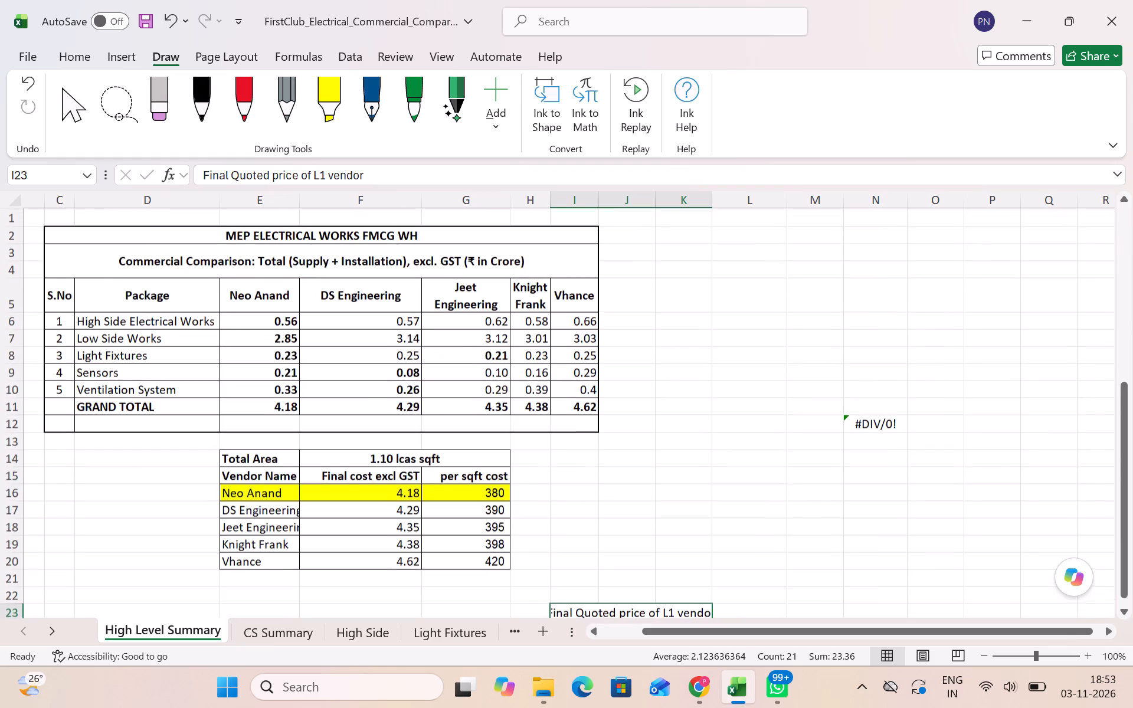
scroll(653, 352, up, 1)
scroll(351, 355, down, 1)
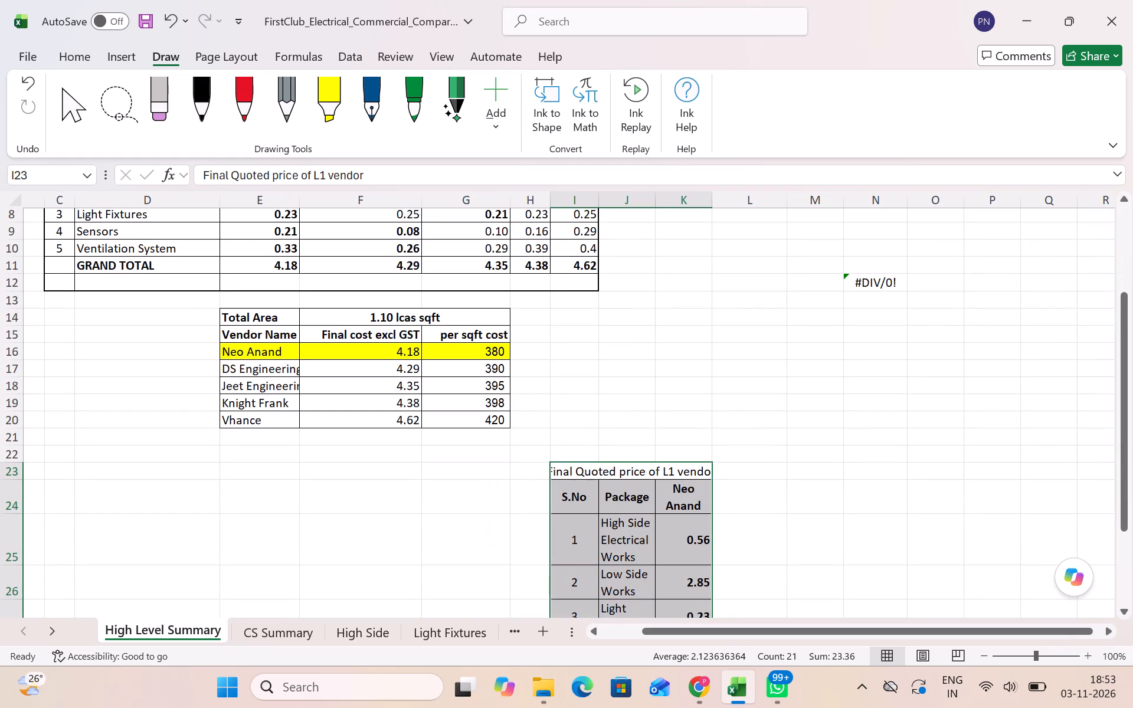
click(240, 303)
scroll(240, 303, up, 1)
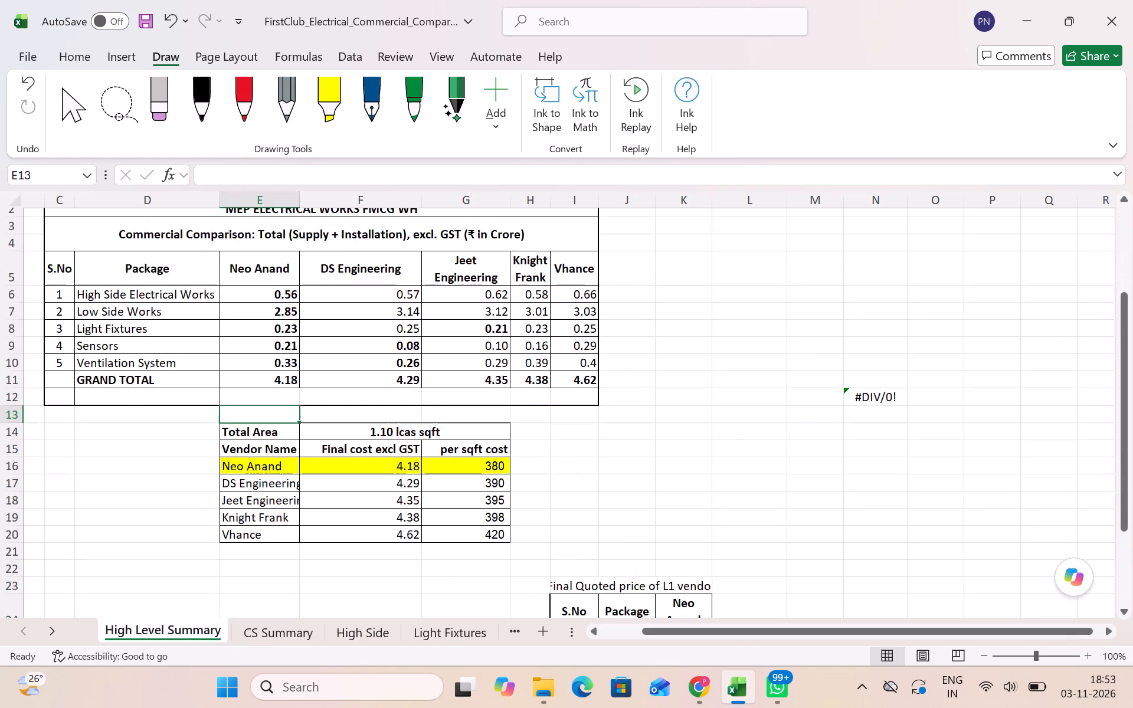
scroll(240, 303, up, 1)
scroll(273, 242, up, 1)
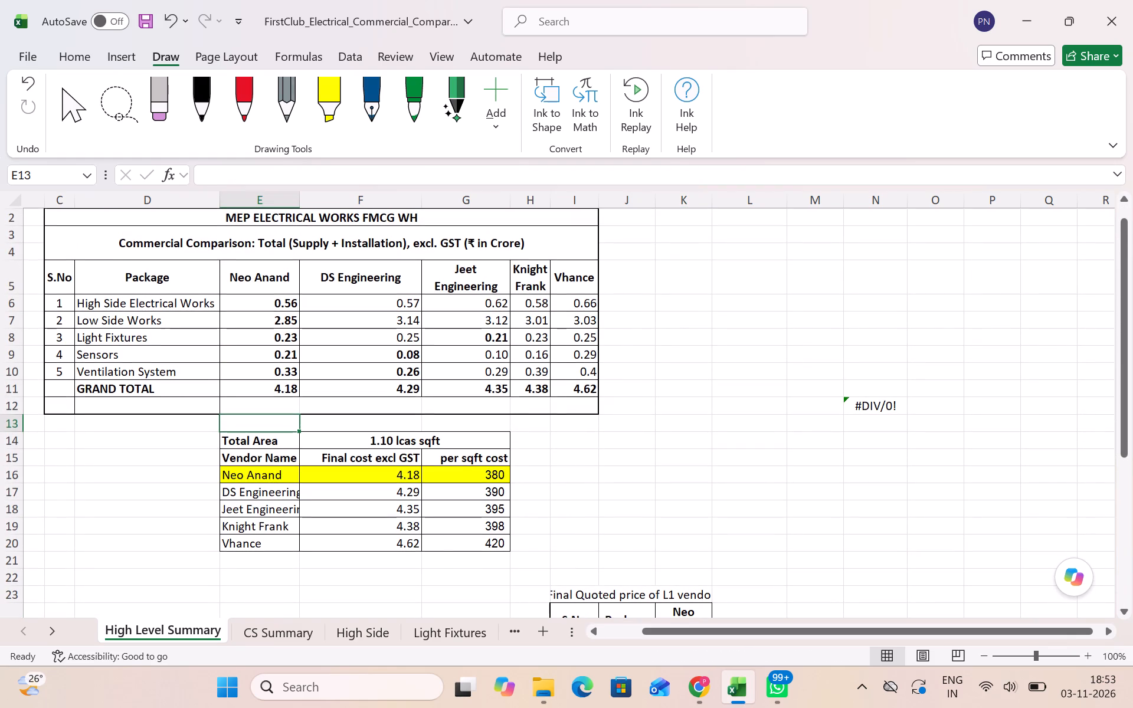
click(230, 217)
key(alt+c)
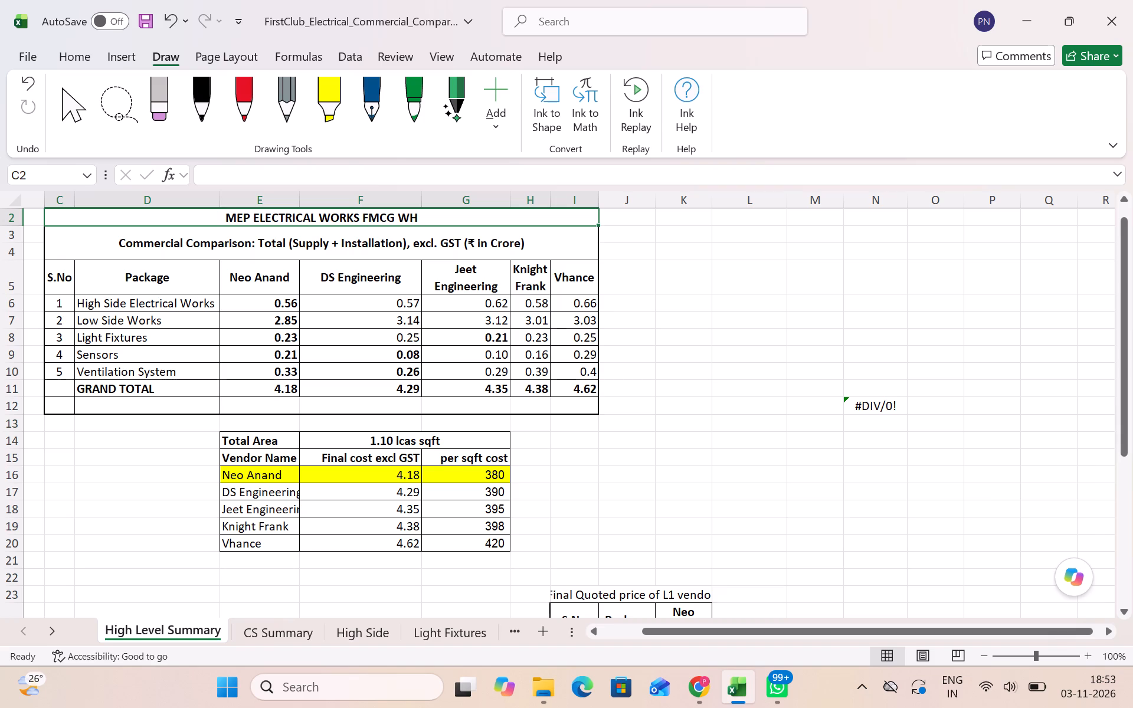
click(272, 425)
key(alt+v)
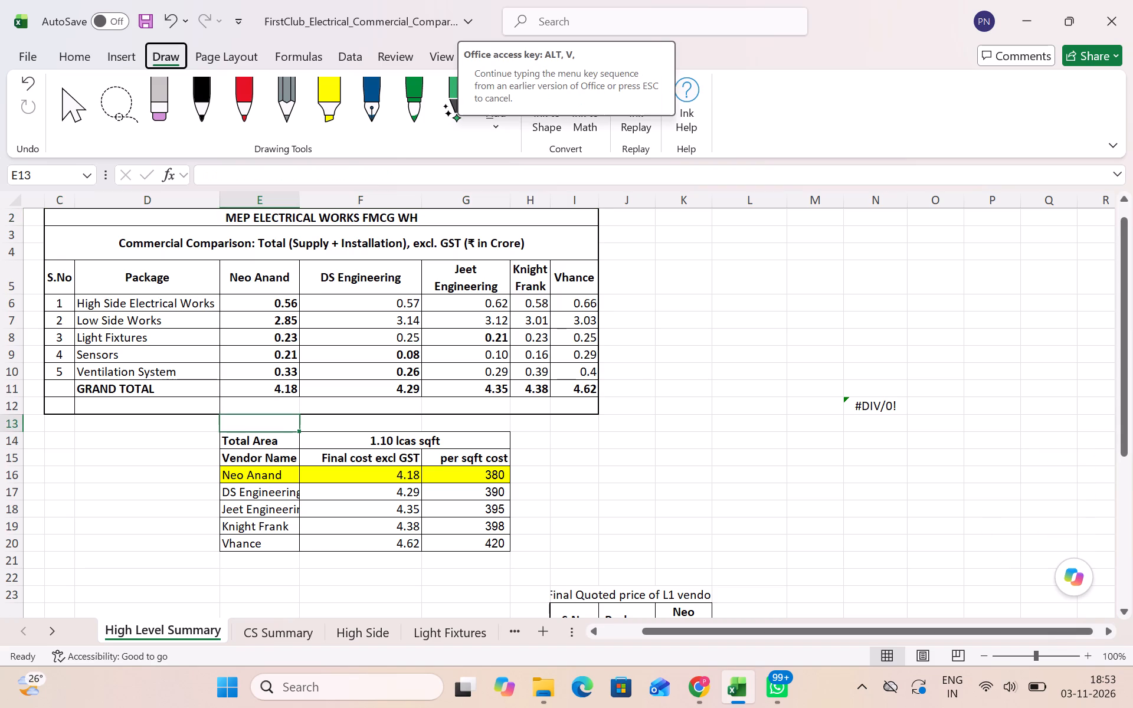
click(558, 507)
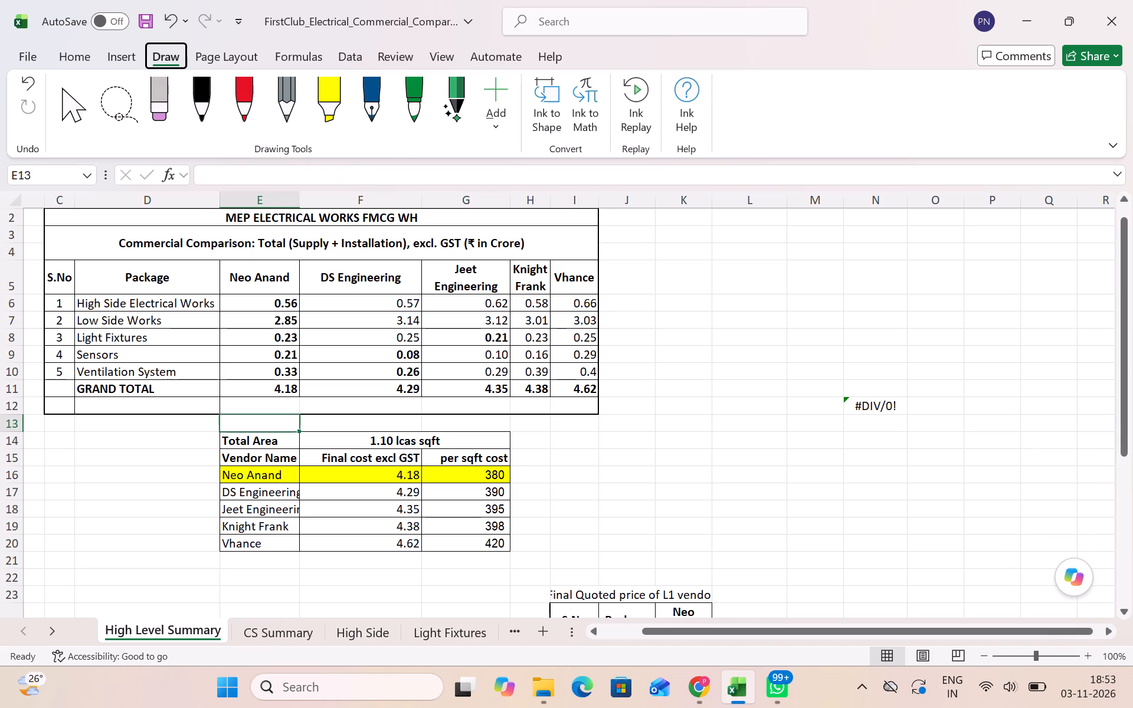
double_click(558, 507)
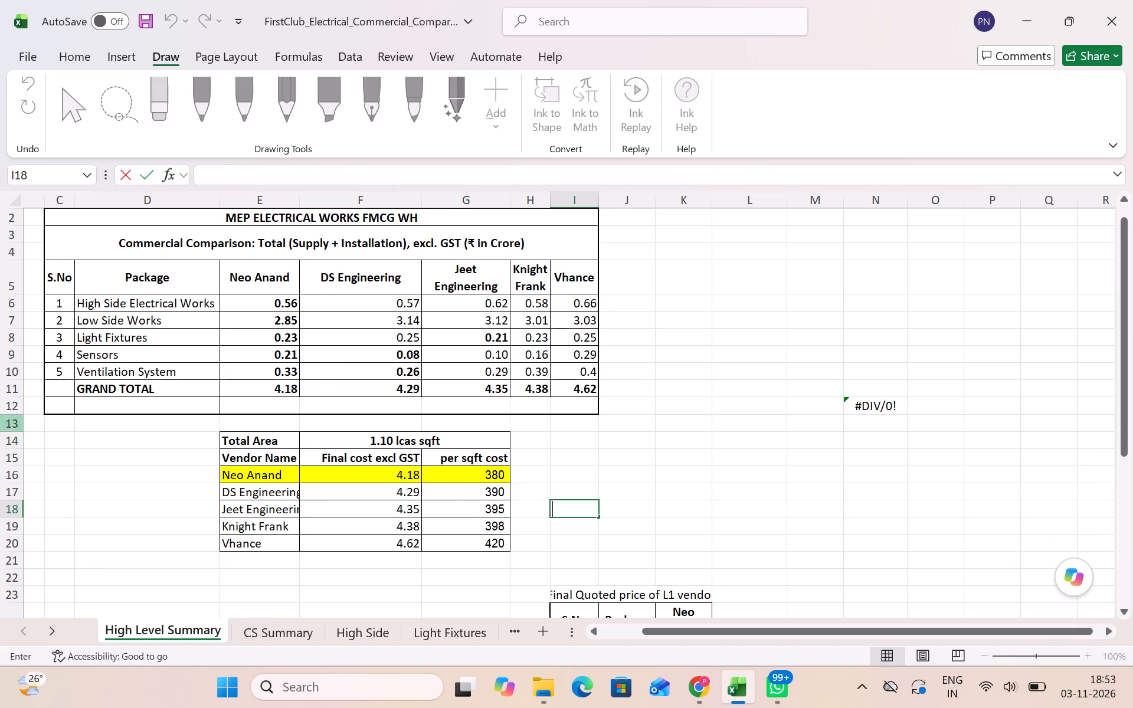
Insert a new row at row 13, between the comparison table and the per-sqft table.
click(10, 421)
ctrl+right_click(10, 421)
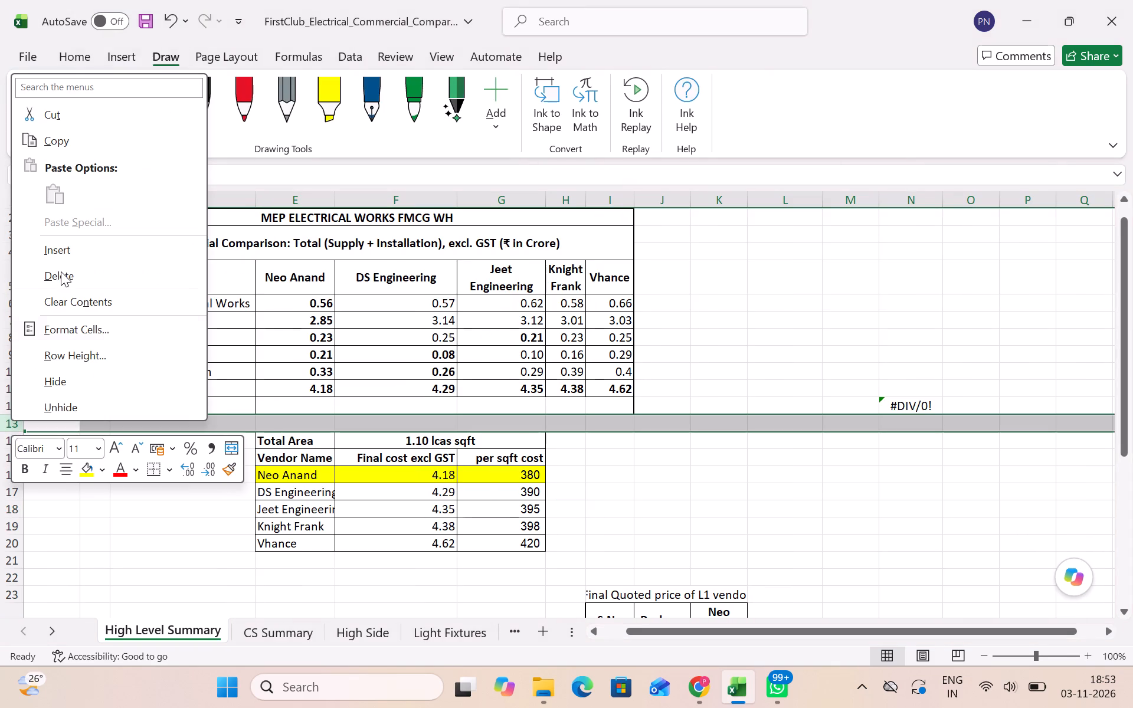
click(75, 248)
click(191, 449)
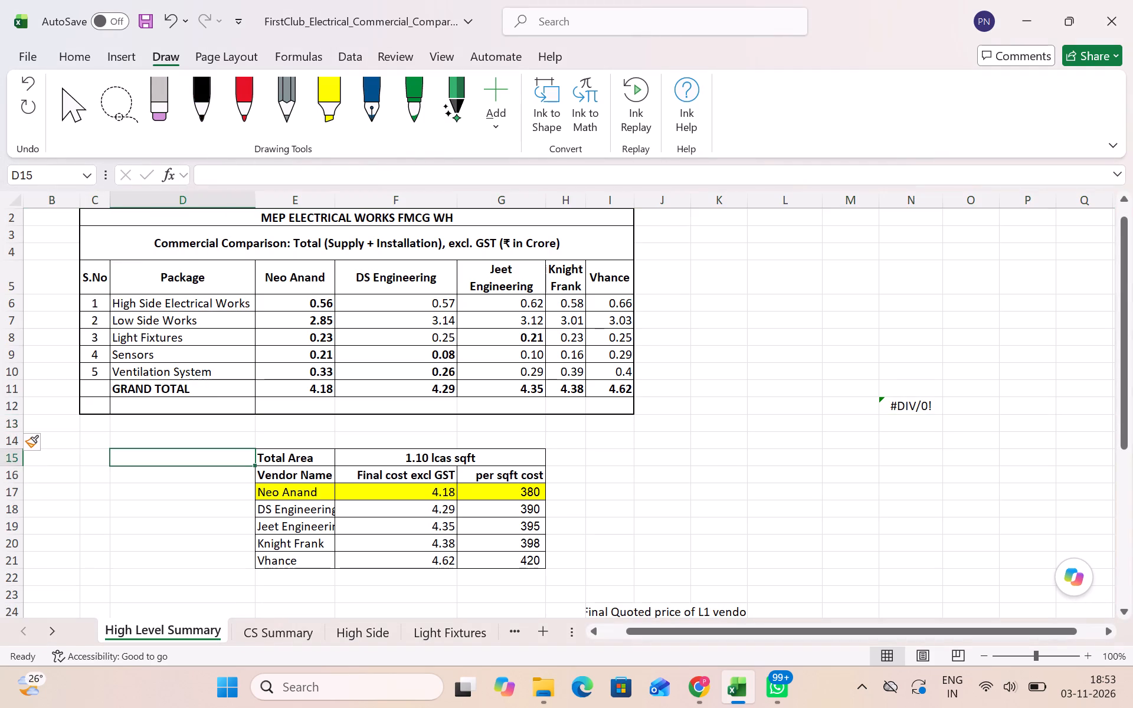
Move the title text "MEP ELECTRICAL WORKS FMCG WH" from C2 to E14 above the Total Area row.
click(290, 228)
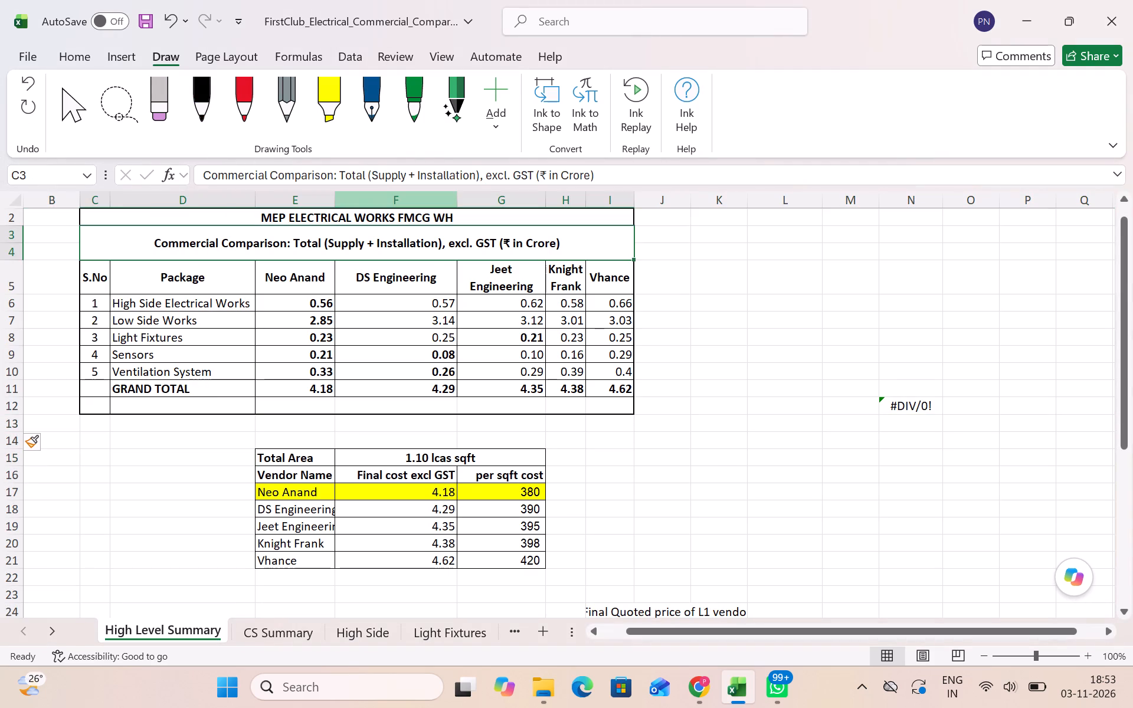
click(526, 219)
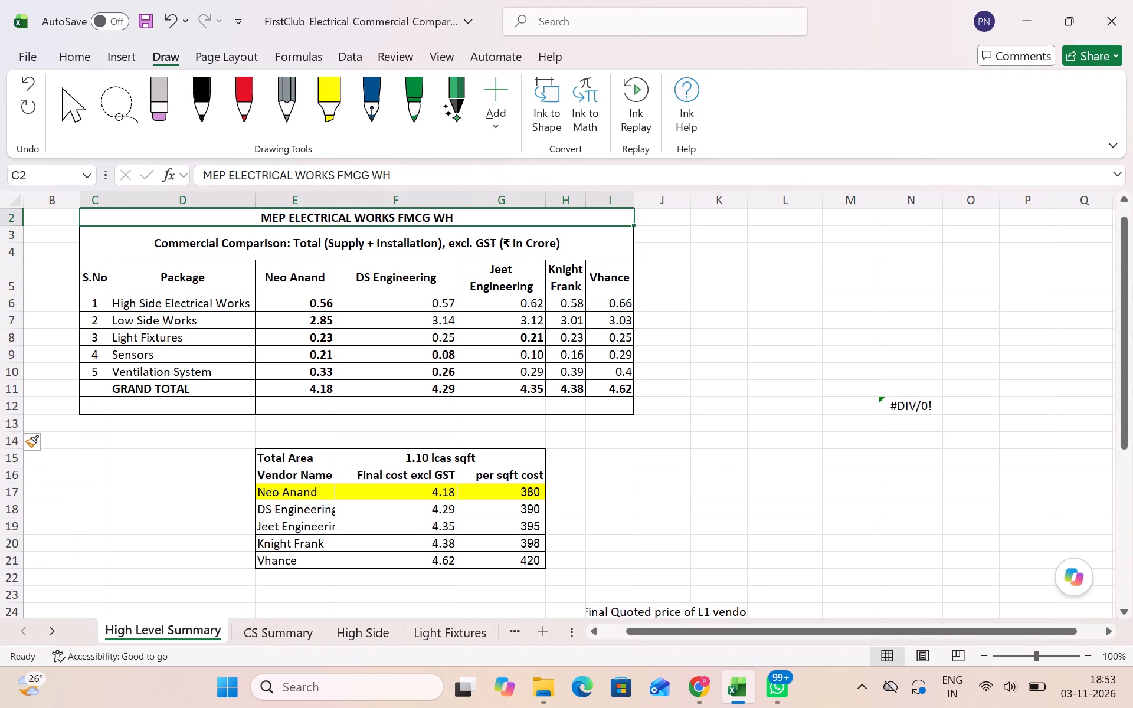
drag(429, 172, 85, 166)
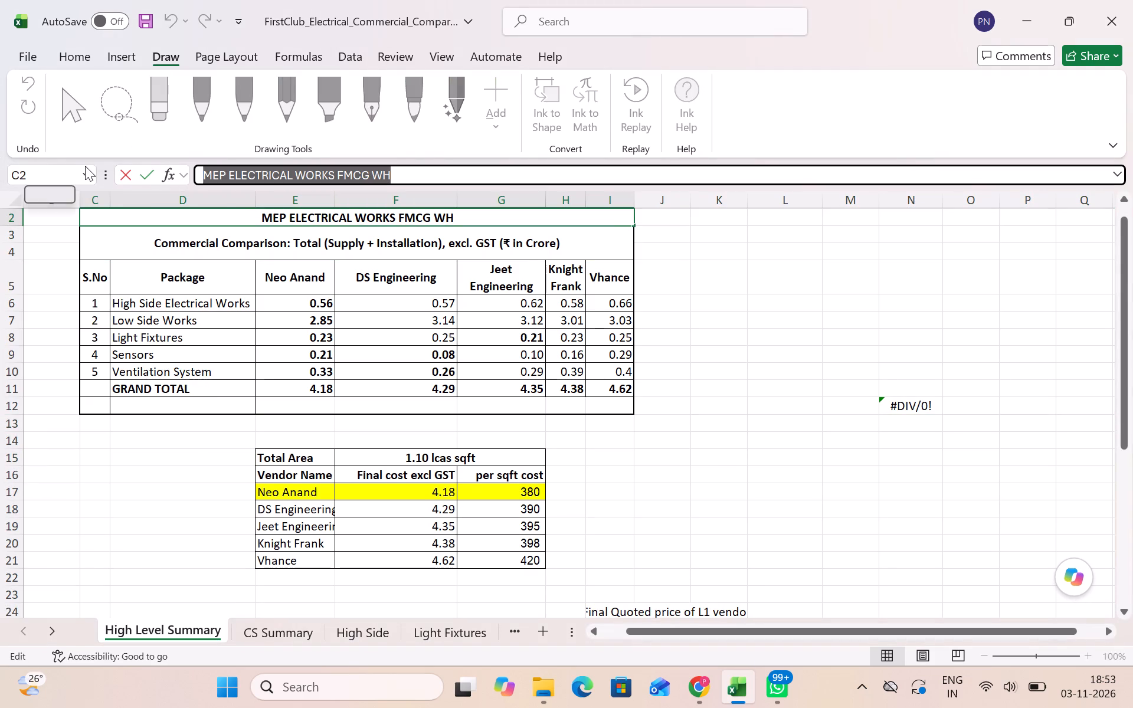
key(ctrl+x)
click(309, 437)
key(ctrl+v)
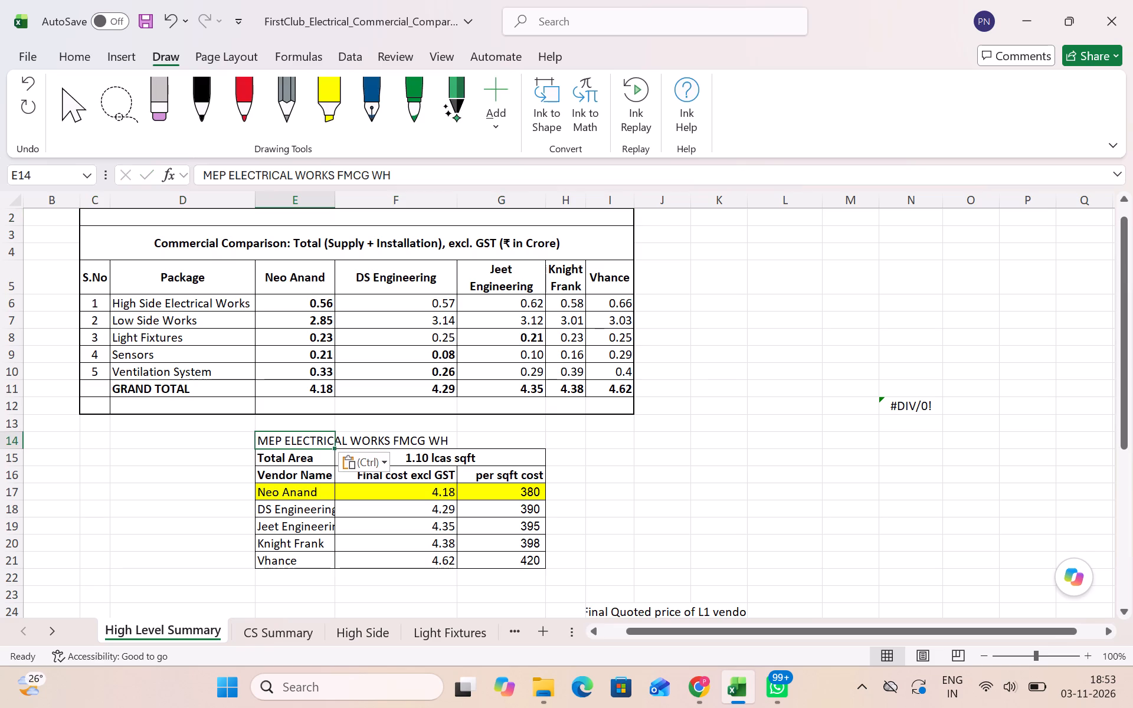
Merge and center the "MEP ELECTRICAL WORKS FMCG WH" title across E14:G14 and make it bold.
click(587, 477)
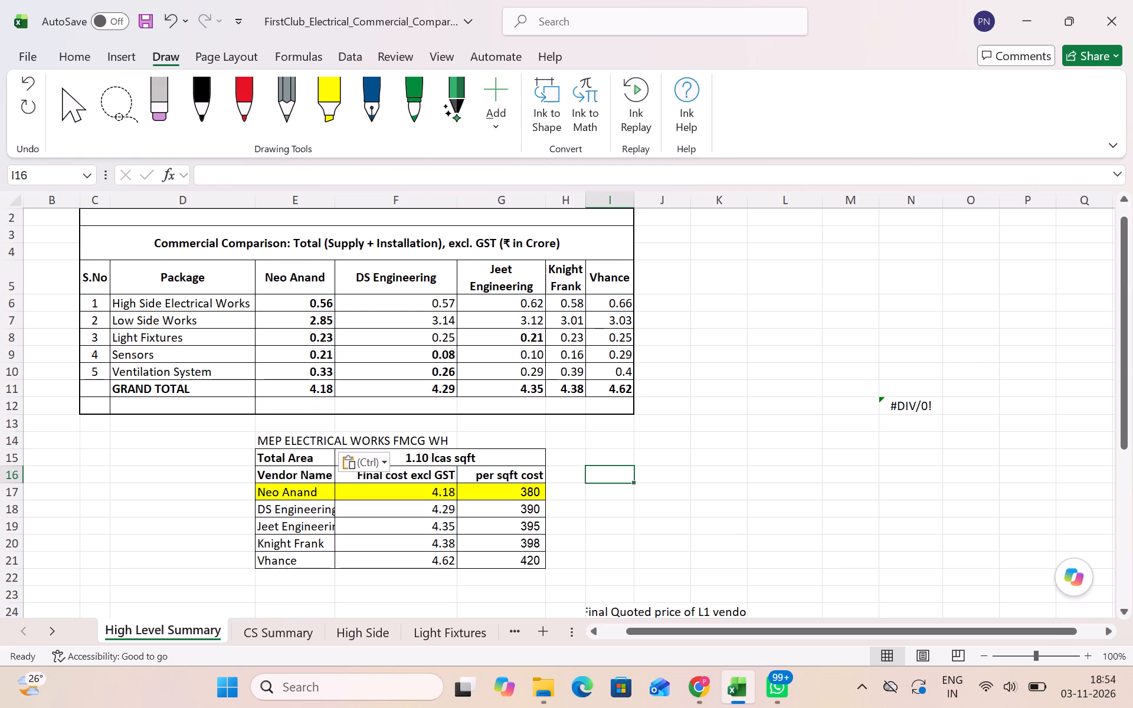
click(477, 436)
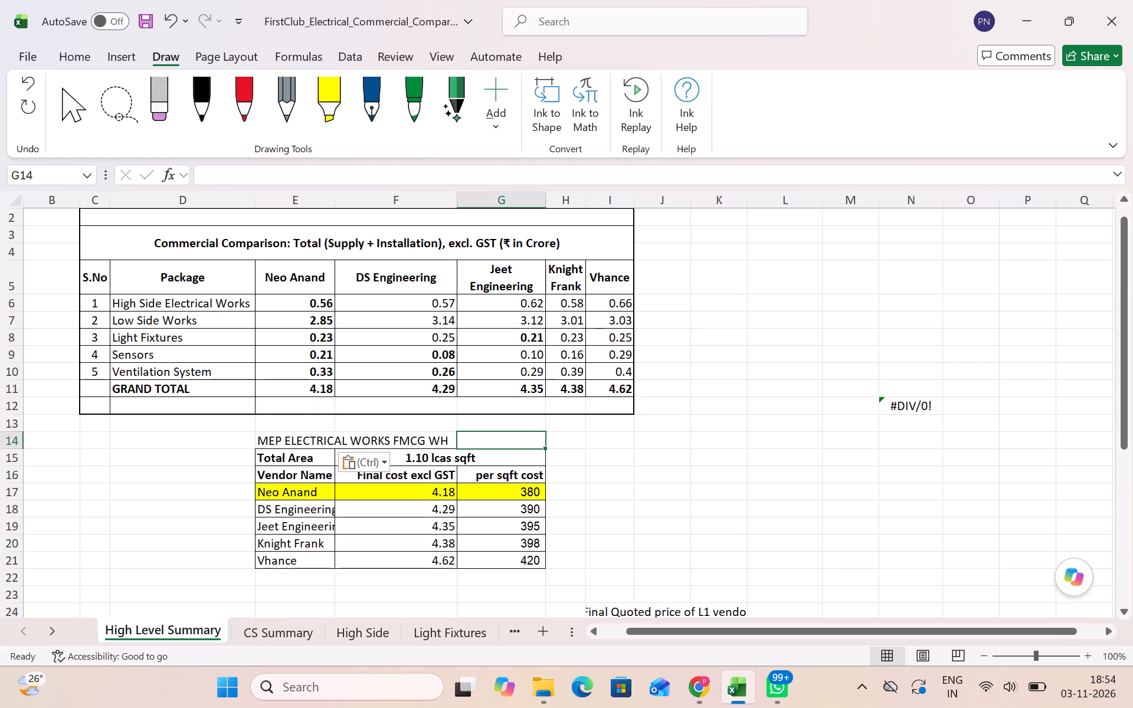
click(274, 437)
key(shift+Right)
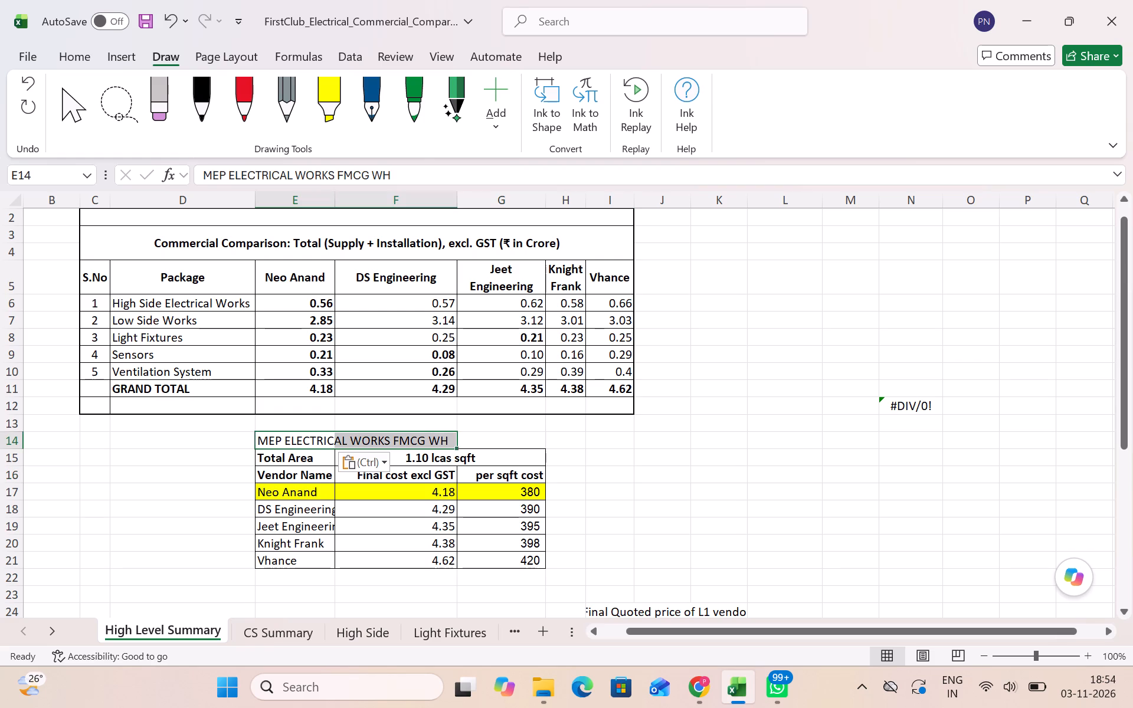
key(shift+Right)
click(68, 56)
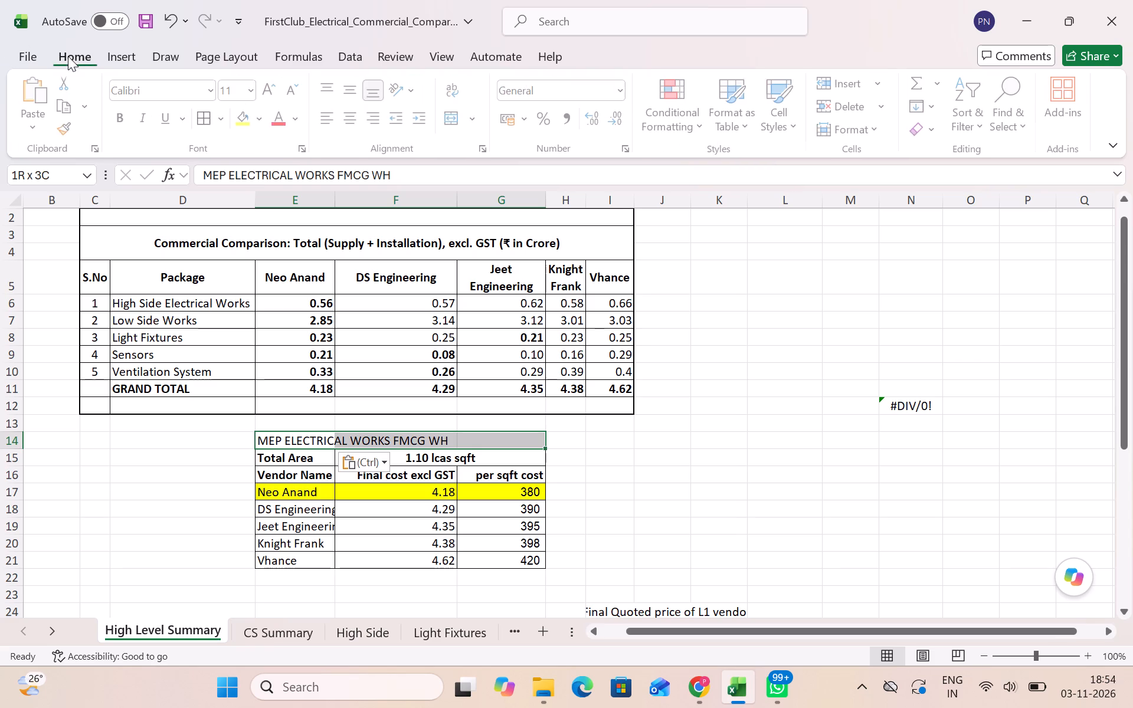
click(453, 115)
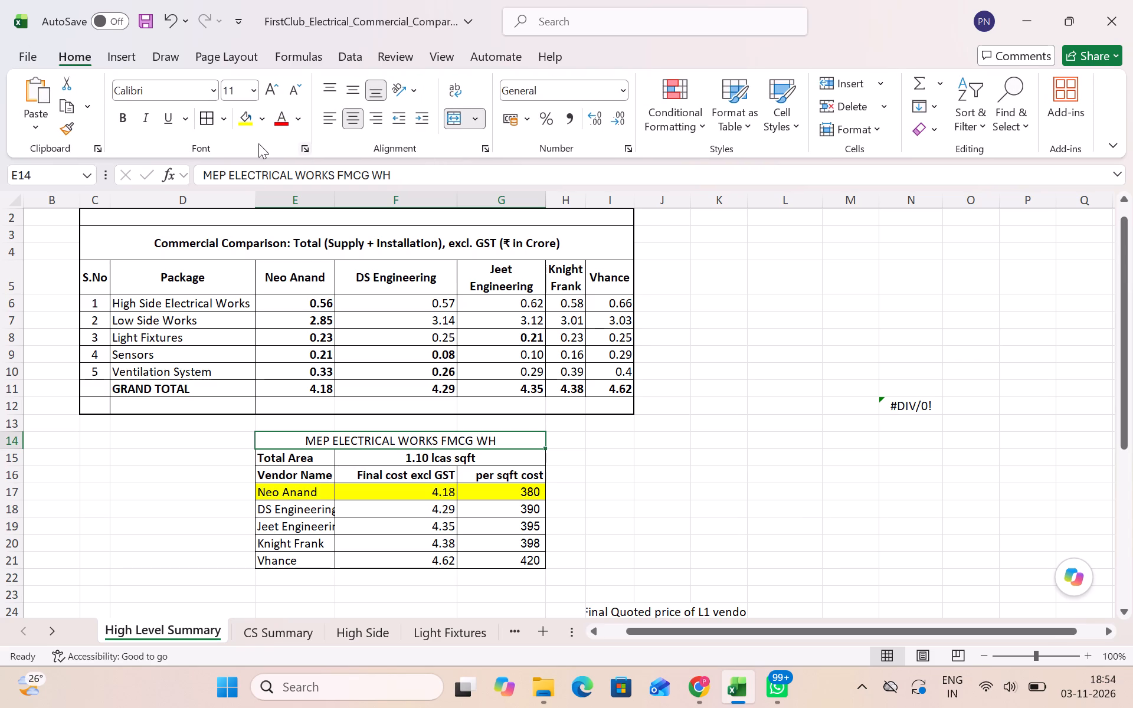
click(123, 117)
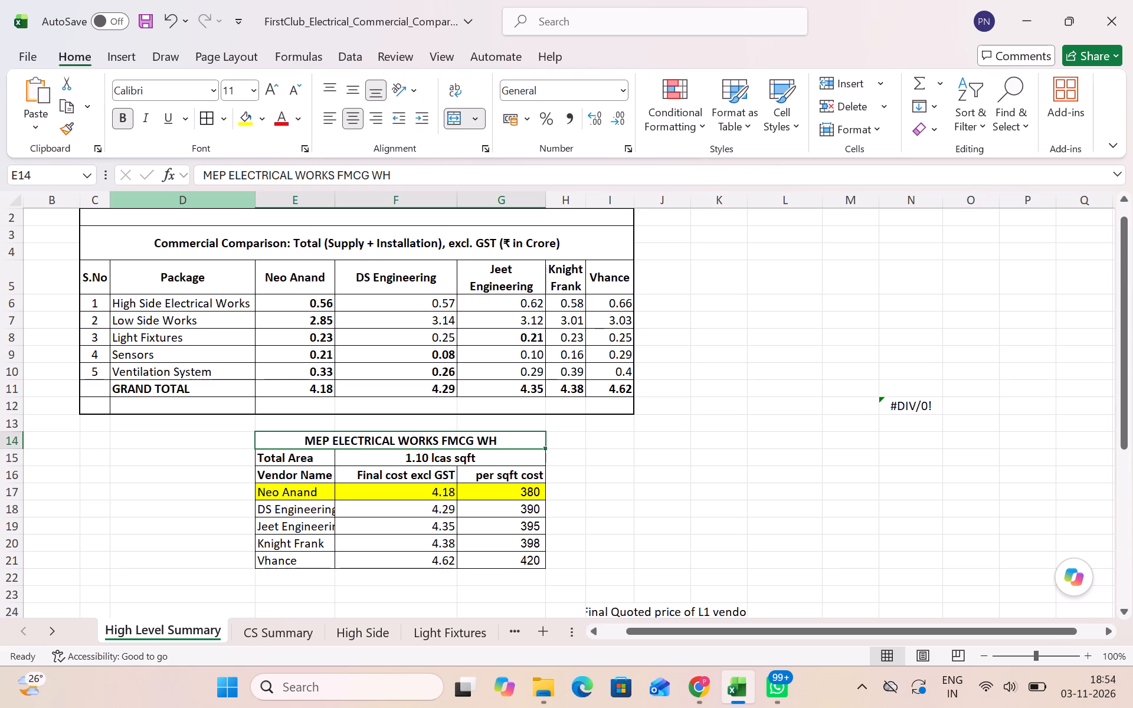
Apply thick outside borders around the titled per-sqft cost table, E14:G21.
scroll(452, 569, down, 1)
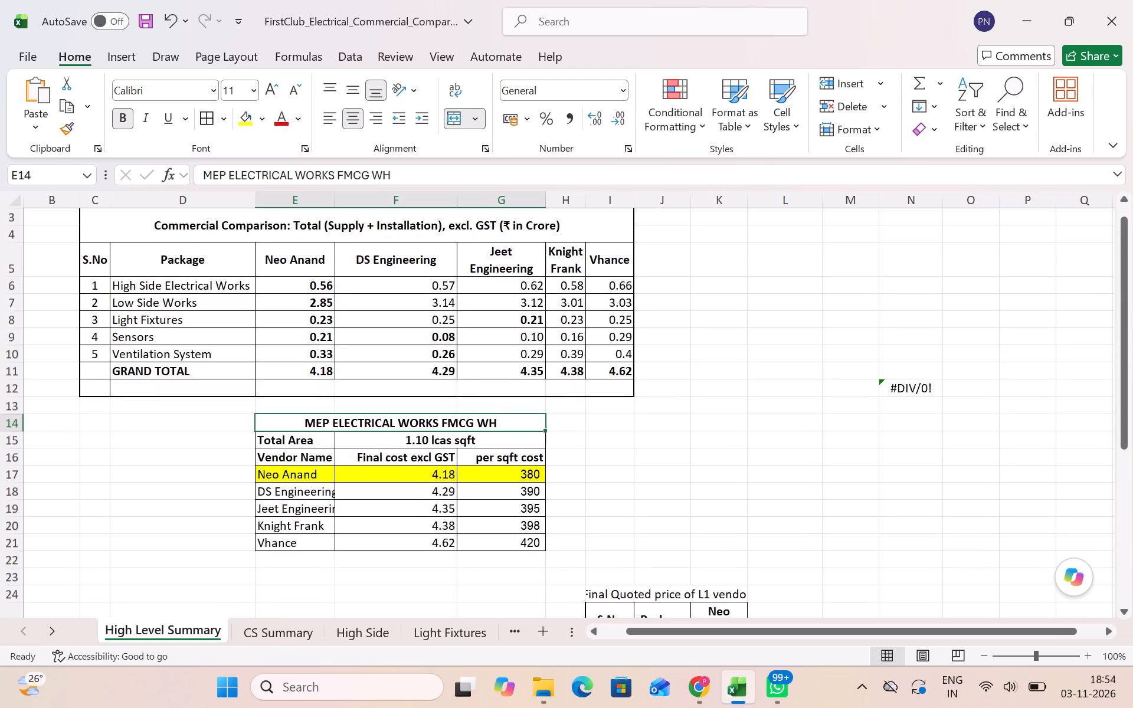
scroll(452, 569, down, 1)
click(451, 575)
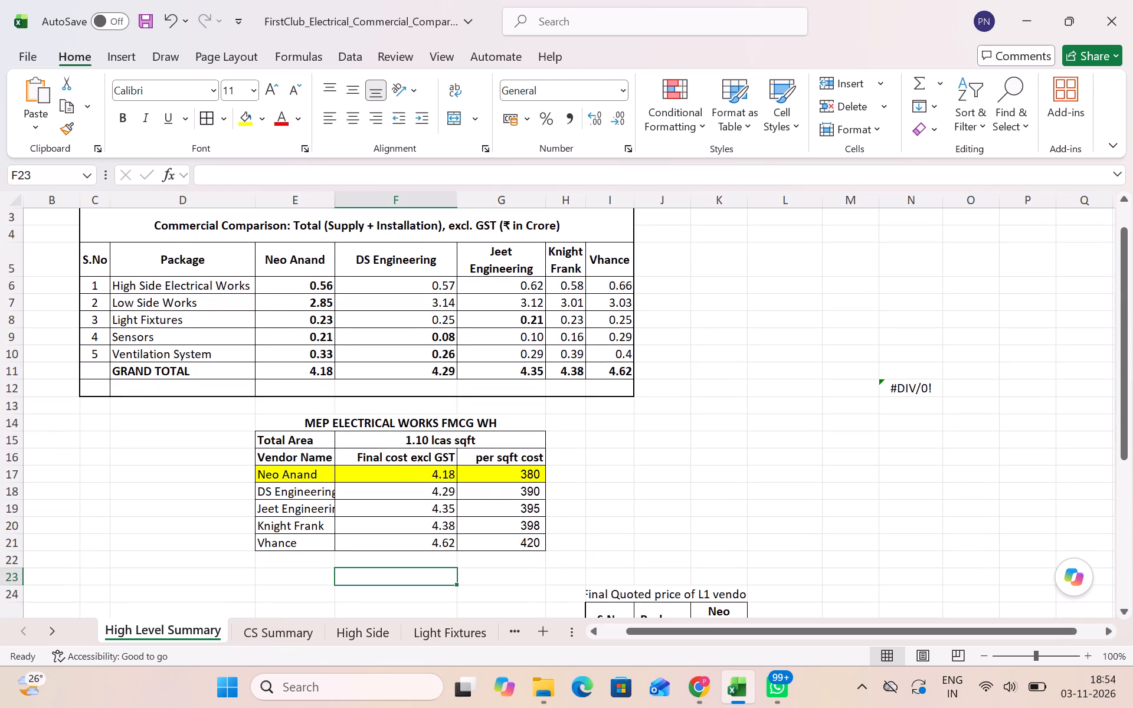
drag(279, 415, 290, 544)
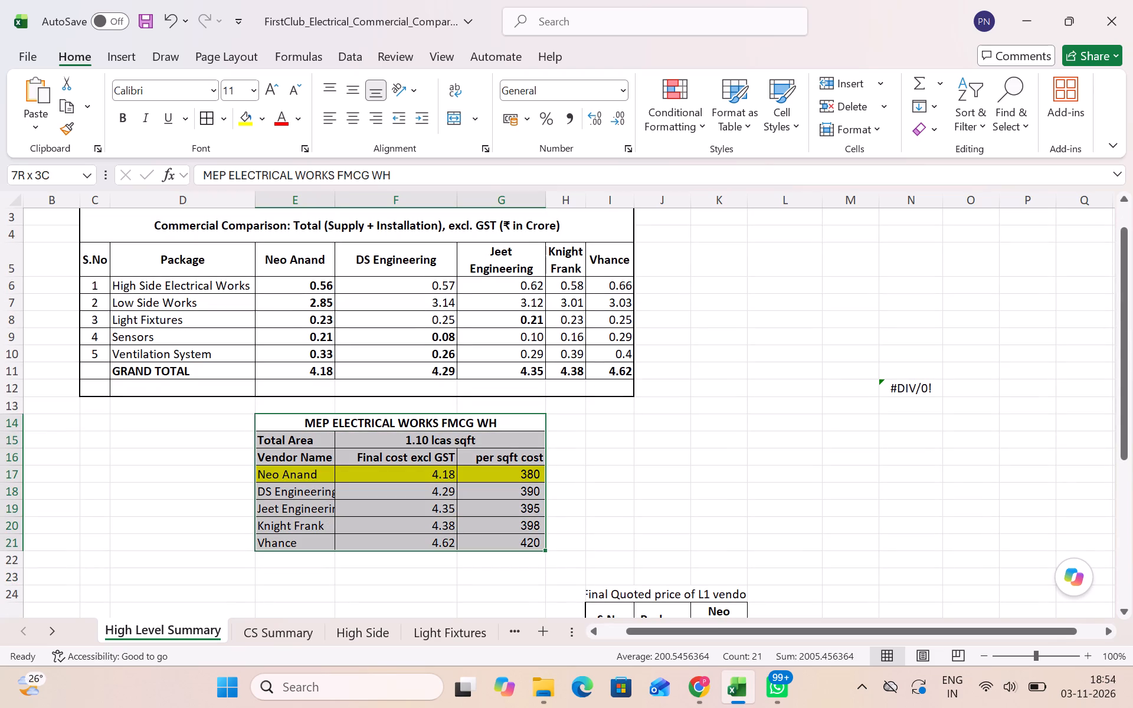
drag(290, 544, 290, 544)
click(209, 110)
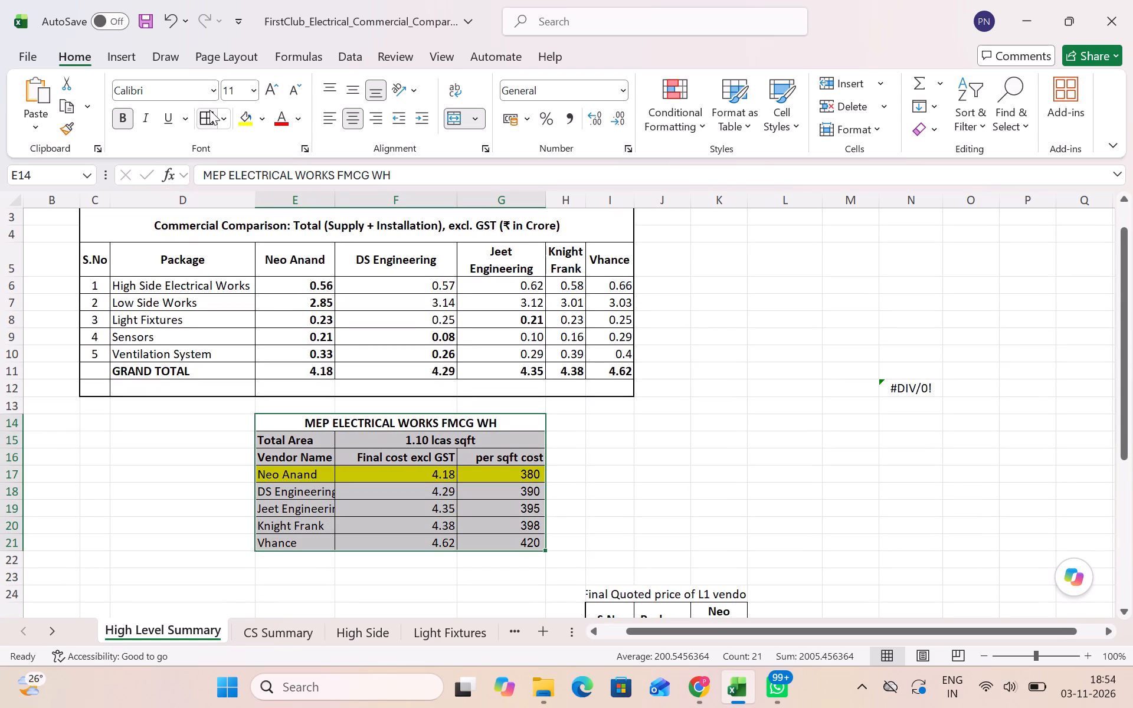
click(209, 110)
click(220, 118)
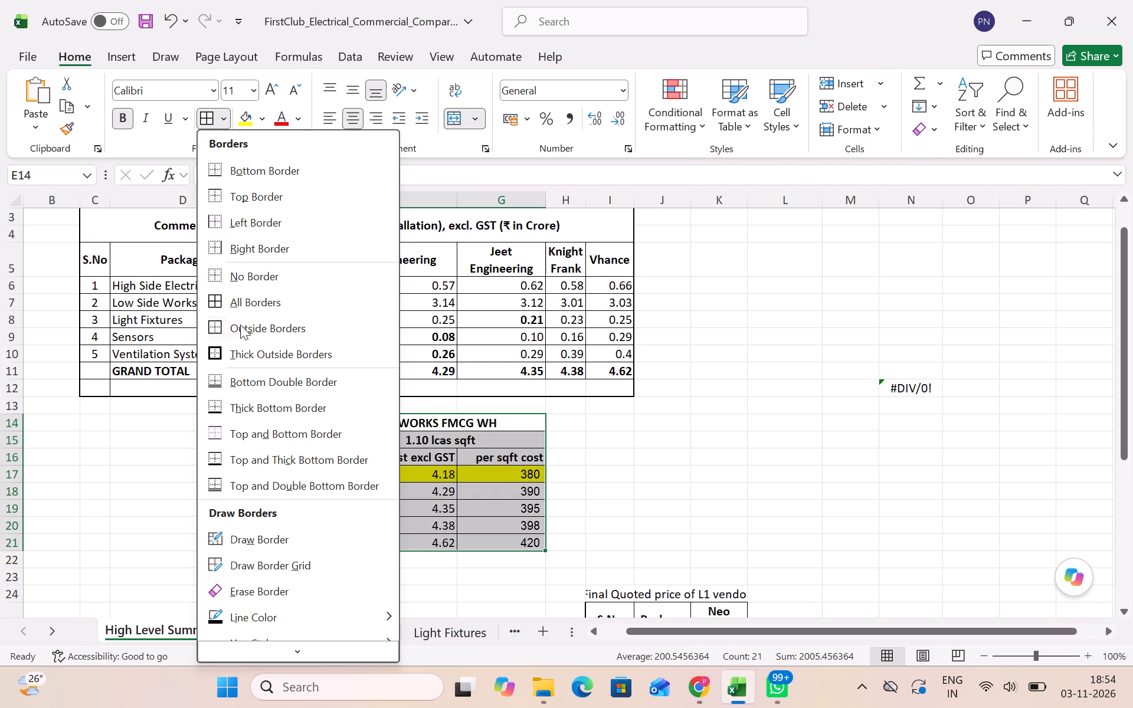
click(240, 348)
click(801, 583)
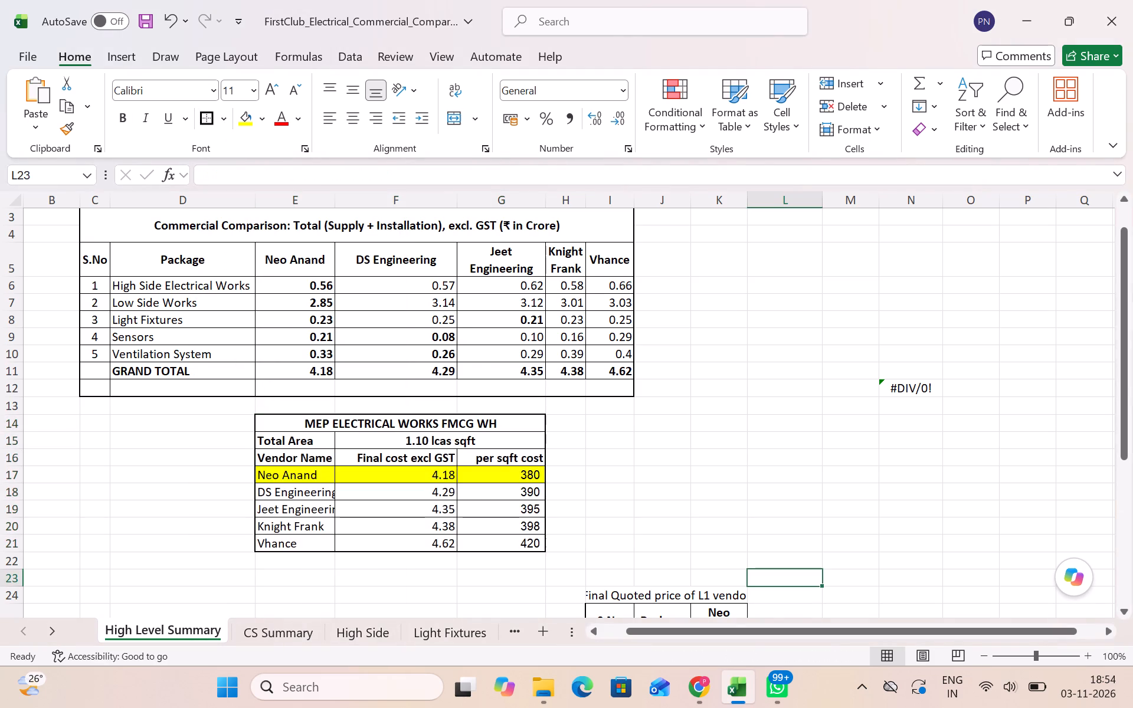
scroll(801, 583, down, 2)
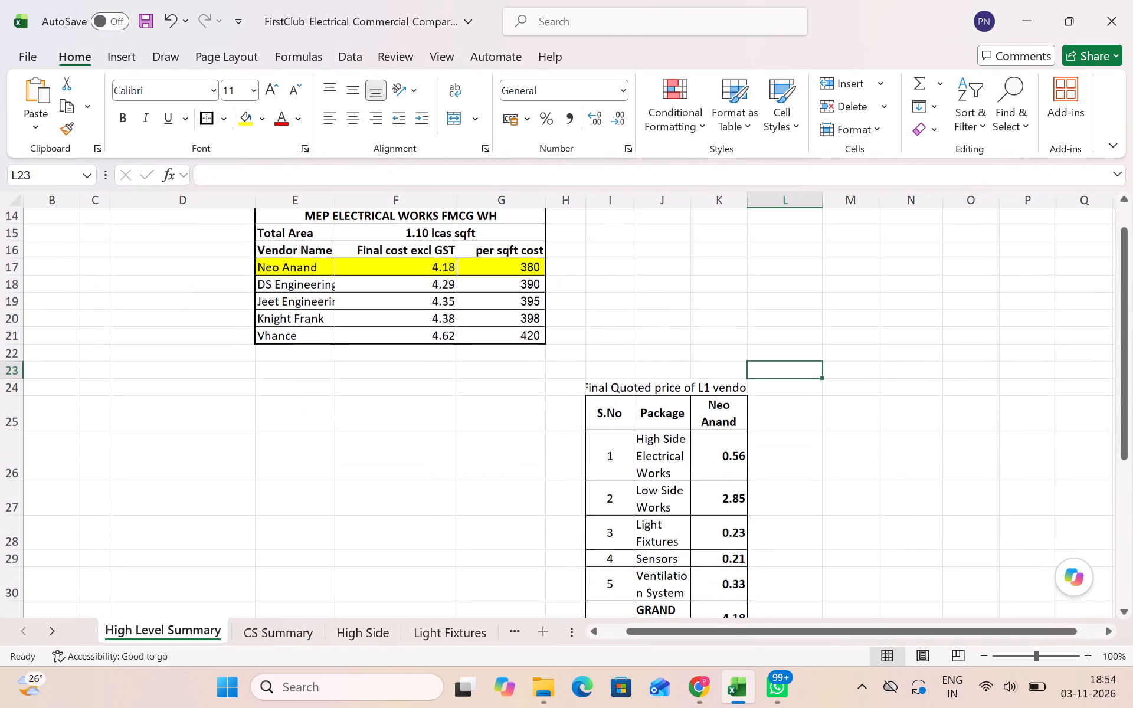
scroll(723, 331, up, 1)
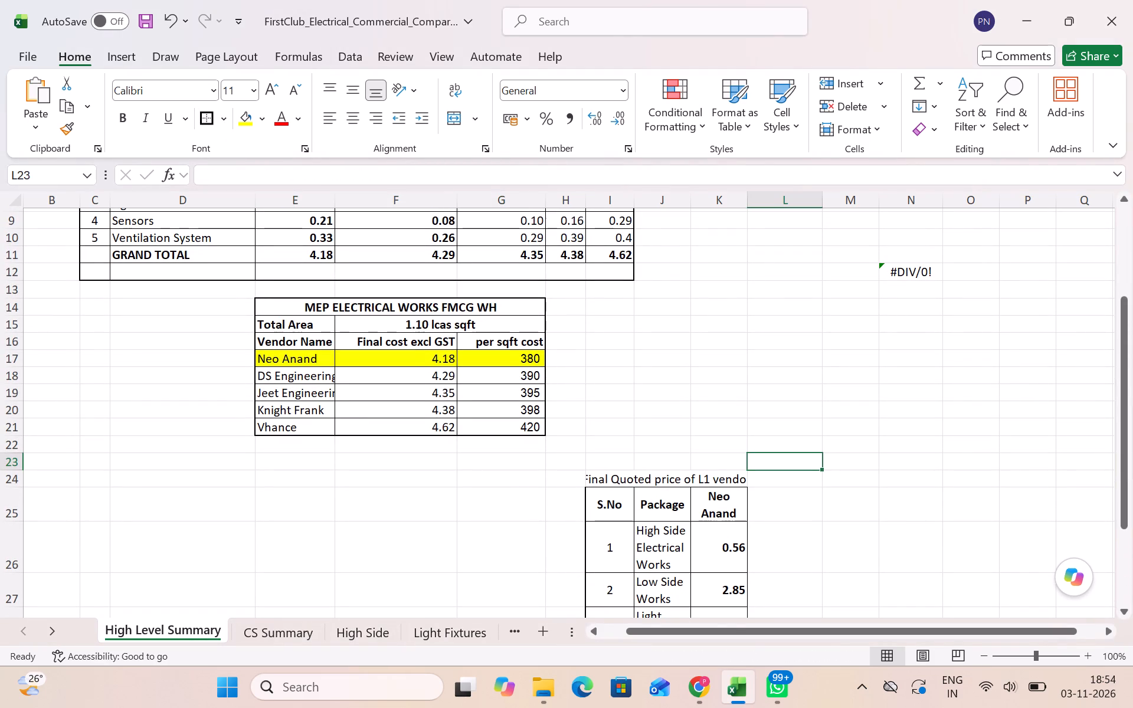
drag(631, 195, 657, 198)
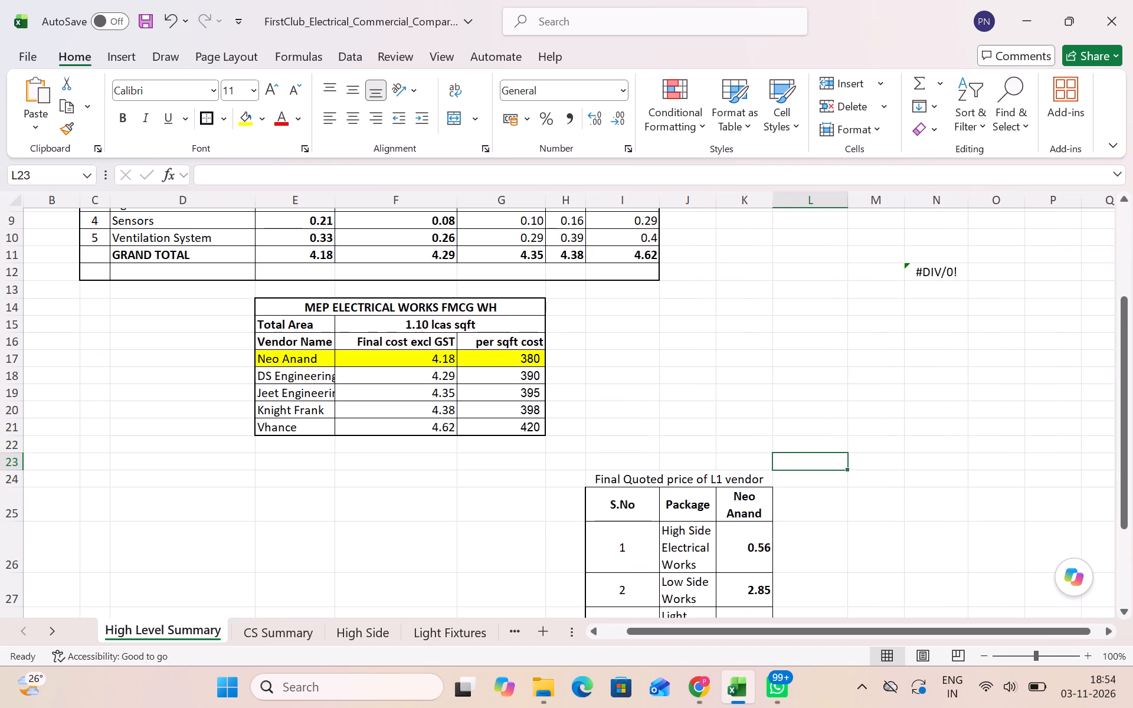
drag(713, 202, 748, 202)
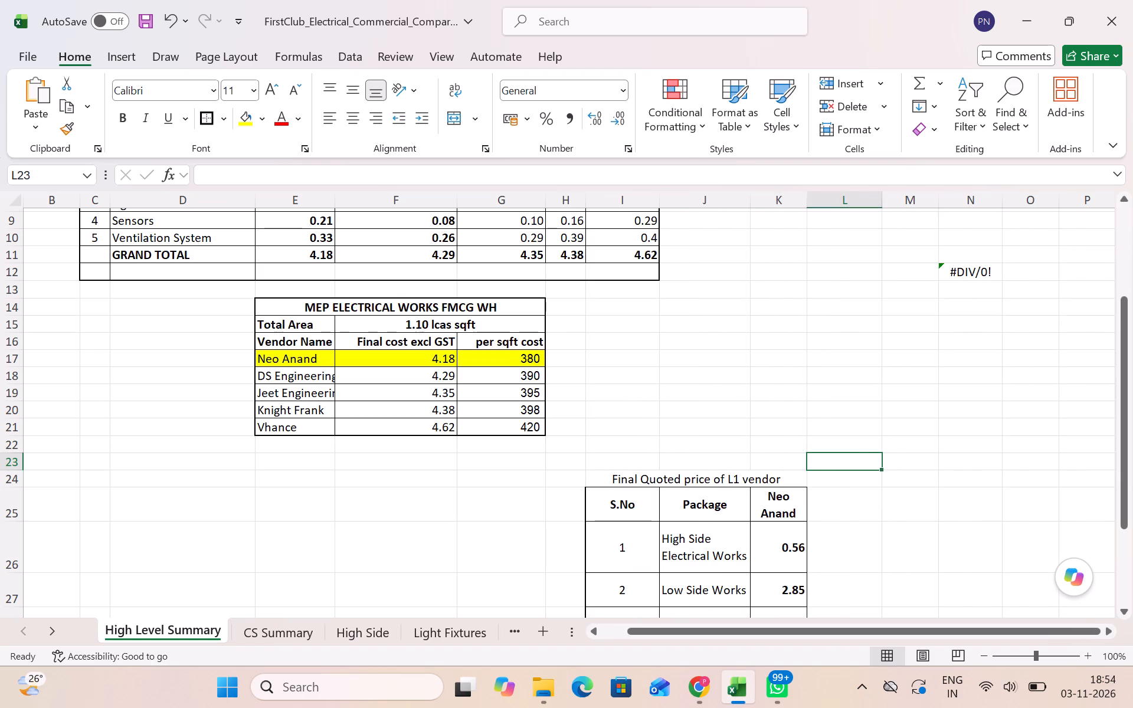
drag(809, 204, 853, 204)
Make the "Final Quoted price of L1 vendor" title in I24 bold.
click(694, 480)
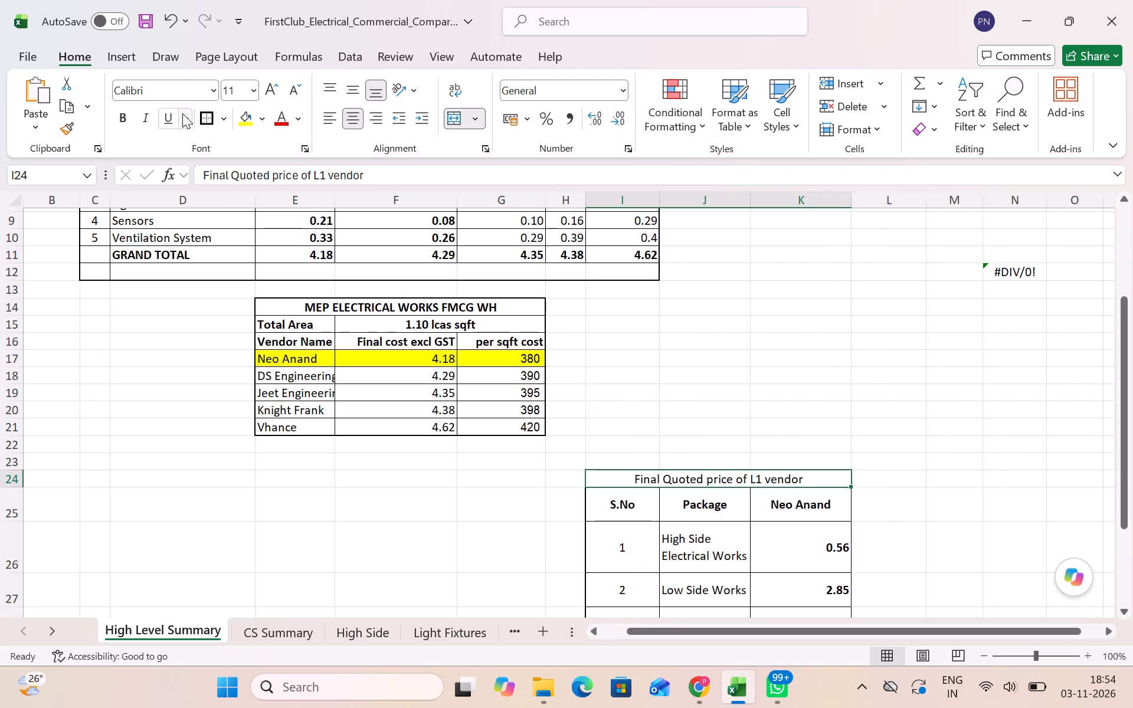
click(121, 122)
Trim row 26's height slightly and widen column J until "High Side Electrical Works" fits on one line.
scroll(268, 428, down, 1)
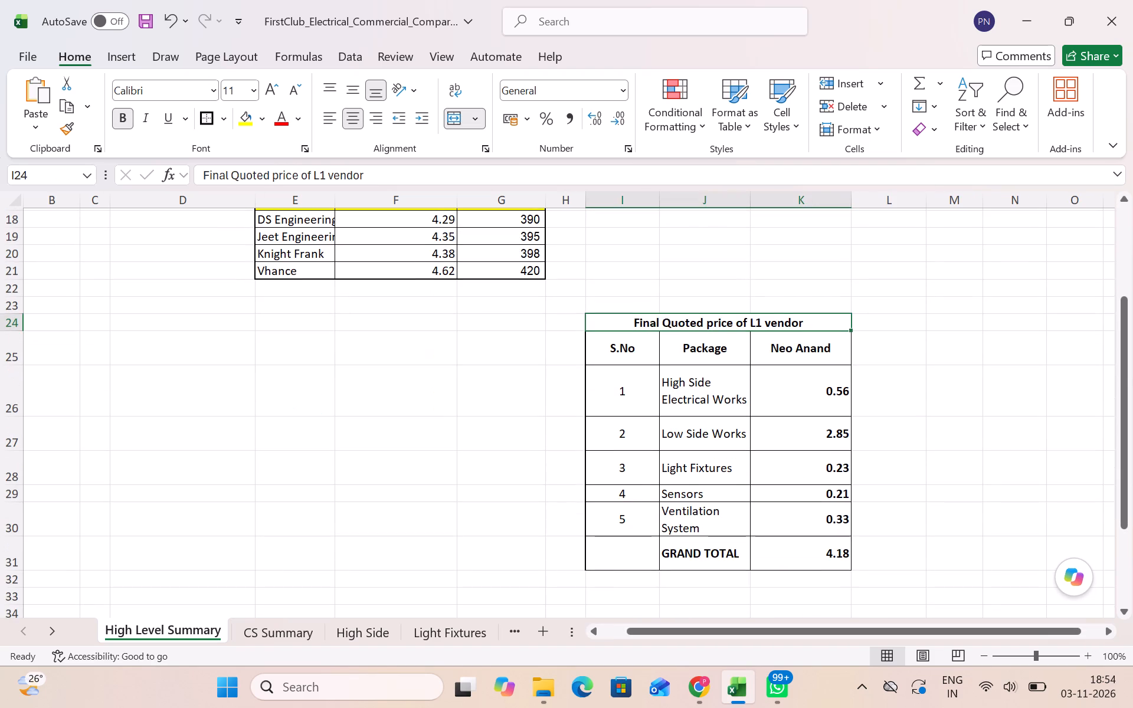
scroll(268, 428, down, 1)
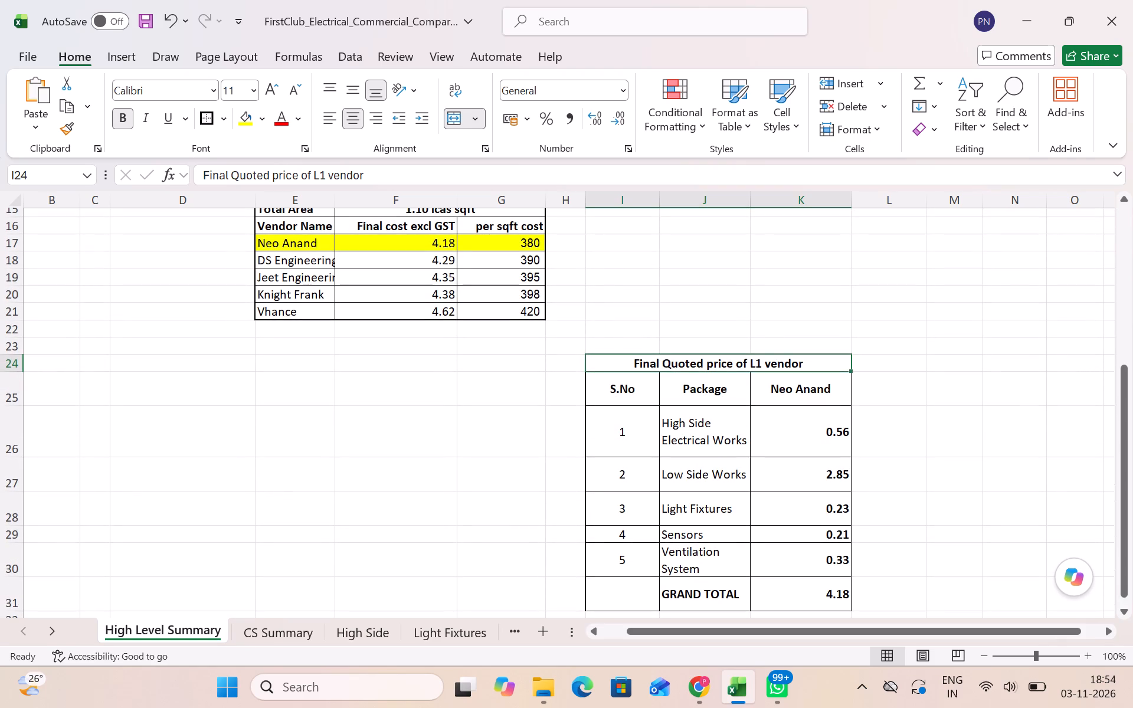
drag(14, 457, 14, 446)
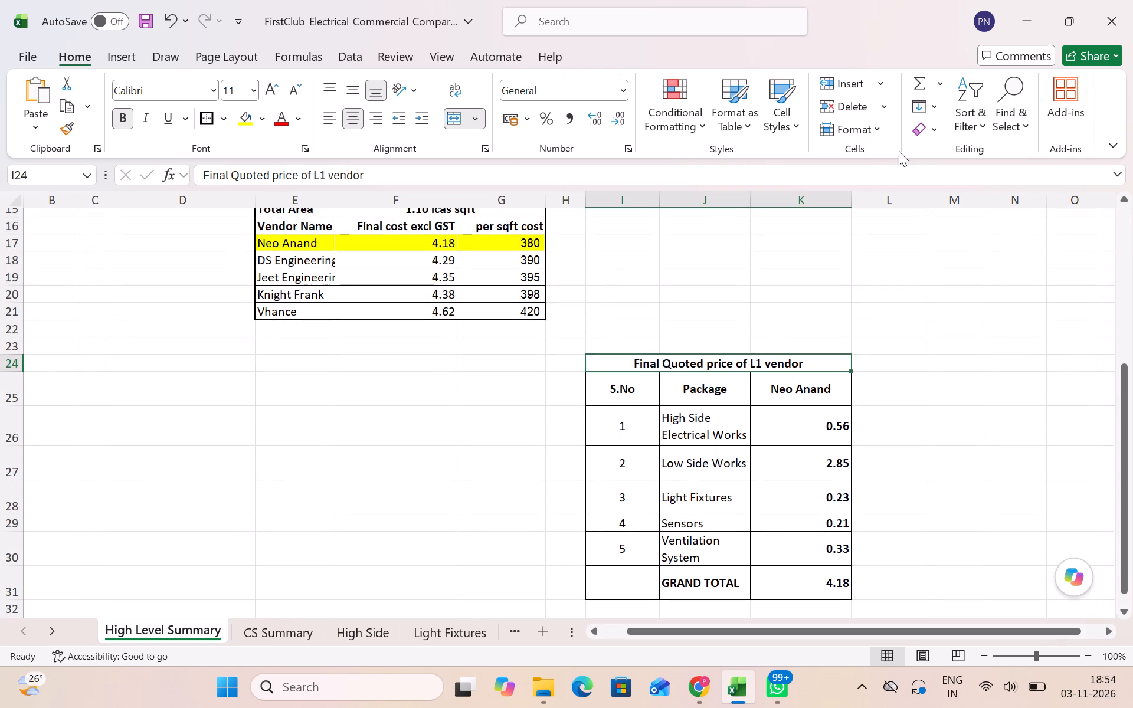
drag(750, 198, 795, 198)
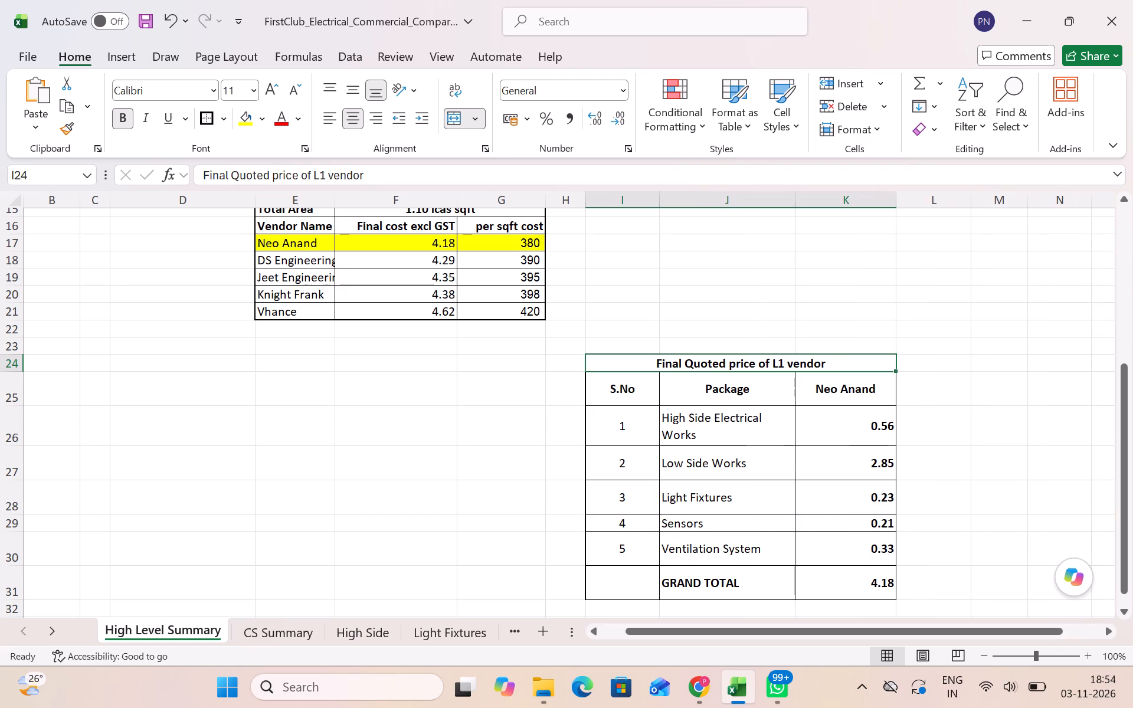
drag(795, 198, 822, 196)
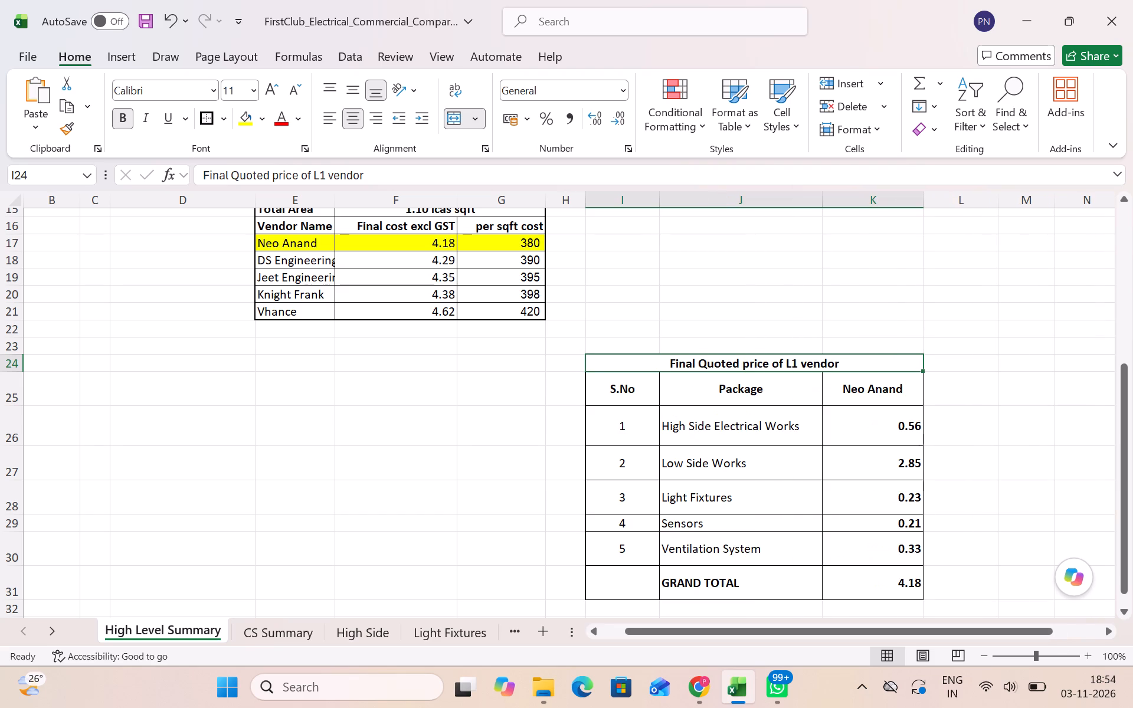
Reduce the heights of rows 26, 27, 28, 30 and 31 to make the L1 vendor price table more compact.
scroll(584, 460, down, 1)
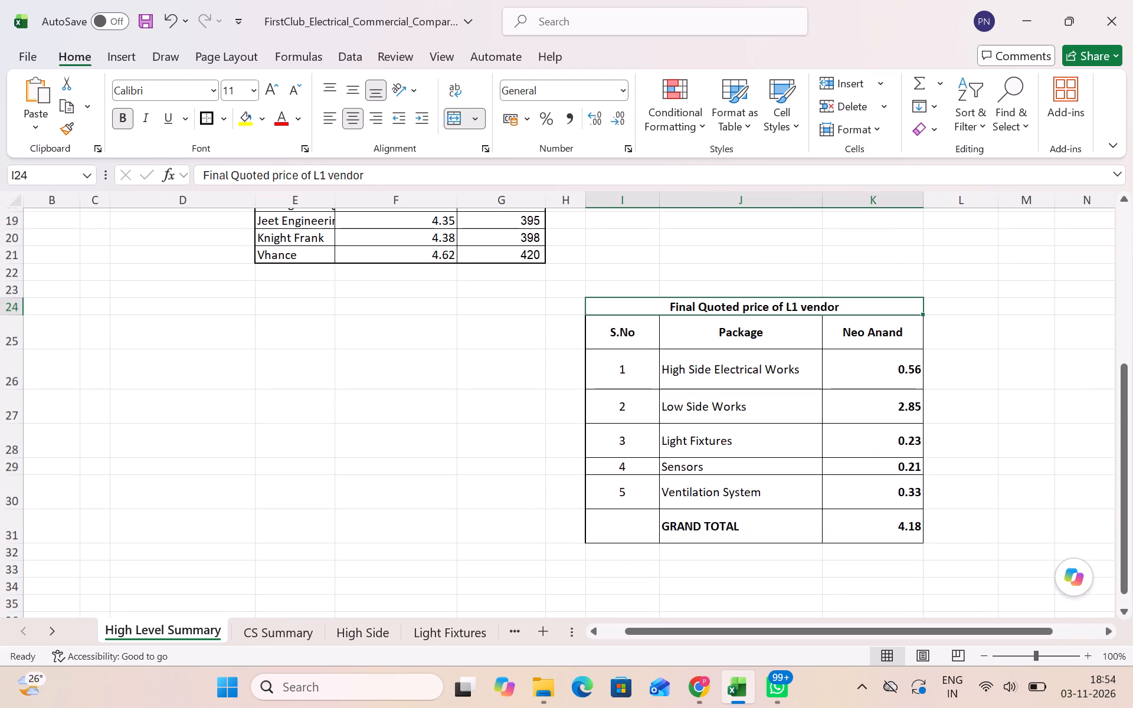
scroll(584, 460, down, 1)
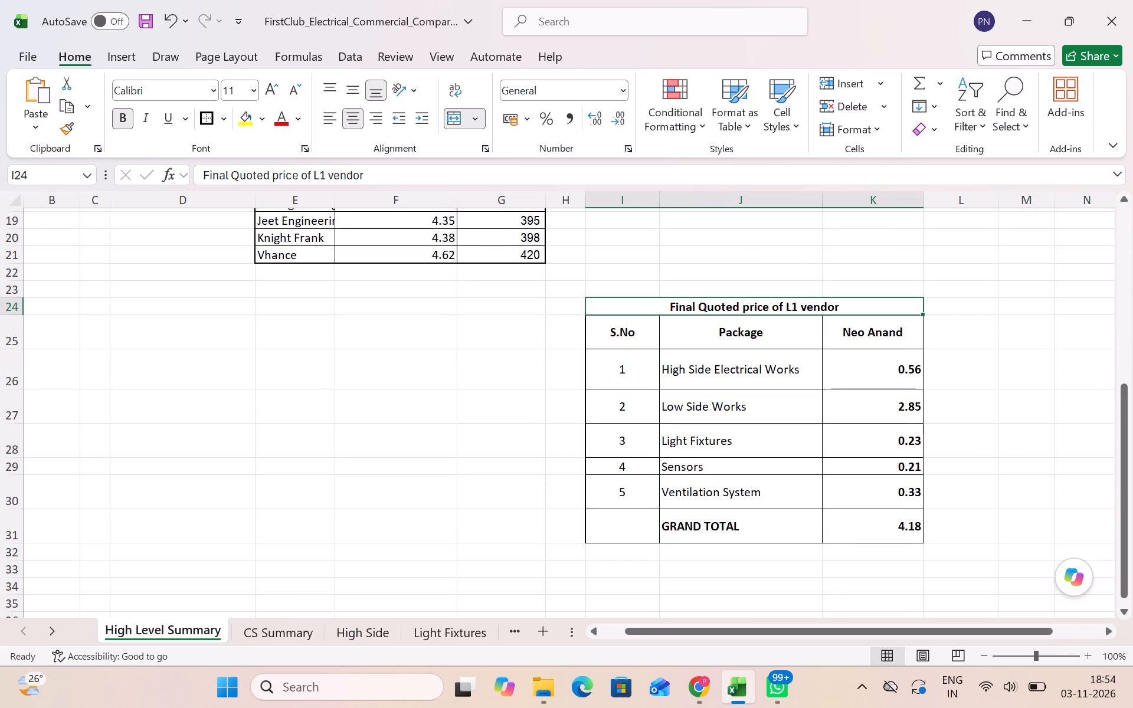
drag(21, 387, 21, 368)
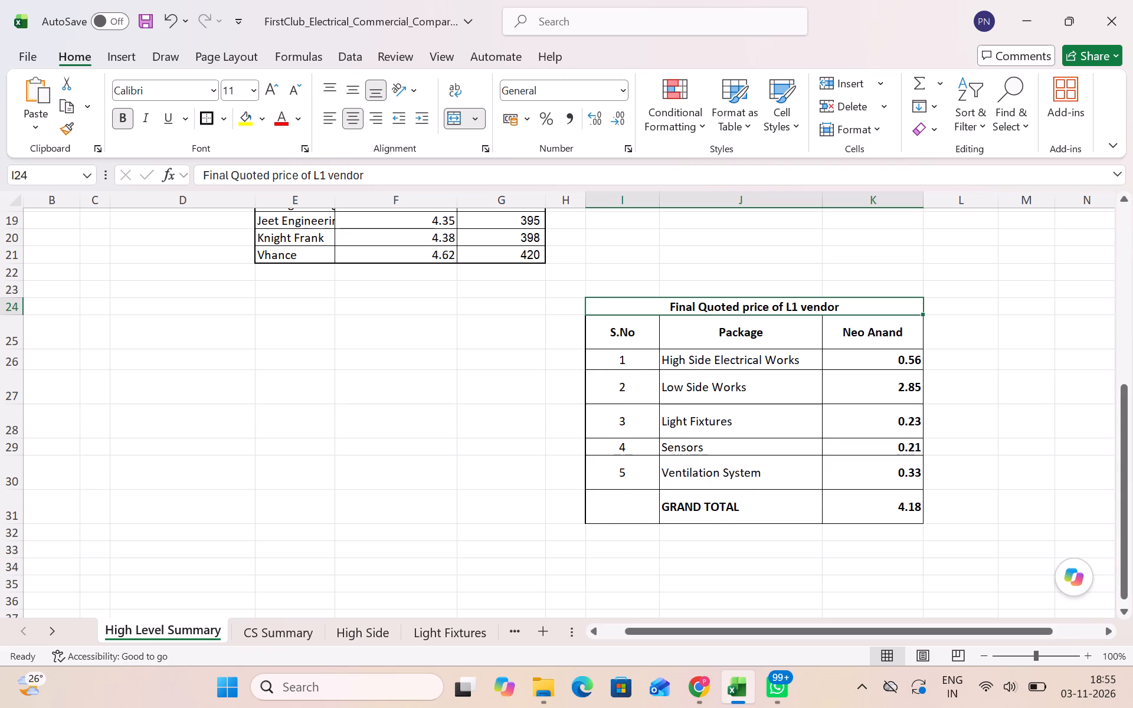
drag(9, 399, 7, 385)
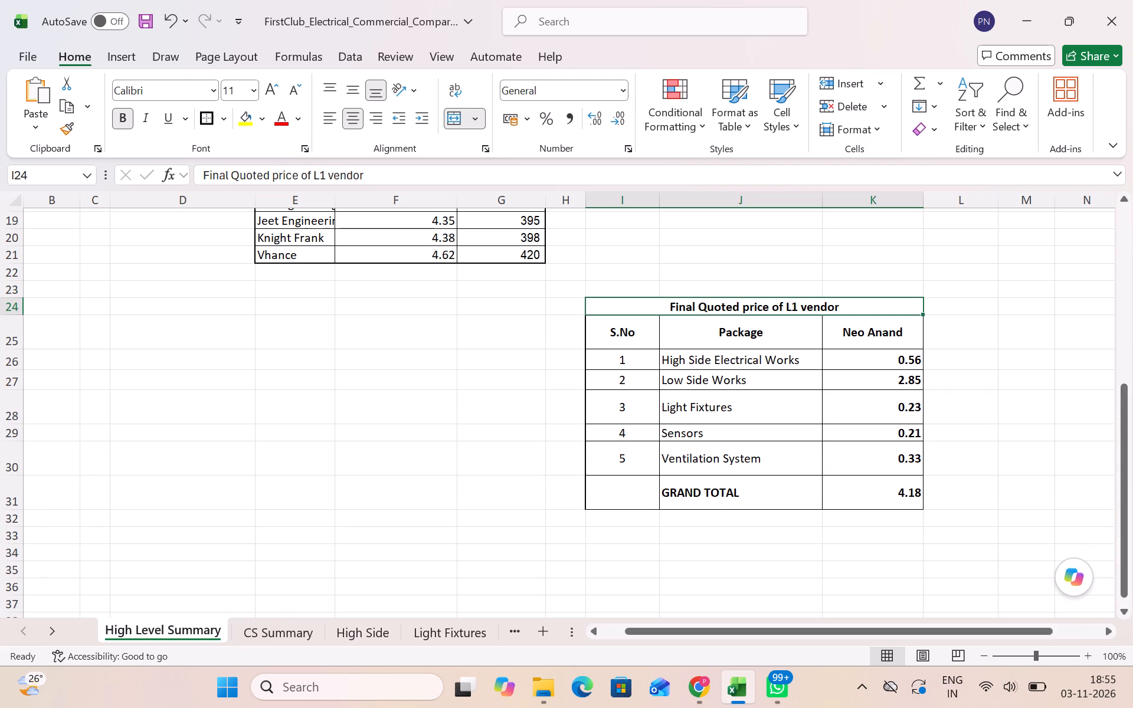
drag(17, 422, 15, 411)
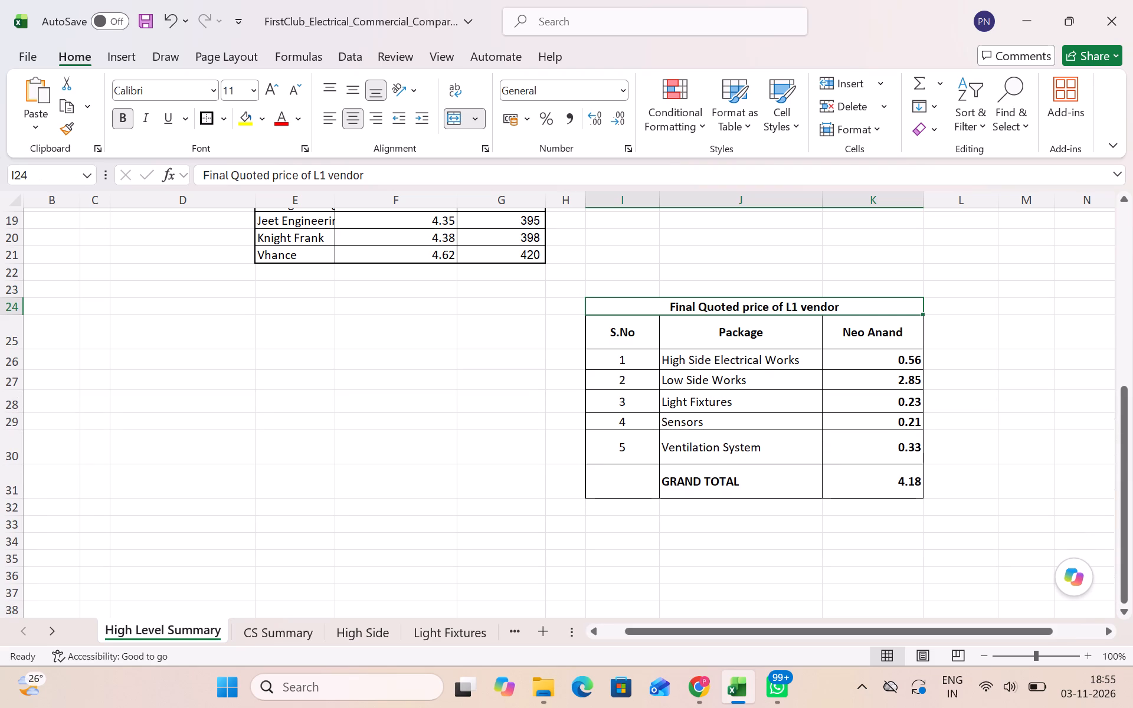
drag(17, 461, 16, 453)
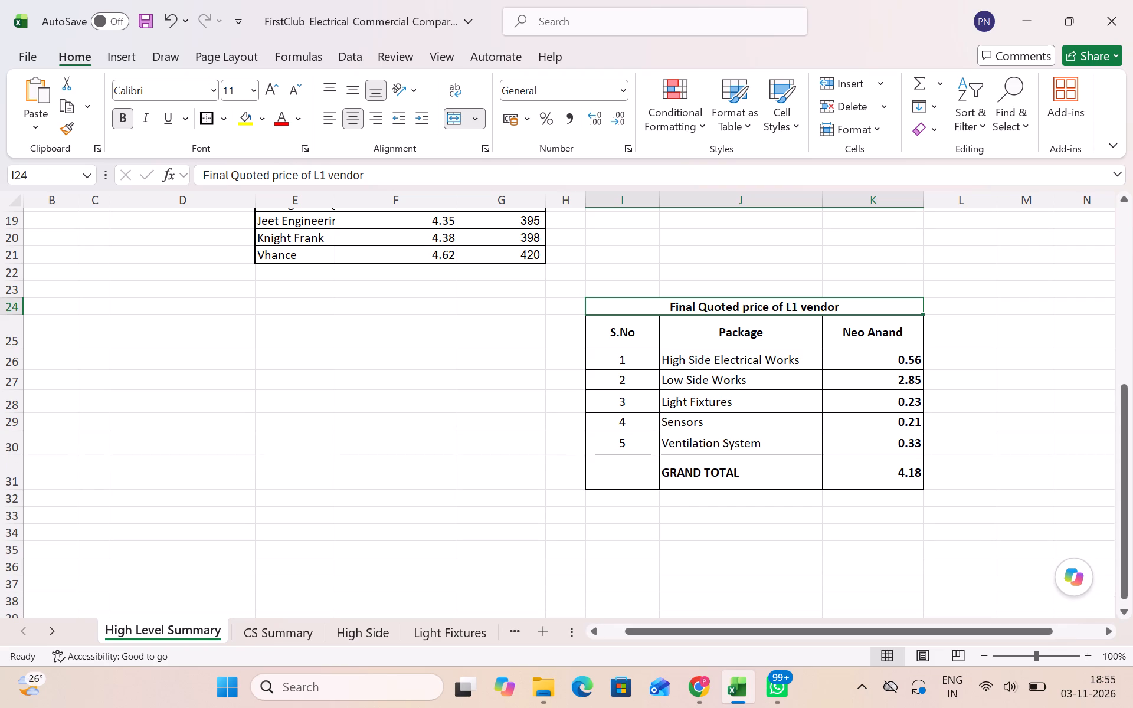
drag(12, 488, 12, 480)
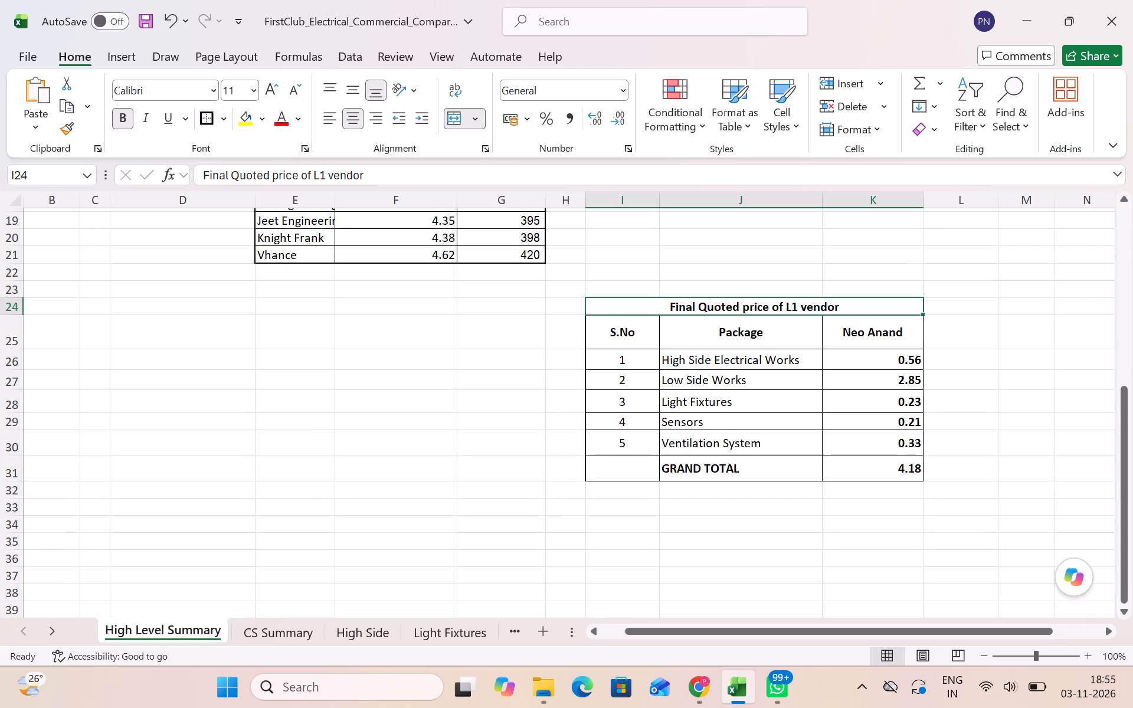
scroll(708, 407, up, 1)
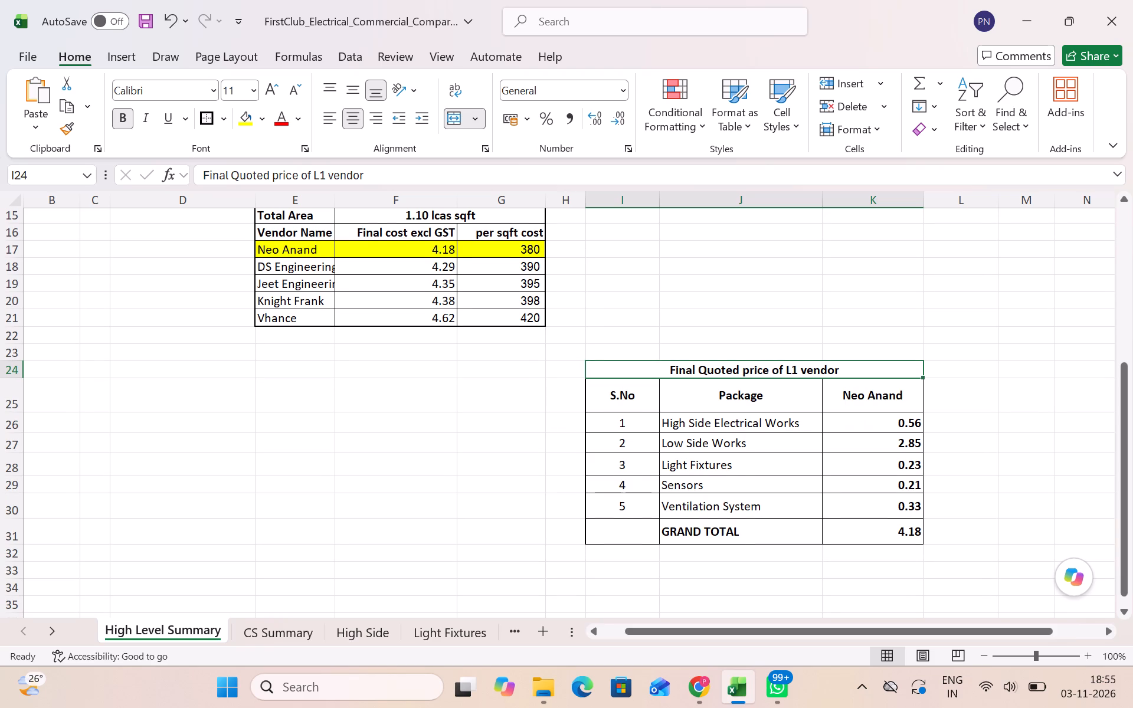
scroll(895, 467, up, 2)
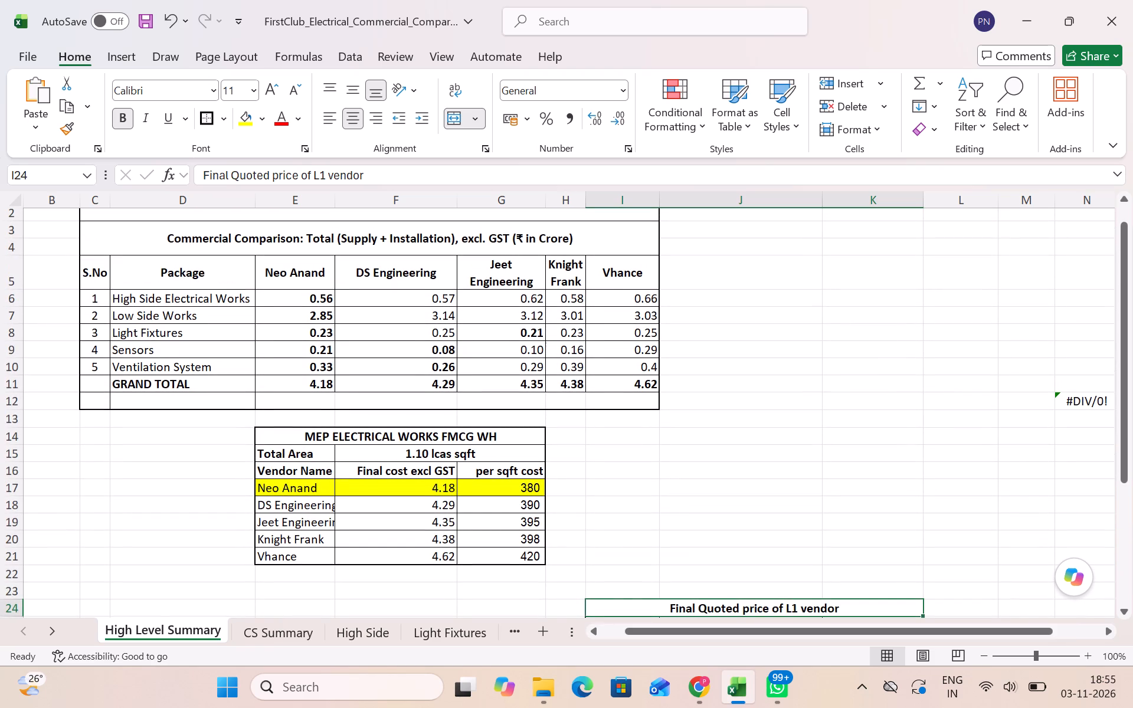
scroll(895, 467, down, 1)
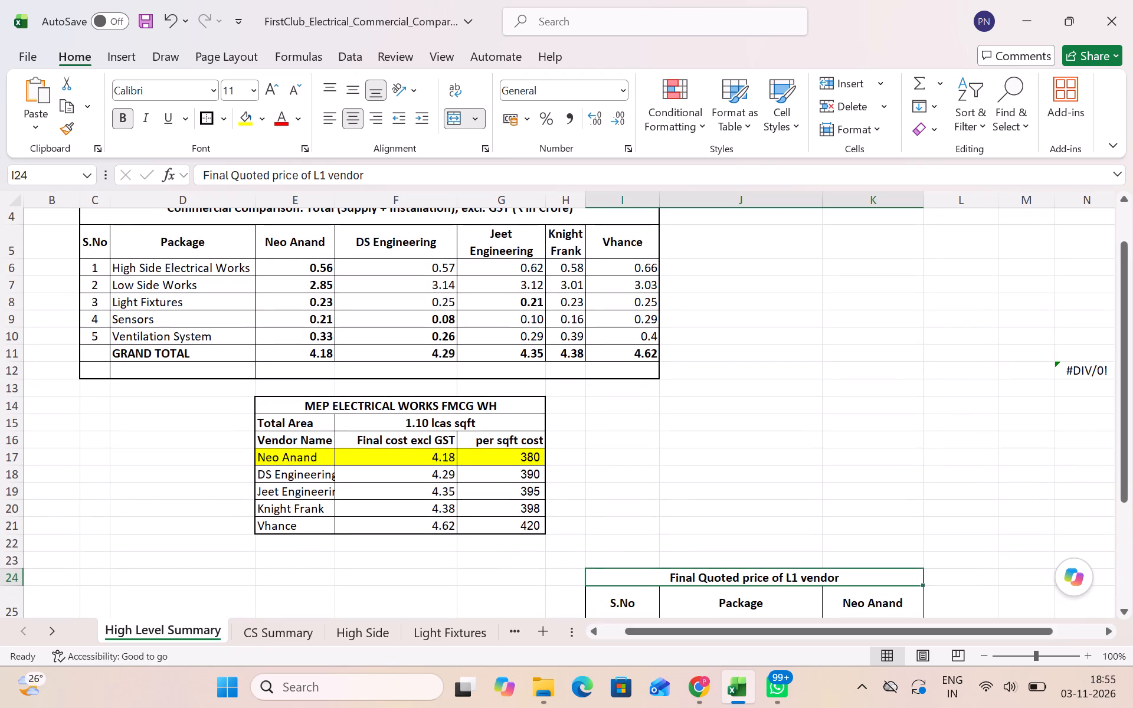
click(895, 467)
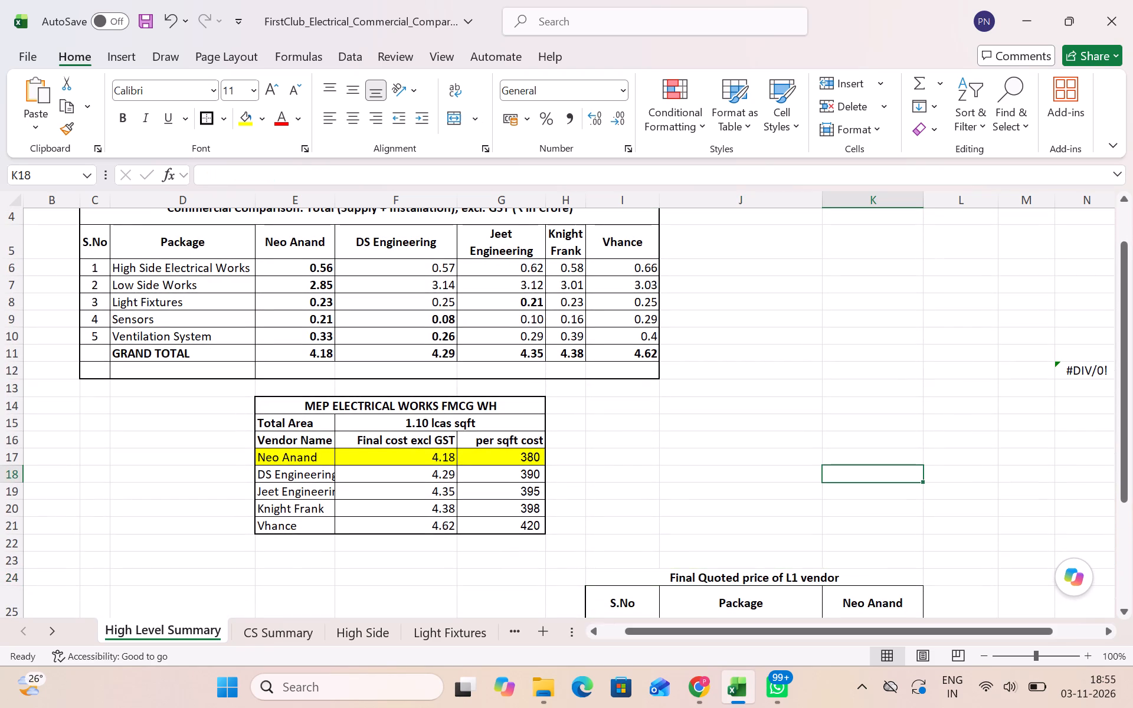
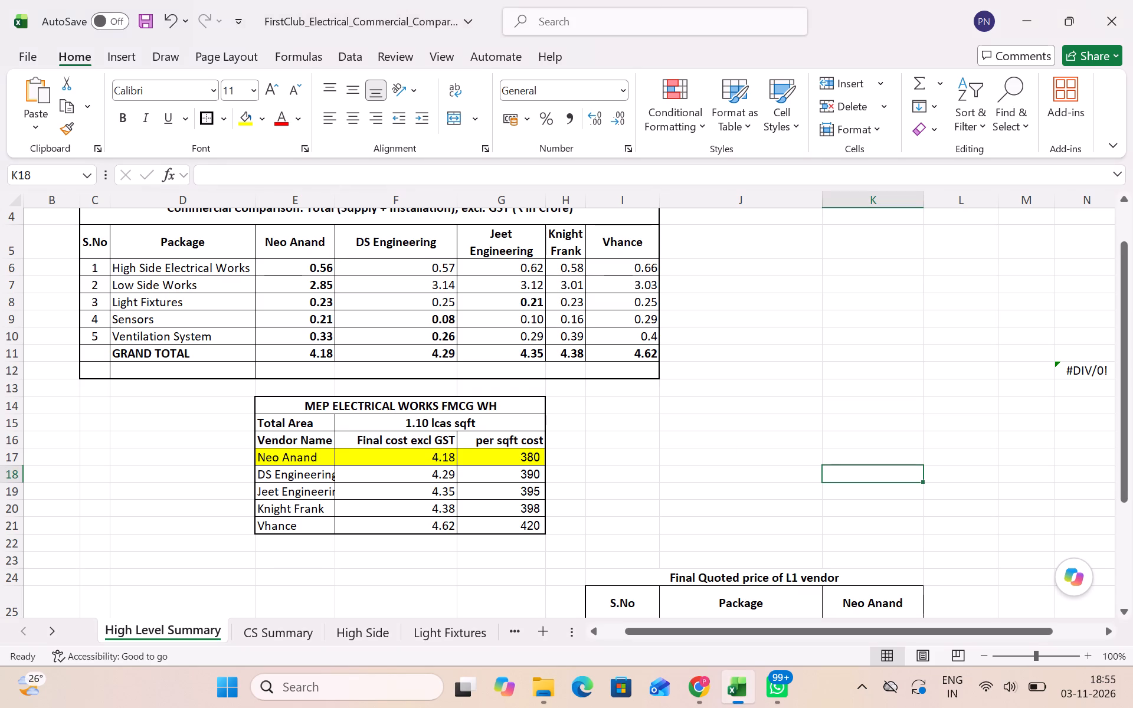
Widen column E until the vendor names "DS Engineering" and "Jeet Engineering" fit fully in the per-sqft cost table.
drag(334, 199, 375, 200)
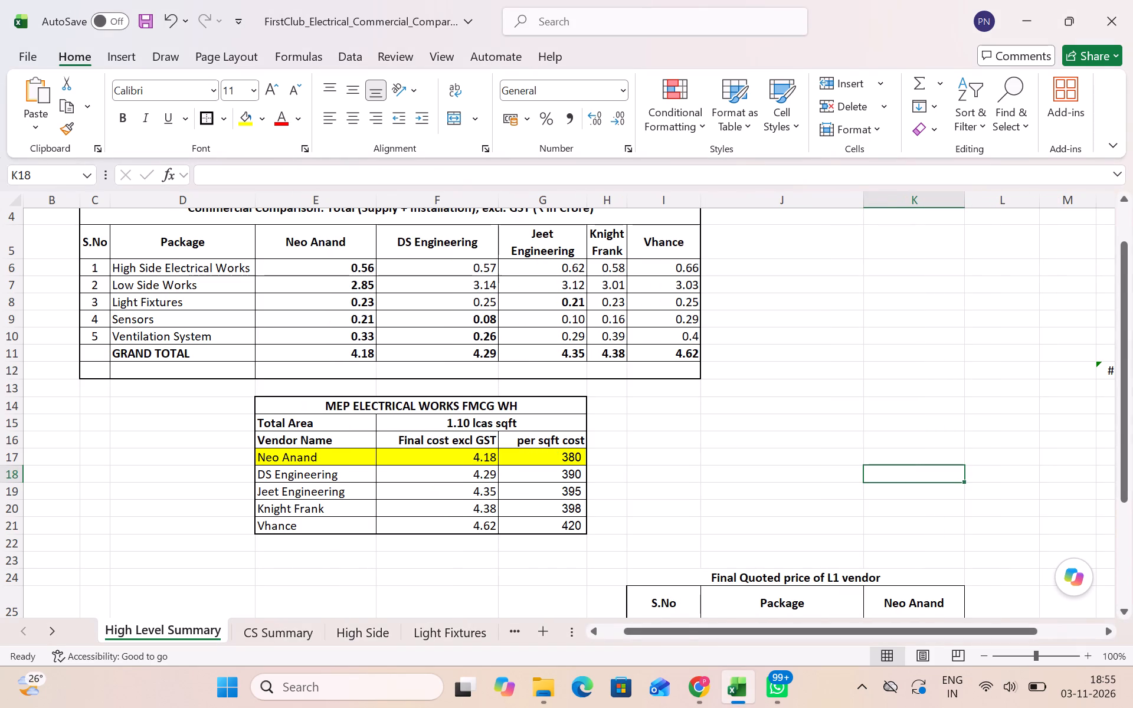
click(463, 562)
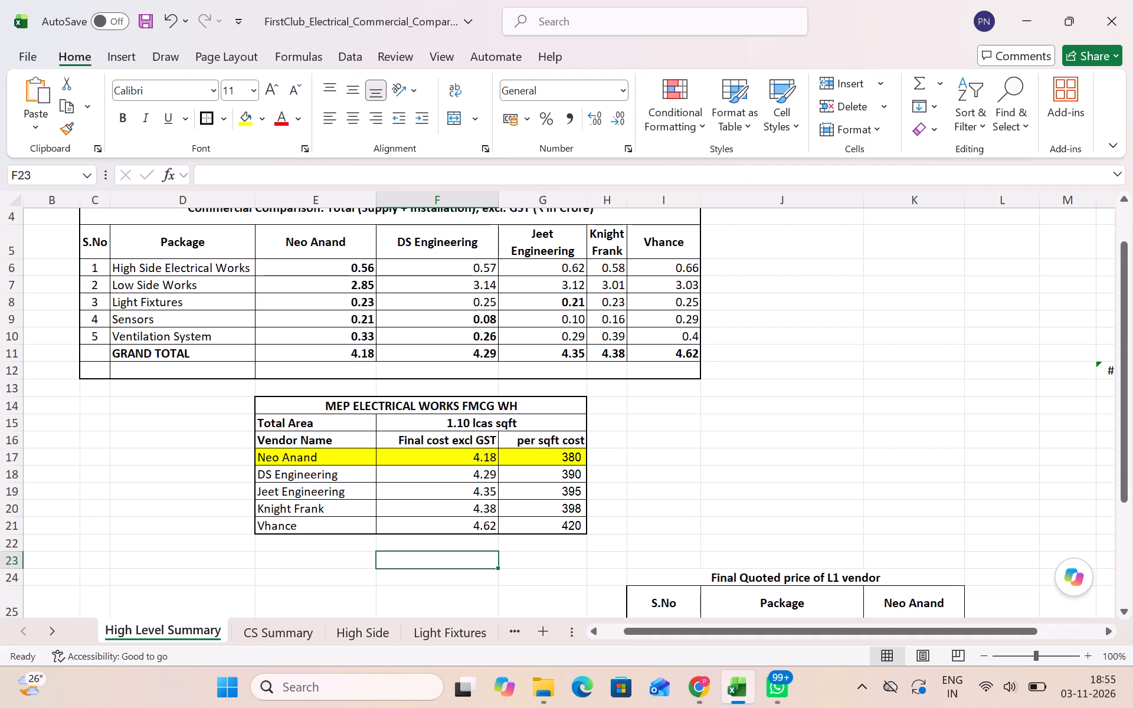
Copy the whole "MEP ELECTRICAL WORKS FMCG WH" per-sqft cost table, E14:G21.
drag(379, 406, 383, 520)
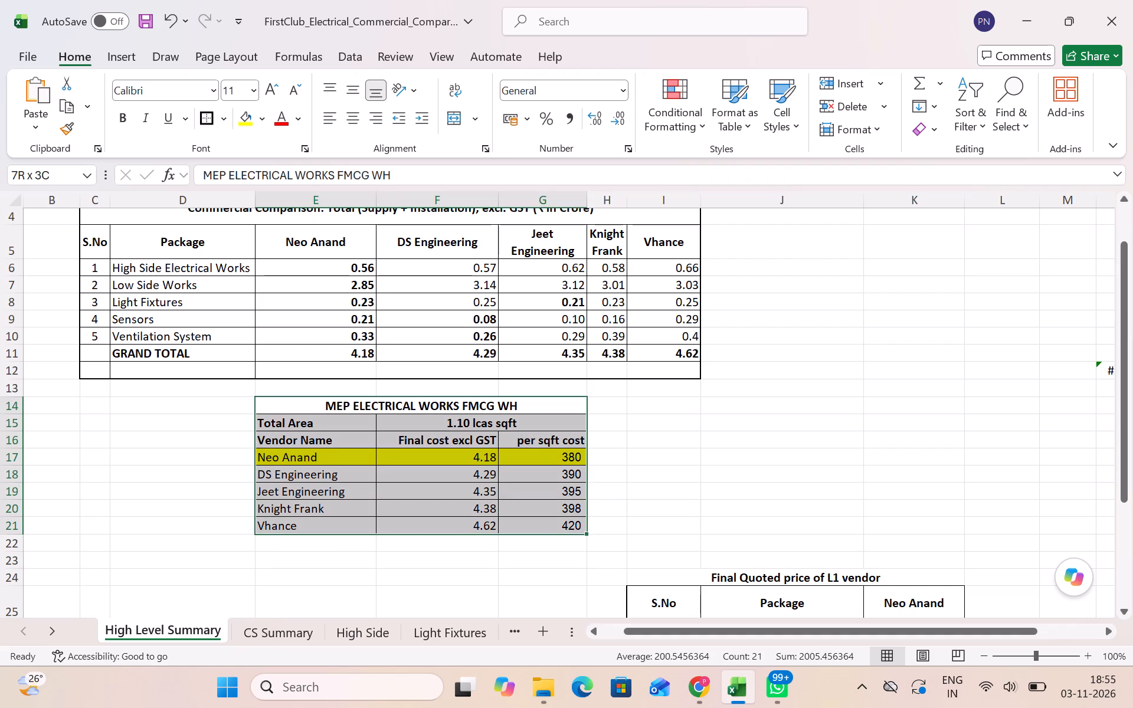
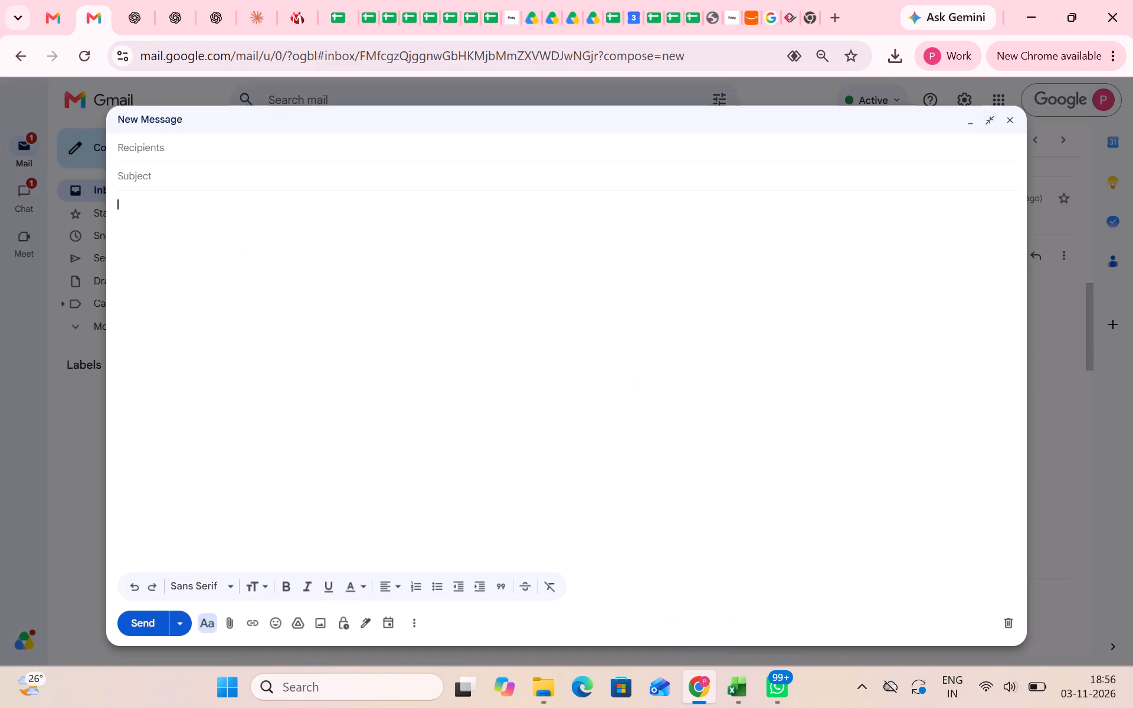
Paste the copied MEP ELECTRICAL WORKS FMCG WH vendor cost table into the new email's body, below six blank lines.
key(Return)
key(Return)
key(Return)
key(Return)
key(Return)
key(Return)
key(ctrl+v)
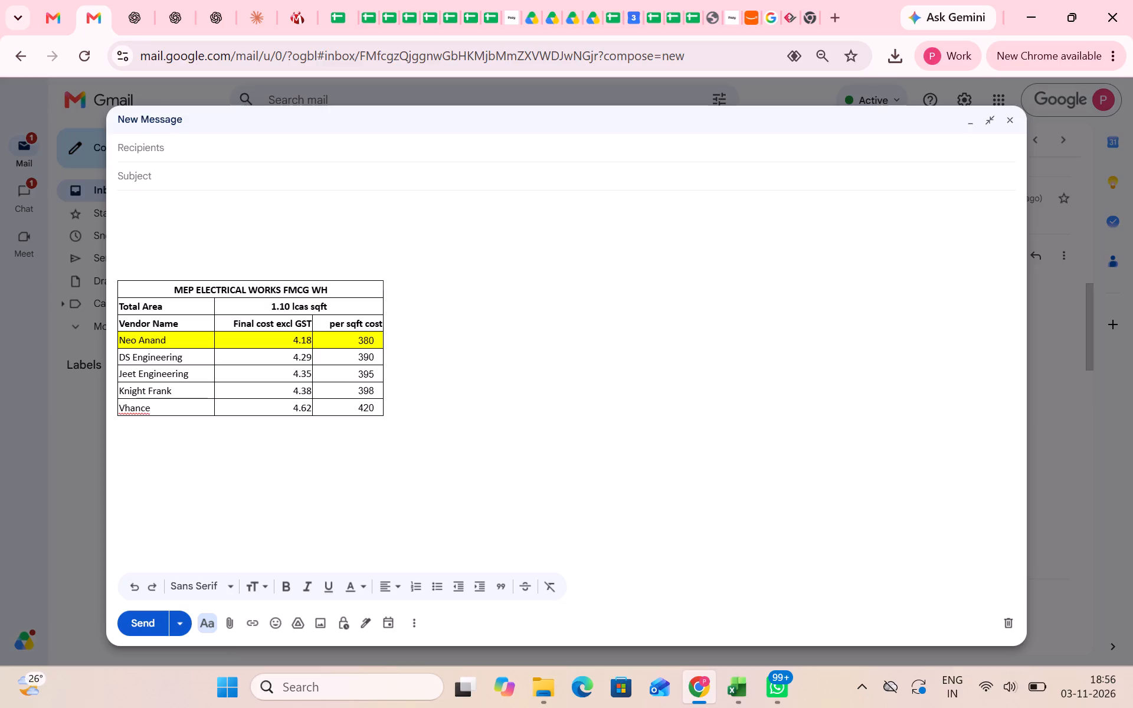
Address the email to the intended main recipient, chosen from the suggested contacts.
click(183, 149)
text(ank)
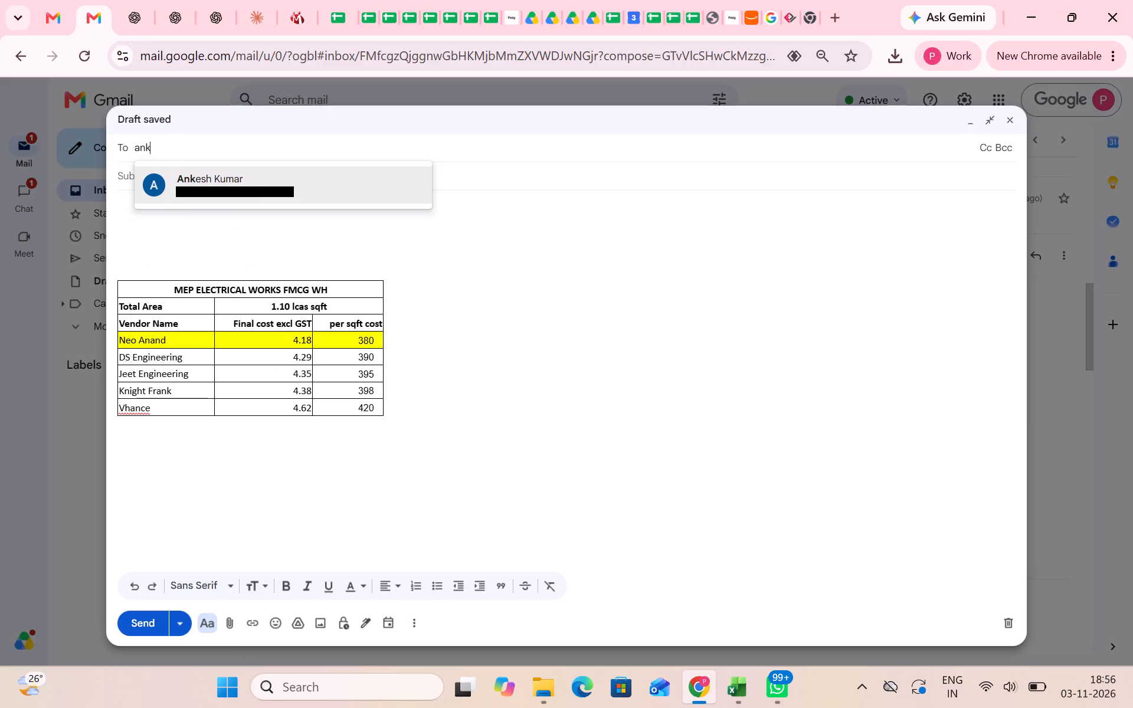
click(216, 188)
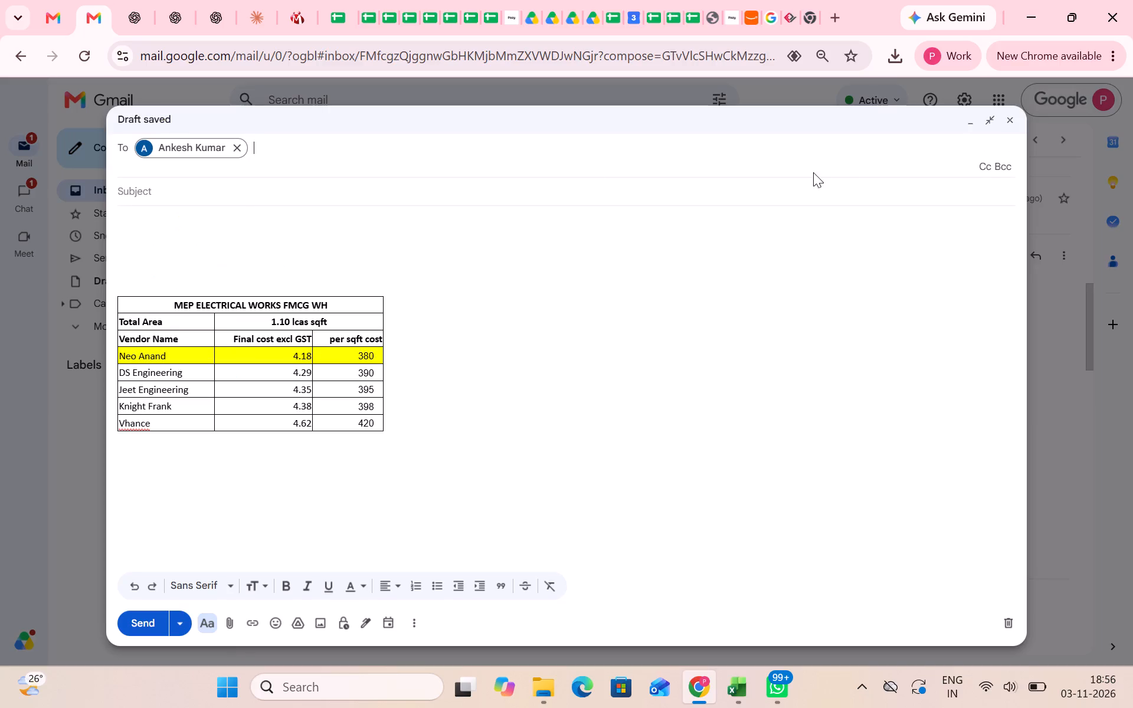
click(982, 168)
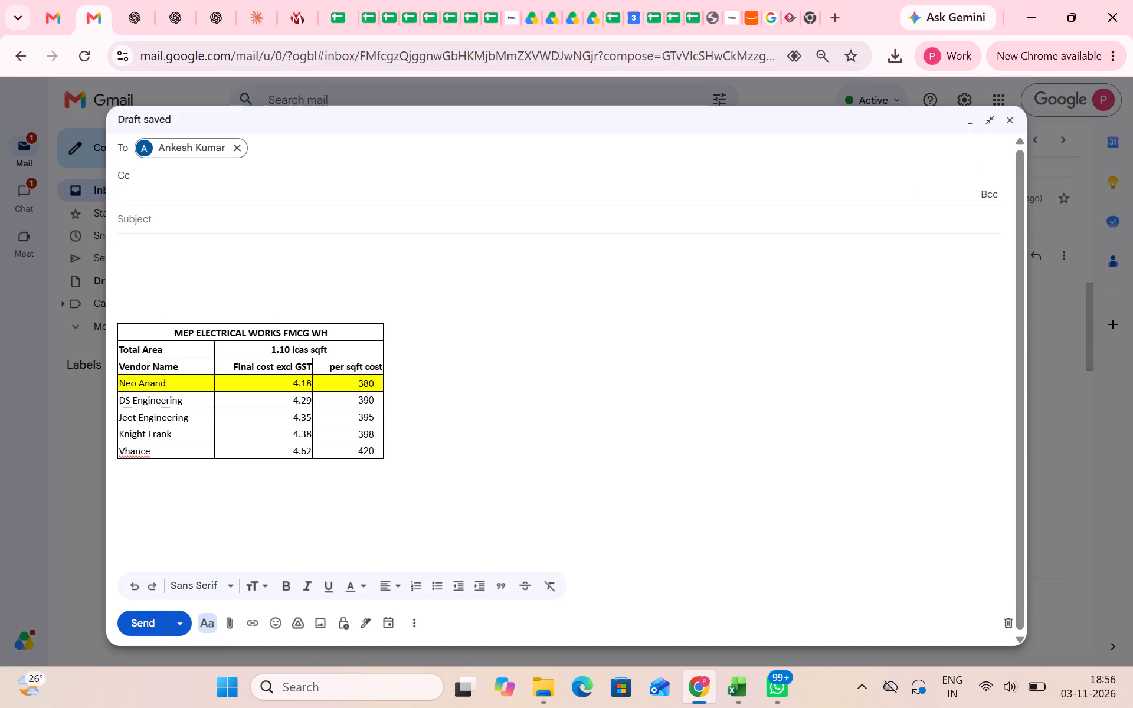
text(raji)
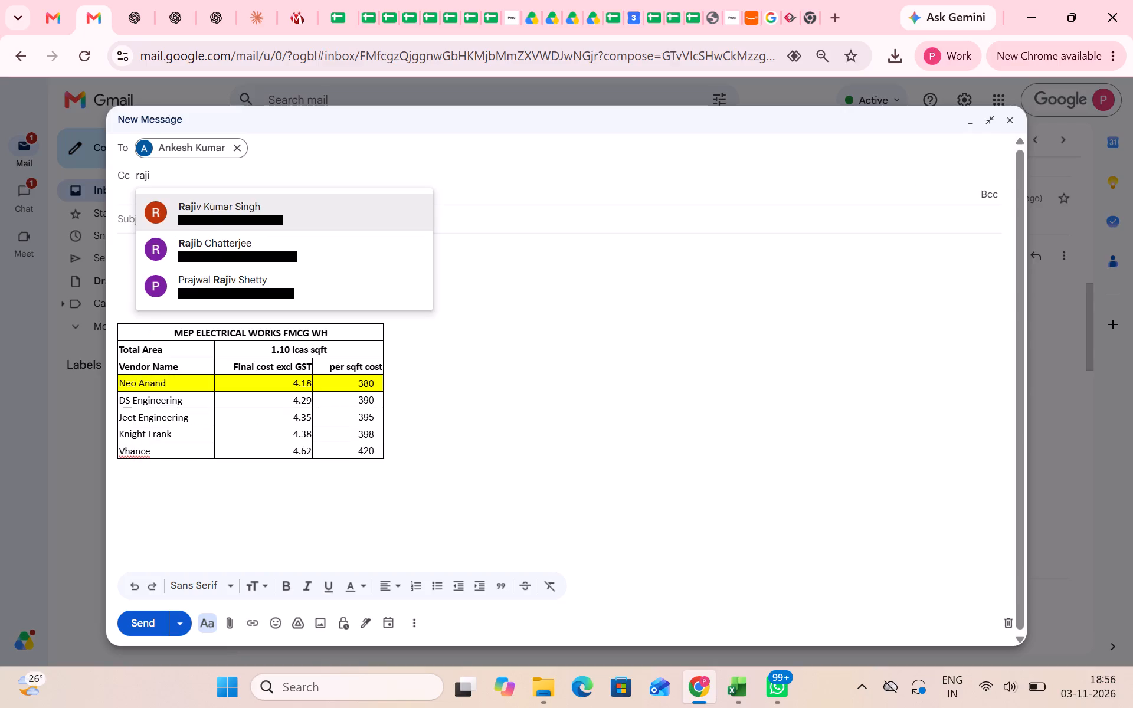
click(313, 235)
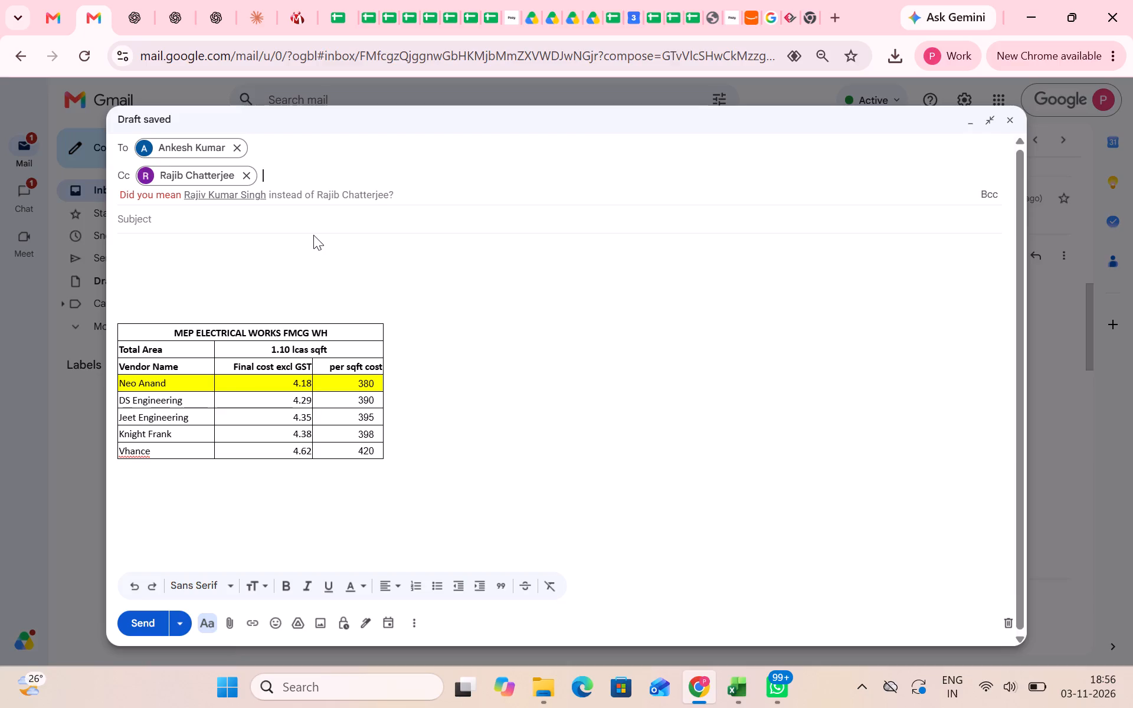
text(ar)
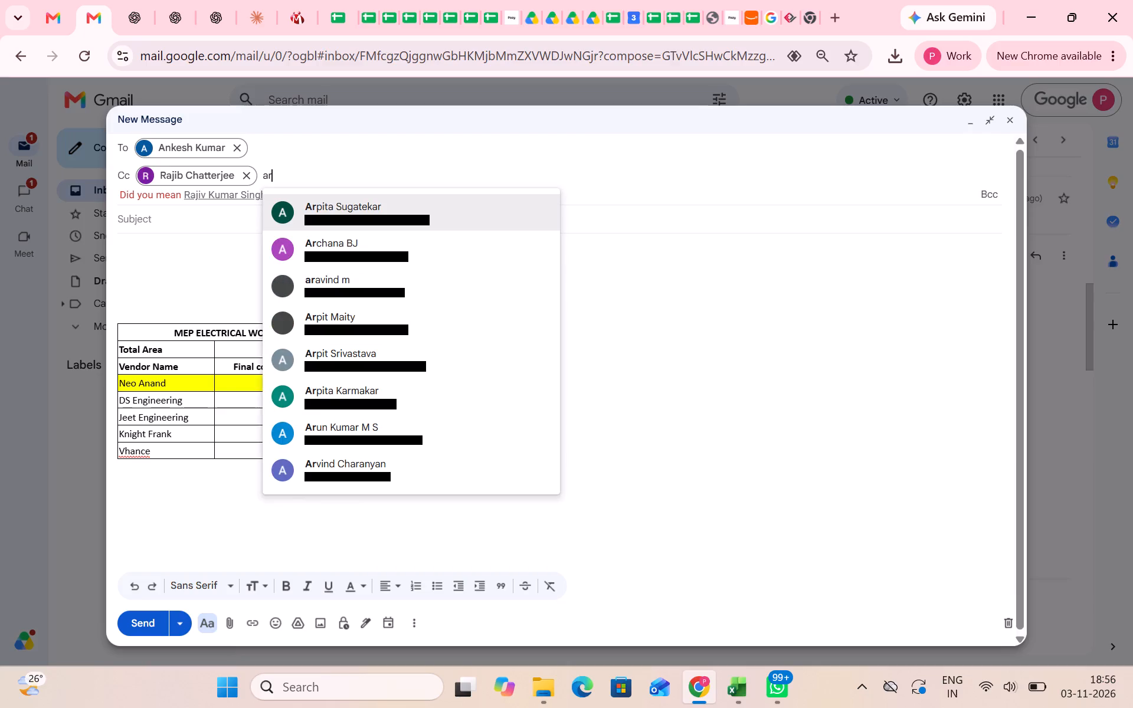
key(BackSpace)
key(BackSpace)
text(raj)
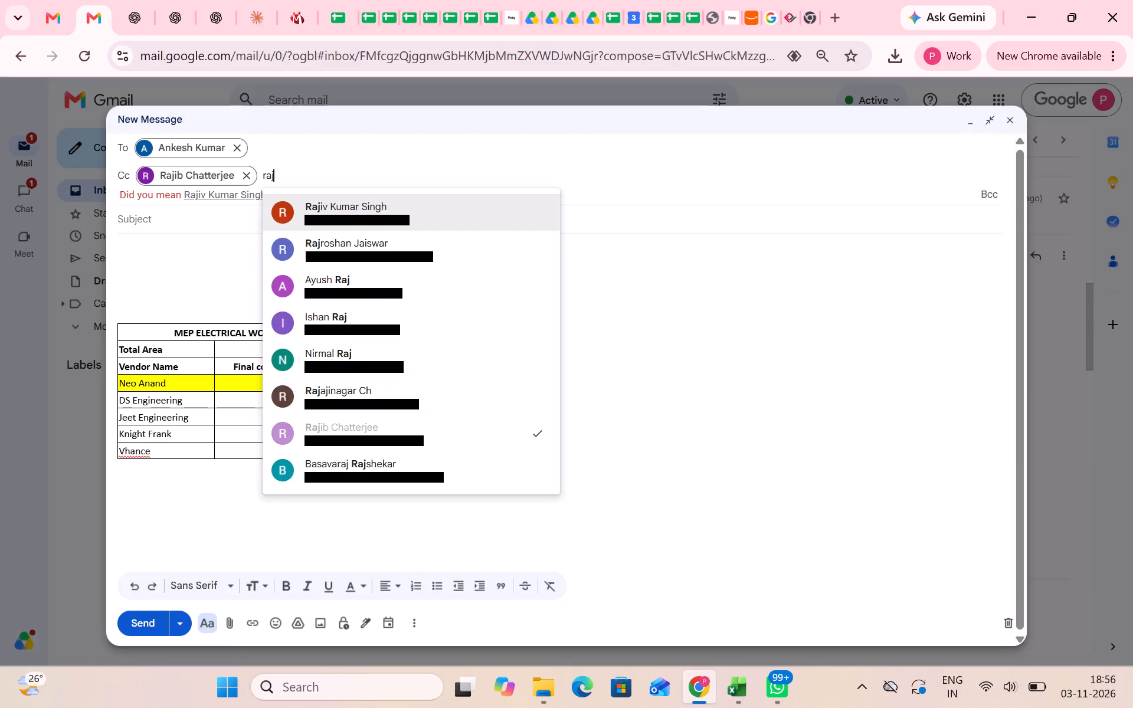
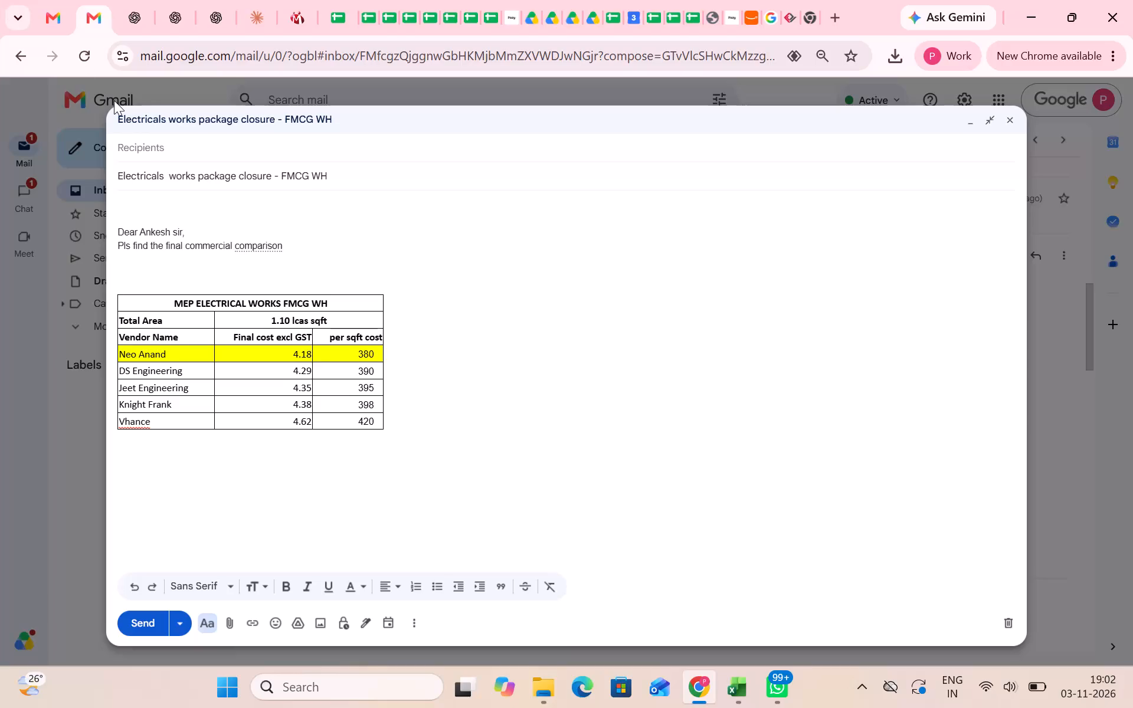
Capture the draft electrical works package closure email with its vendor cost table, and have ChatGPT rewrite it as a professional approval email.
key(Print)
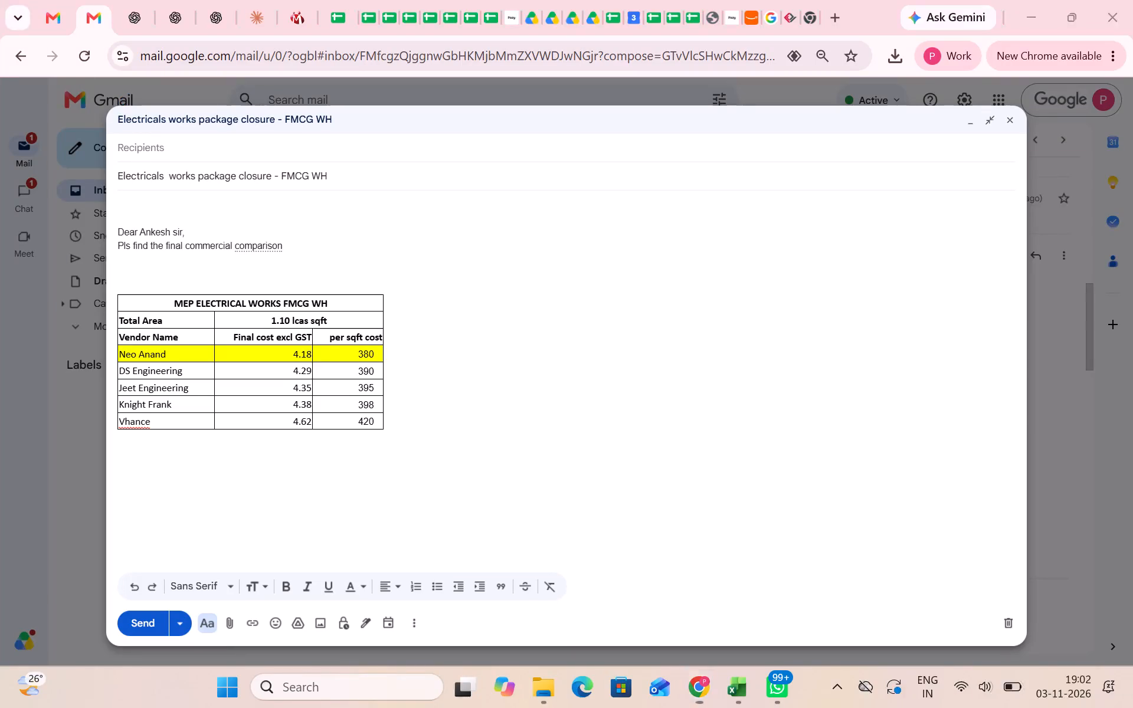
drag(113, 113, 466, 594)
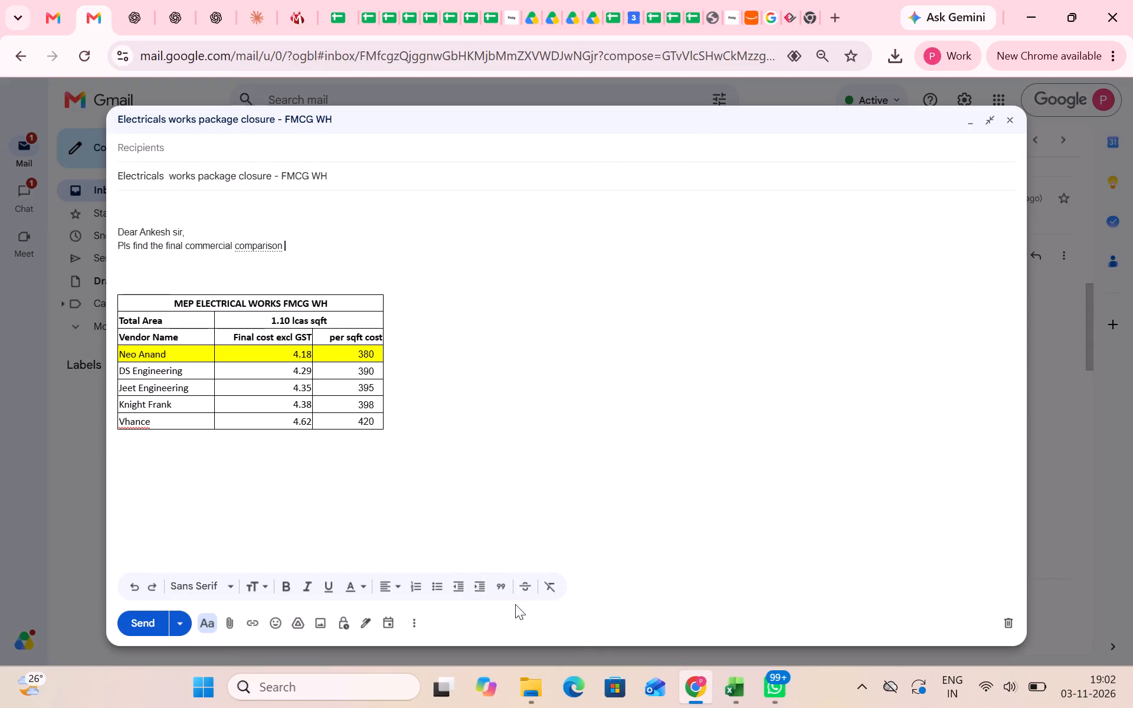
click(131, 2)
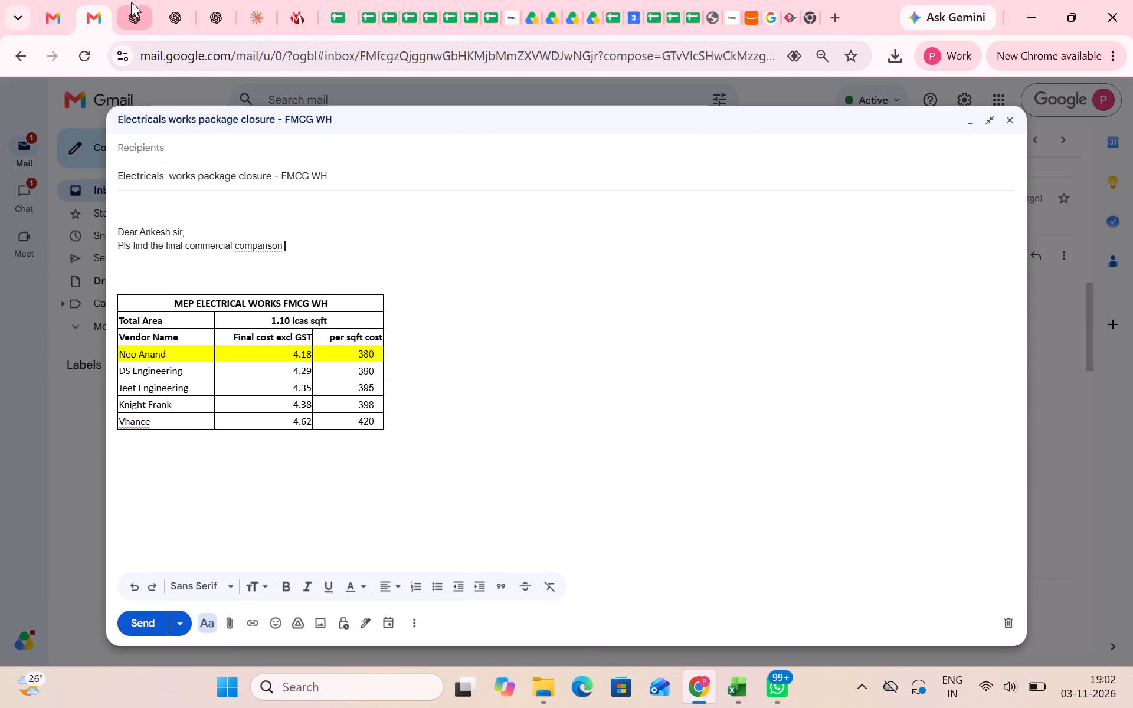
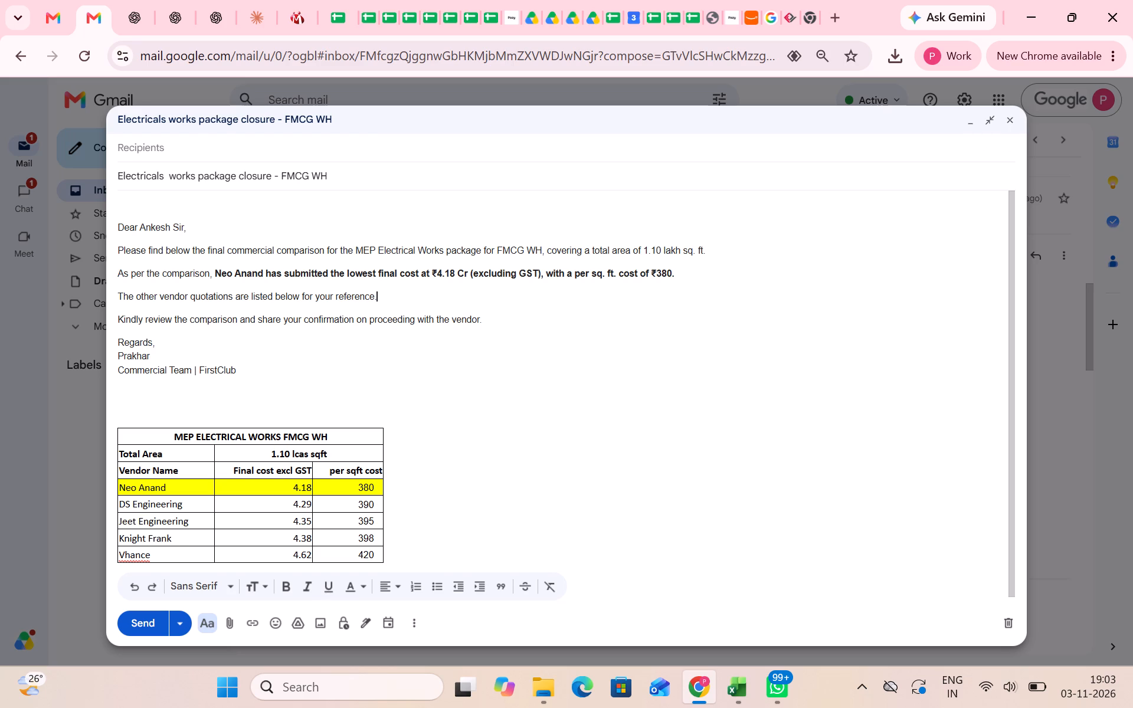
Delete the sentence about the other vendor quotations being listed below for reference from the email draft.
key(BackSpace)
key(BackSpace)
key(BackSpace)
key(BackSpace)
key(BackSpace)
key(BackSpace)
key(BackSpace)
key(BackSpace)
key(BackSpace)
key(BackSpace)
key(BackSpace)
key(BackSpace)
key(BackSpace)
key(BackSpace)
key(BackSpace)
key(BackSpace)
key(BackSpace)
key(BackSpace)
key(BackSpace)
key(BackSpace)
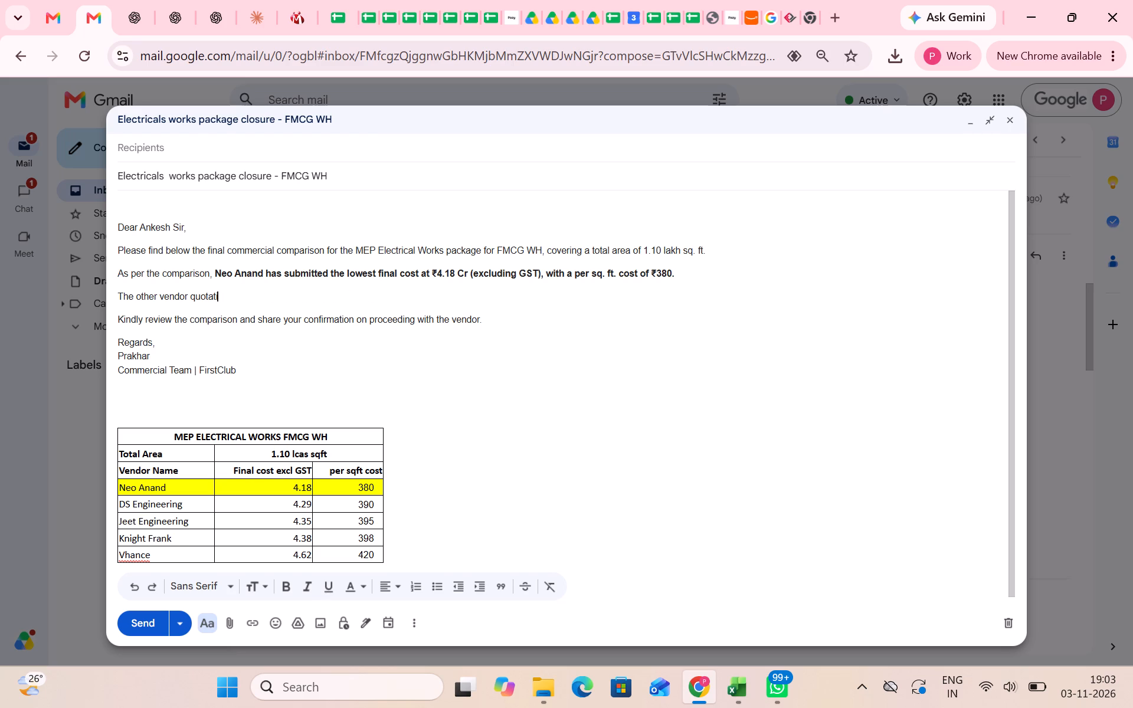
key(BackSpace)
key(BackSpace)
key(BackSpace)
key(BackSpace)
key(BackSpace)
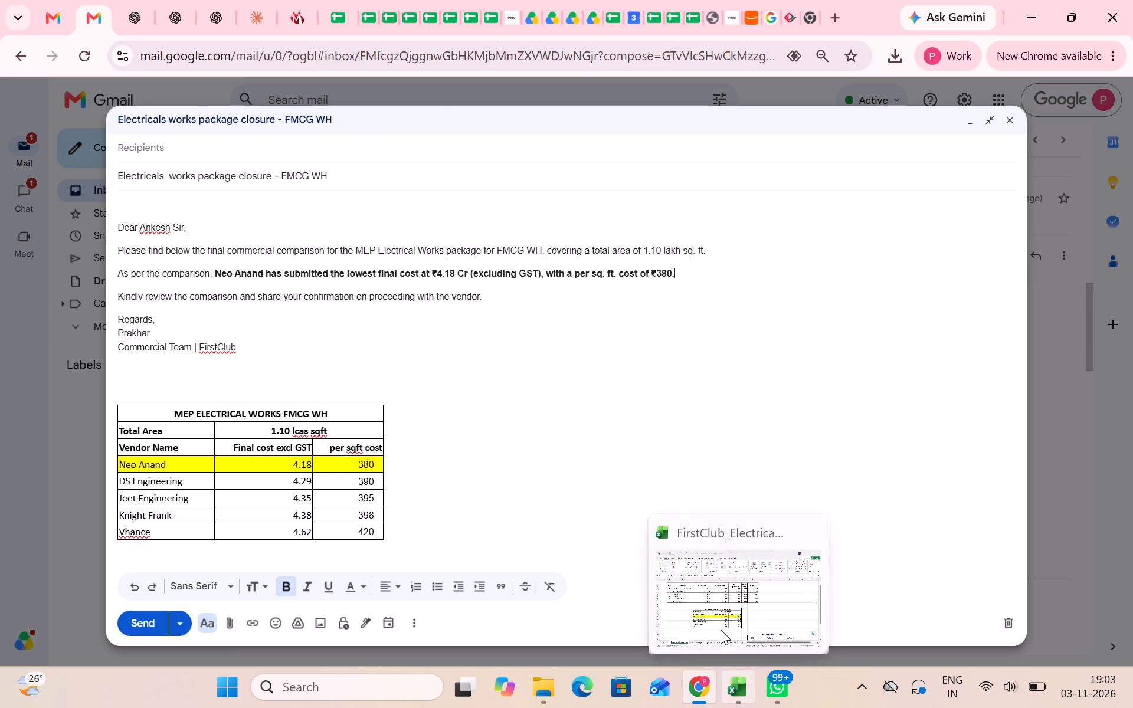
Switch to the FirstClub electrical commercial comparison workbook in Excel.
click(710, 598)
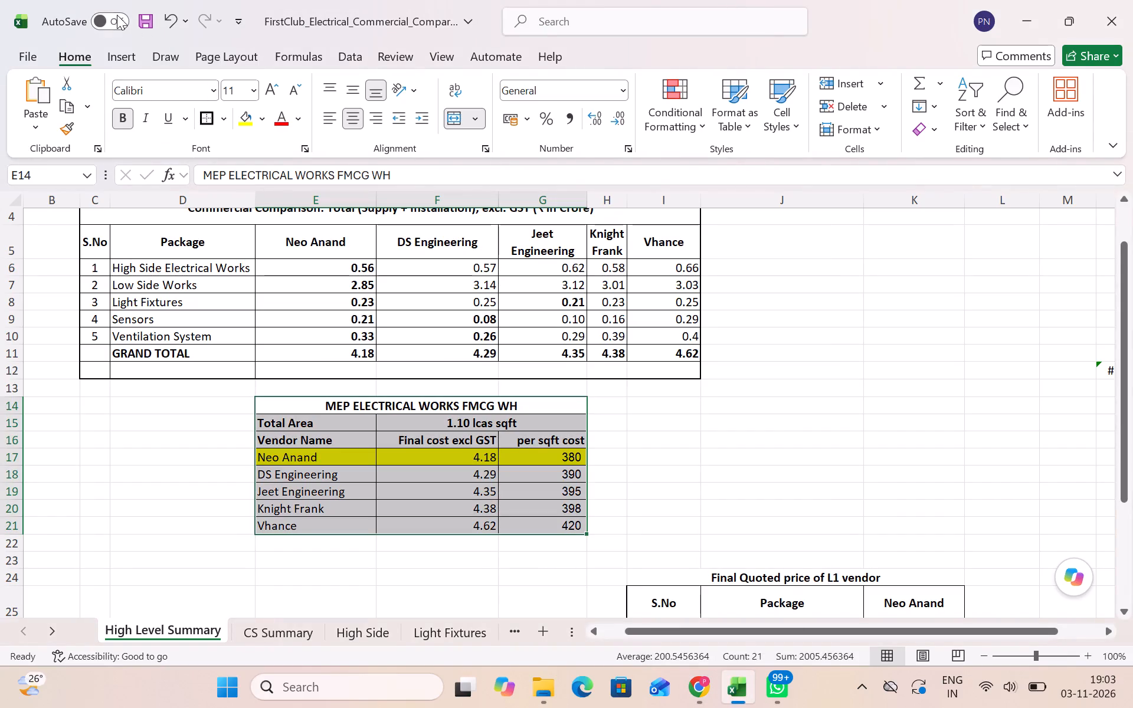
Turn on AutoSave for the FirstClub electrical commercial comparison workbook.
click(117, 15)
click(548, 276)
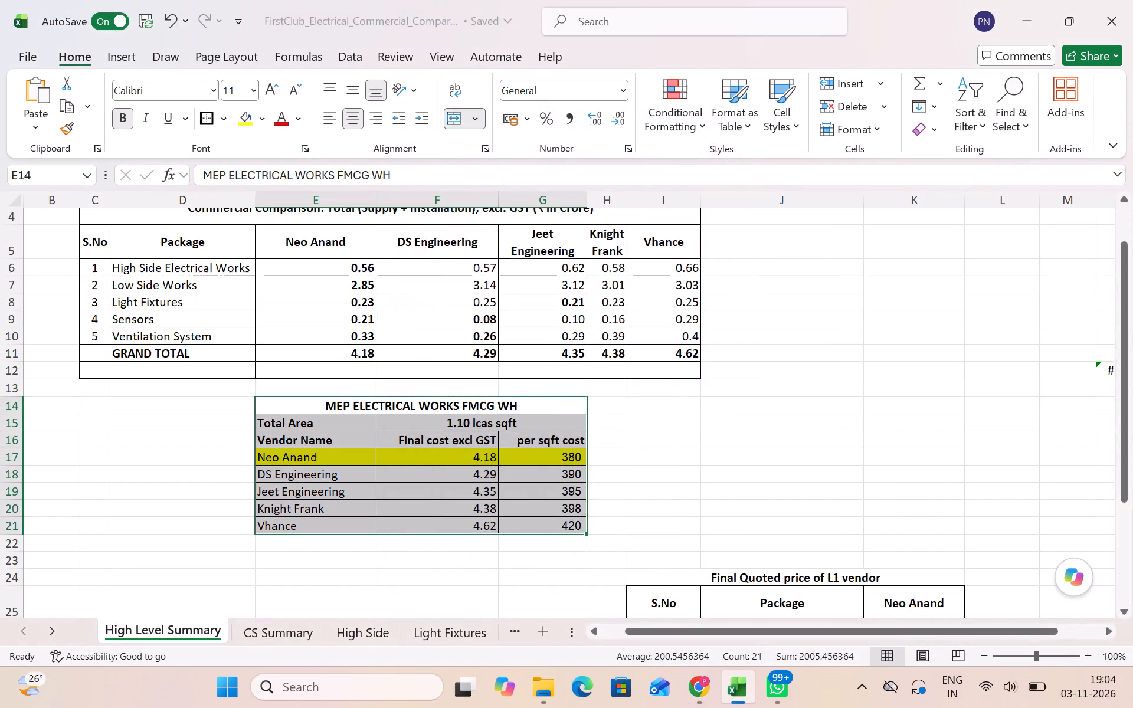
click(699, 468)
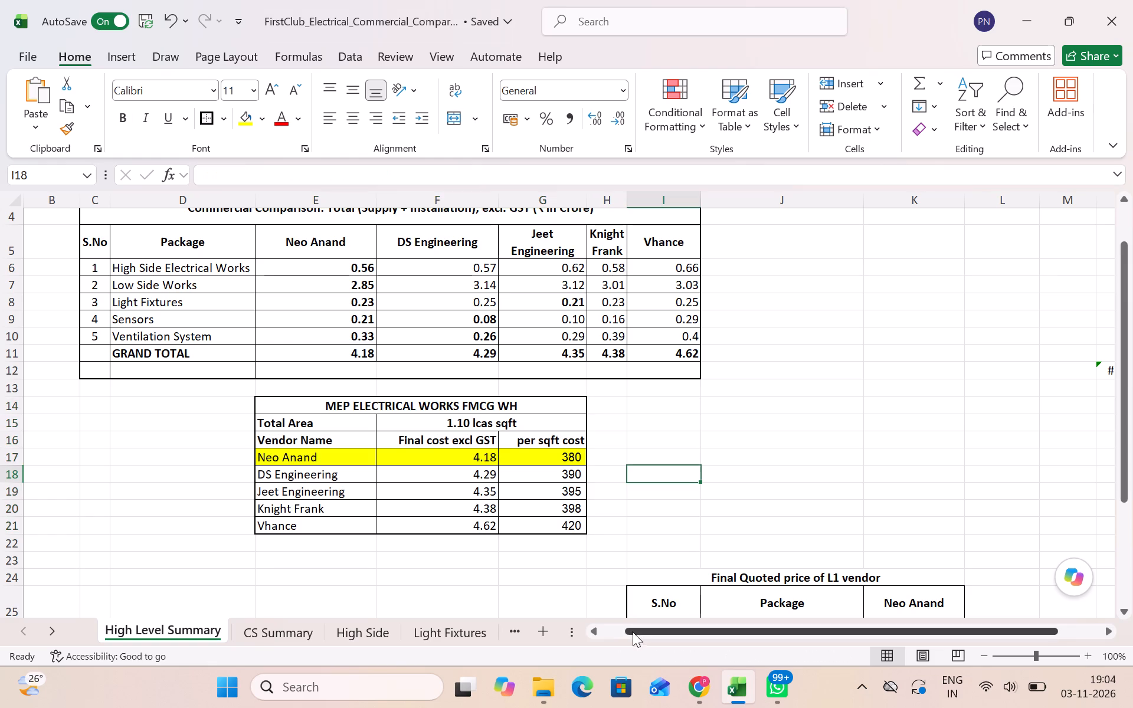
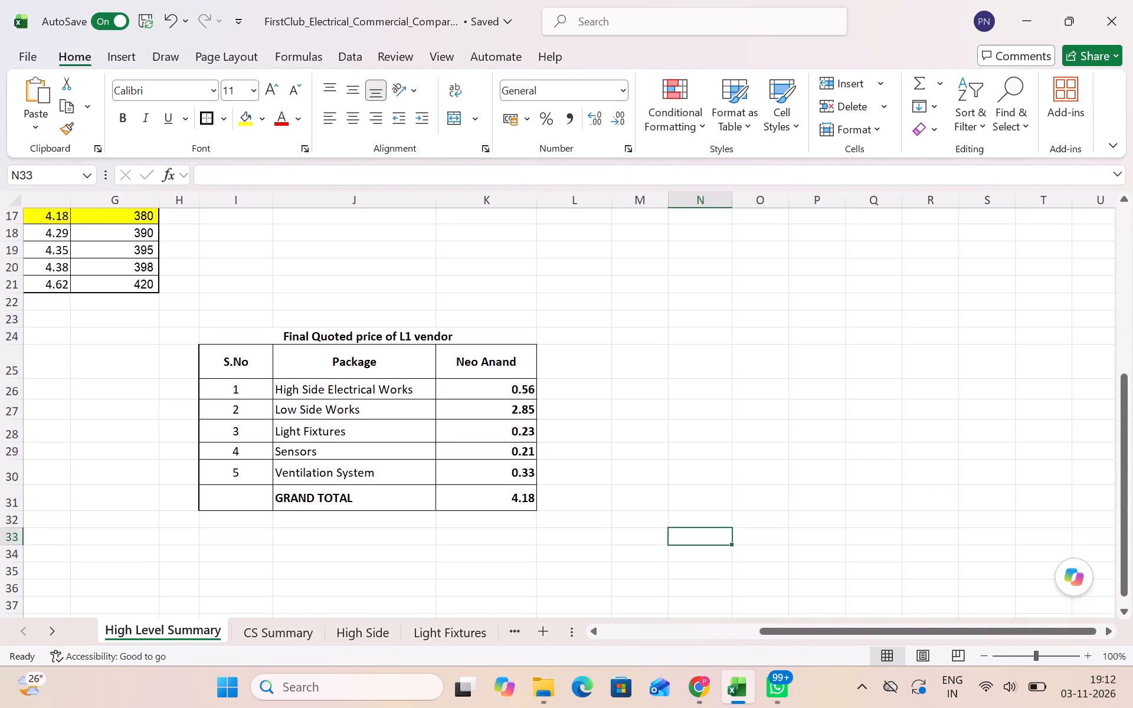
key(ctrl+v)
scroll(687, 532, down, 1)
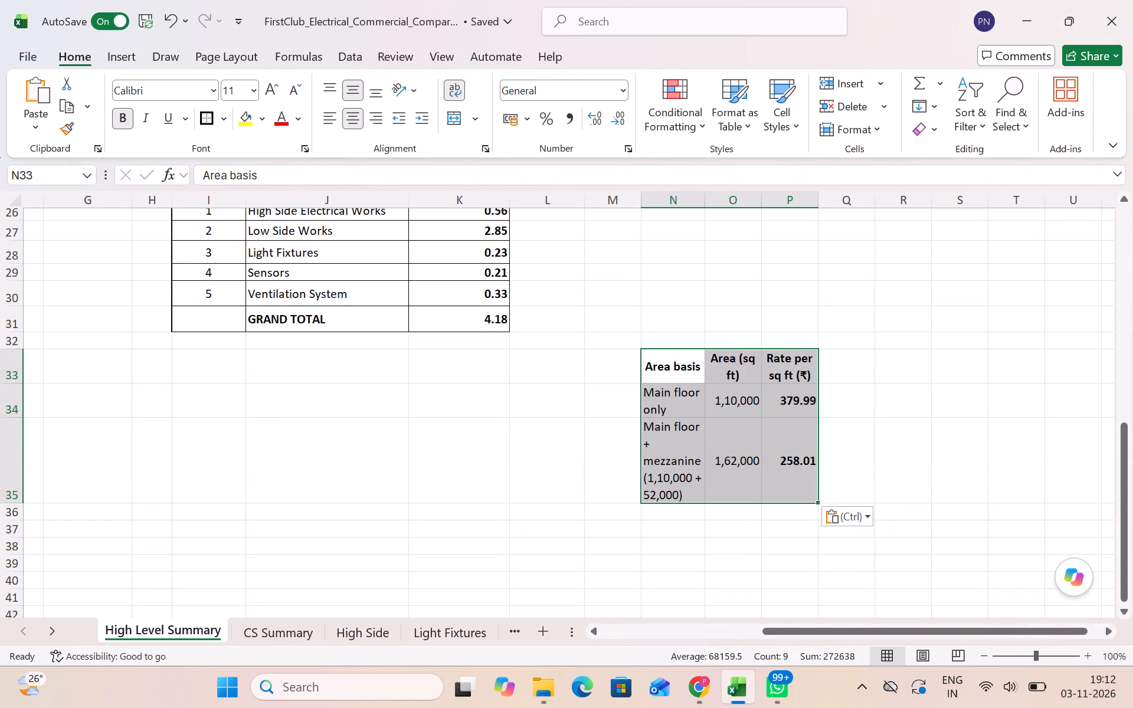
drag(703, 200, 729, 197)
drag(729, 197, 761, 196)
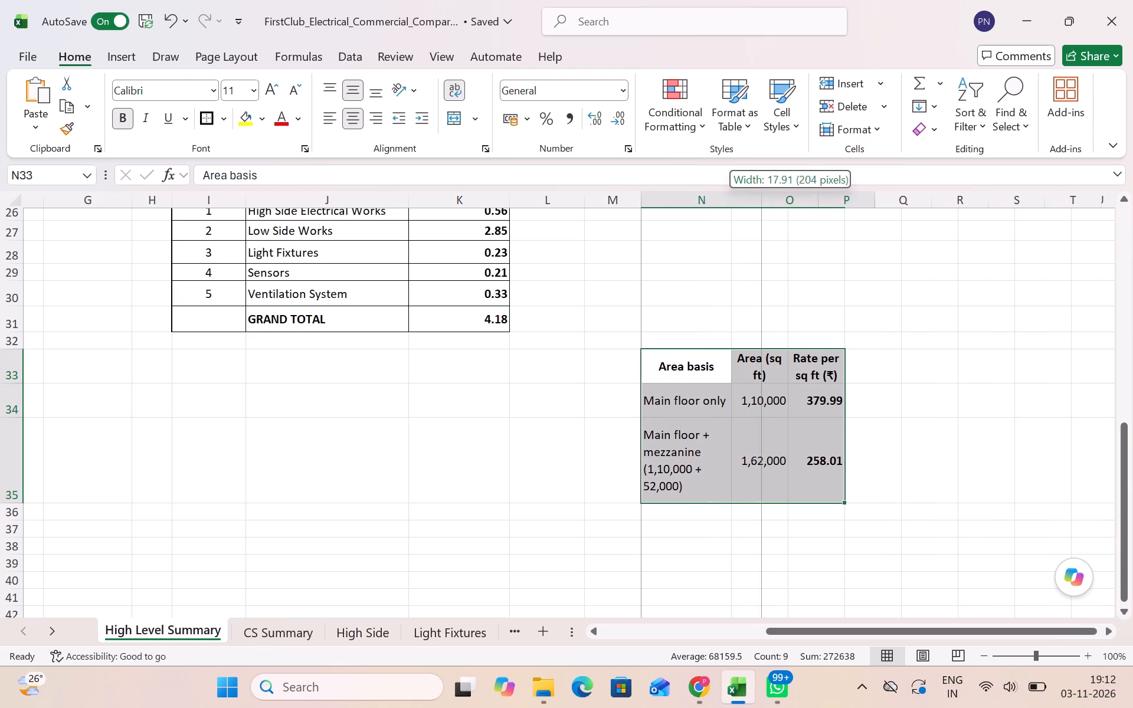
drag(761, 196, 764, 196)
drag(764, 196, 820, 188)
Format the two rates per sq ft without decimals and widen the Area (sq ft) column to fit its heading.
click(914, 406)
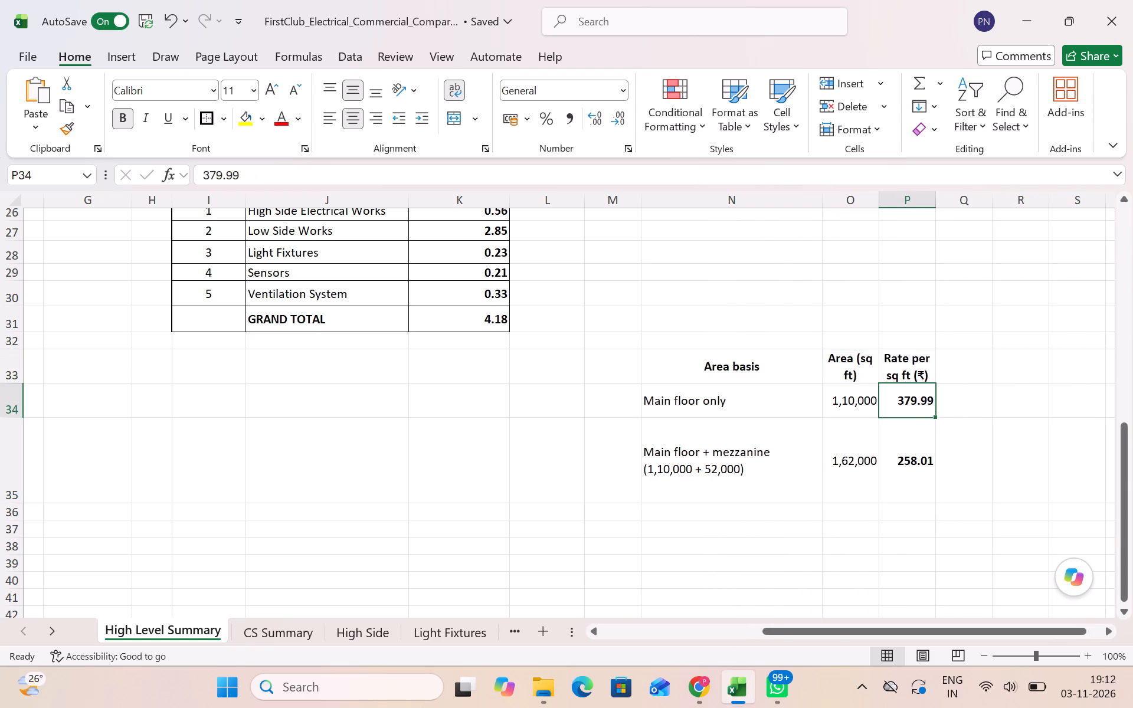
key(shift+Down)
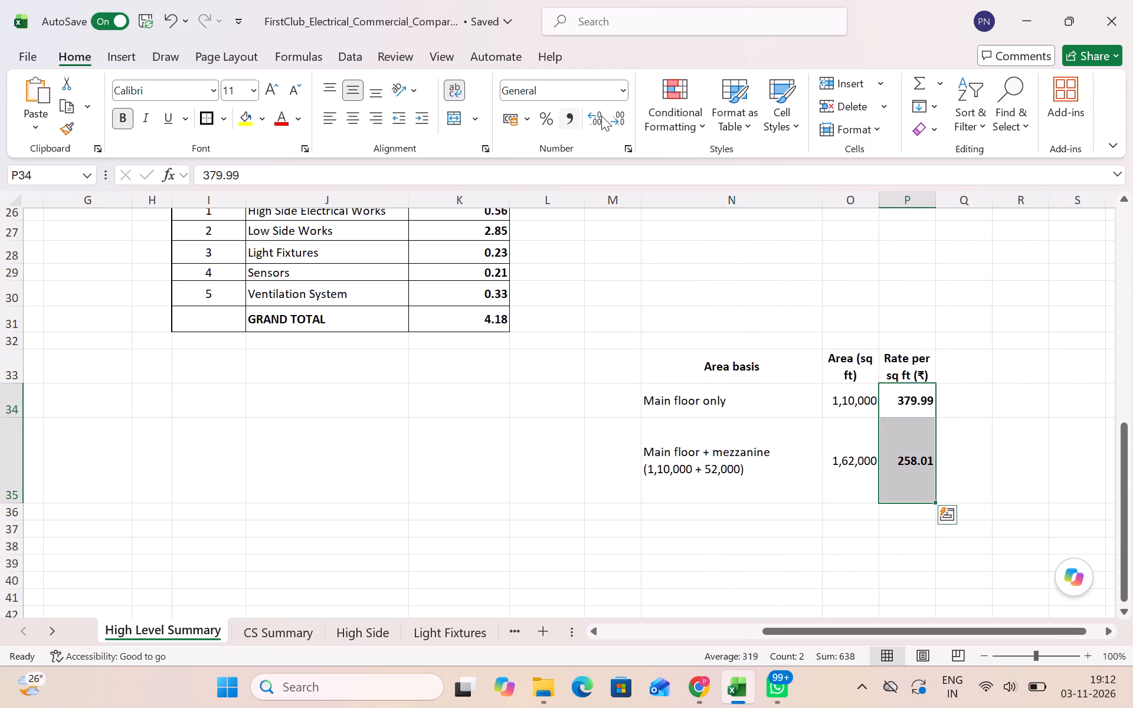
click(601, 116)
click(601, 116)
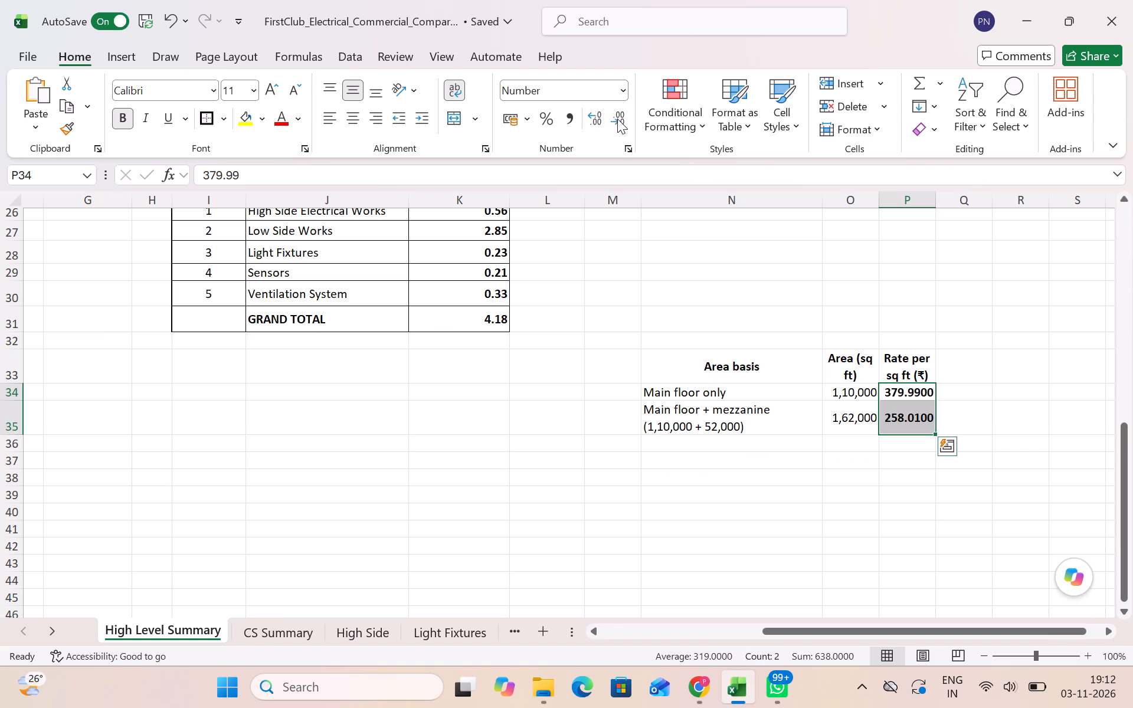
double_click(618, 119)
click(618, 119)
click(618, 119)
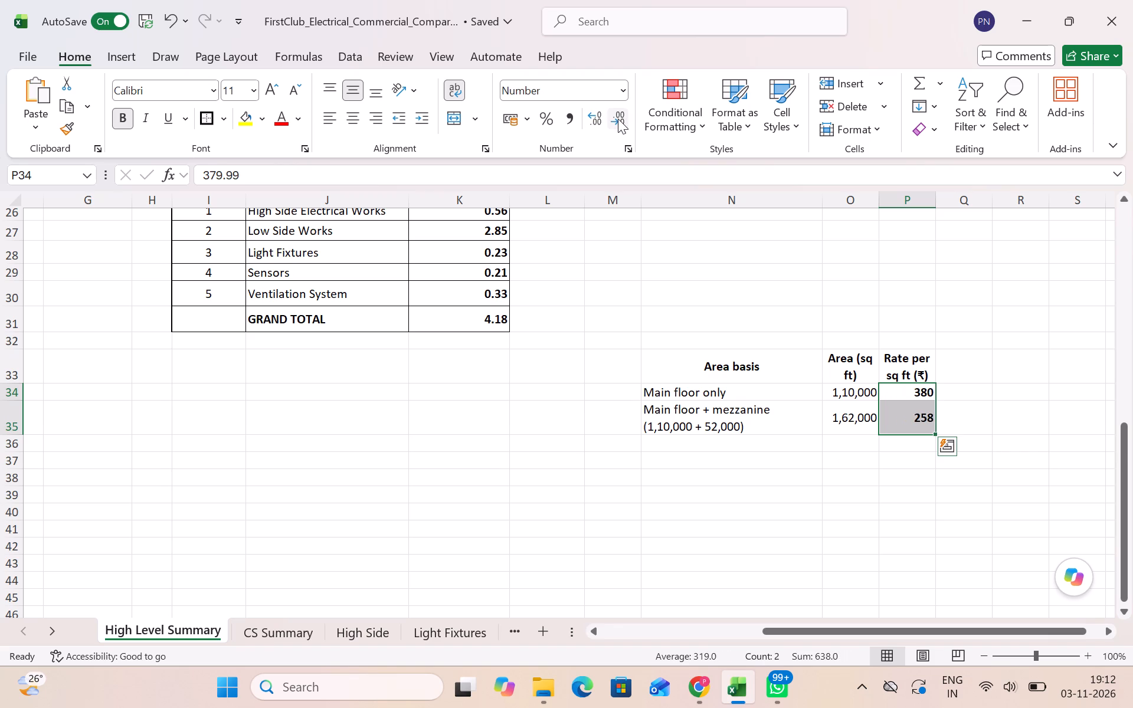
drag(880, 193, 900, 196)
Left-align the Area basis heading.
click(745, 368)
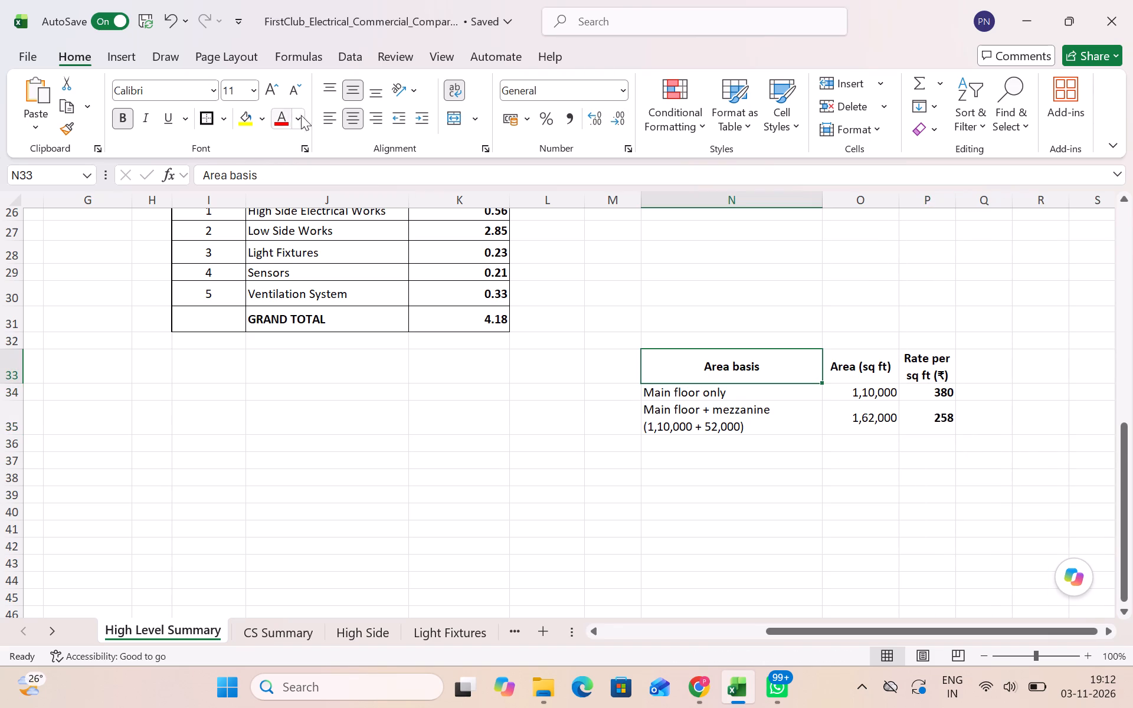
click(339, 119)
Add an "S.no" column in column M before Area basis, numbering the two rows 1 and 2.
click(608, 368)
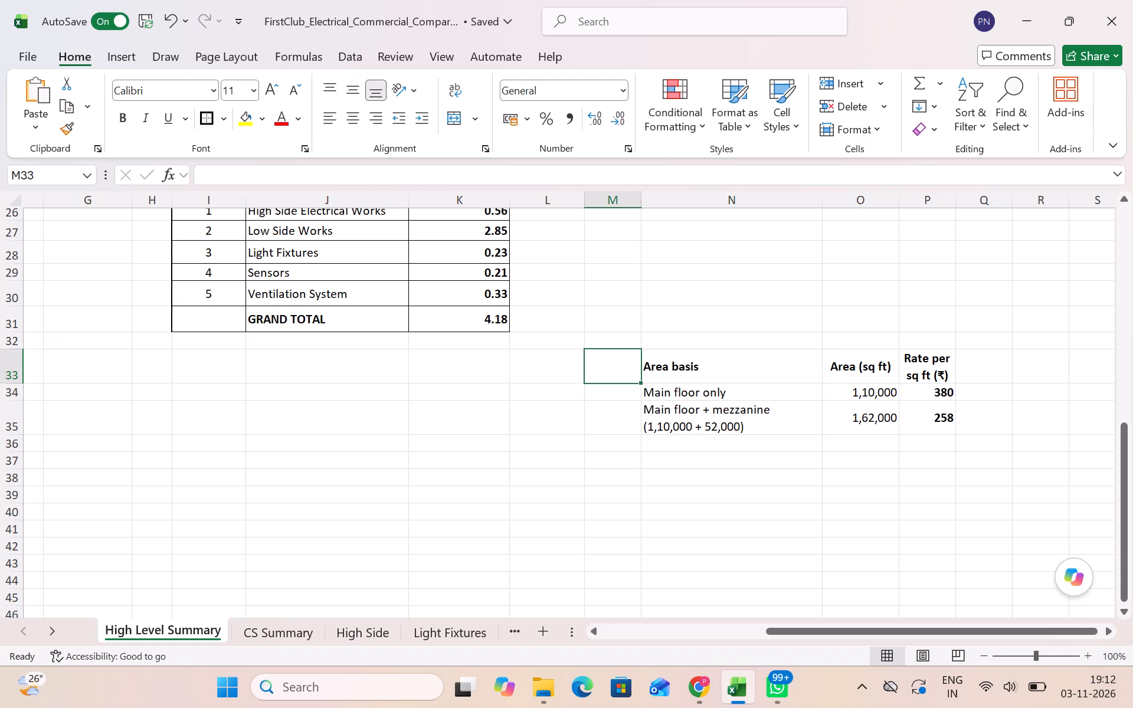
text(s.no)
key(Return)
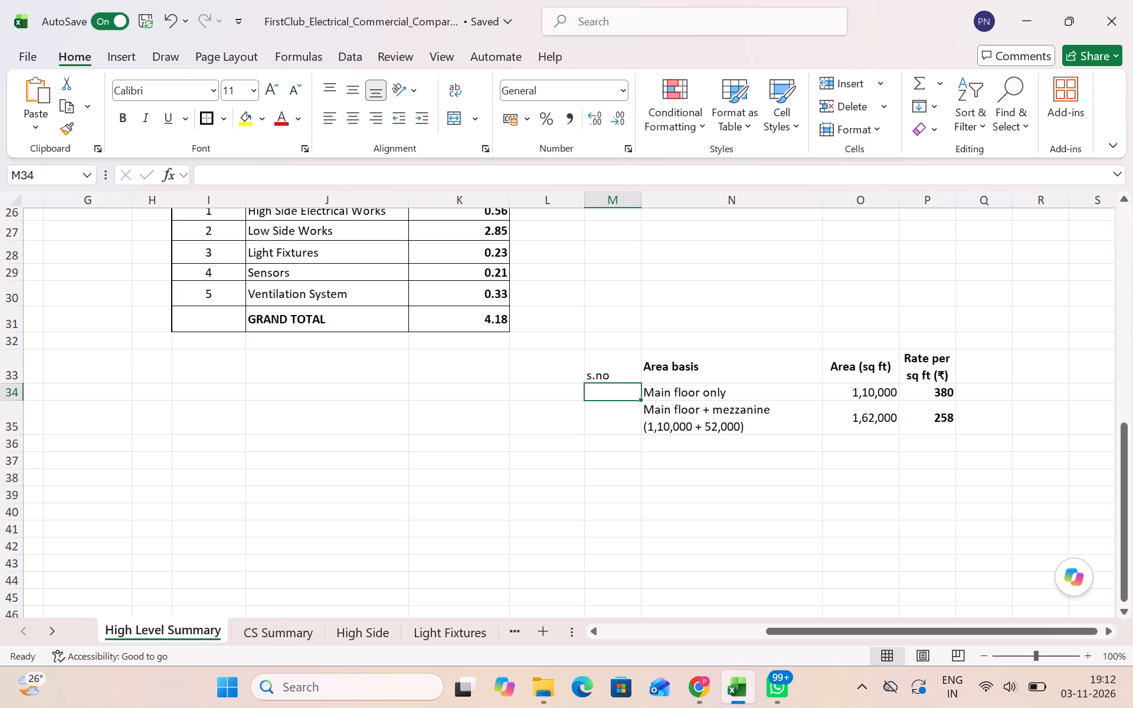
key(Up)
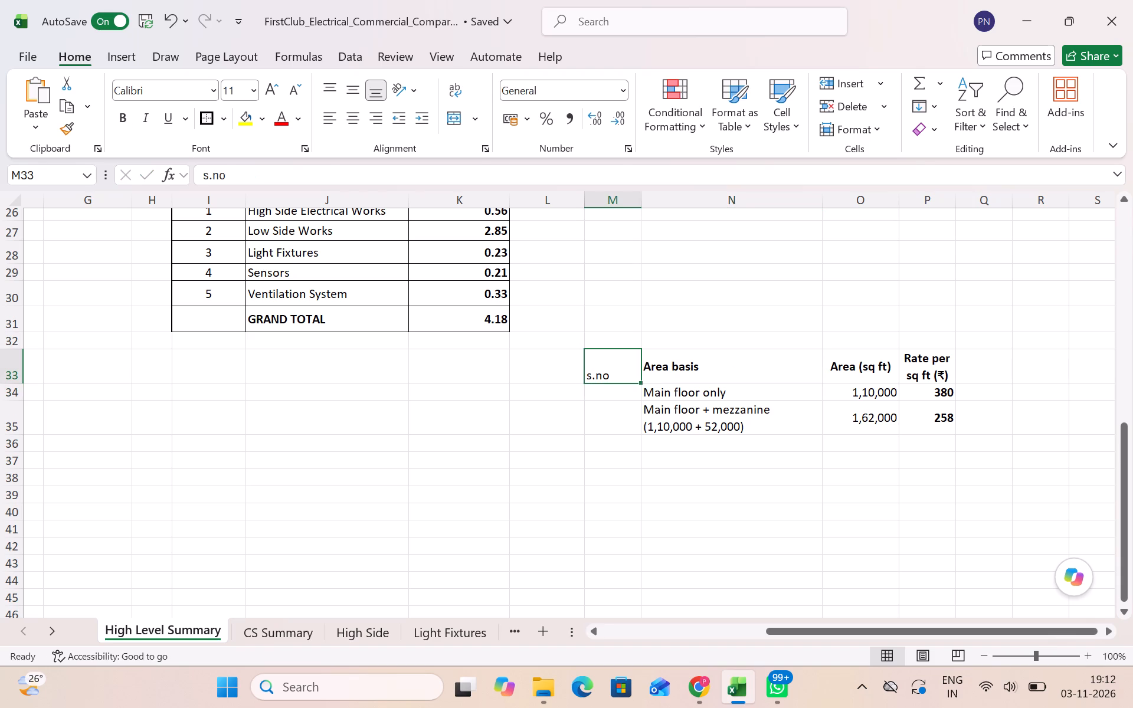
text(S.no)
key(Return)
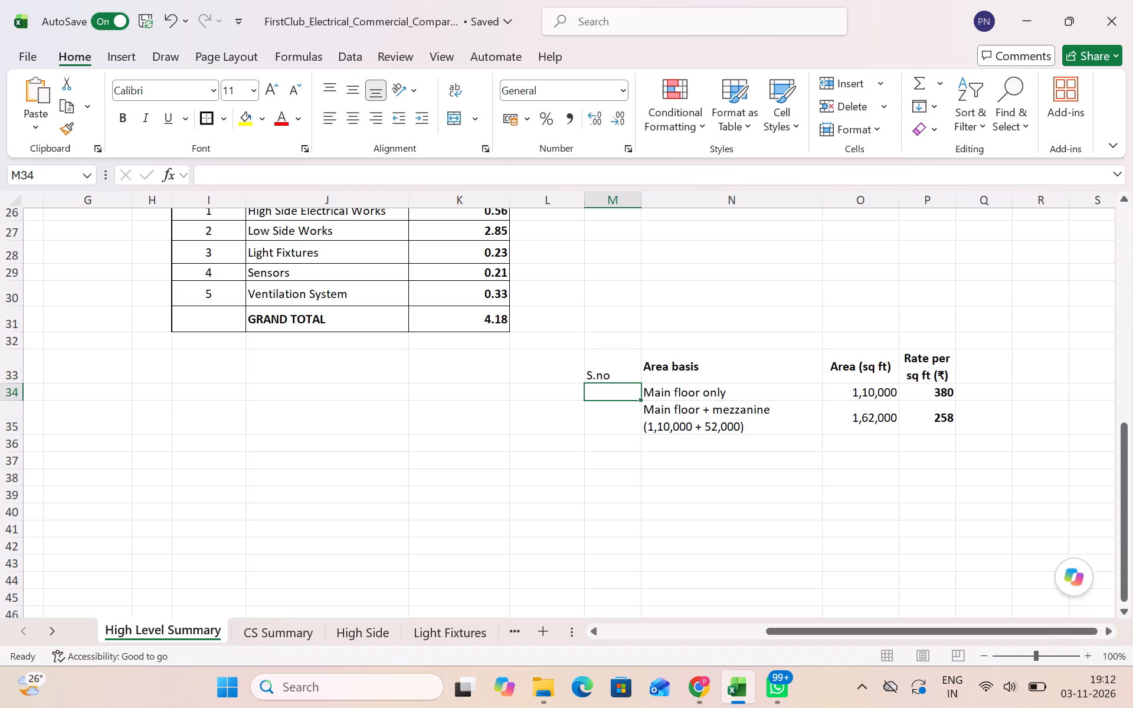
key(1)
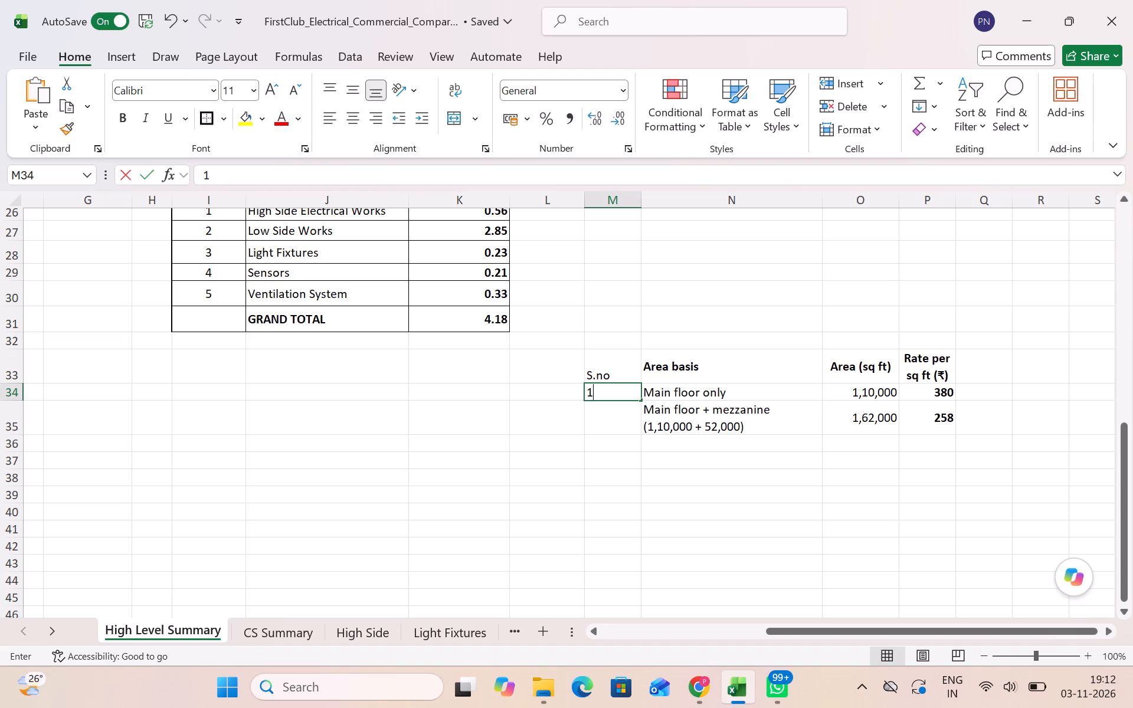
key(Return)
key(2)
key(Return)
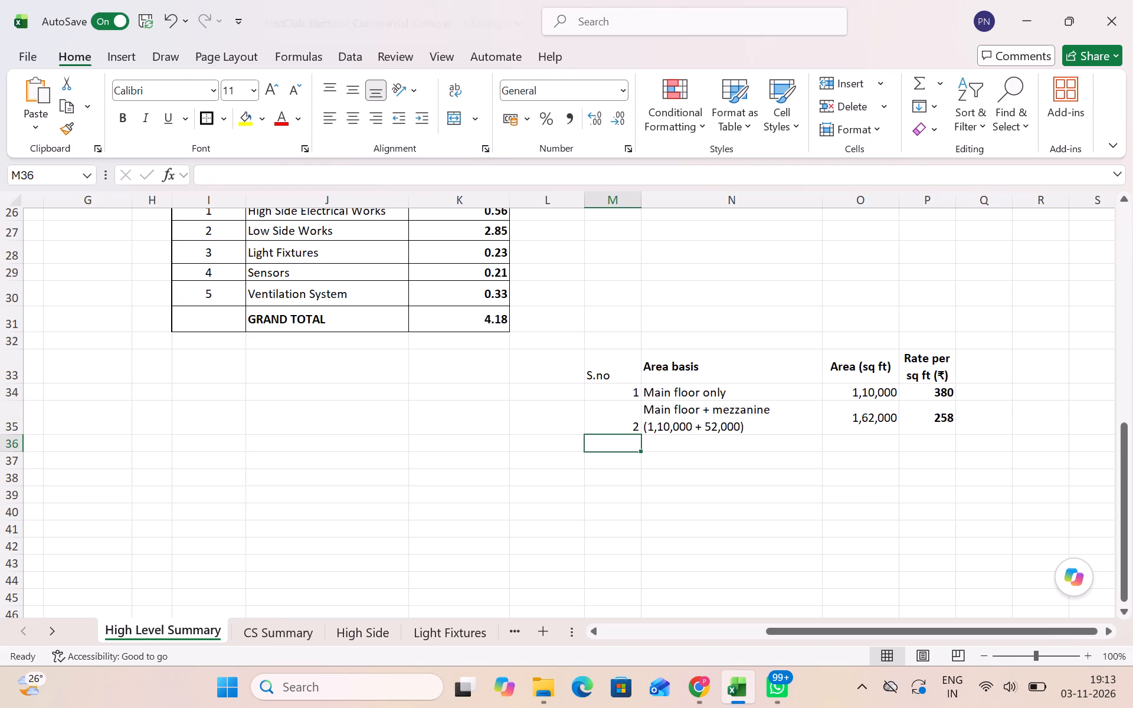
Apply all borders to the rate table in M33:P35.
drag(607, 359, 897, 414)
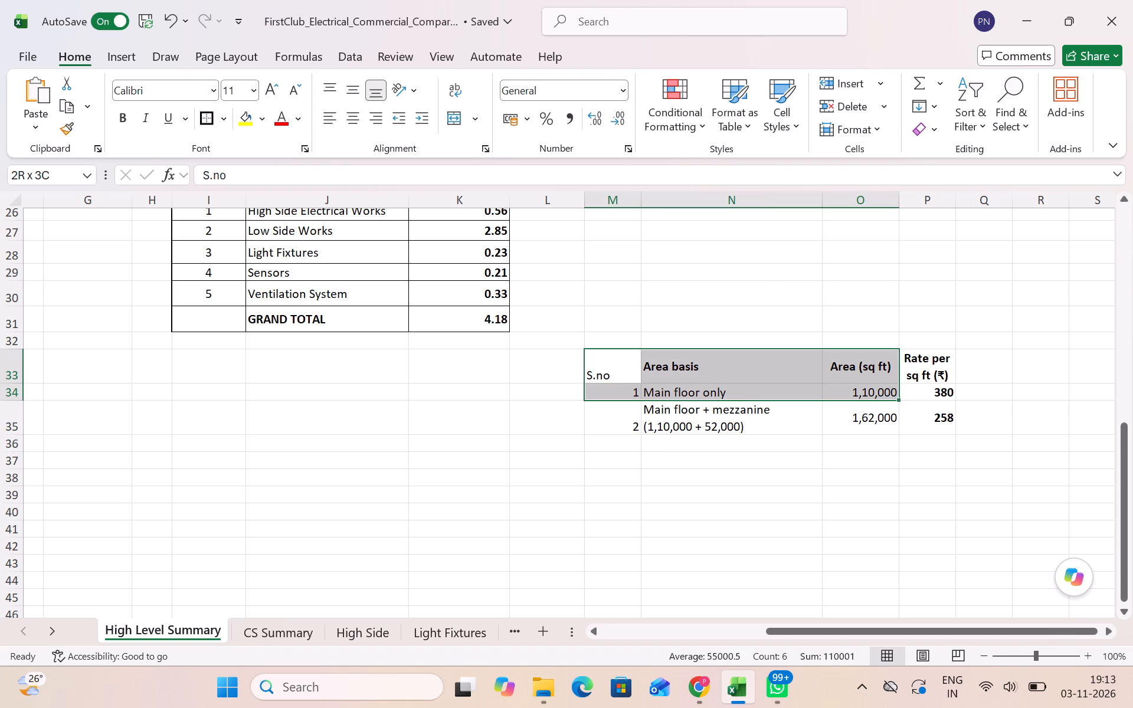
drag(897, 414, 913, 413)
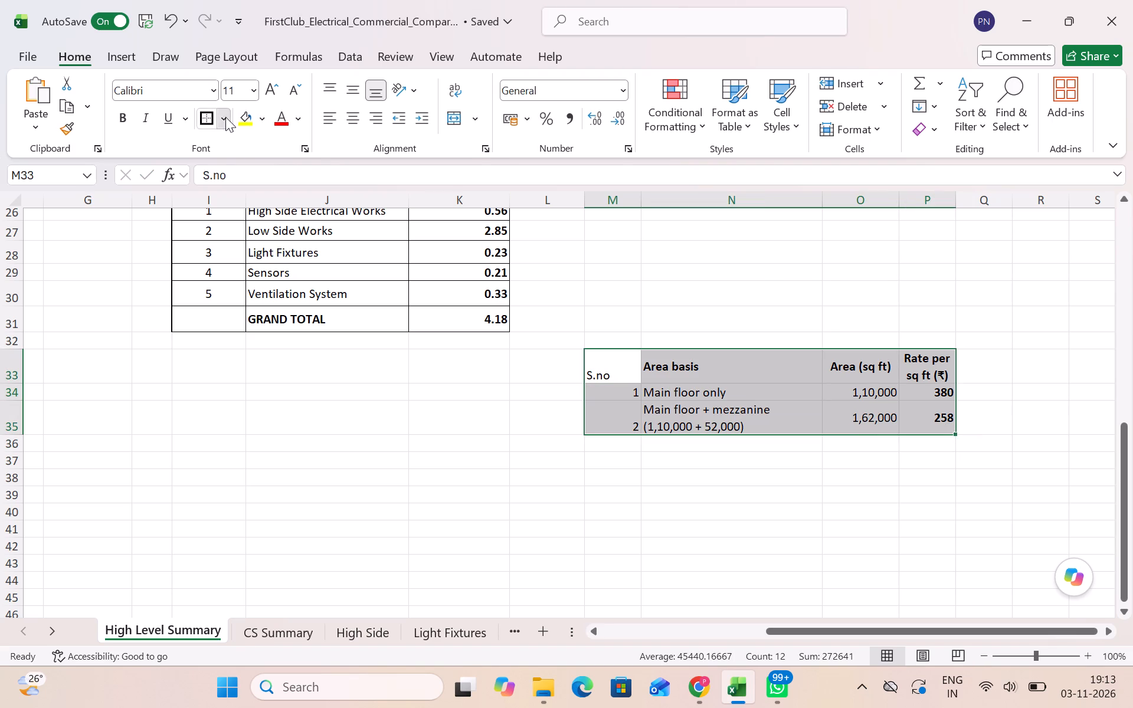
click(225, 117)
click(260, 304)
click(705, 530)
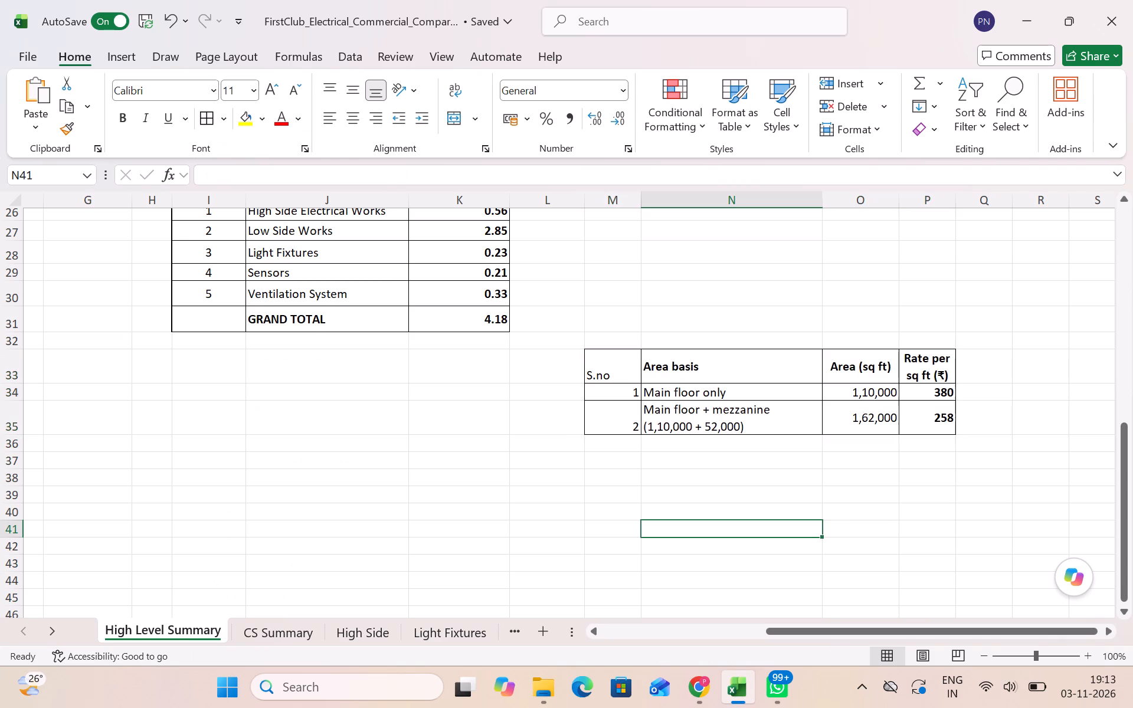
Center the contents of column M, which holds the serial numbers, horizontally.
click(614, 196)
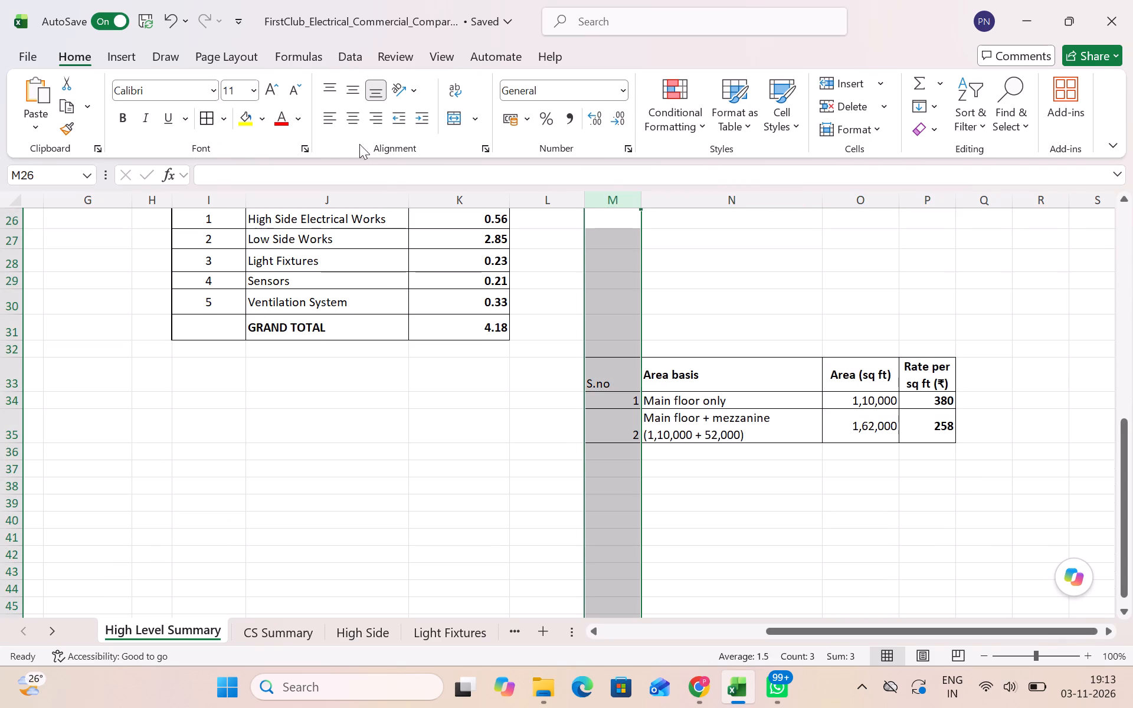
click(354, 117)
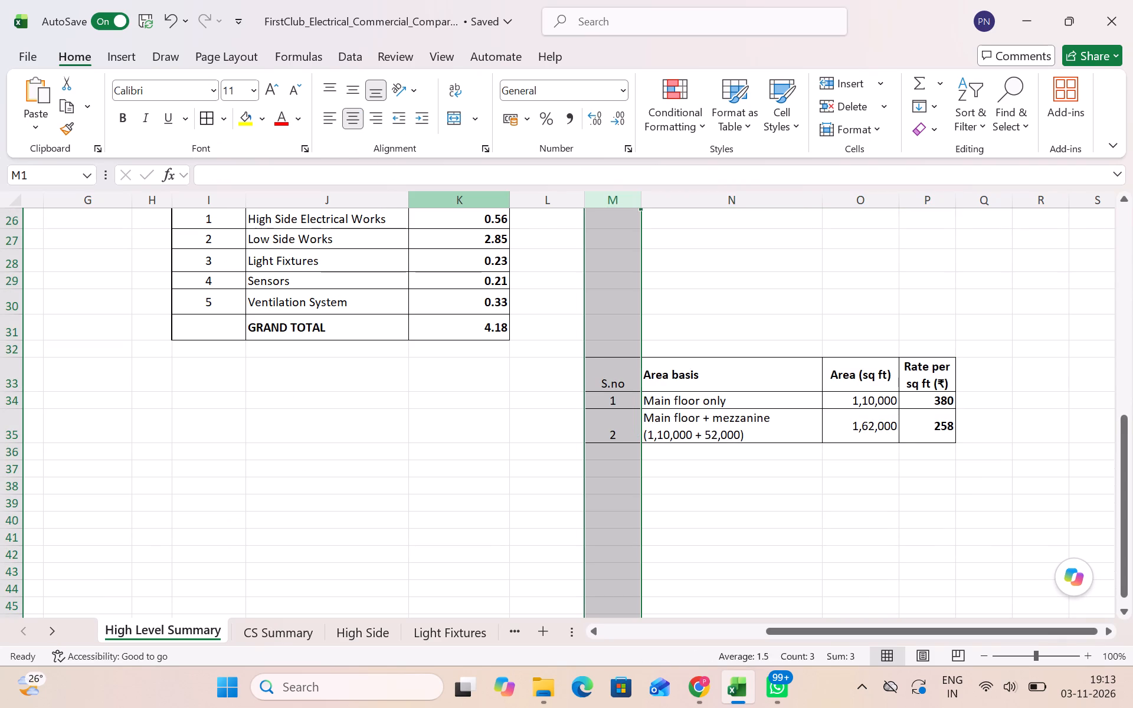
click(817, 441)
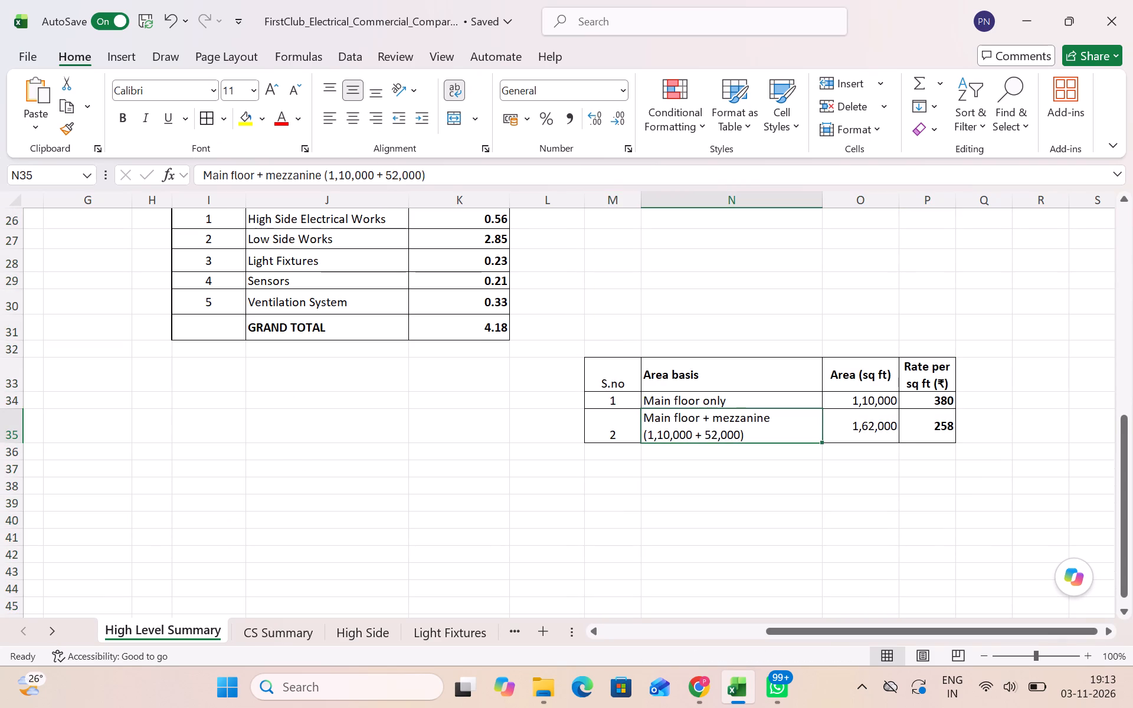
Center the rate table's header row horizontally and vertically and make it bold.
drag(604, 374, 949, 366)
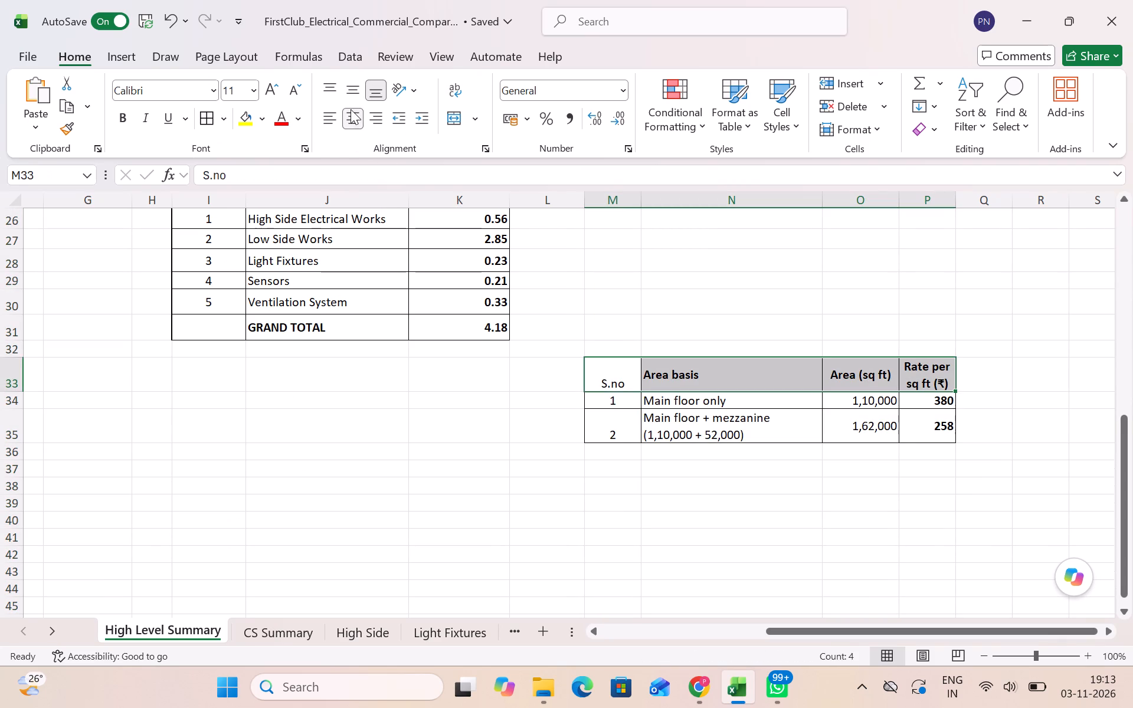
click(353, 124)
click(353, 124)
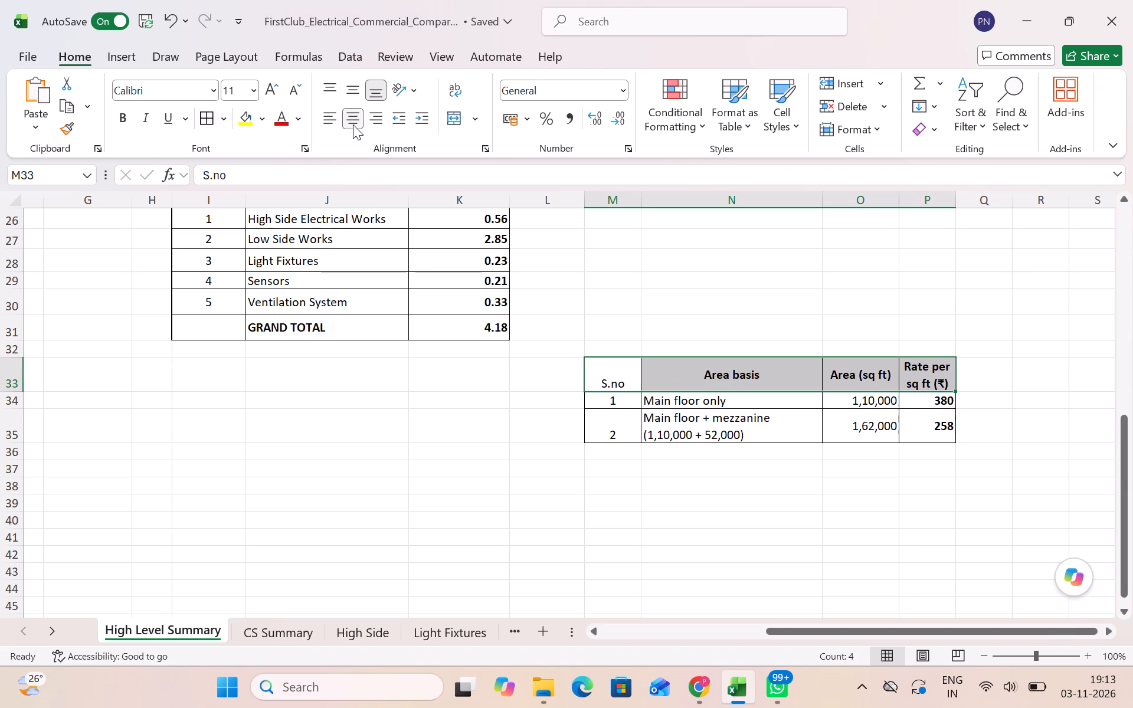
click(355, 93)
click(122, 122)
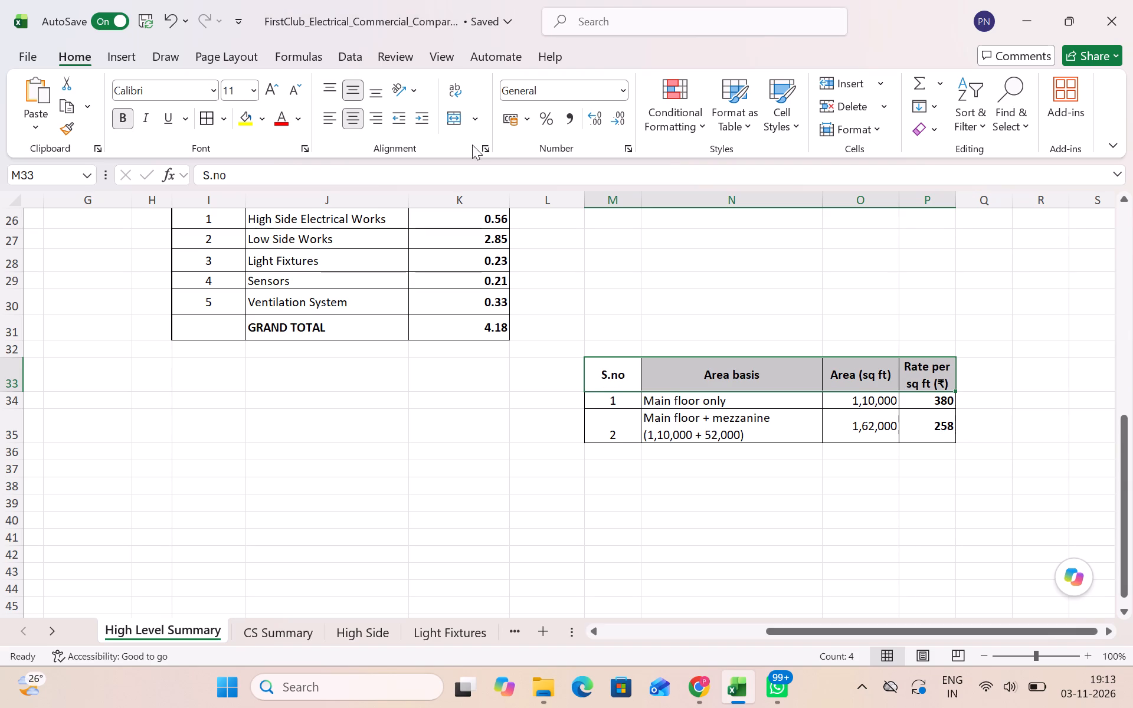
Widen the Rate per sq ft column so its heading fits on one line.
drag(956, 199, 1003, 199)
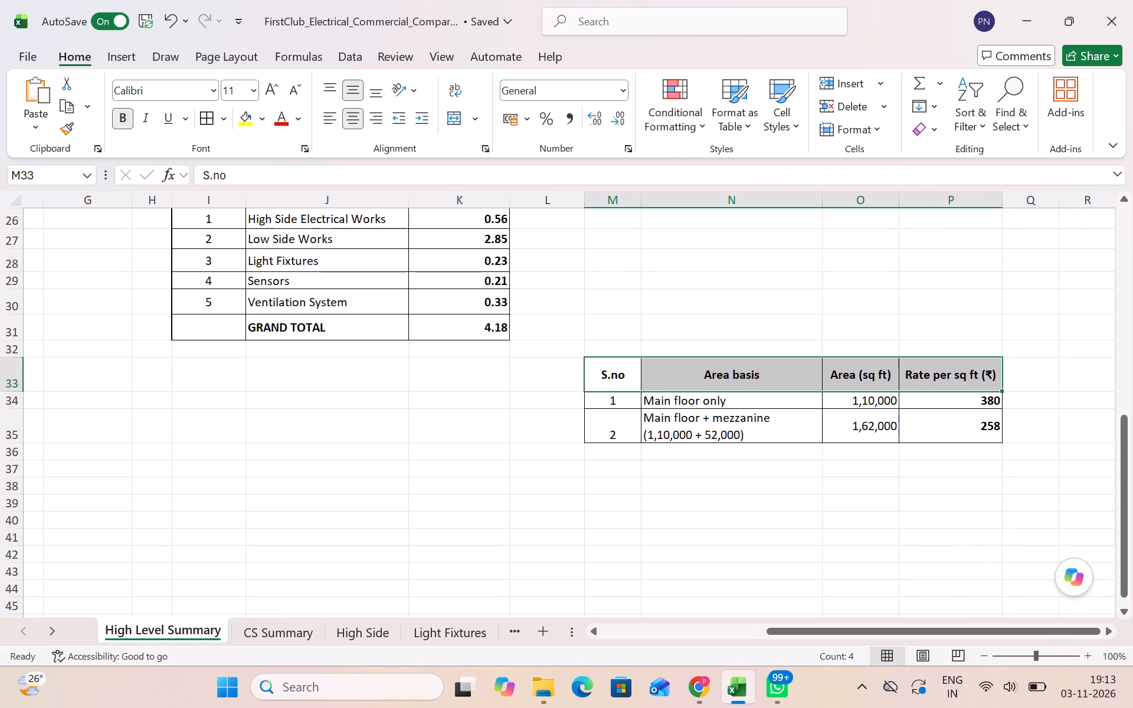
click(949, 448)
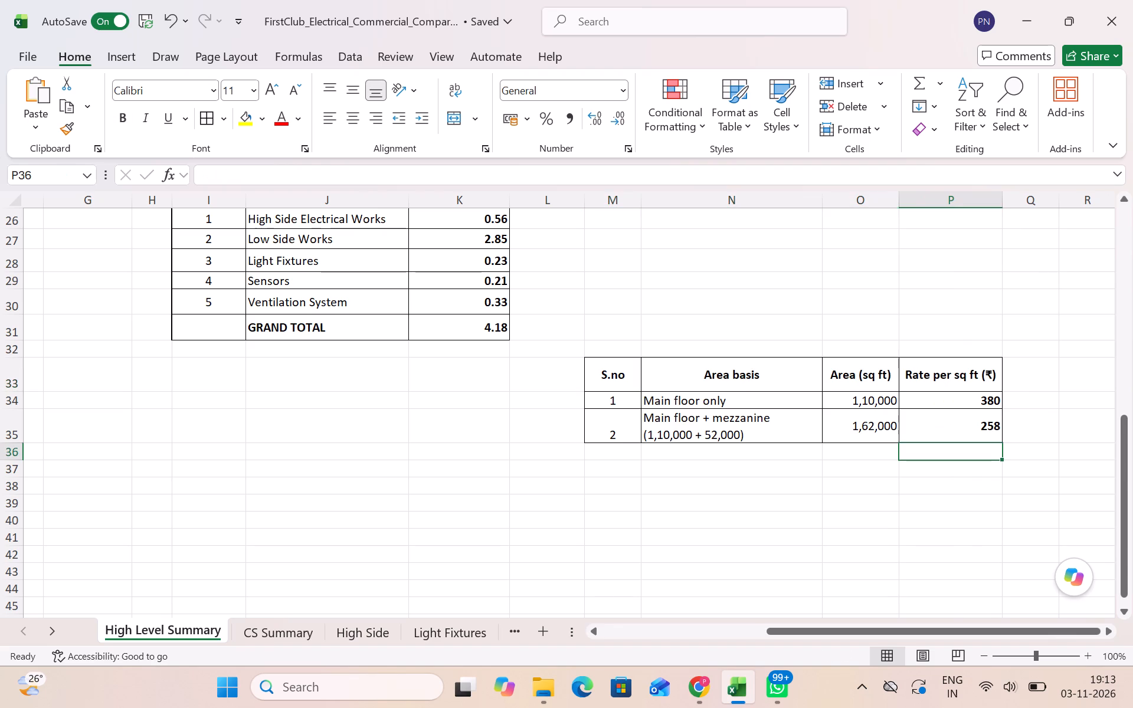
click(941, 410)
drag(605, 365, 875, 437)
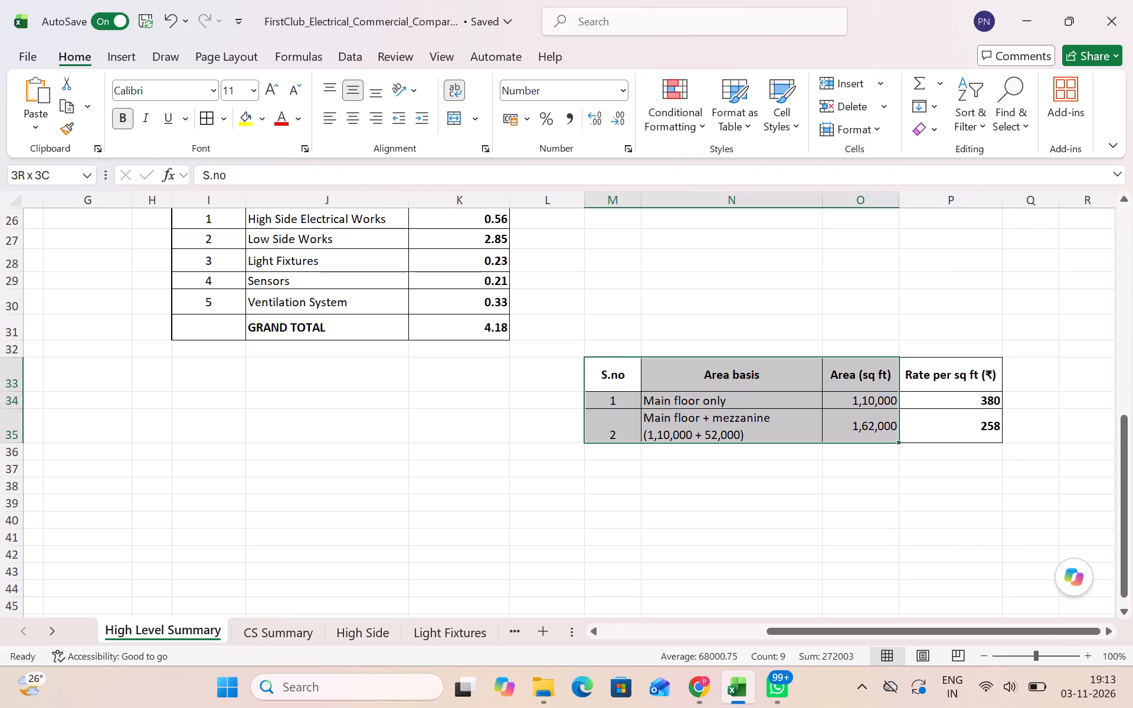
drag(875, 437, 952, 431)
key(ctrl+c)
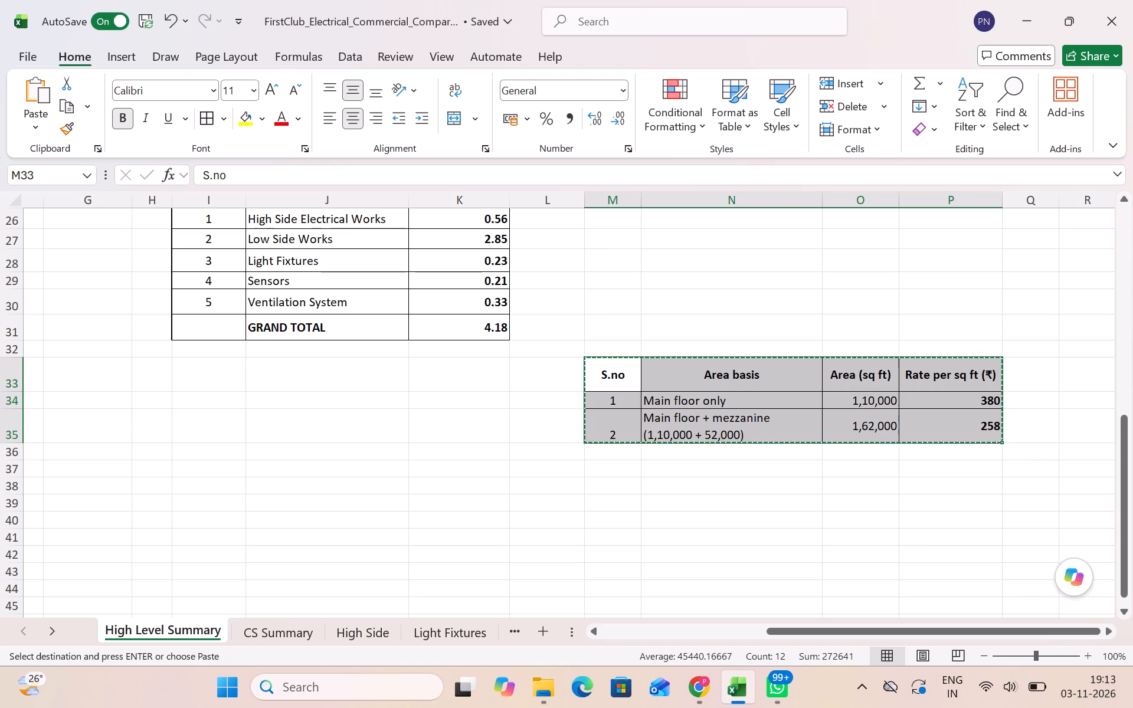
Narrow column M, which holds the rate table's serial numbers.
drag(633, 194, 626, 194)
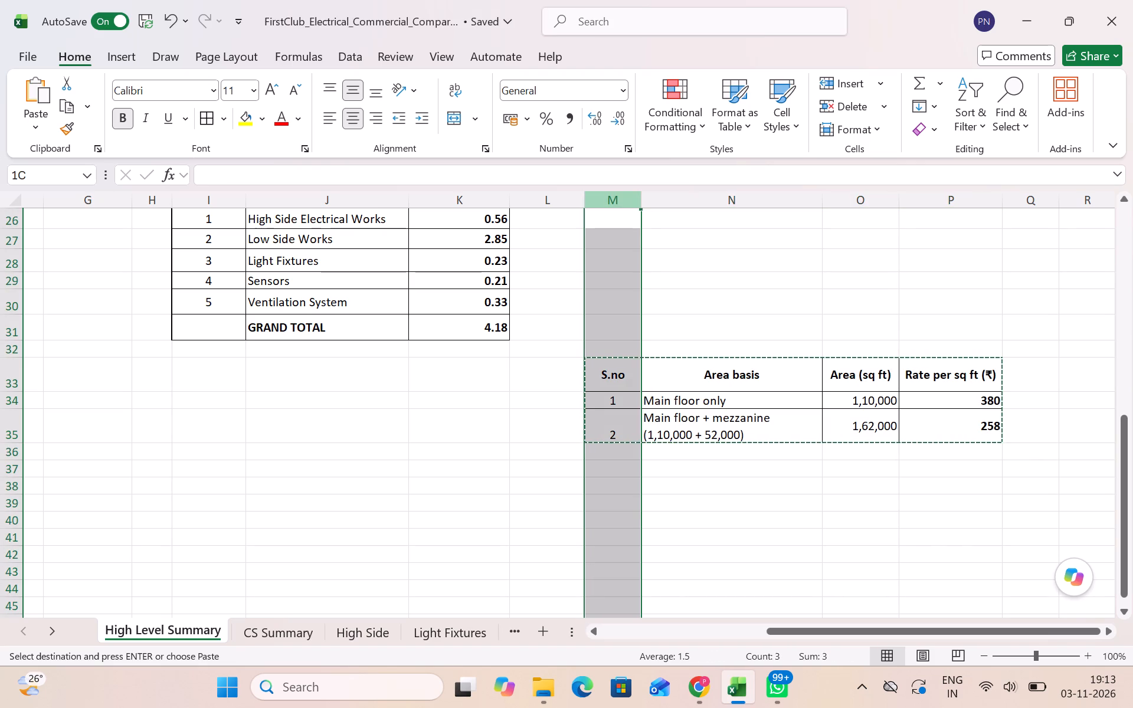
drag(626, 194, 614, 196)
click(658, 288)
key(grave)
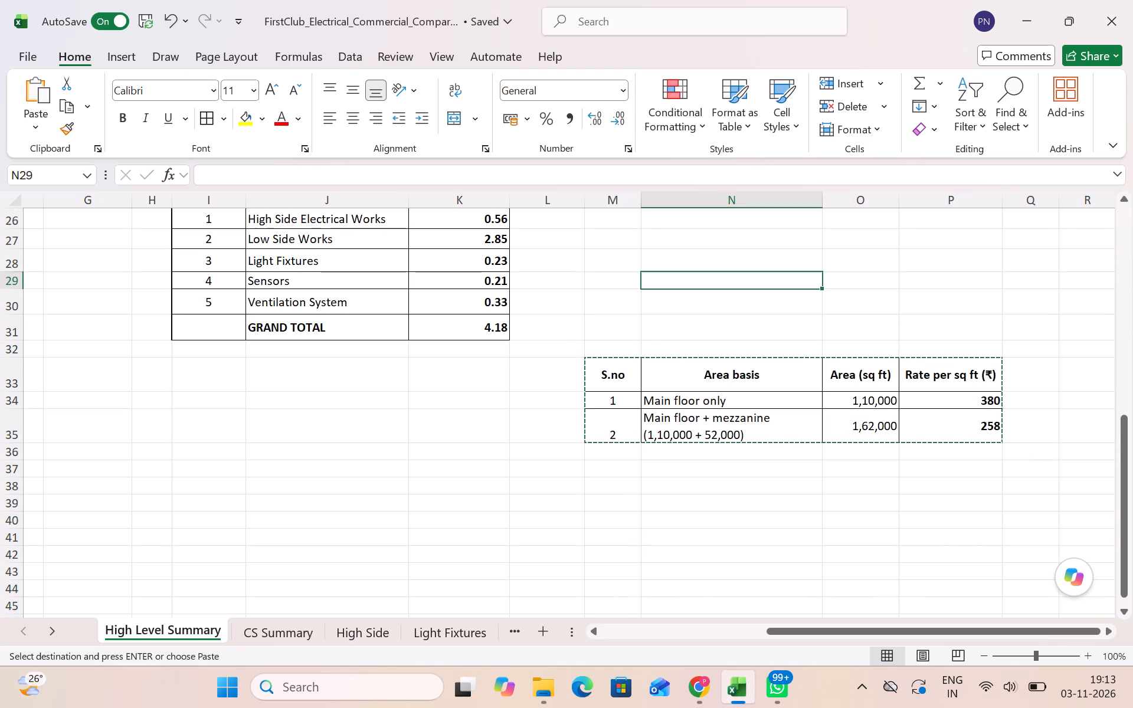
key(Escape)
click(658, 292)
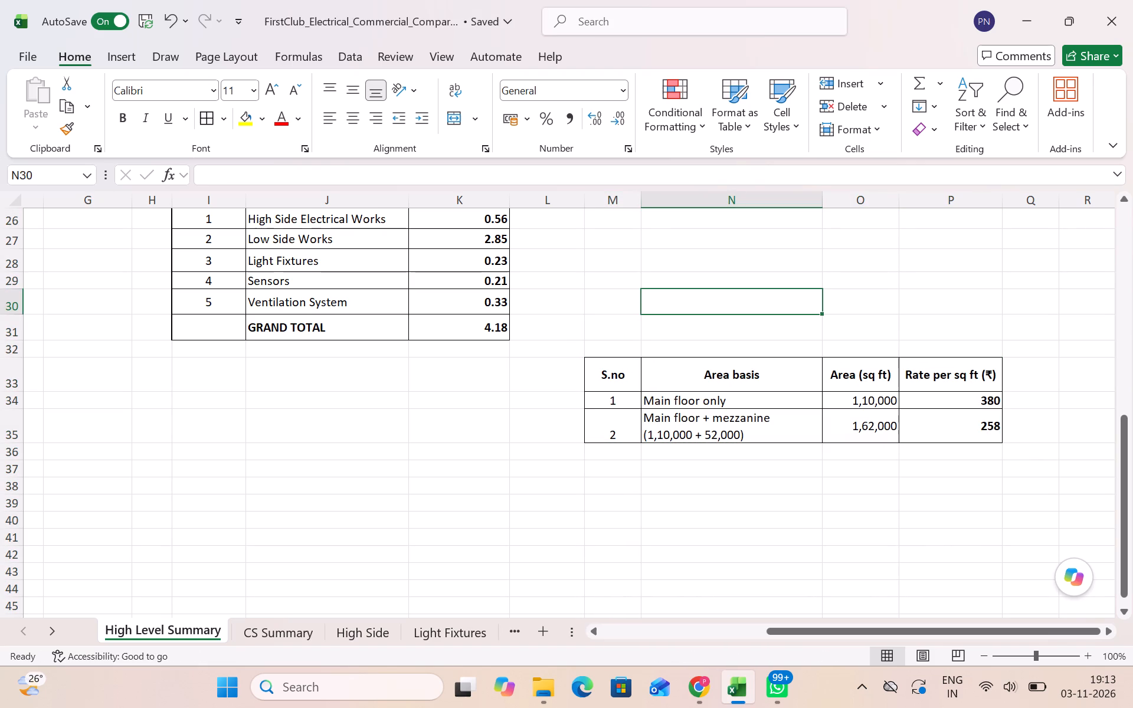
drag(642, 201, 628, 202)
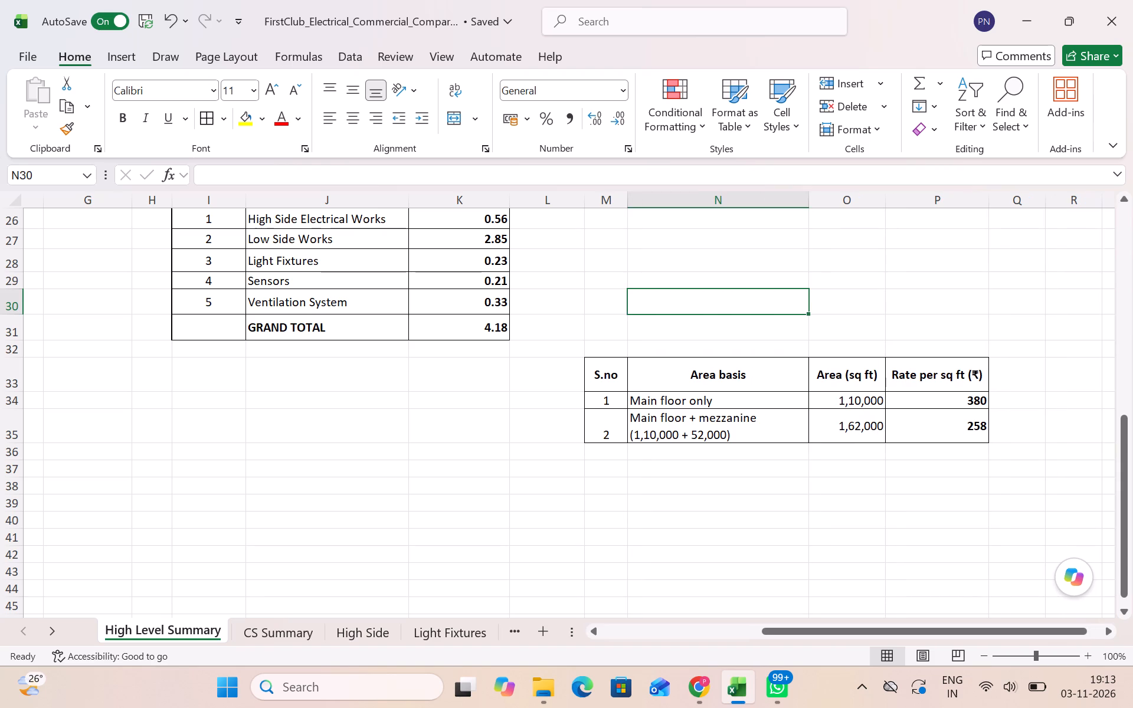
drag(595, 371, 929, 422)
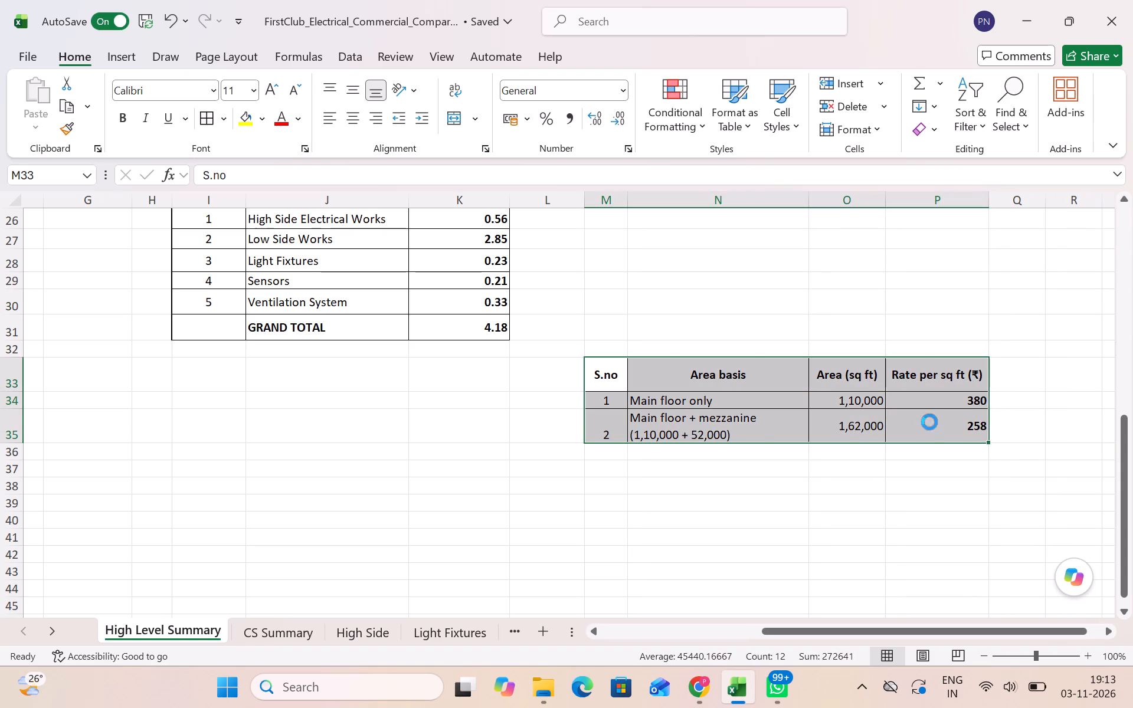
key(ctrl+c)
click(706, 695)
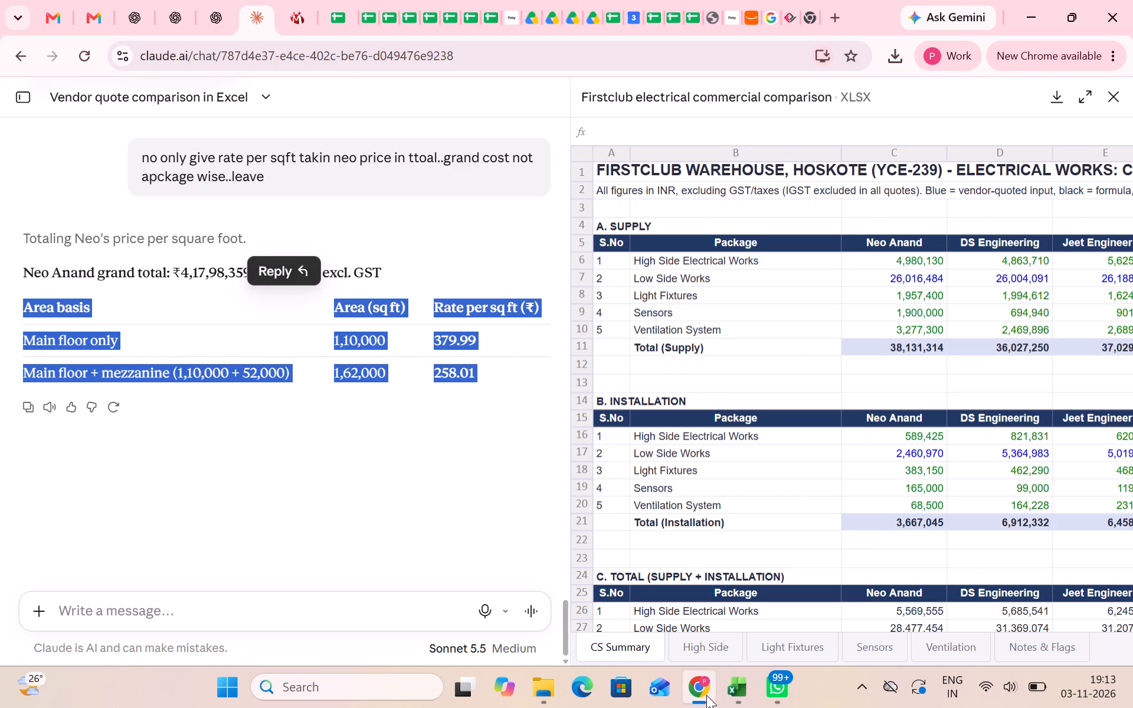
click(91, 23)
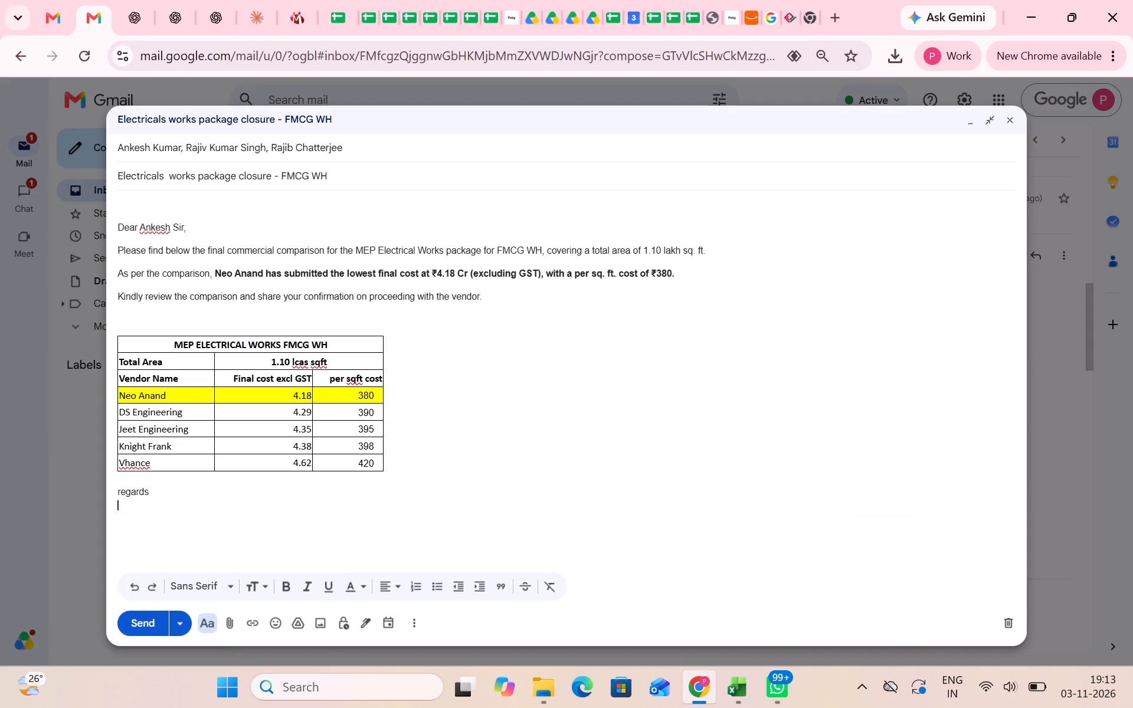
click(679, 273)
key(Return)
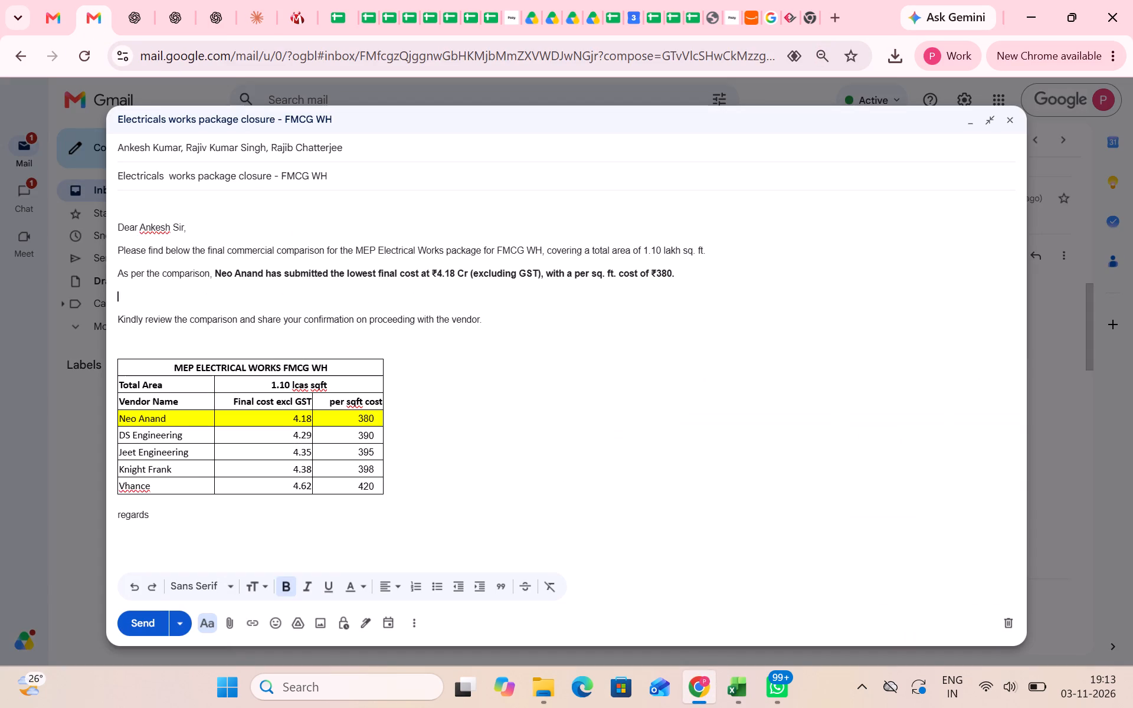
key(ctrl+v)
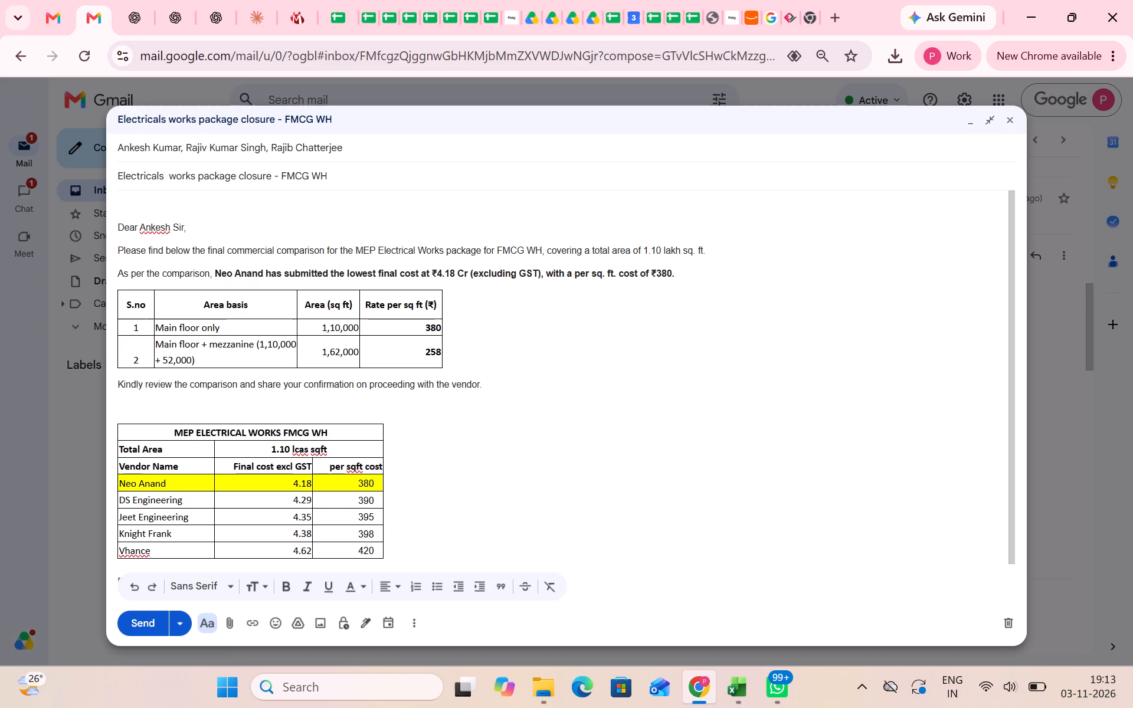
Remove the per sq. ft. cost clause from the Neo Anand sentence so that it ends at "(excluding GST)".
click(666, 266)
key(Right)
key(Right)
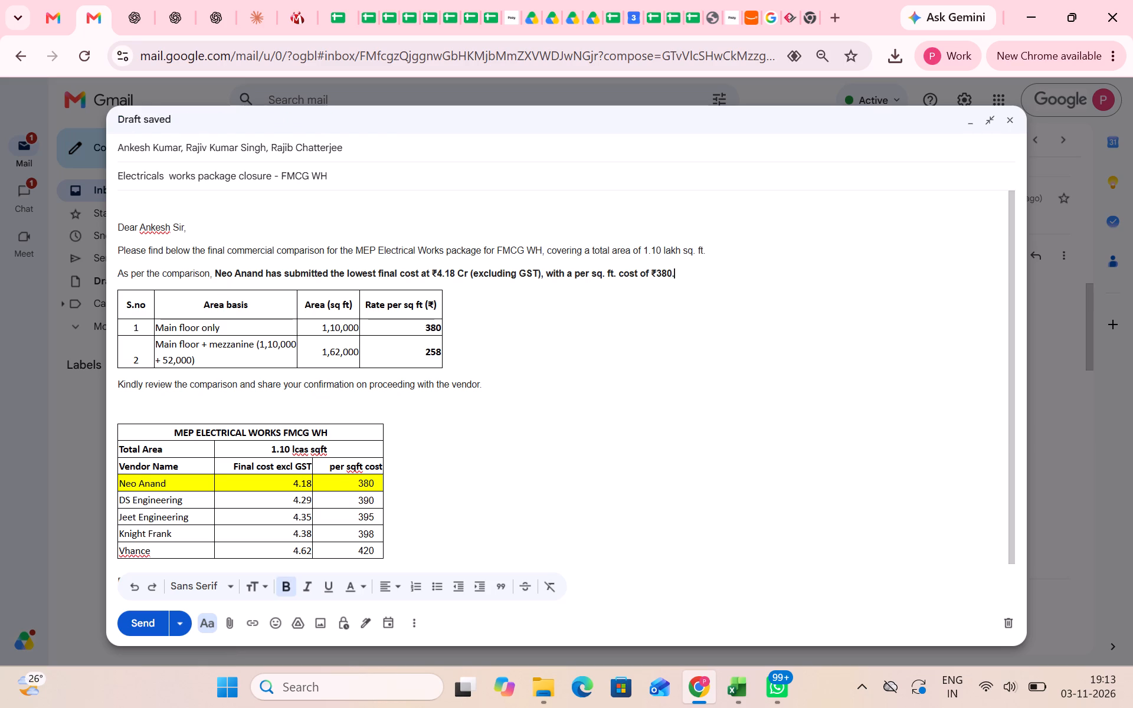
key(BackSpace)
key(BackSpace)
key(BackSpace)
key(BackSpace)
key(BackSpace)
key(BackSpace)
key(BackSpace)
key(BackSpace)
key(BackSpace)
key(BackSpace)
key(BackSpace)
key(BackSpace)
key(BackSpace)
key(BackSpace)
key(BackSpace)
key(BackSpace)
key(BackSpace)
key(BackSpace)
key(BackSpace)
key(BackSpace)
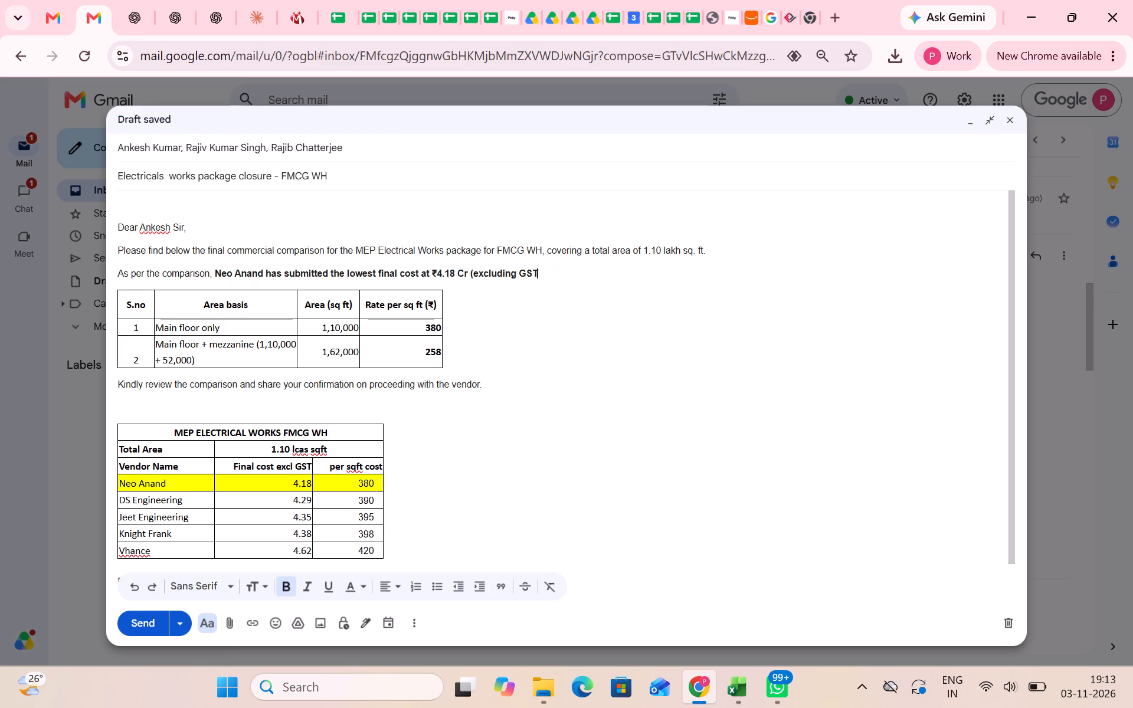
key(shift+parenright)
key(Return)
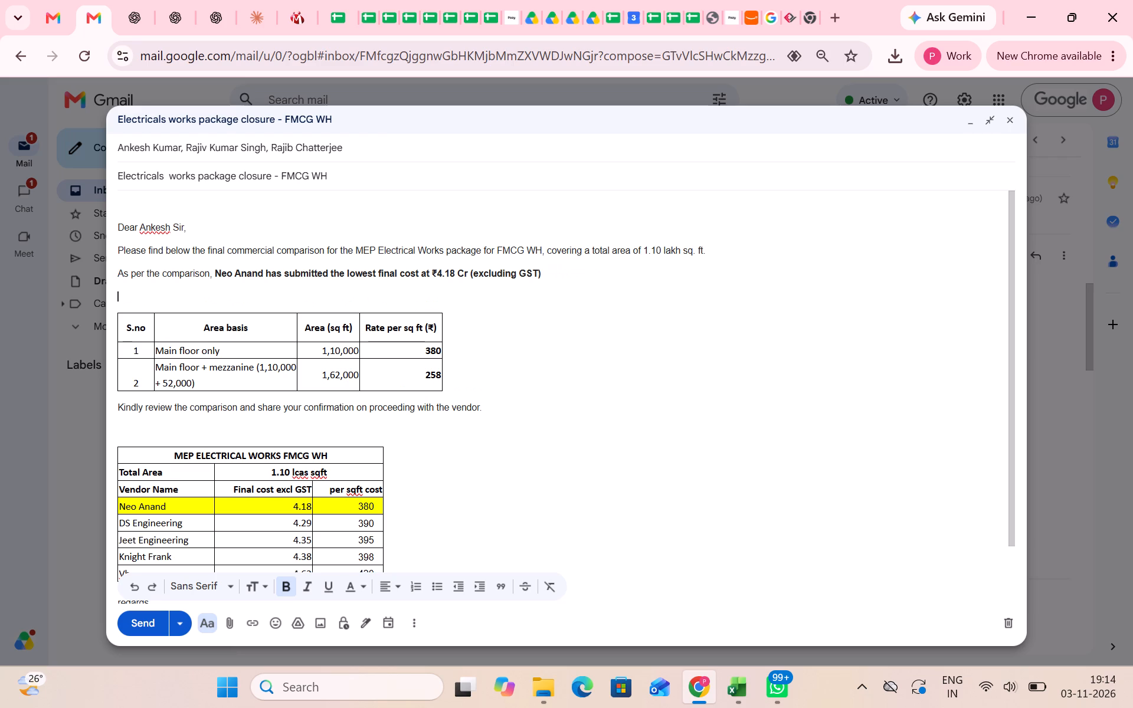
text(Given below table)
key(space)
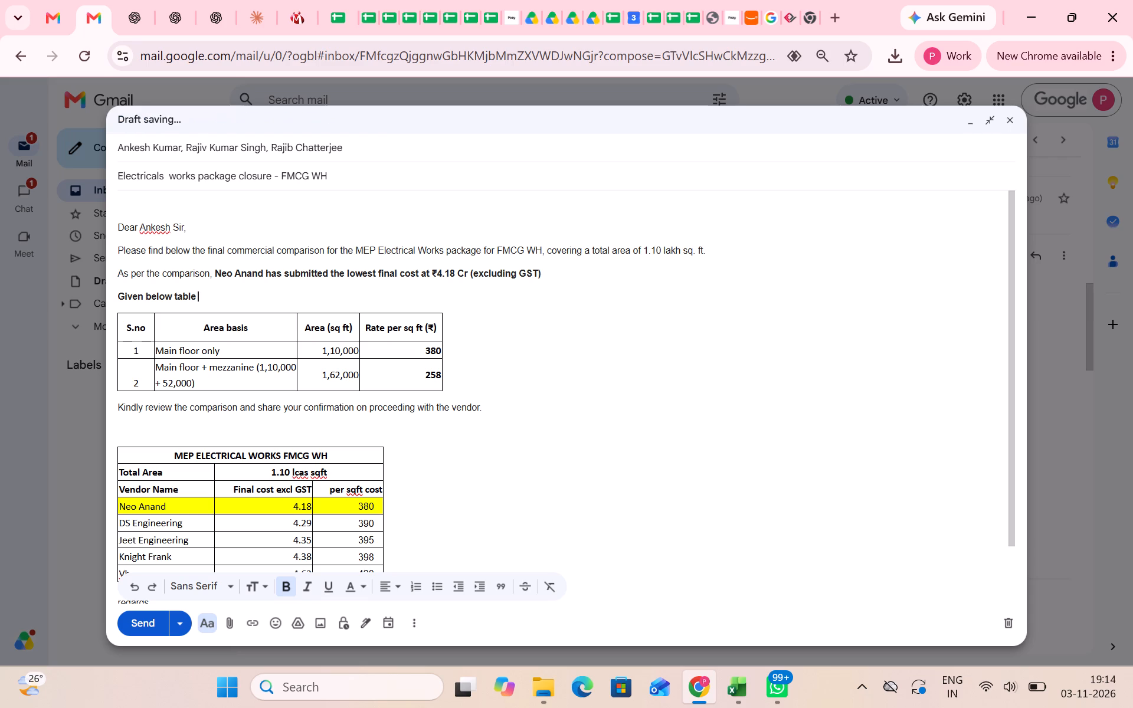
Complete the line above the rate table in the Gmail draft as "Given below table shows the per sqft cost".
text(is the amou)
key(BackSpace)
key(BackSpace)
key(BackSpace)
key(BackSpace)
key(BackSpace)
key(BackSpace)
key(BackSpace)
key(BackSpace)
key(BackSpace)
key(BackSpace)
key(BackSpace)
text(shows the)
key(space)
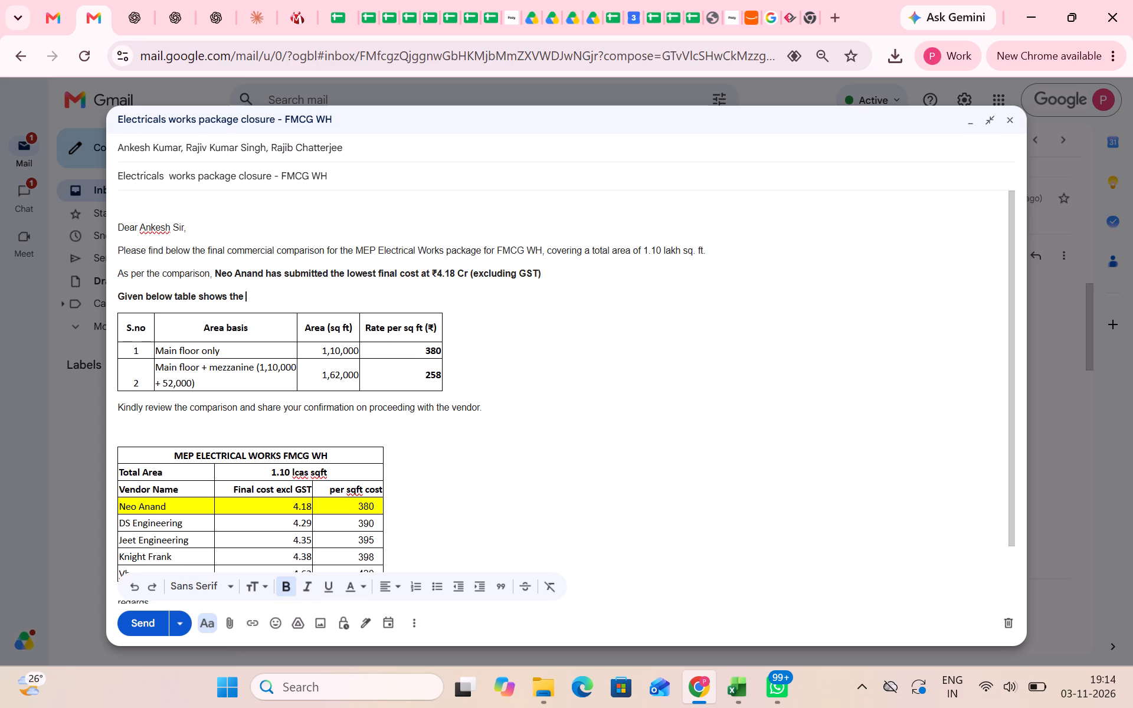
text(per sqft cost)
key(space)
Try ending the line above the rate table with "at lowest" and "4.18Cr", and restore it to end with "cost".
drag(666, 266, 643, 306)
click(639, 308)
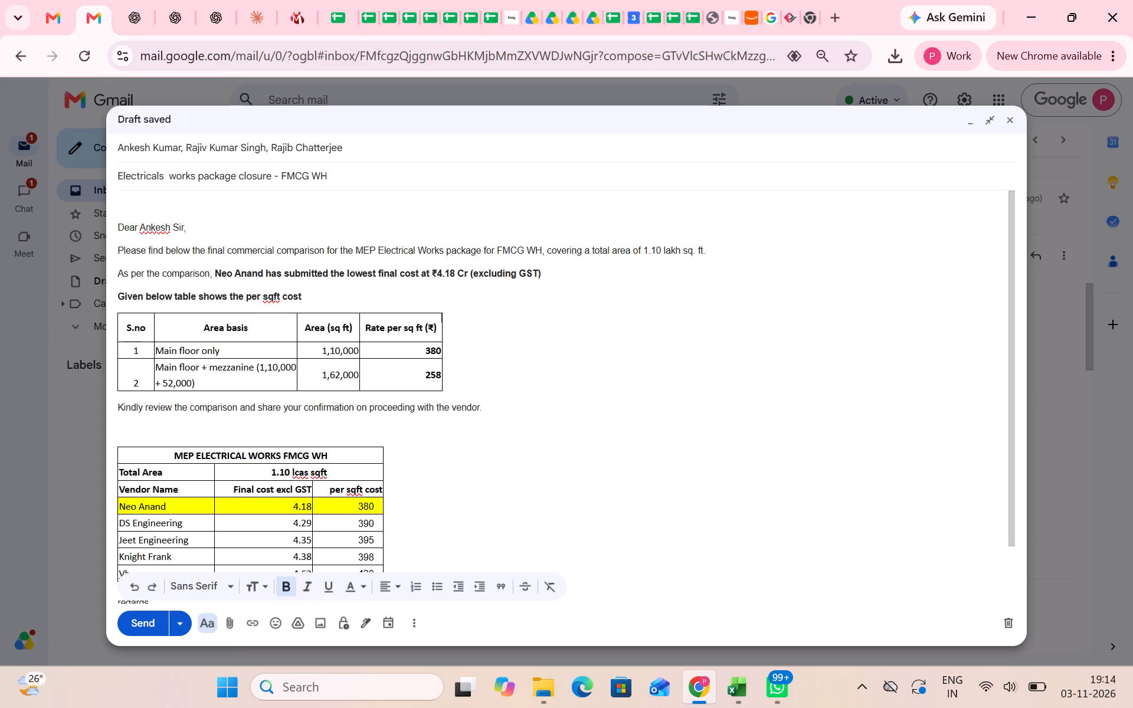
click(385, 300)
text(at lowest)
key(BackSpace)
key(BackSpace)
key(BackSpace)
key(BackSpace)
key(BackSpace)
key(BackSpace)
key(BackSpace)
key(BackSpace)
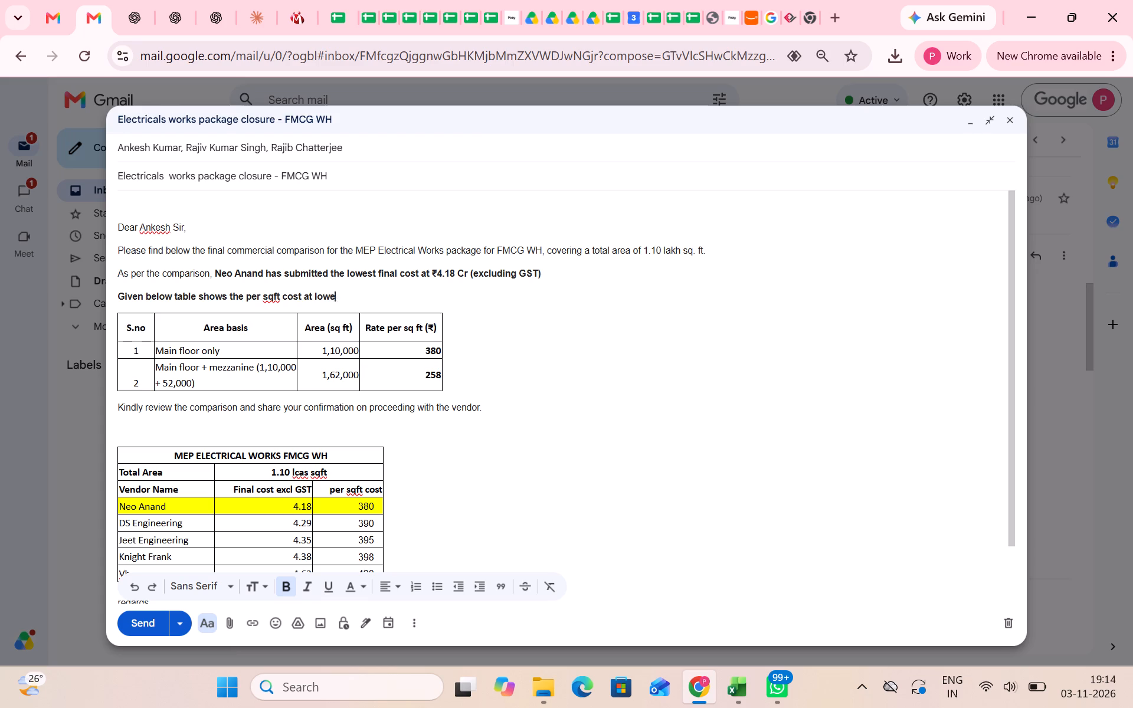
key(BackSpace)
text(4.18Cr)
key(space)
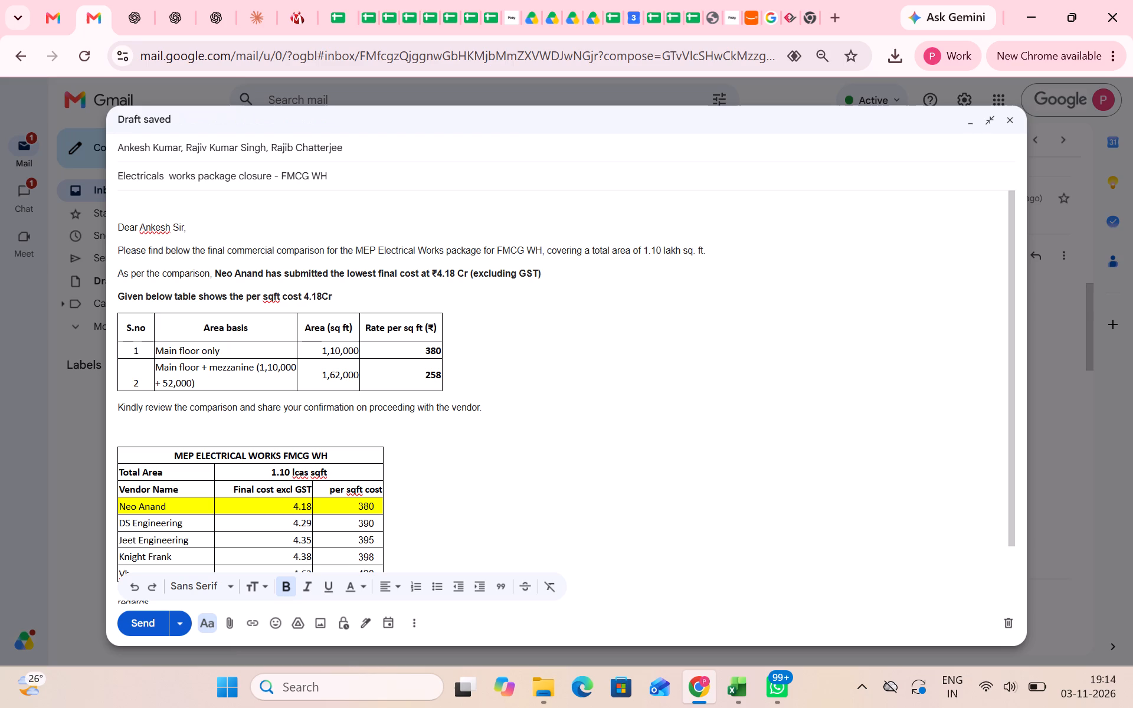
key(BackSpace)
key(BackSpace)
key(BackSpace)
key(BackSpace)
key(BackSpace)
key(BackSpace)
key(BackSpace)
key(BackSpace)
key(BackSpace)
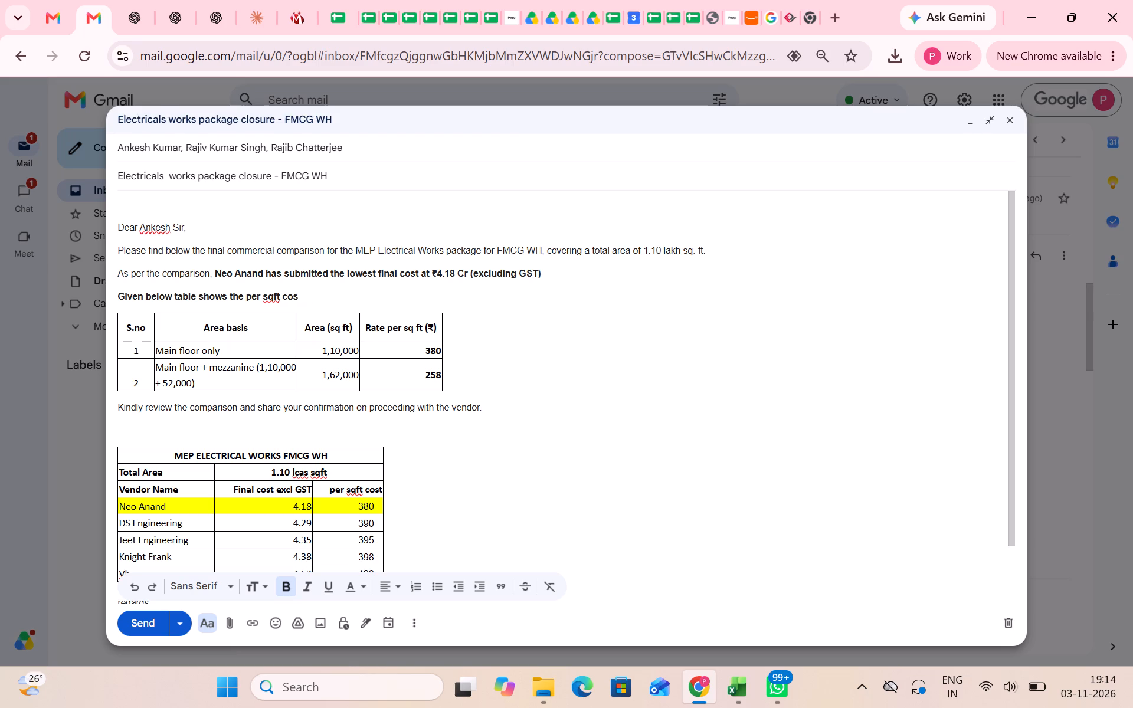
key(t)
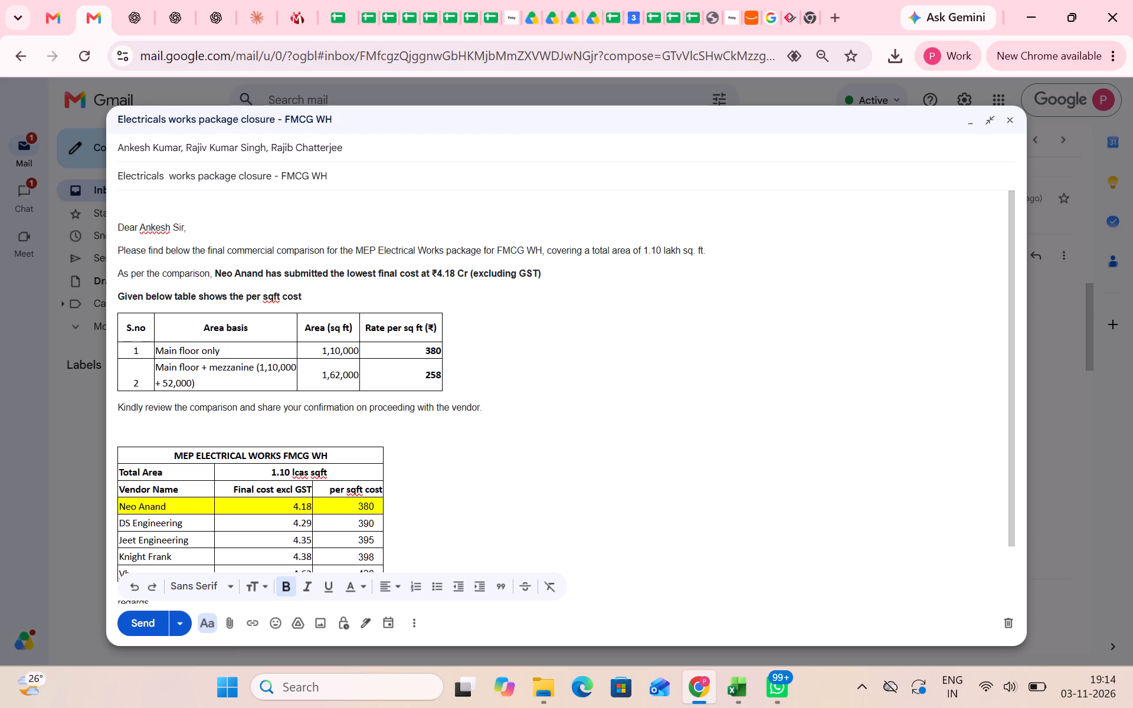
click(407, 395)
scroll(407, 395, down, 1)
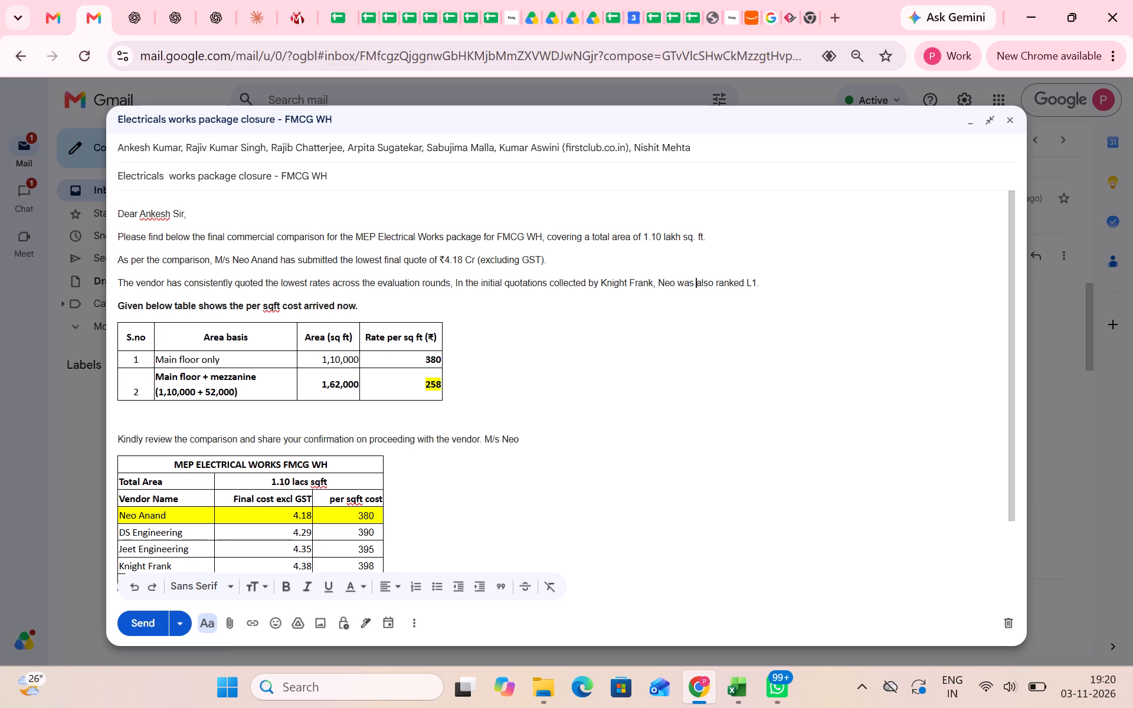
Reword the end of the Knight Frank sentence in the Gmail draft as "Neo was ranked L1 there also".
click(453, 285)
click(712, 286)
key(BackSpace)
key(BackSpace)
key(BackSpace)
key(BackSpace)
click(746, 286)
key(BackSpace)
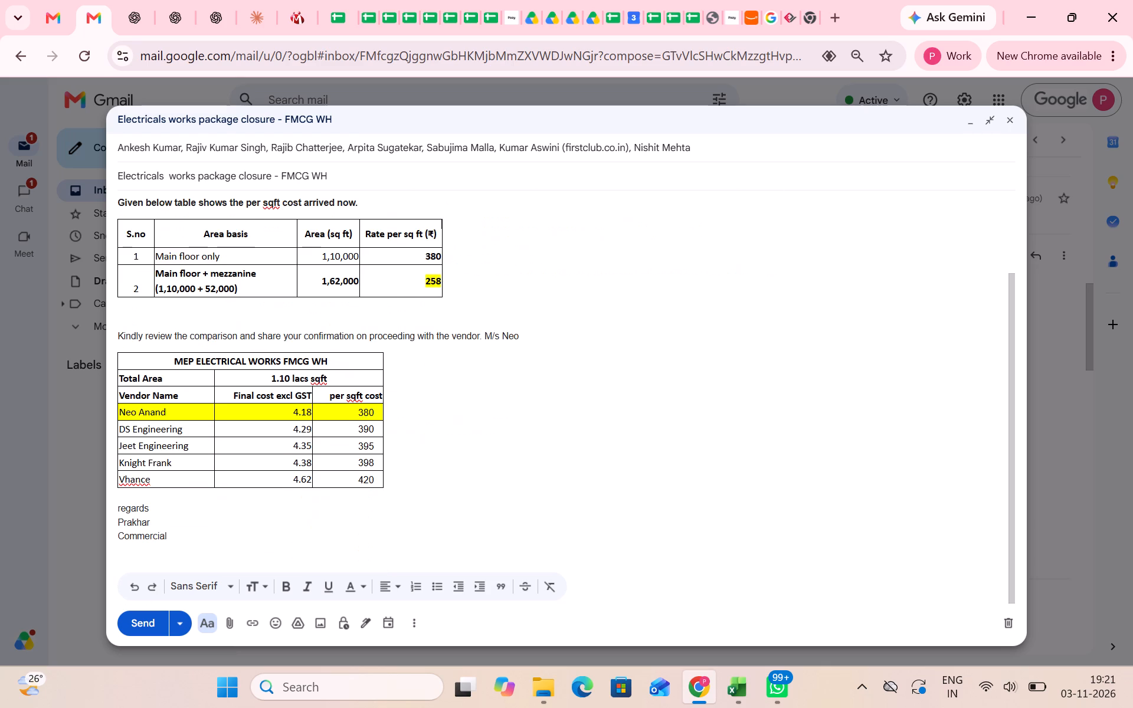
Proofread the full email draft from greeting to sign-off and expand its recipients to check the To and Cc fields.
scroll(407, 307, up, 3)
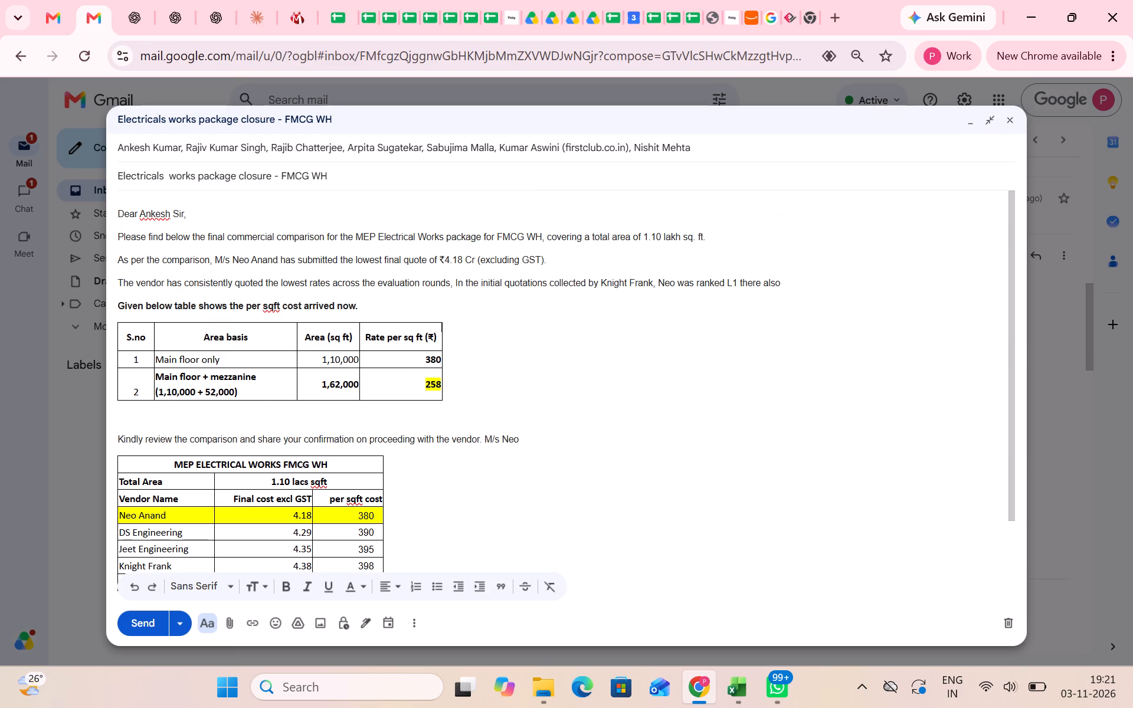
scroll(407, 307, down, 1)
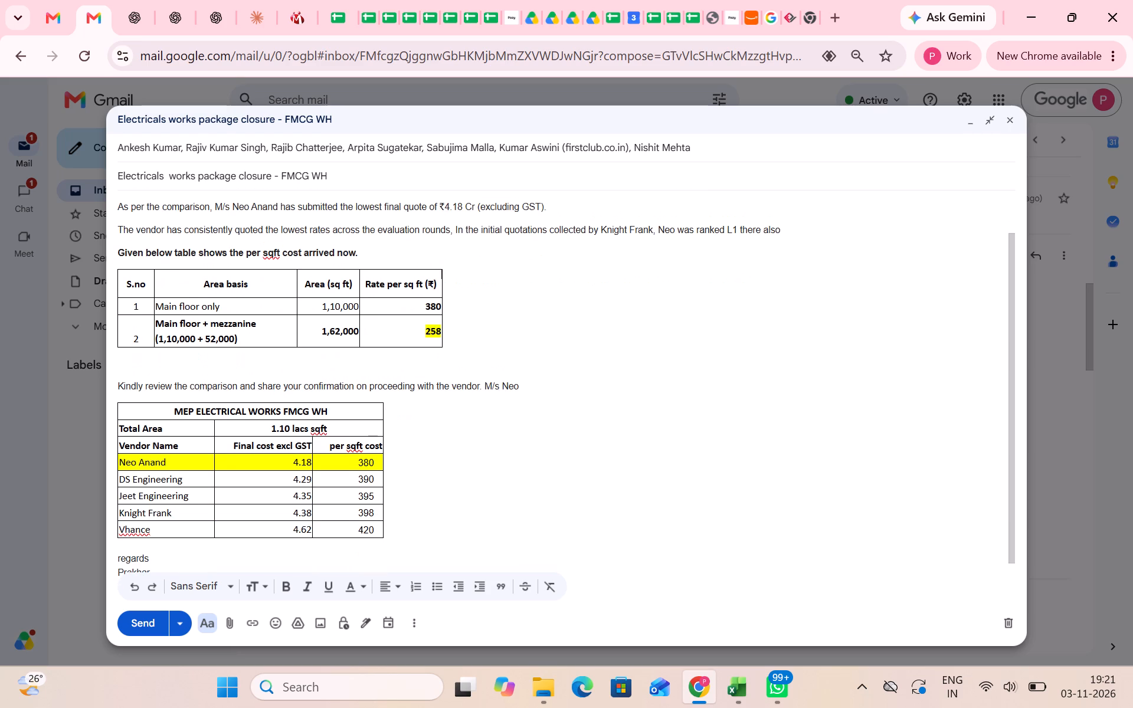
scroll(407, 307, down, 1)
scroll(332, 373, up, 1)
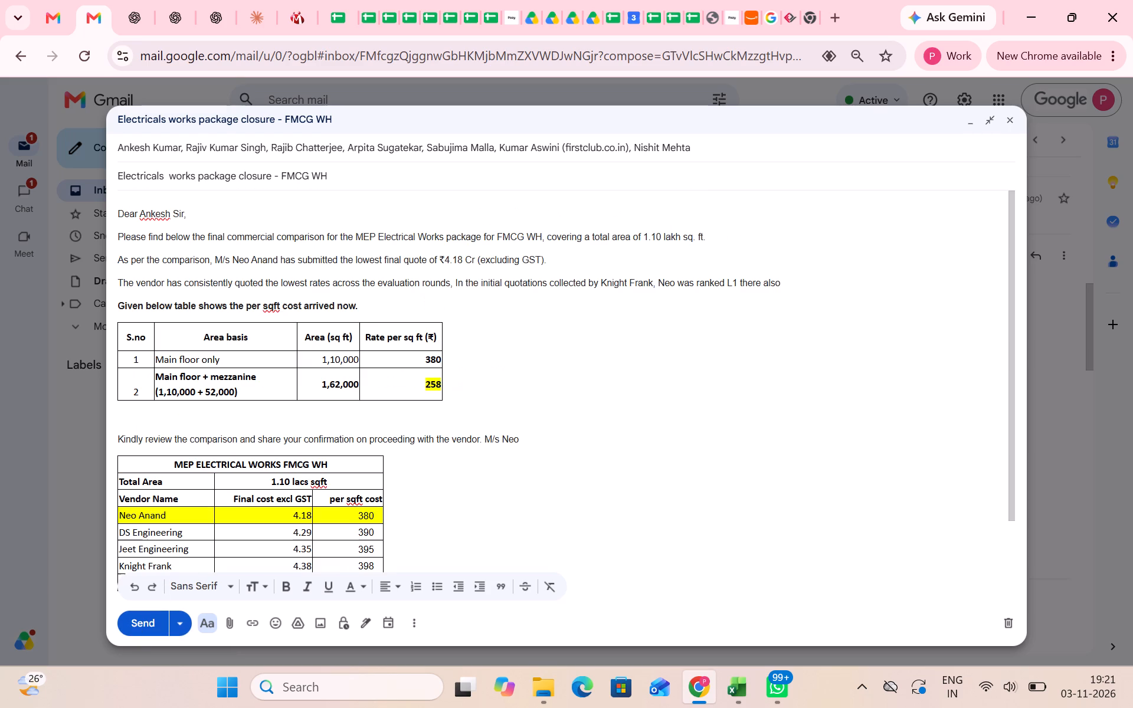
scroll(332, 373, up, 2)
click(705, 150)
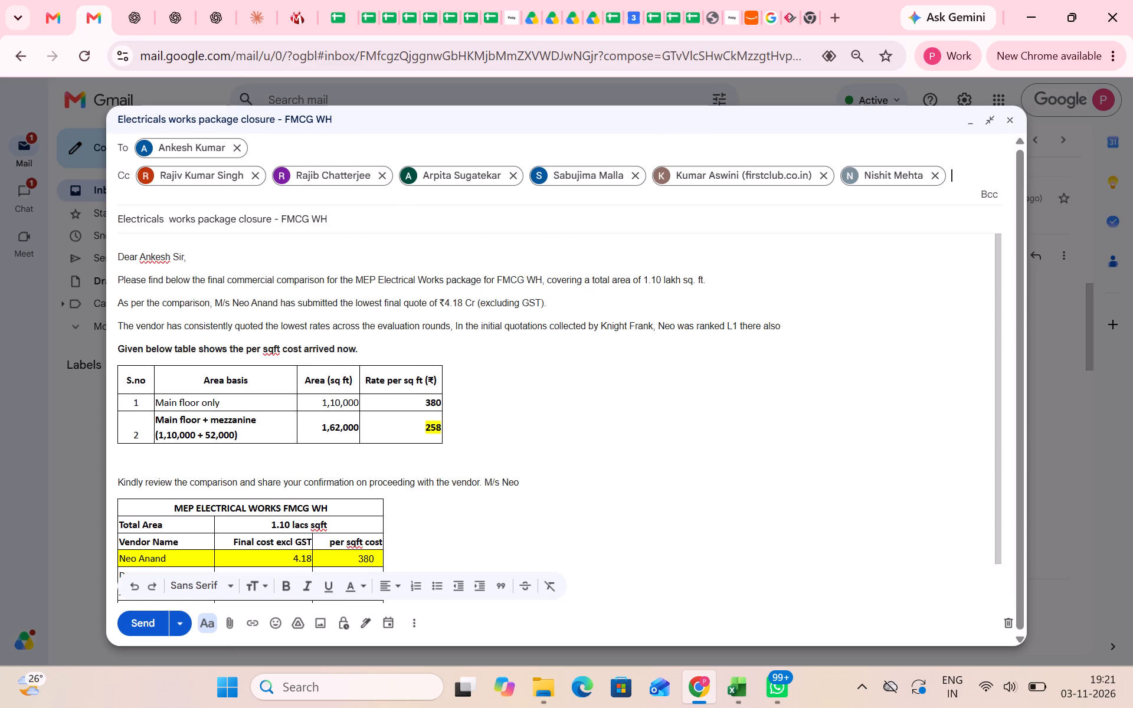